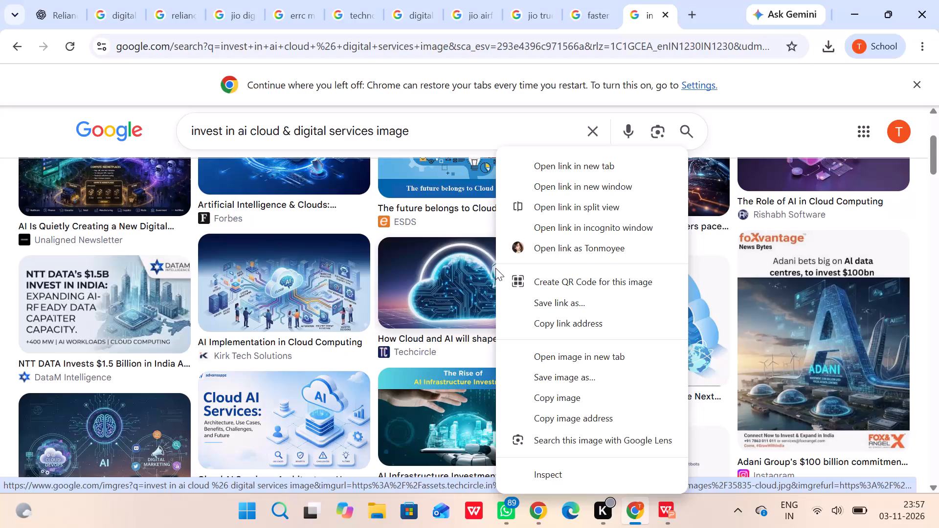
Save the Techcircle cloud-and-AI robot image to Downloads as a JPEG named cccccccc.
click(597, 370)
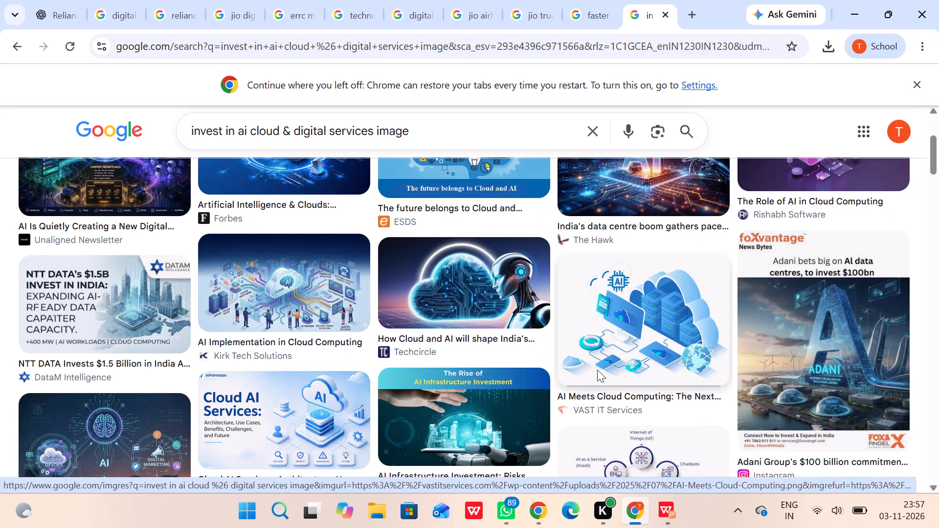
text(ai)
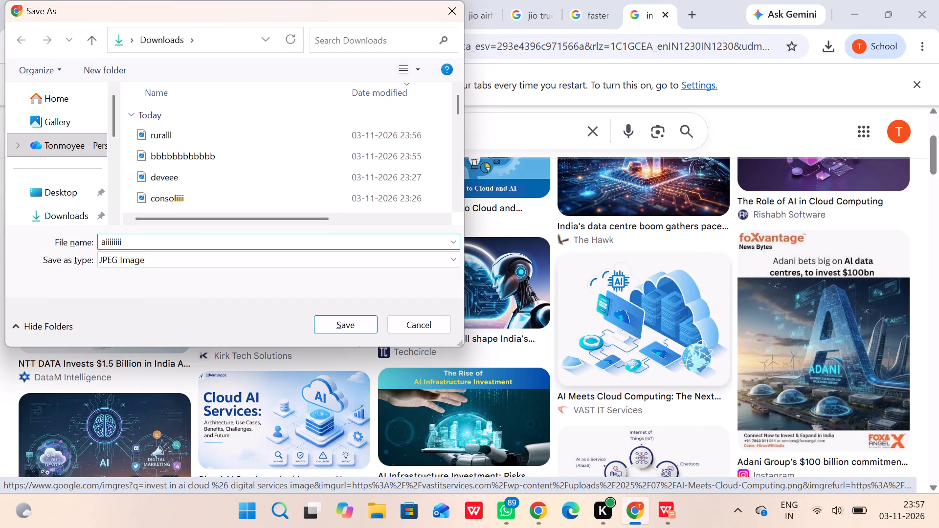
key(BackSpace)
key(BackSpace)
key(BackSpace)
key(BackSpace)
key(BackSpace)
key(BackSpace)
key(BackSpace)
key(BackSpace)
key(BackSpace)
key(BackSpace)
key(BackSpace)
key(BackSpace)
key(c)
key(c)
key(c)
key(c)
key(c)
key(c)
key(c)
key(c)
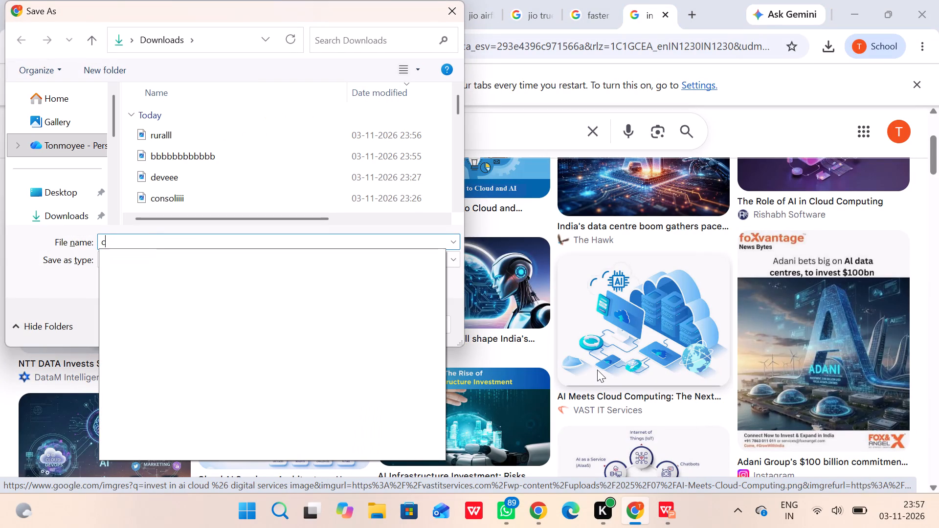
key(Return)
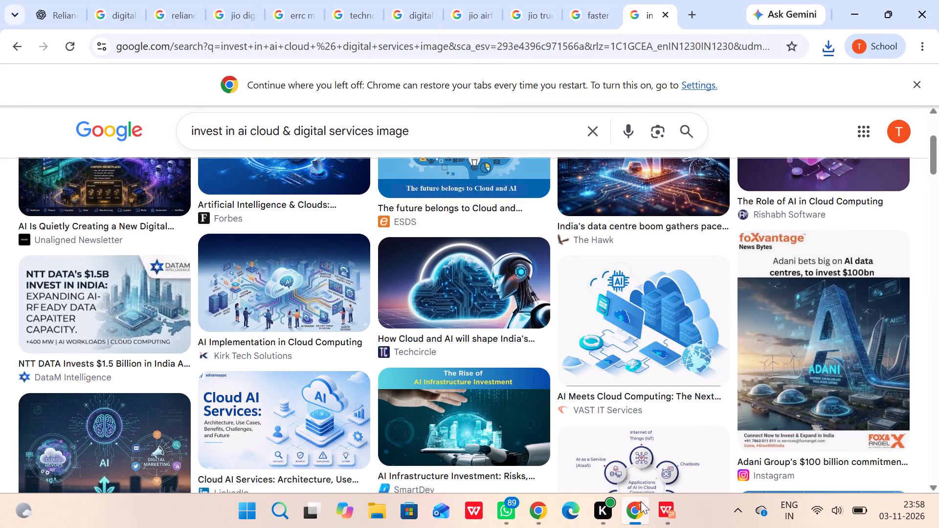
Switch to the WPS presentation and fill the 03 parallelogram on slide 15 with the picture cccccccc.jpg.
click(659, 517)
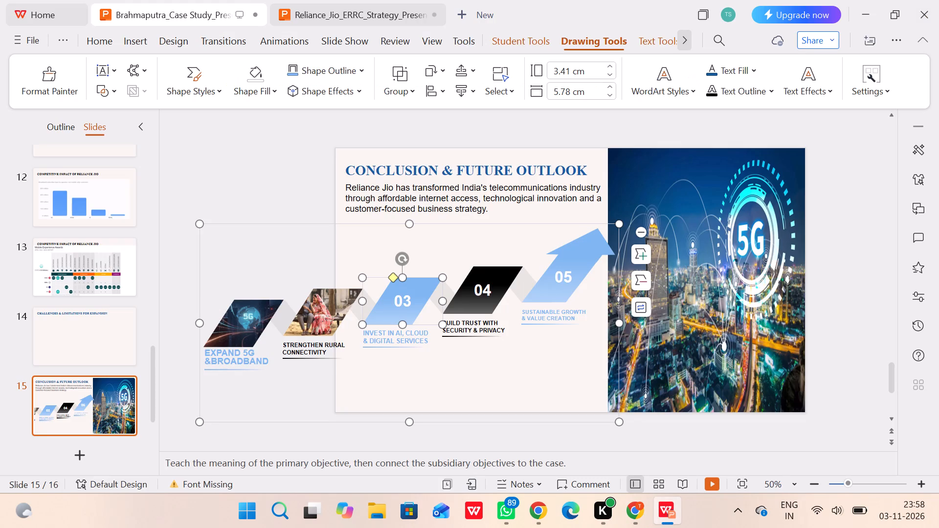
right_click(422, 289)
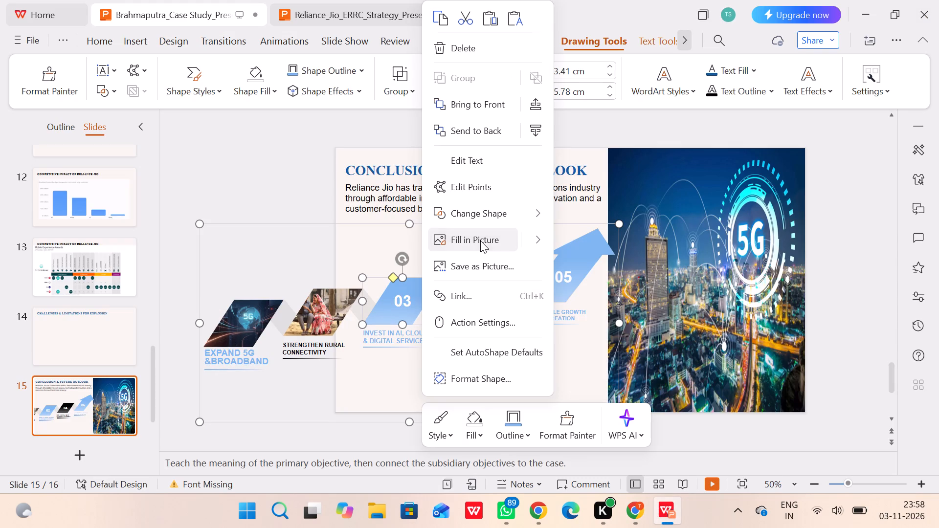
click(480, 241)
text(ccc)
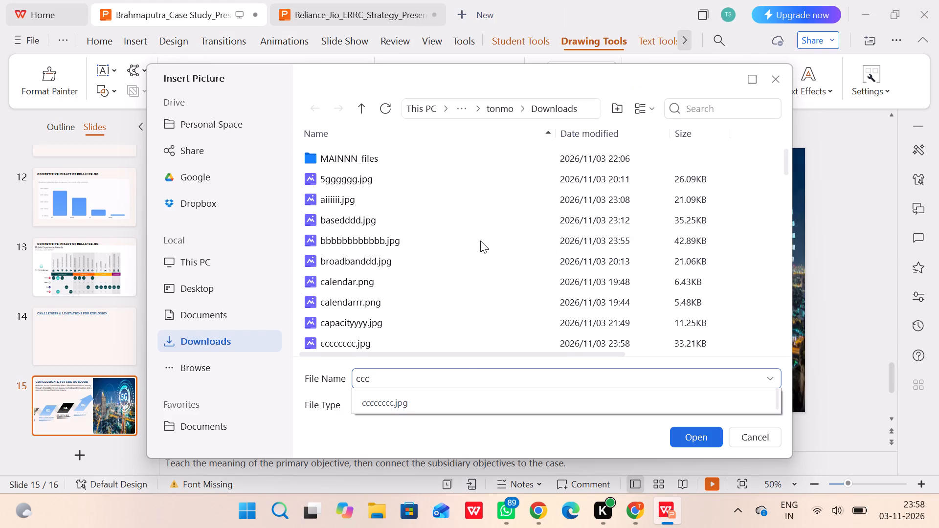
click(480, 396)
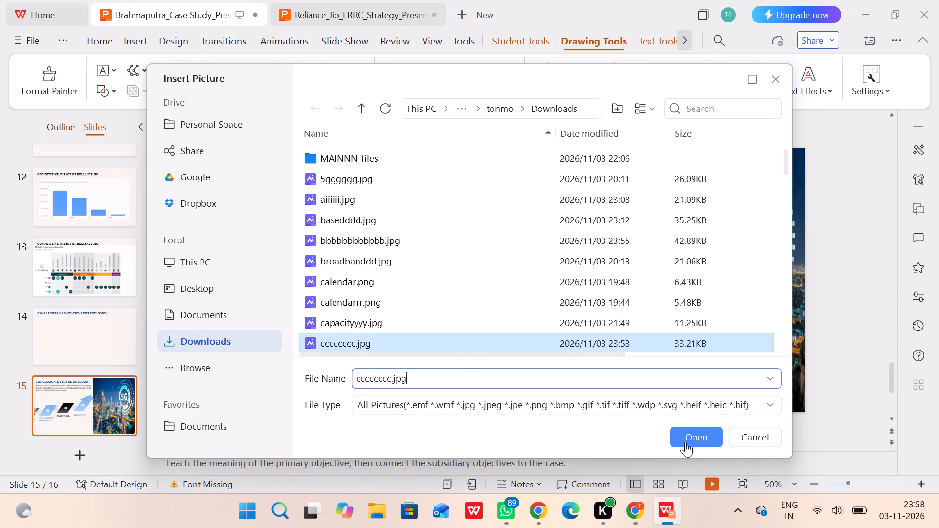
click(686, 442)
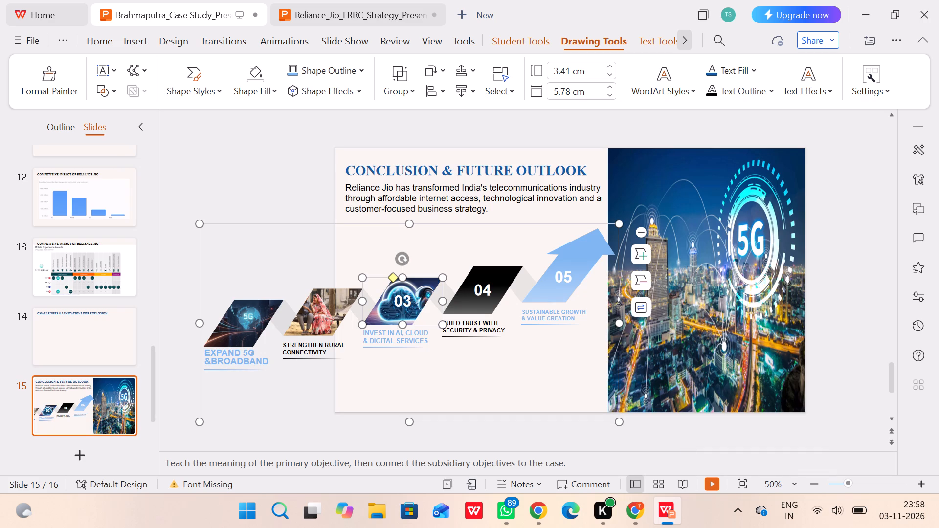
Delete the number 03 from the picture-filled parallelogram.
click(409, 297)
key(BackSpace)
key(BackSpace)
Save the presentation.
click(60, 42)
click(67, 64)
For shape 04, switch to Chrome and change the image search wording to "build trust with security image", checking the slide's label.
click(492, 286)
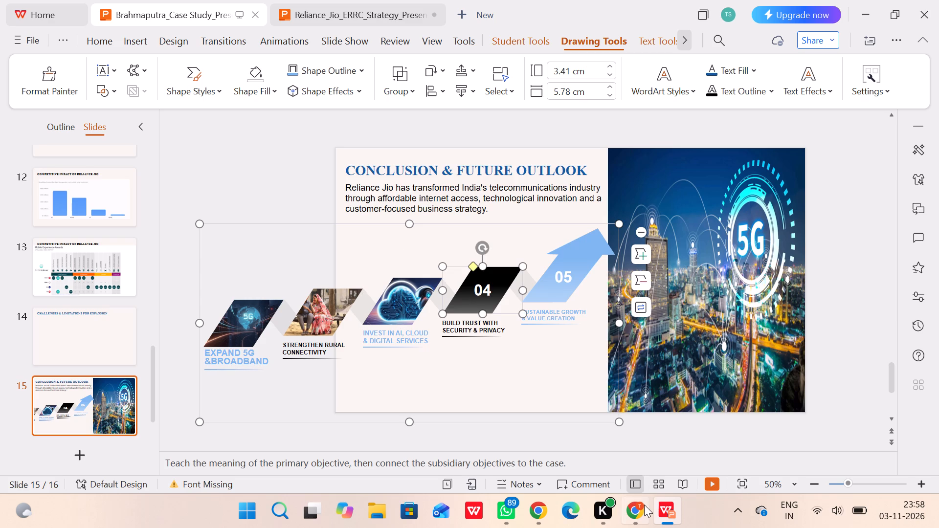
click(643, 506)
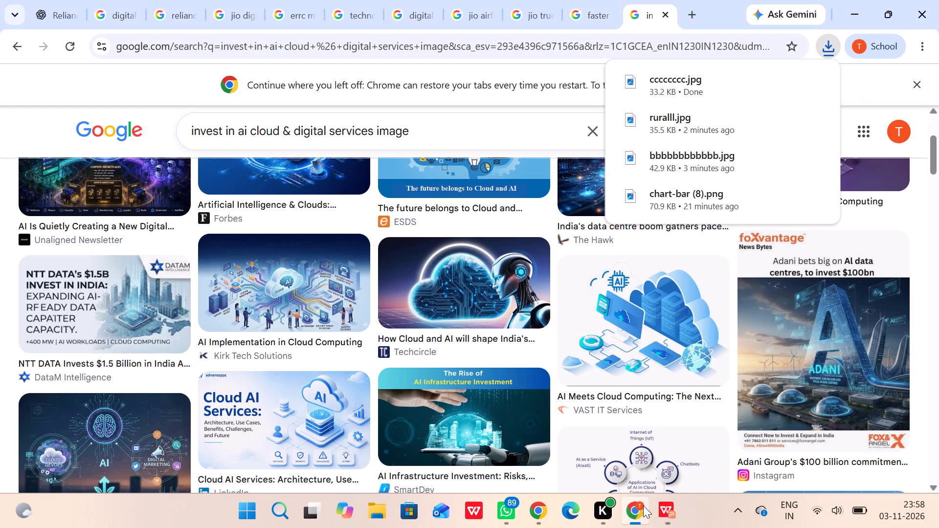
drag(375, 135, 168, 134)
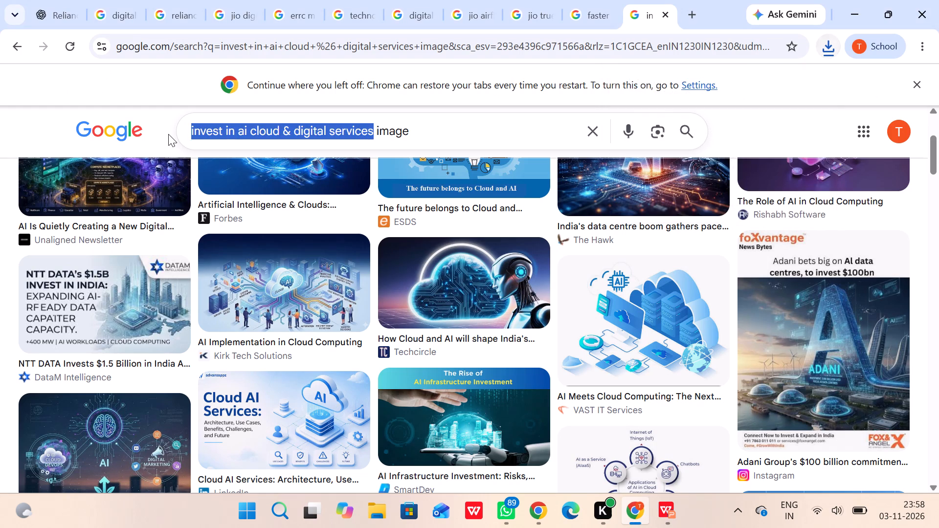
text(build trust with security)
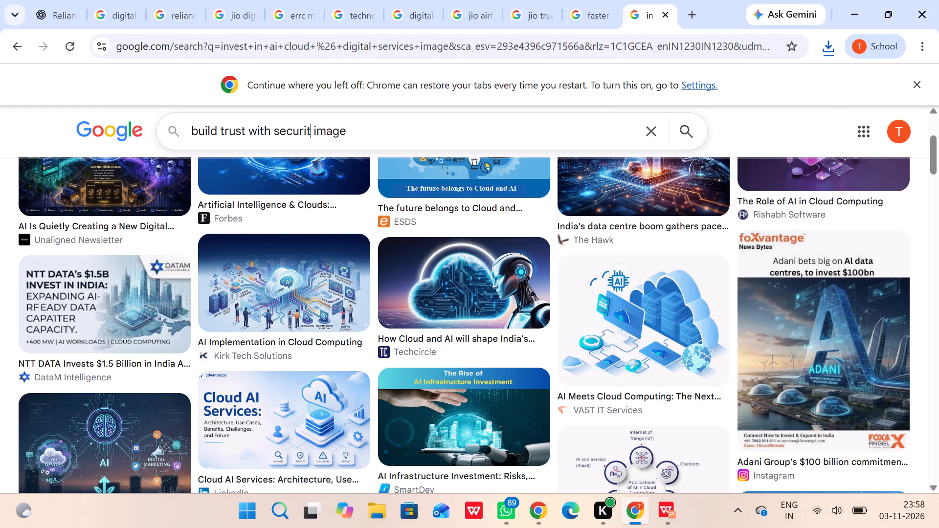
click(658, 494)
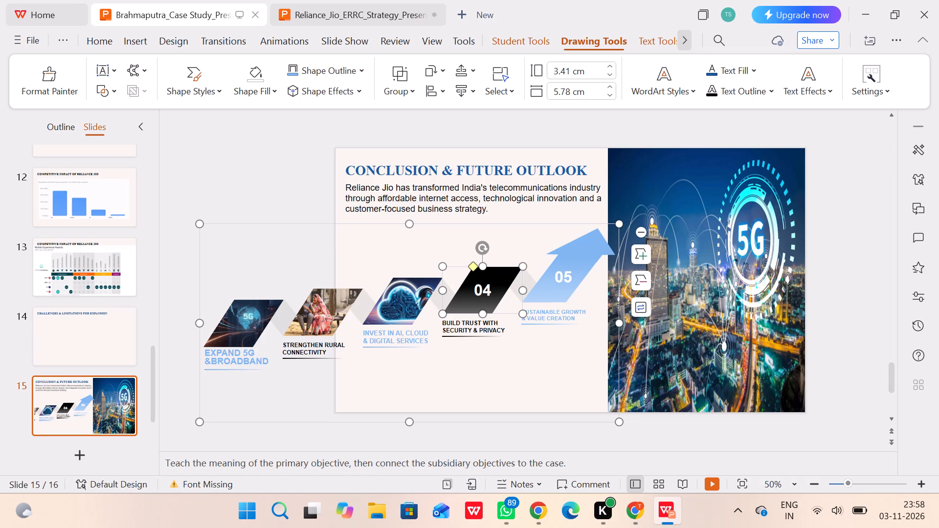
Switch to Chrome and search for images with "build trust with security & privacy image".
click(628, 527)
key(space)
text(& privacy)
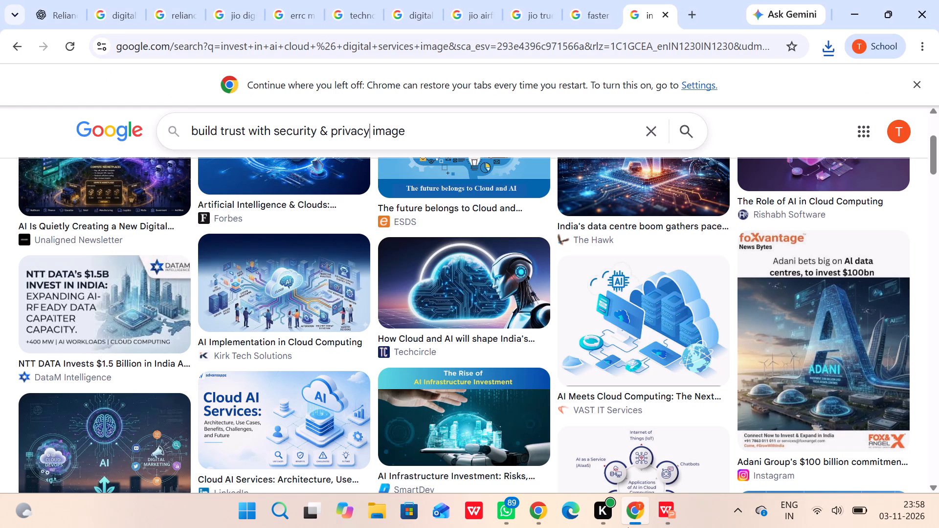
key(Return)
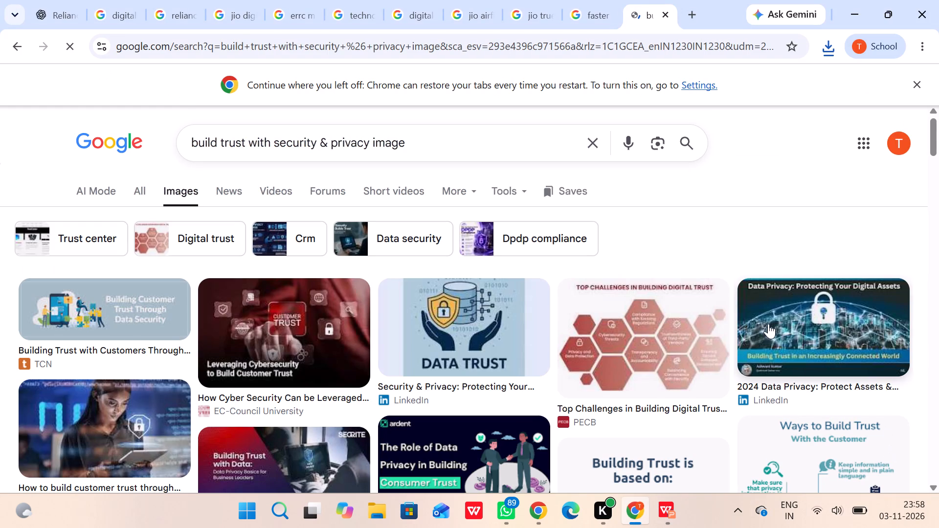
Save the "Data Trust" illustration of hands holding a shield and database from the image results as tttt.jpg.
right_click(472, 332)
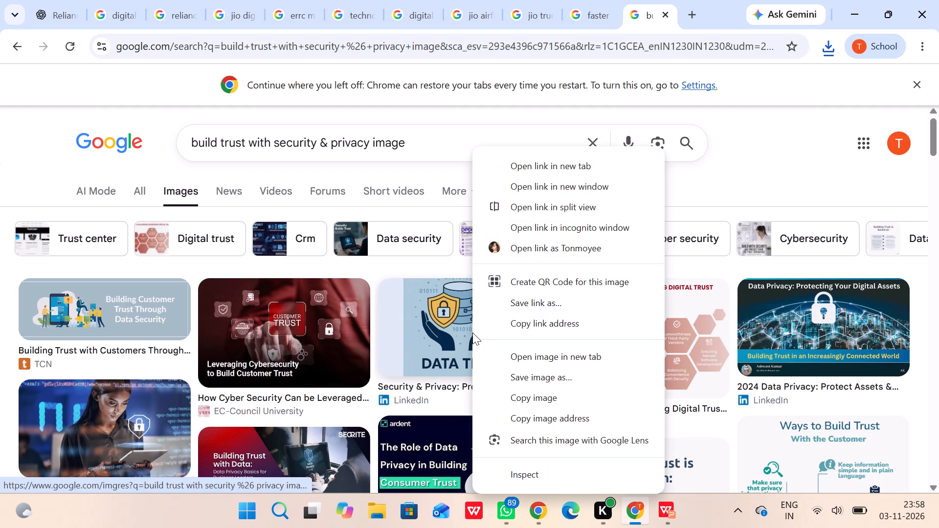
click(542, 378)
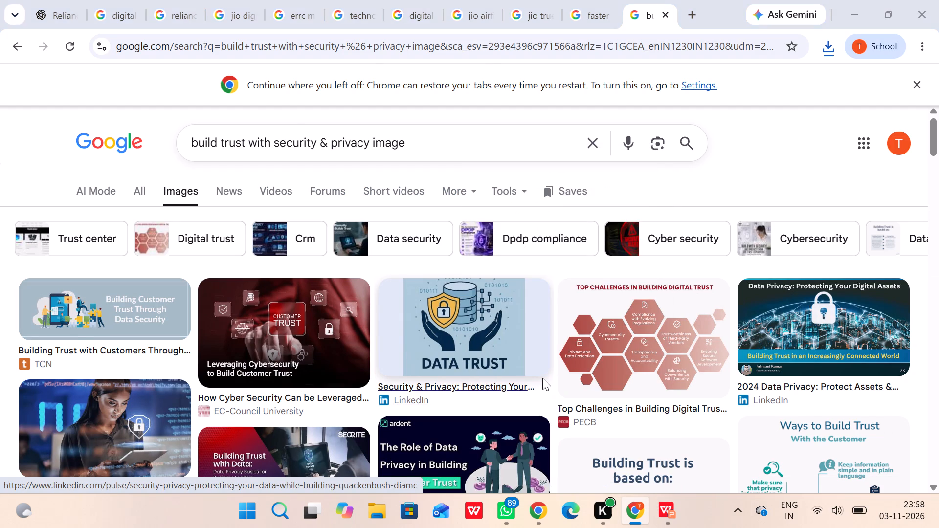
Name the "Data Trust" illustration file tttt and save it to the downloads.
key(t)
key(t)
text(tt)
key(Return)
Switch to WPS Presentation and fill the black 04 shape with the picture tttt.jpg from Downloads.
click(661, 525)
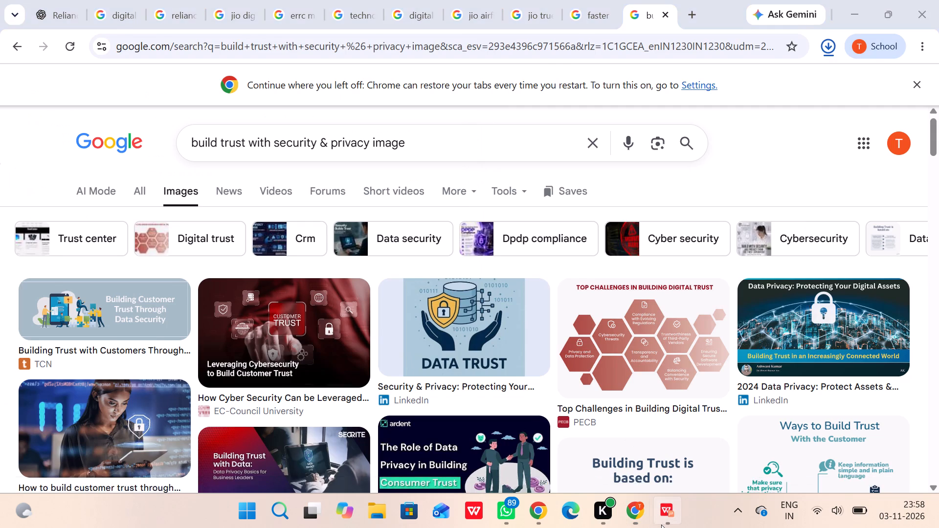
right_click(497, 283)
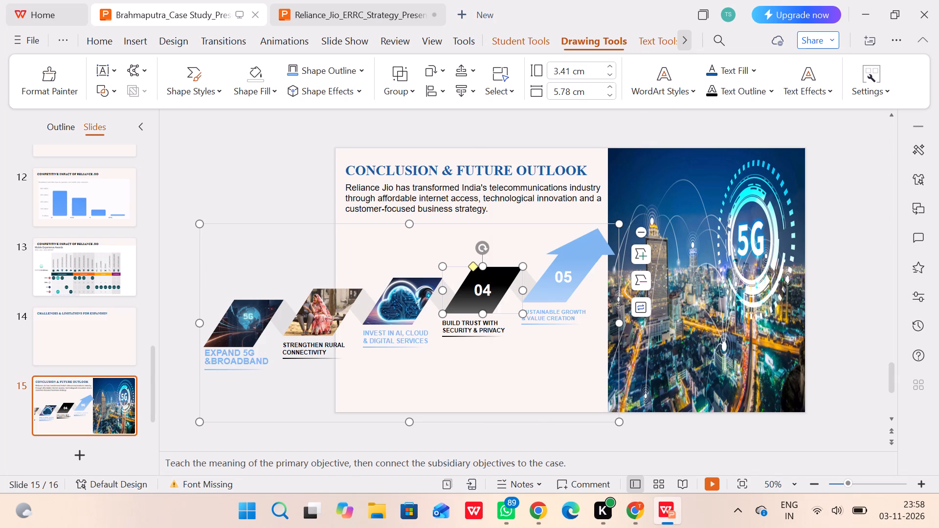
click(556, 243)
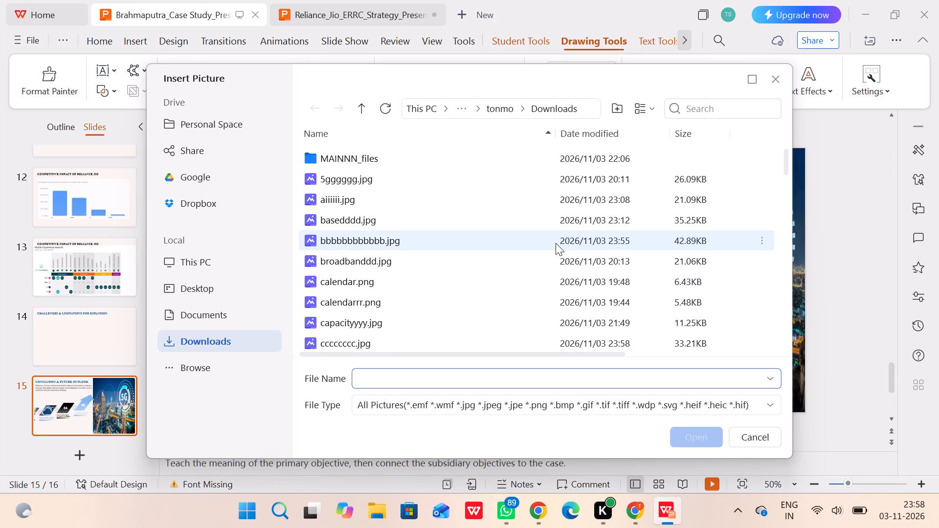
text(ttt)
click(408, 428)
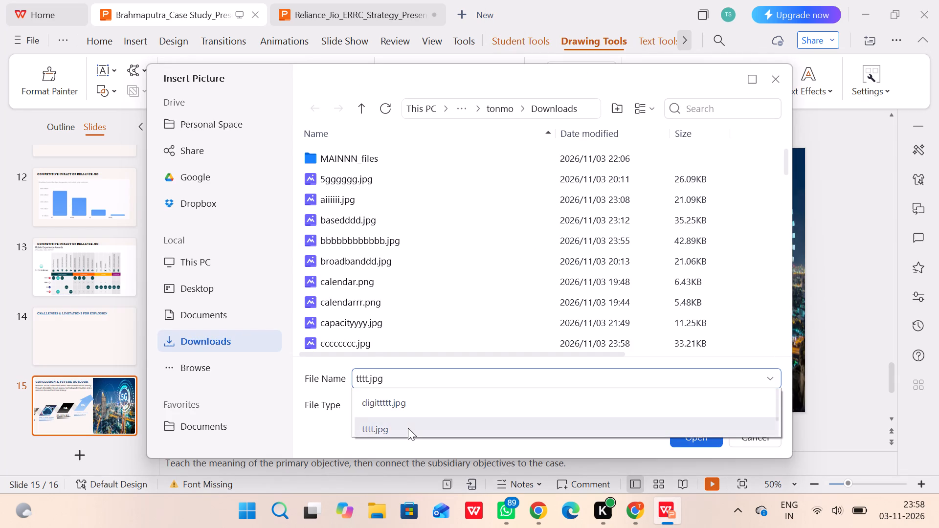
click(686, 427)
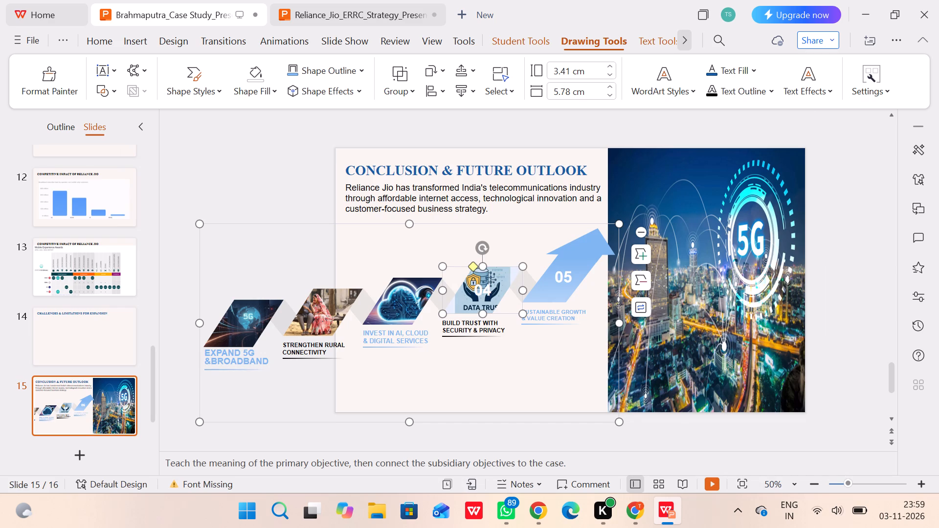
Delete the number labels 04 and 05 from the "Build trust" picture shape and the blue arrow.
click(488, 293)
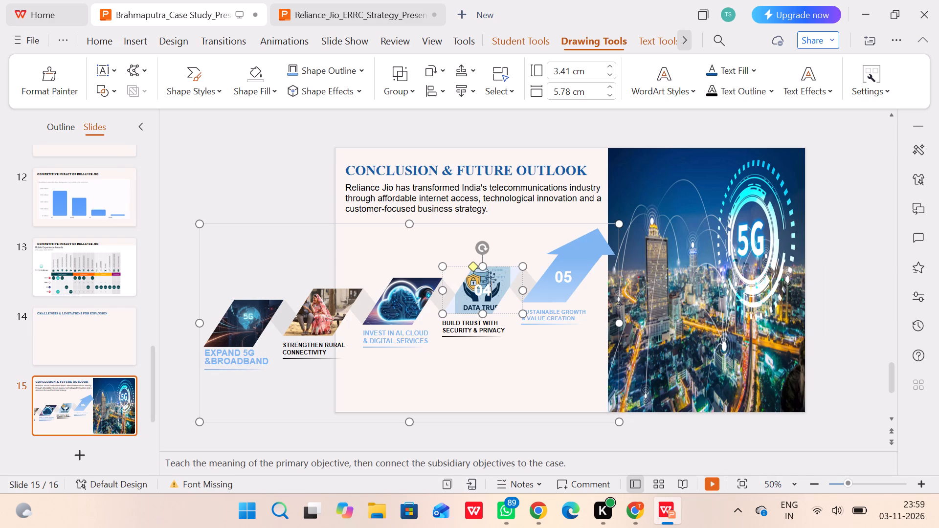
key(BackSpace)
key(BackSpace)
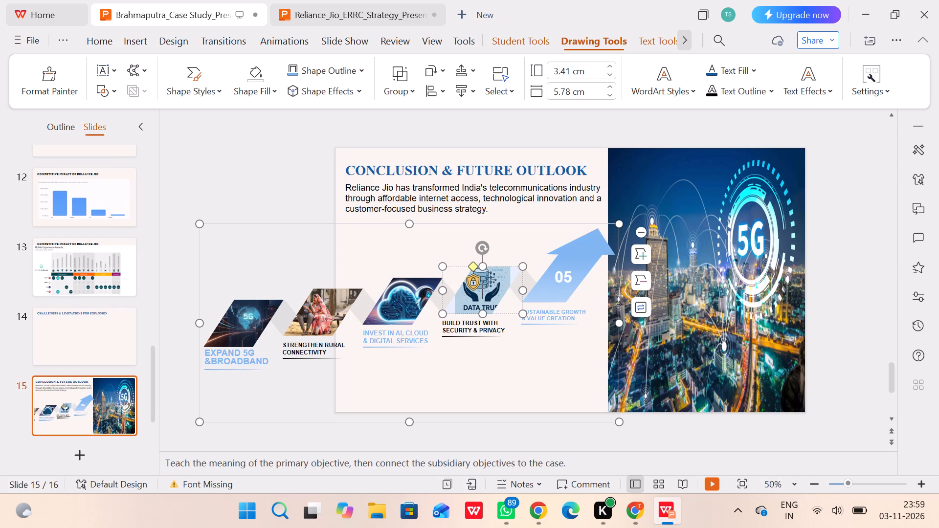
click(568, 278)
key(BackSpace)
key(BackSpace)
click(585, 244)
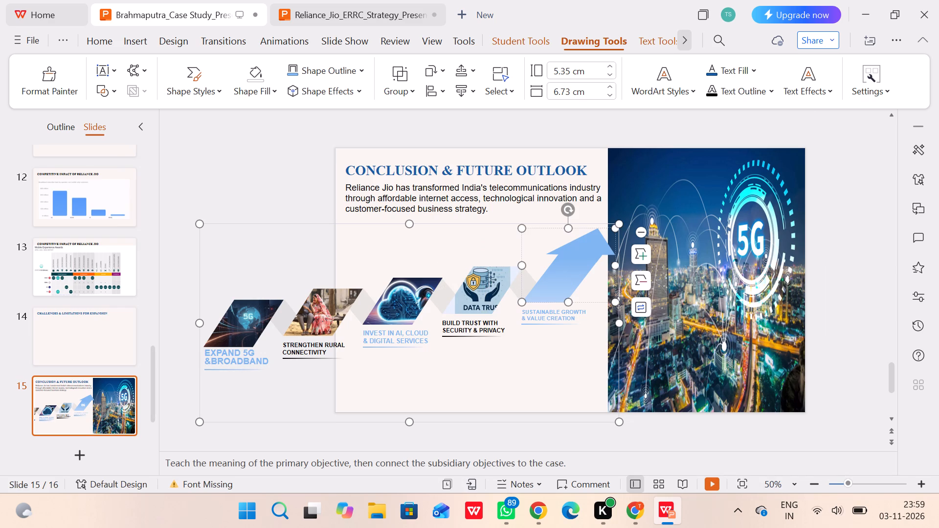
Switch to Chrome with the Google image results.
click(633, 516)
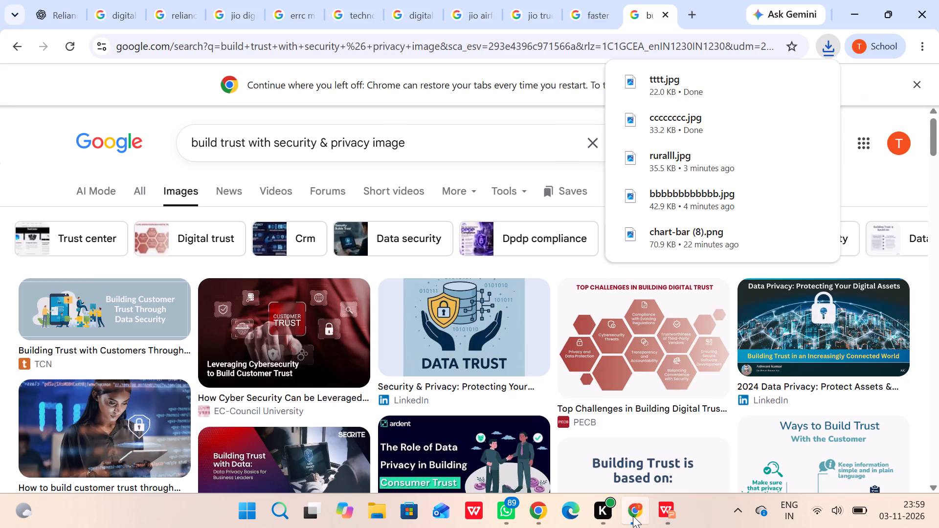
Check the final stage's label on the WPS slide and search Google Images in Chrome for "sustainable growth & value creation image".
click(665, 521)
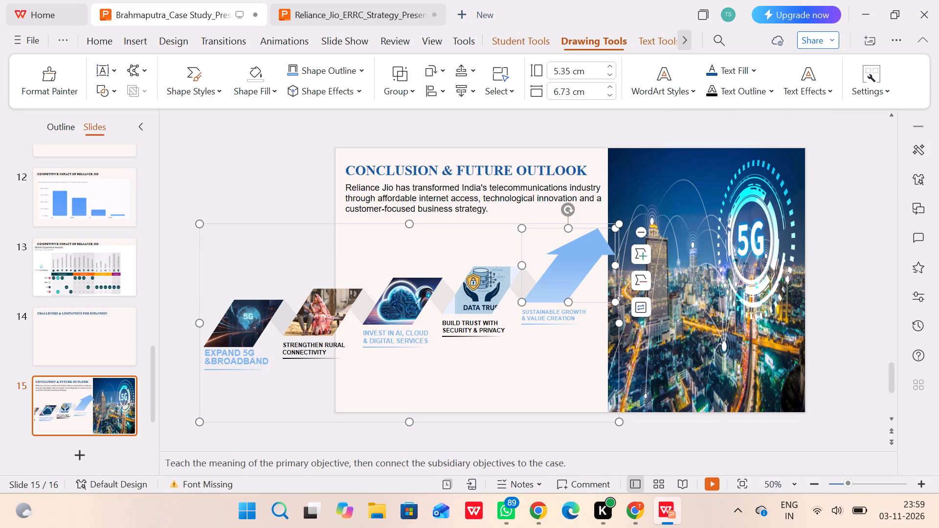
click(642, 521)
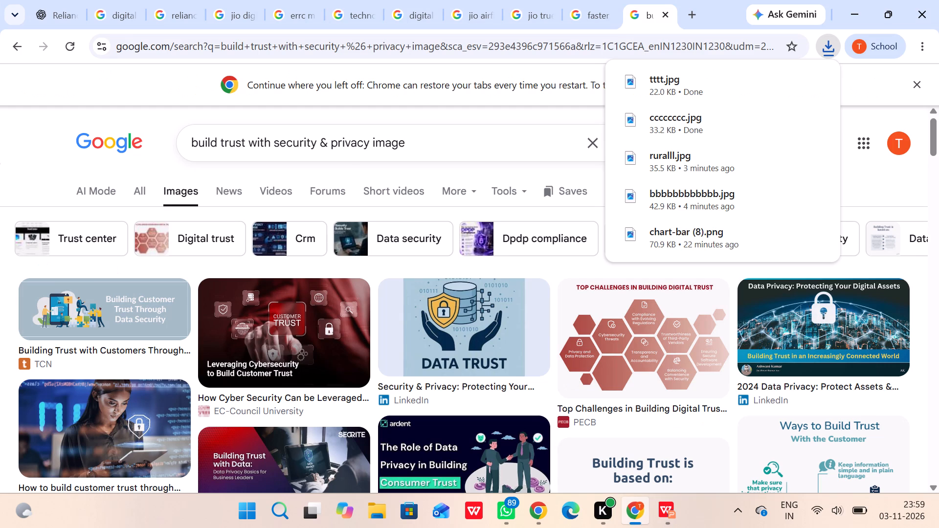
drag(371, 139, 54, 173)
key(c)
key(BackSpace)
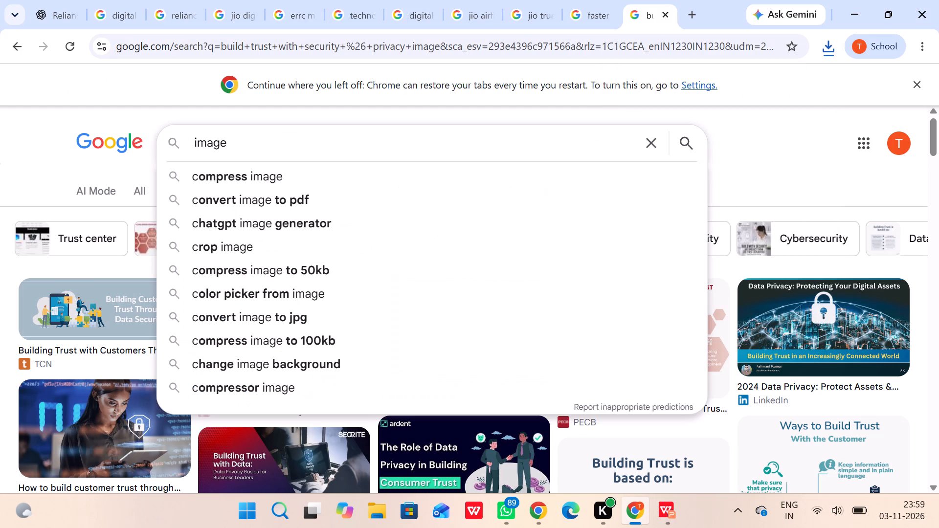
text(sustainable groet)
key(BackSpace)
key(BackSpace)
text(wth)
key(space)
text(& value crea)
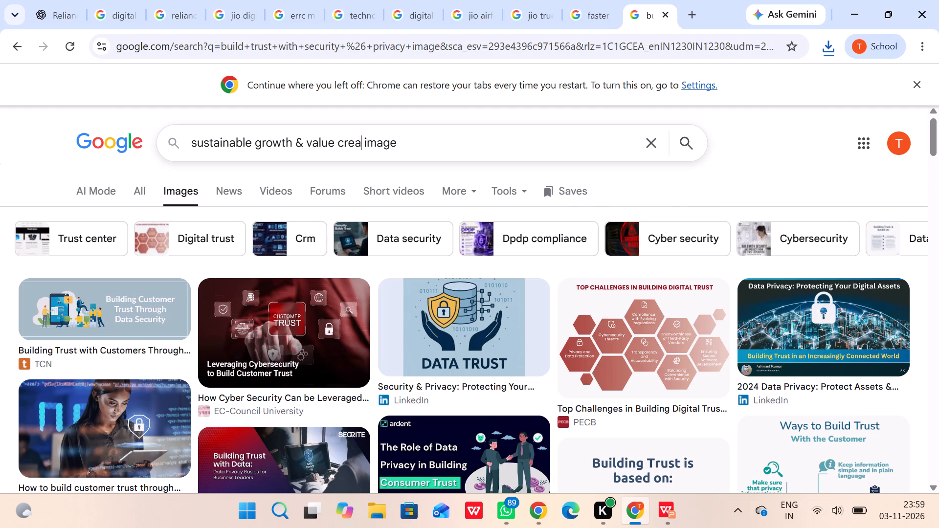
text(tion)
key(Return)
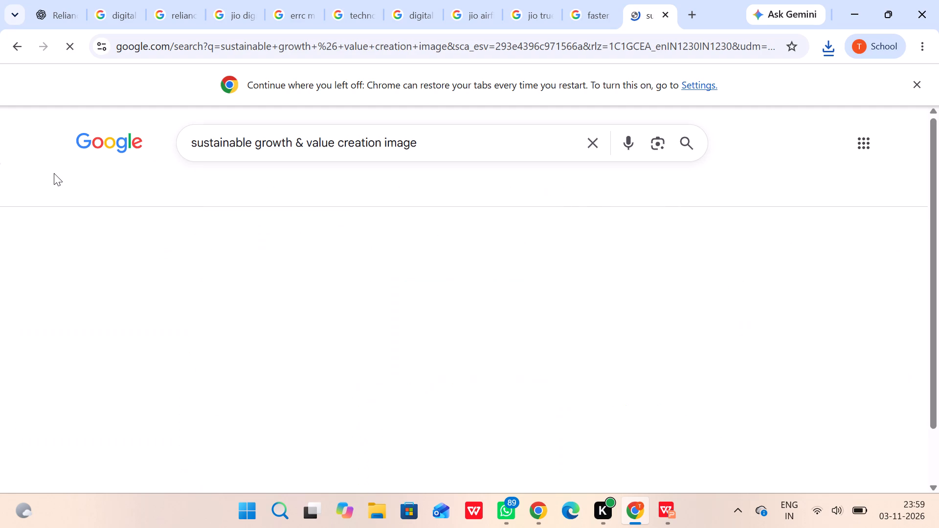
Save the blue Workiva picture with rising arrows and green bars to Downloads under the name sssssss.
right_click(279, 319)
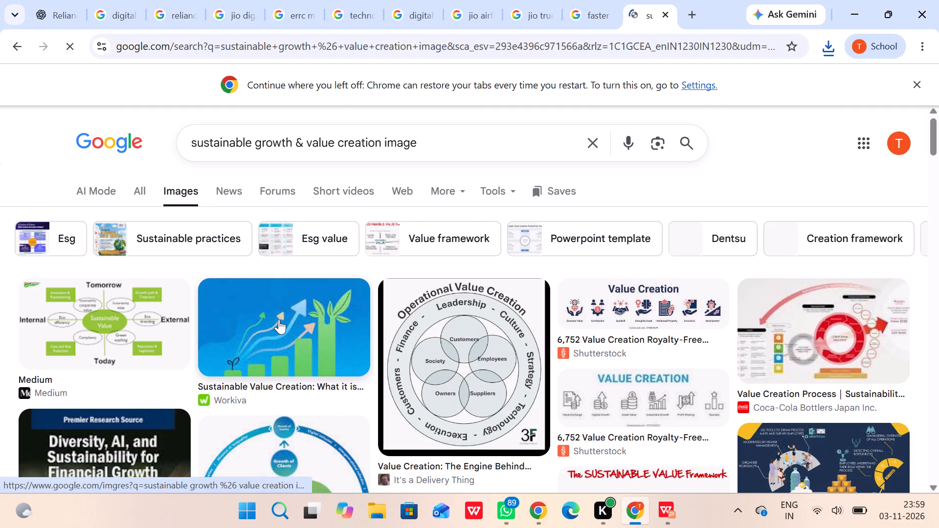
click(351, 377)
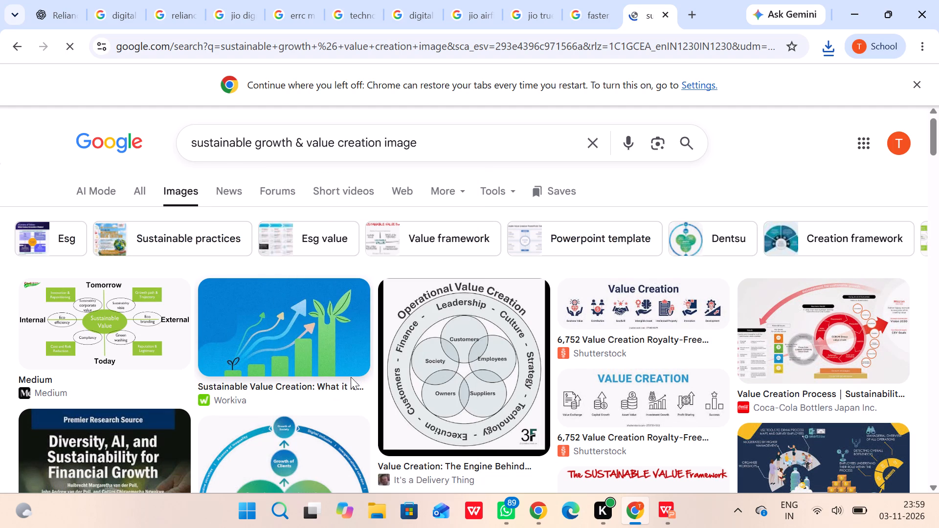
key(s)
key(s)
key(s)
key(s)
key(s)
key(s)
key(s)
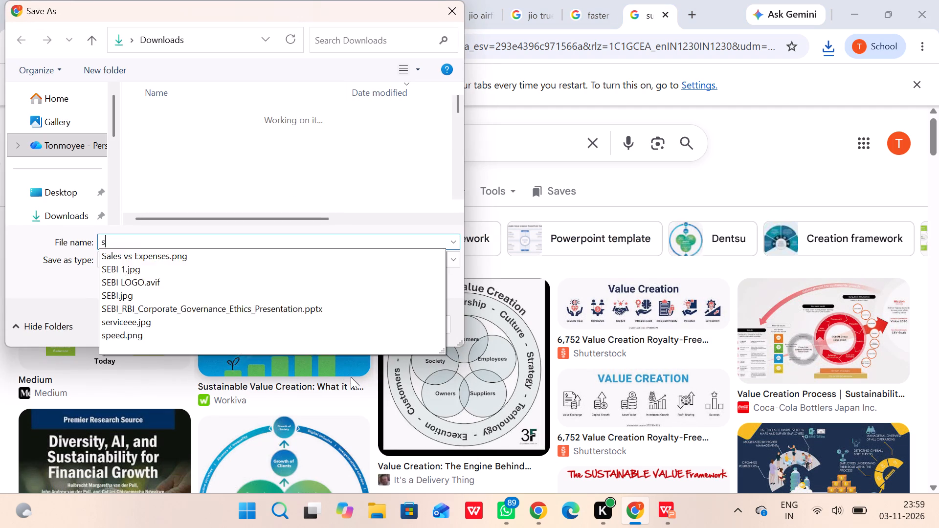
key(Return)
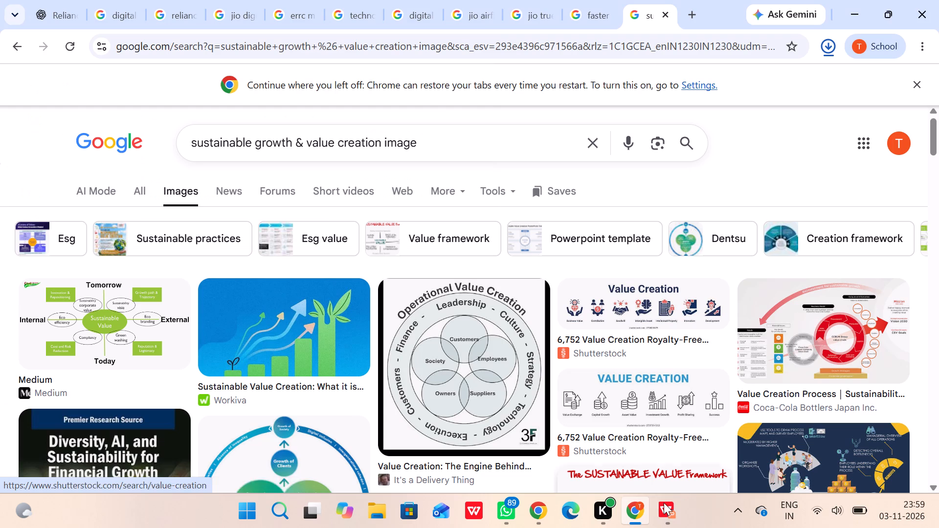
In WPS, fill the arrow shape above "Sustainable Growth & Value Creation" with the saved growth picture.
click(664, 503)
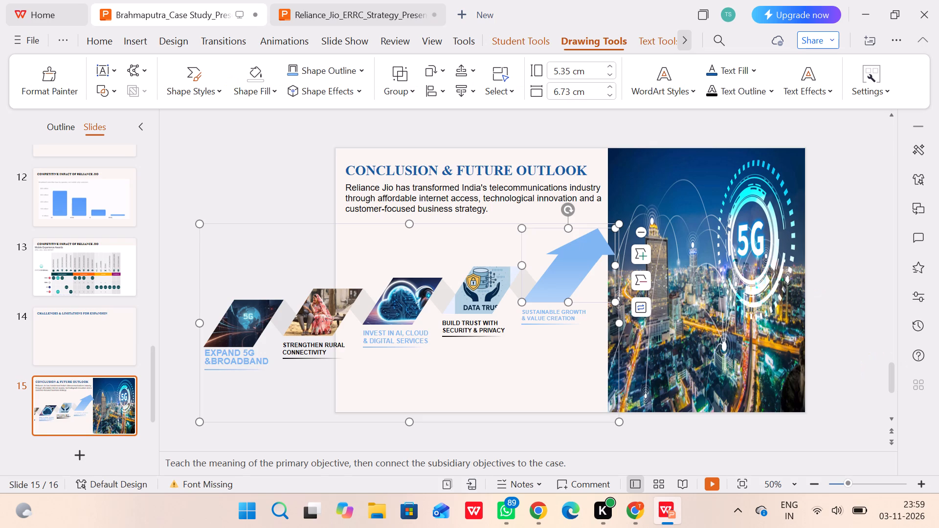
click(571, 264)
right_click(571, 264)
click(634, 245)
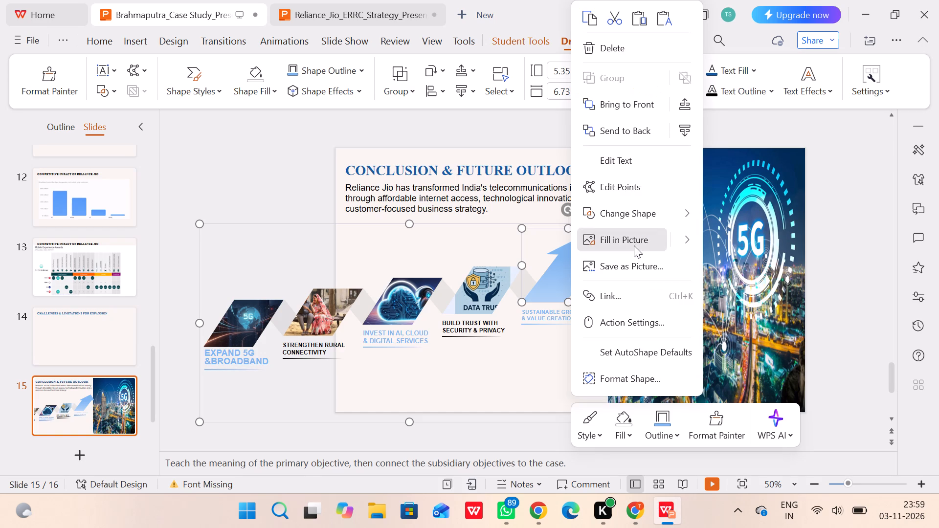
key(s)
key(s)
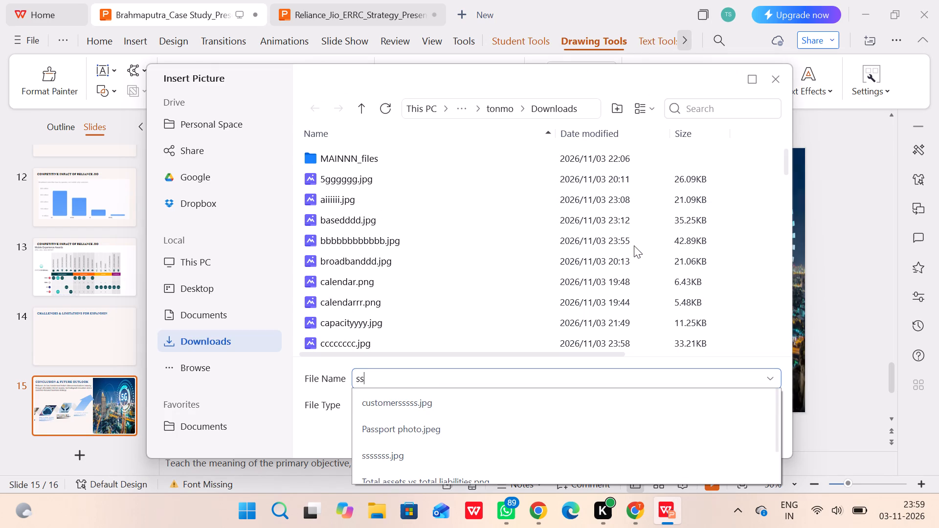
Fill the arrow shape above "Sustainable Growth & Value Creation" with sssssss.jpg from Downloads.
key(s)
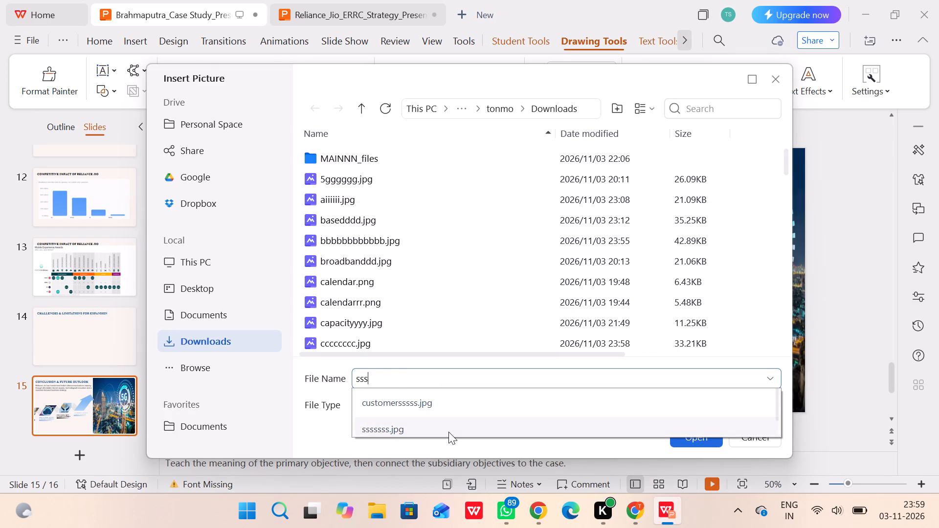
click(448, 432)
click(701, 435)
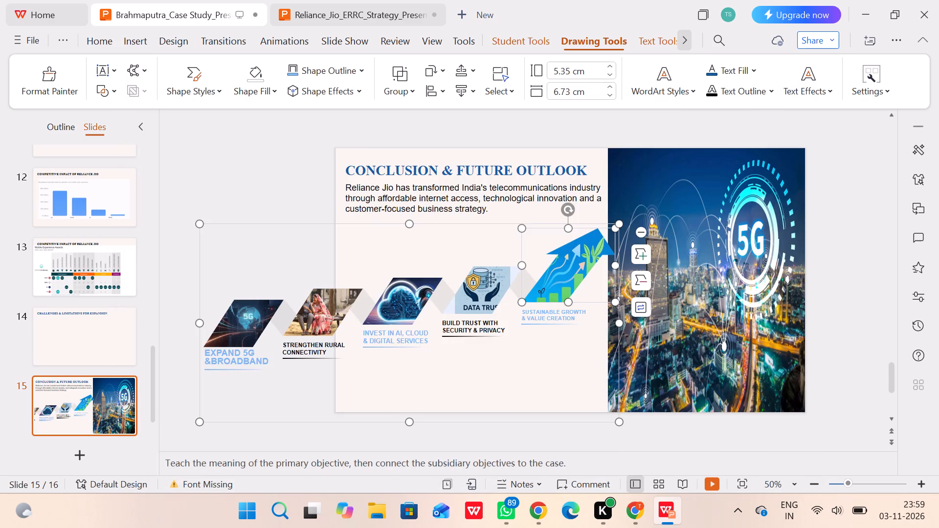
Narrow the five-stage diagram from its outer side so it starts at the slide's edge beside the 5G city picture.
drag(201, 320, 331, 300)
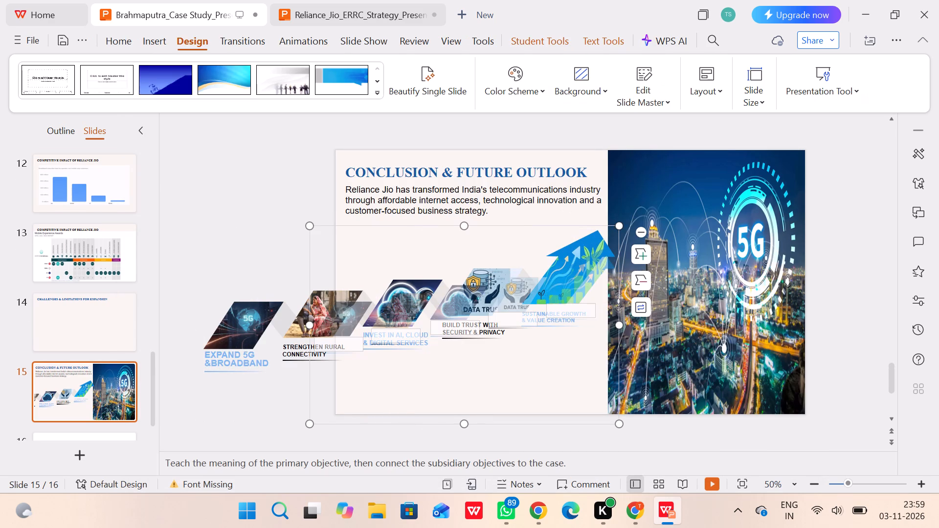
drag(331, 300, 352, 298)
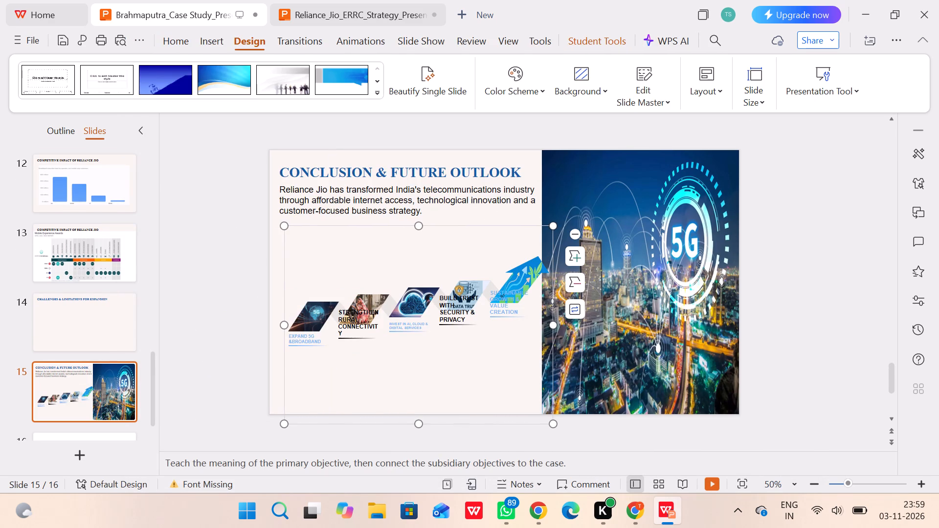
drag(283, 322, 271, 323)
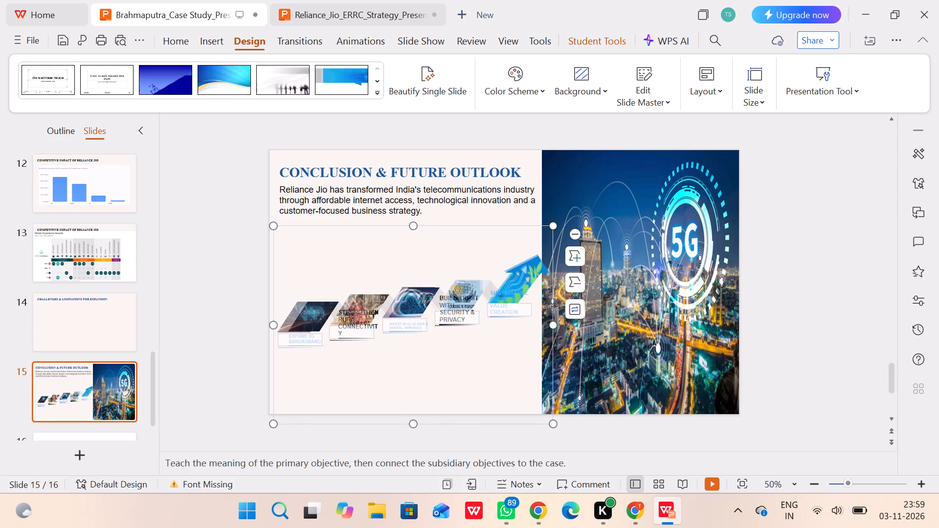
drag(271, 323, 268, 323)
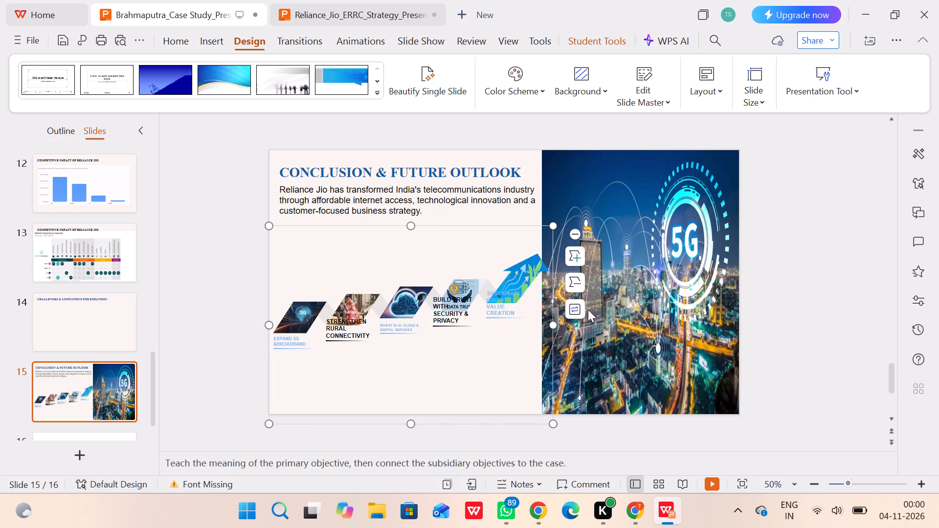
Narrow the 5G city picture to about 12.14 cm wide from its inner edge, keeping it against the slide's outer edge.
click(627, 229)
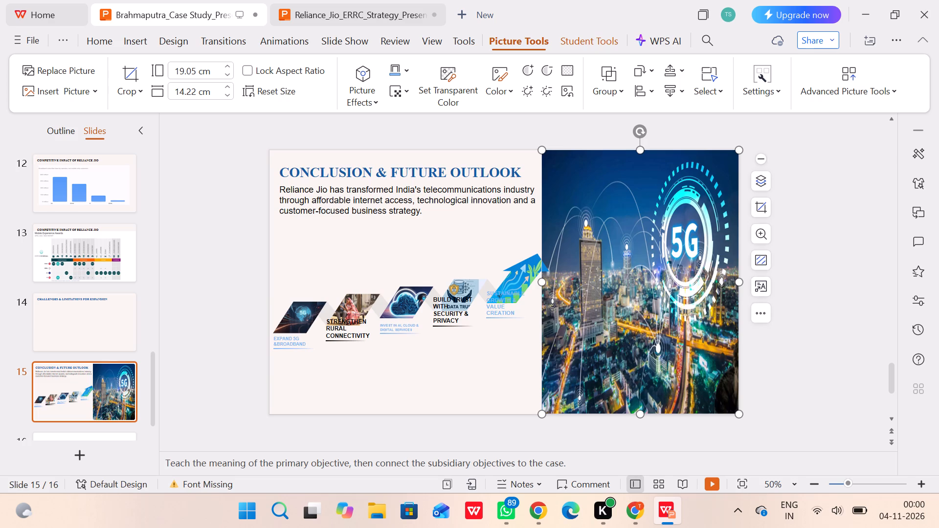
drag(541, 284, 577, 279)
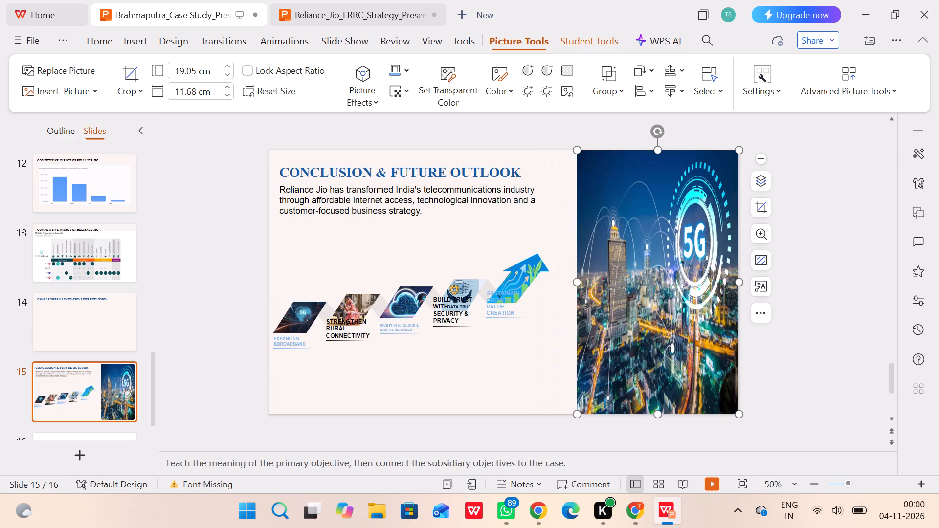
drag(576, 284, 570, 285)
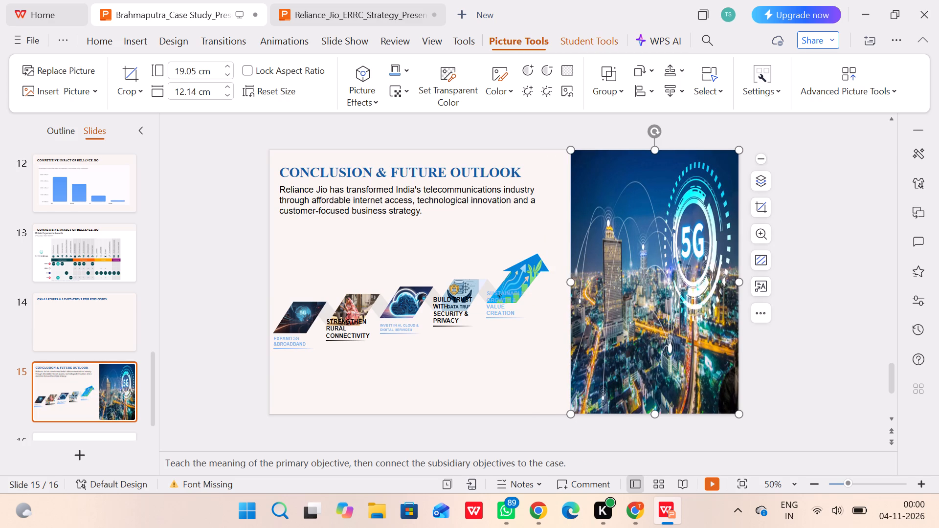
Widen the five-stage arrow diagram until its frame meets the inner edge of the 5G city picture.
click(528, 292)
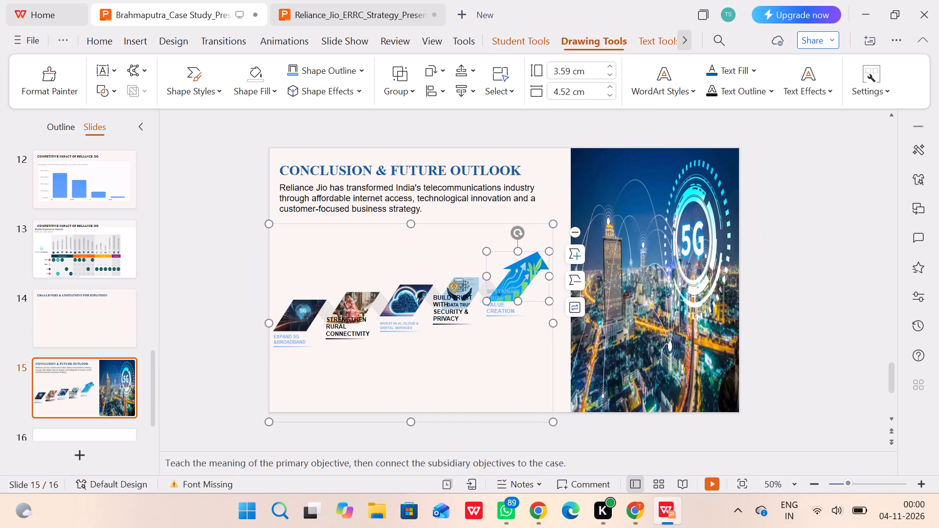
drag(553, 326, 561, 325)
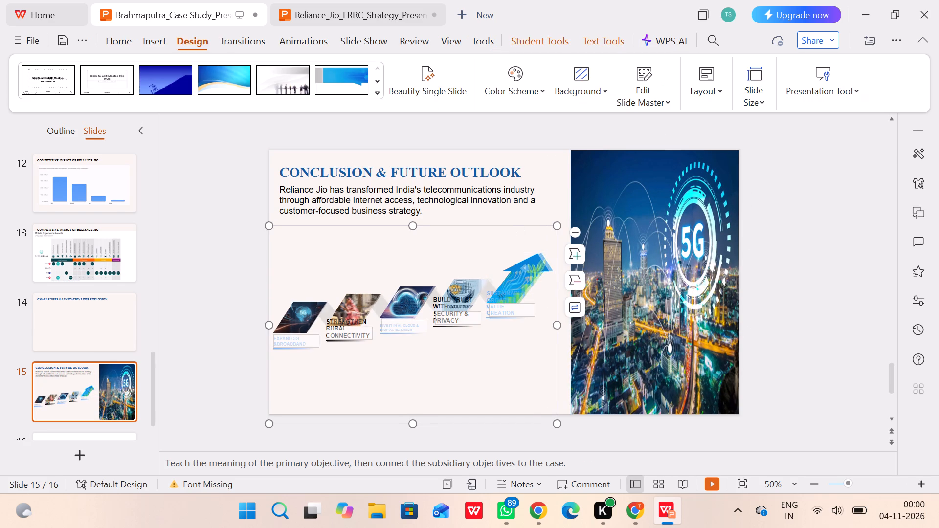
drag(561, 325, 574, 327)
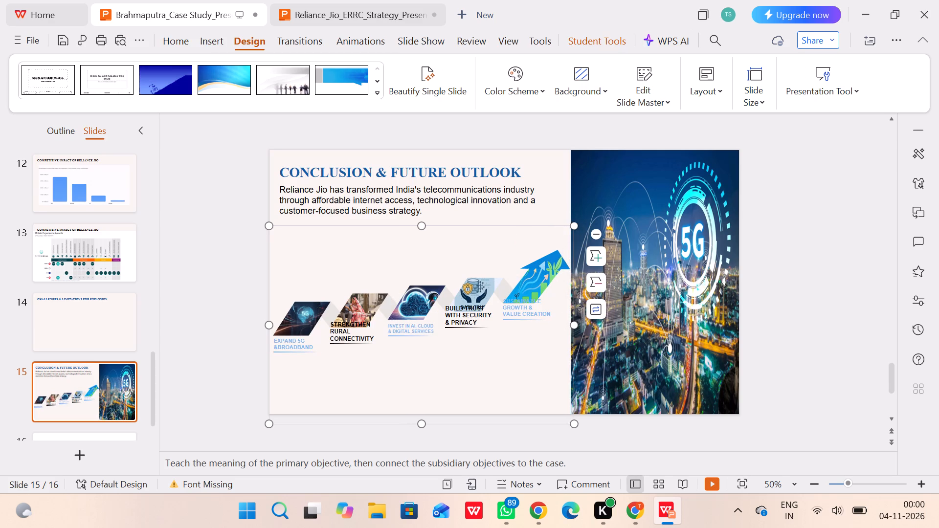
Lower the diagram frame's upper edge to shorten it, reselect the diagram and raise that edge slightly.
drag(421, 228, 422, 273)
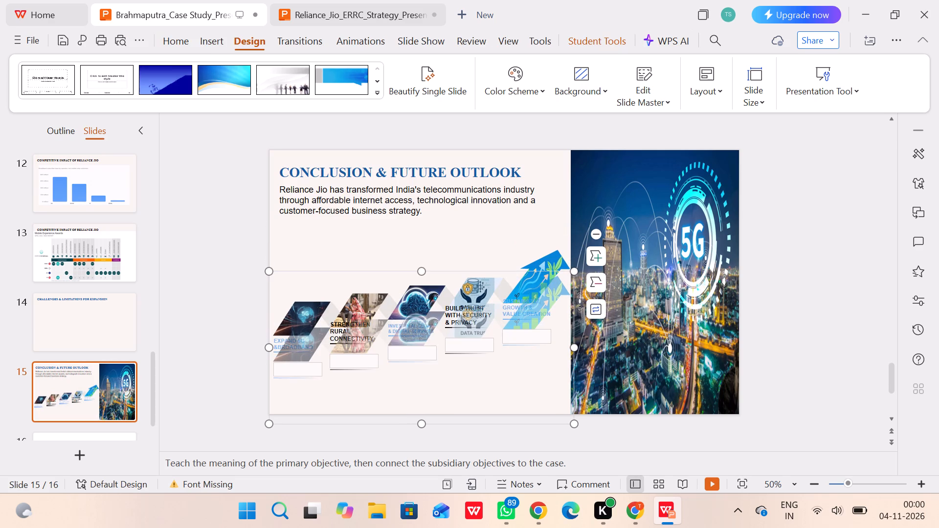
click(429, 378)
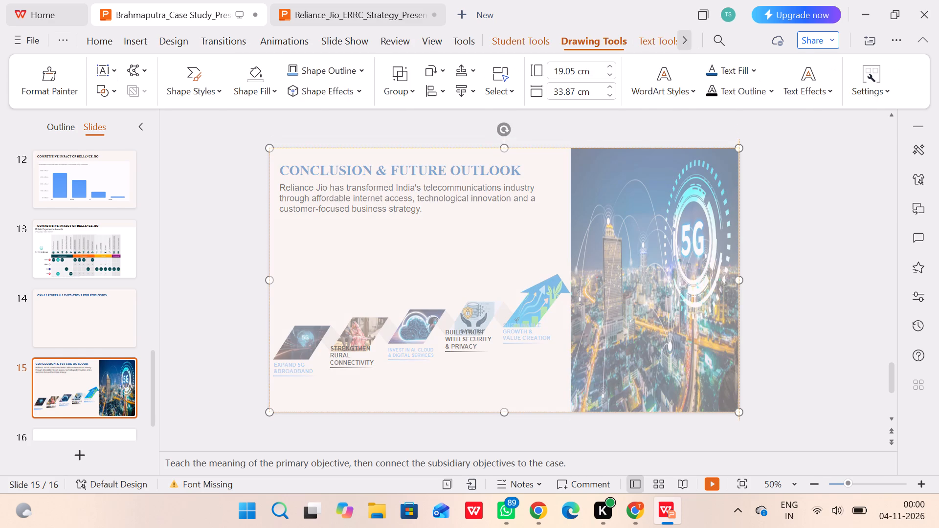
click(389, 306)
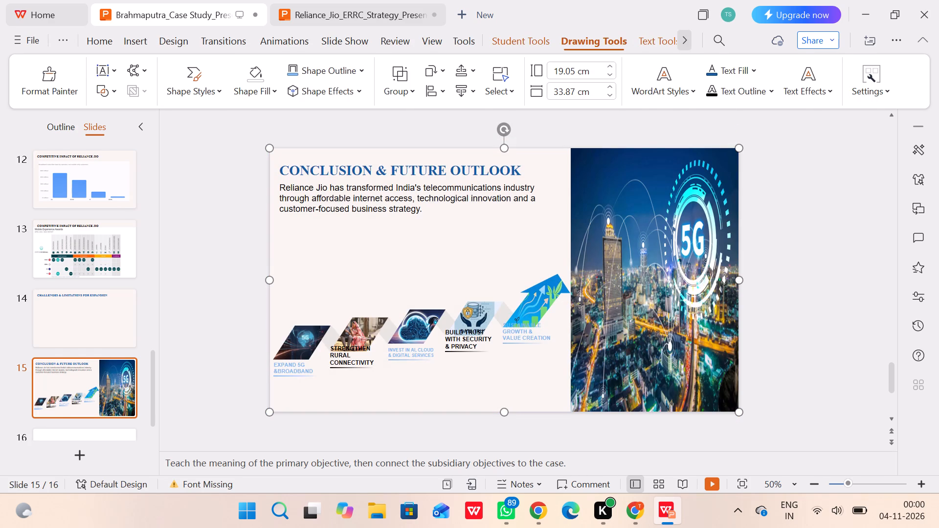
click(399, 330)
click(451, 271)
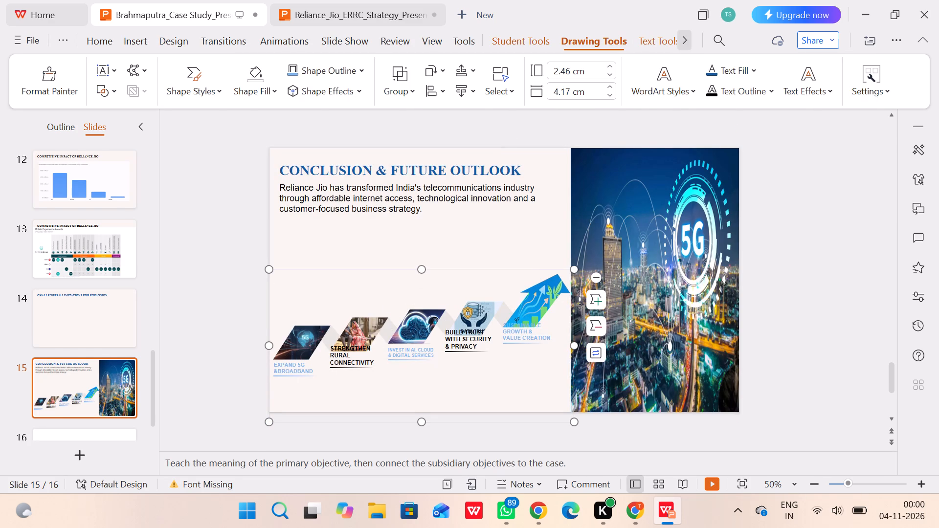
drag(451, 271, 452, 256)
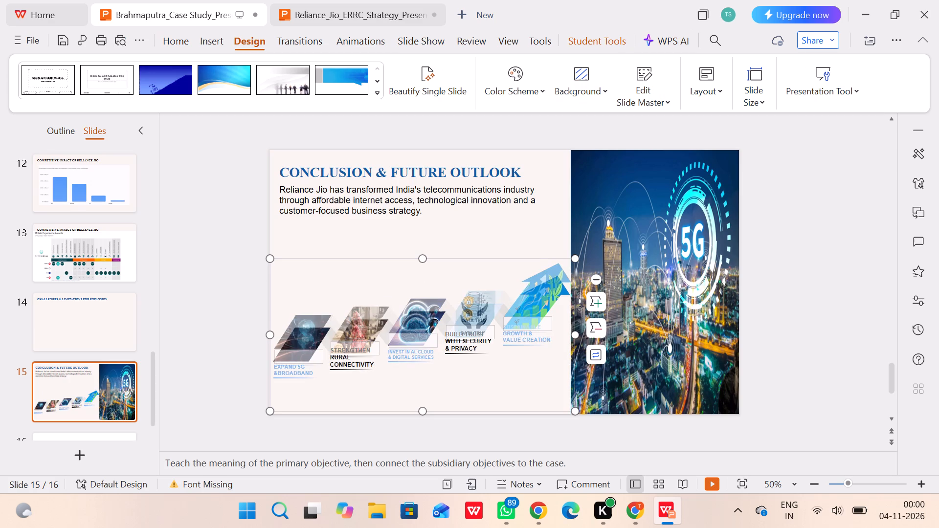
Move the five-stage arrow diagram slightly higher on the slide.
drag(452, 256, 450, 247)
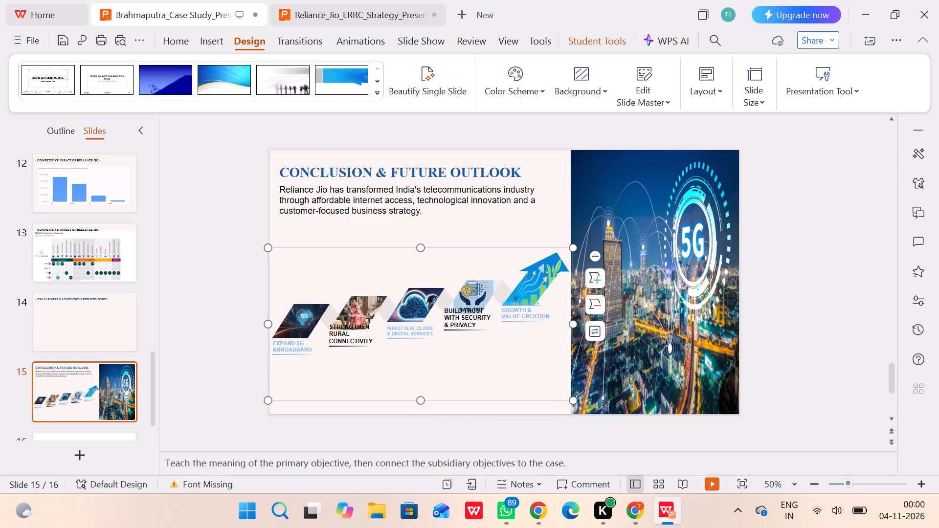
Undo the arrow diagram's move and the earlier changes to its frame height.
click(136, 47)
click(144, 60)
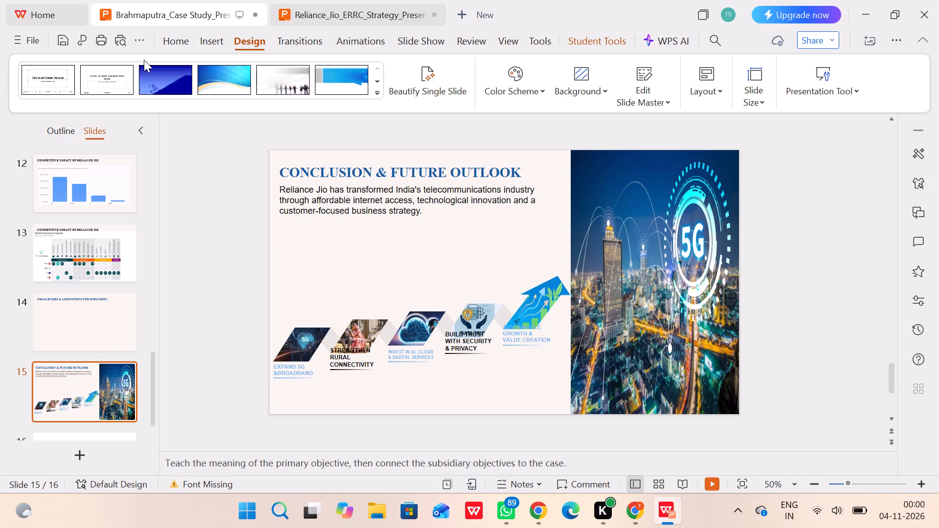
click(136, 41)
click(144, 60)
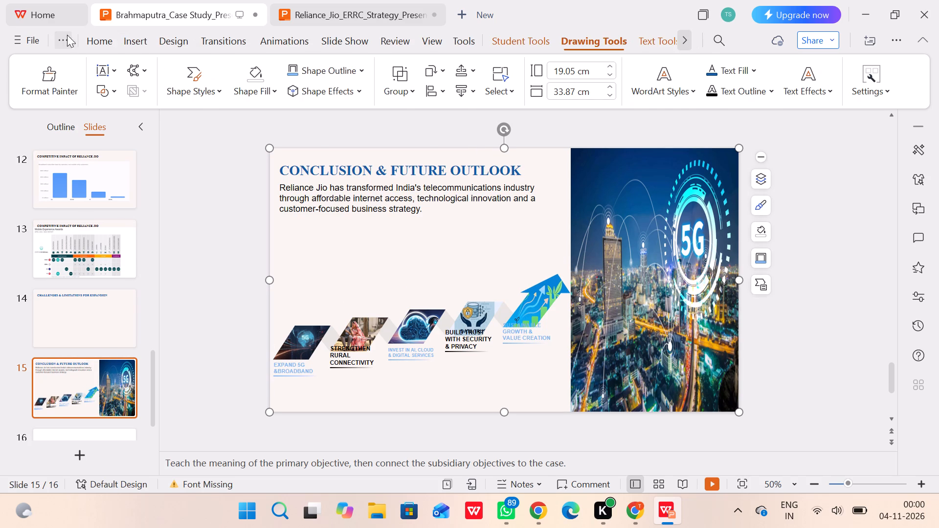
click(60, 35)
click(147, 65)
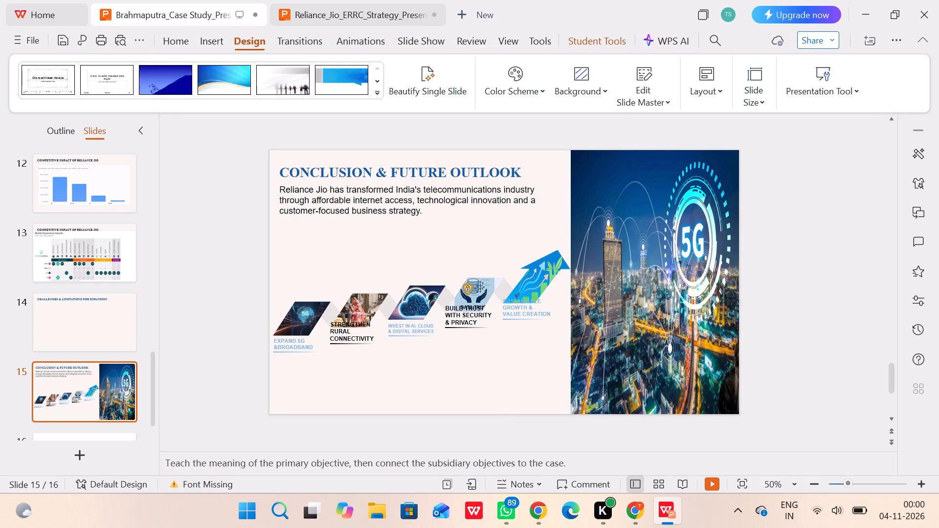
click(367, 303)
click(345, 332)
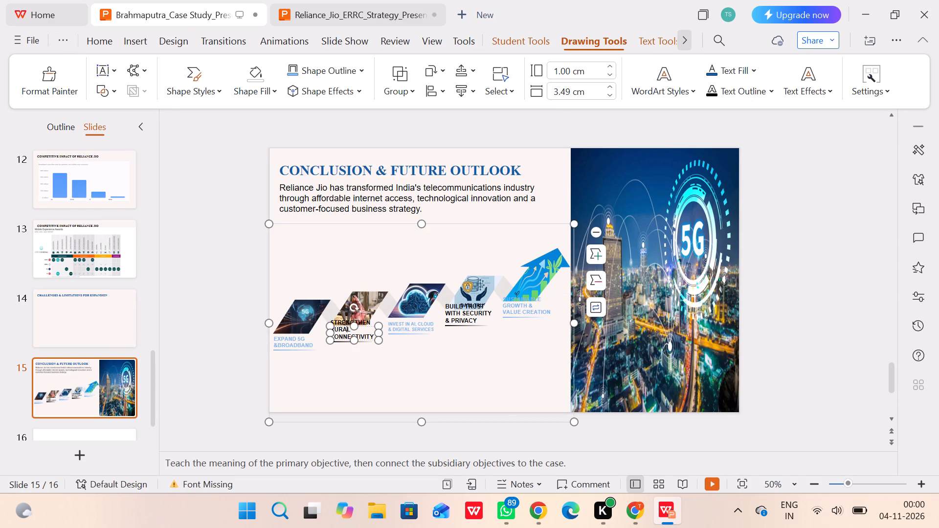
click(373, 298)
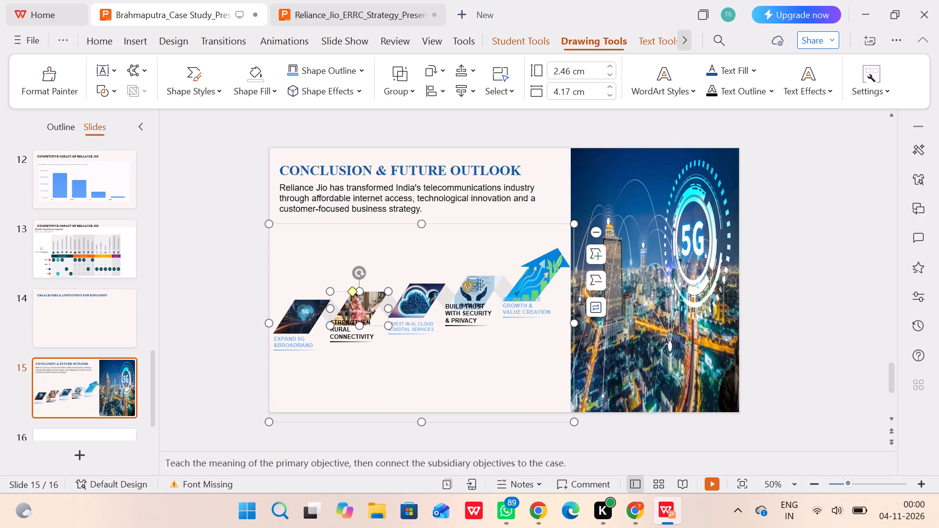
Undo the widening of the five-stage arrow diagram.
click(66, 31)
click(61, 44)
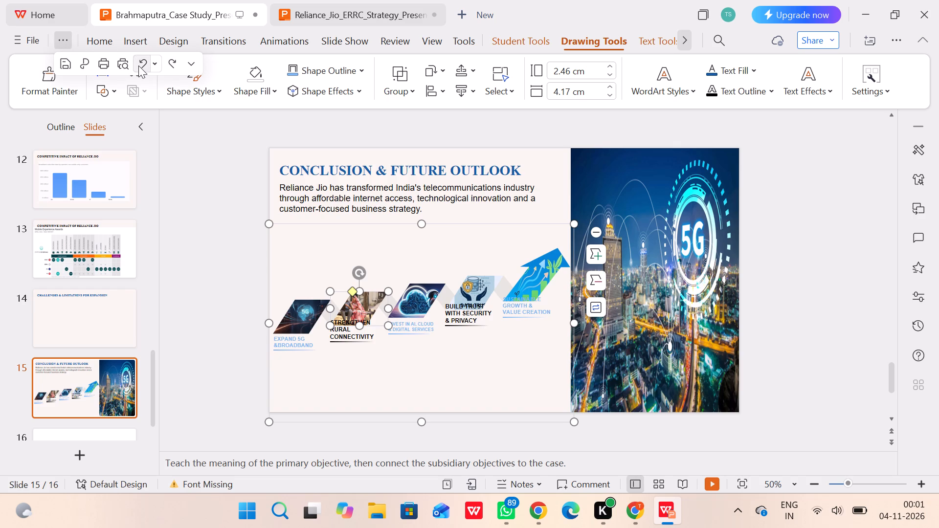
click(138, 66)
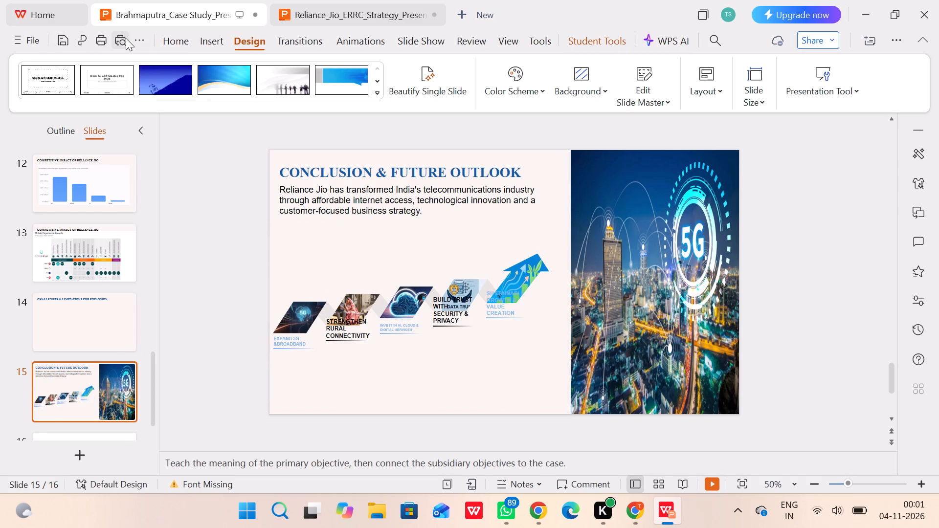
Undo the last two width changes of the 5G city picture.
click(141, 40)
click(147, 67)
click(68, 42)
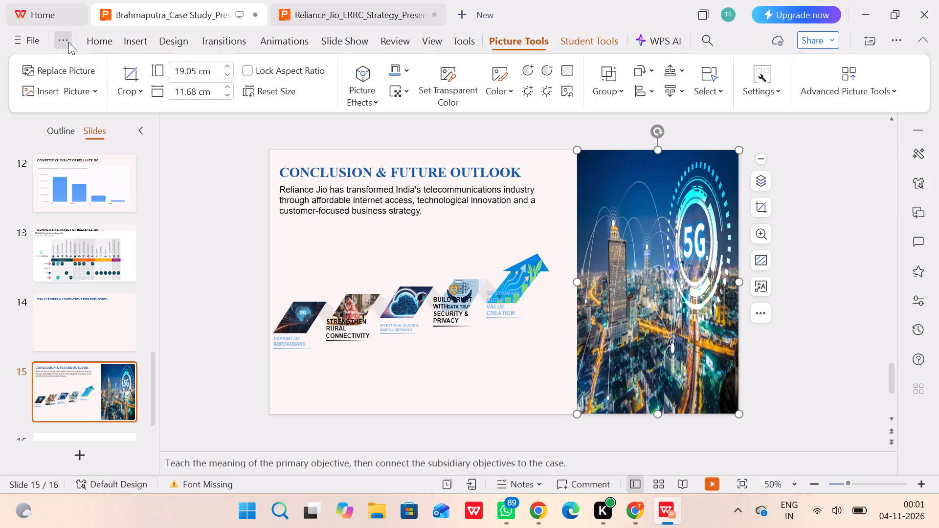
click(142, 64)
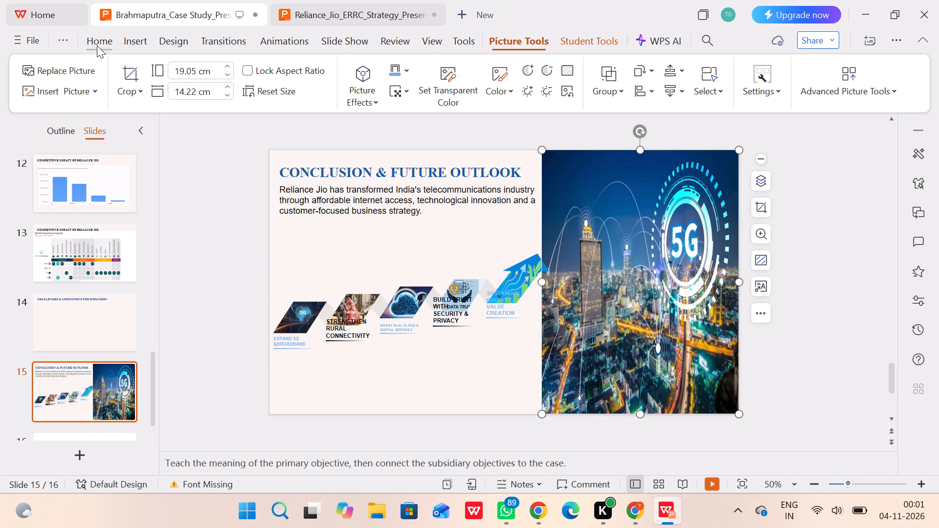
Undo the preceding resize of the five-stage arrow diagram.
click(63, 41)
click(141, 61)
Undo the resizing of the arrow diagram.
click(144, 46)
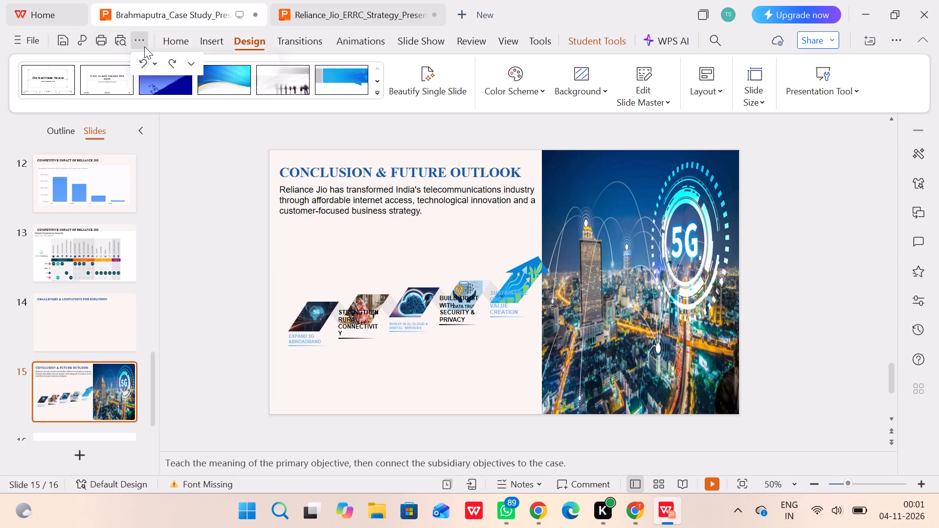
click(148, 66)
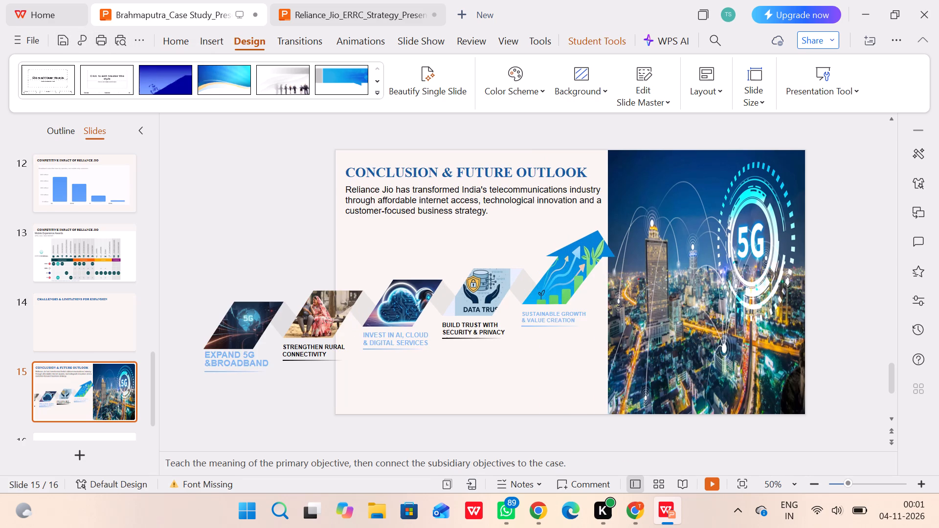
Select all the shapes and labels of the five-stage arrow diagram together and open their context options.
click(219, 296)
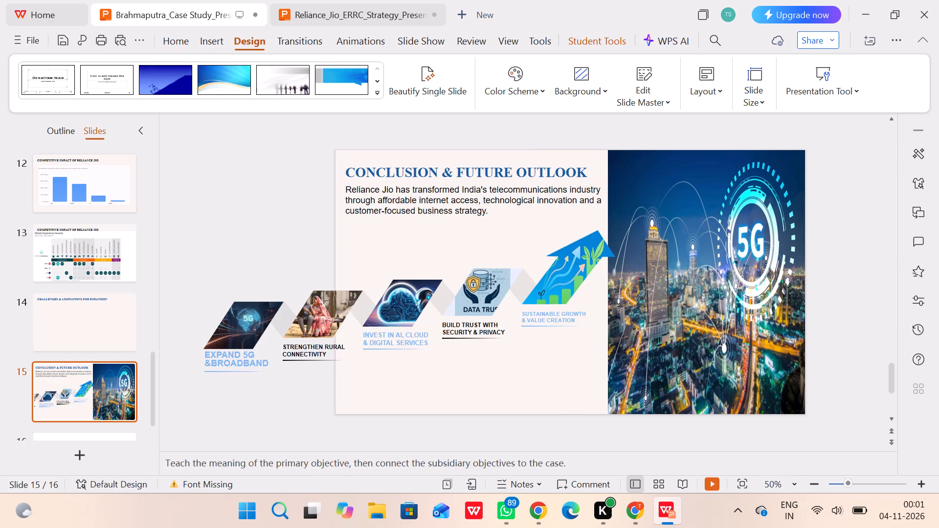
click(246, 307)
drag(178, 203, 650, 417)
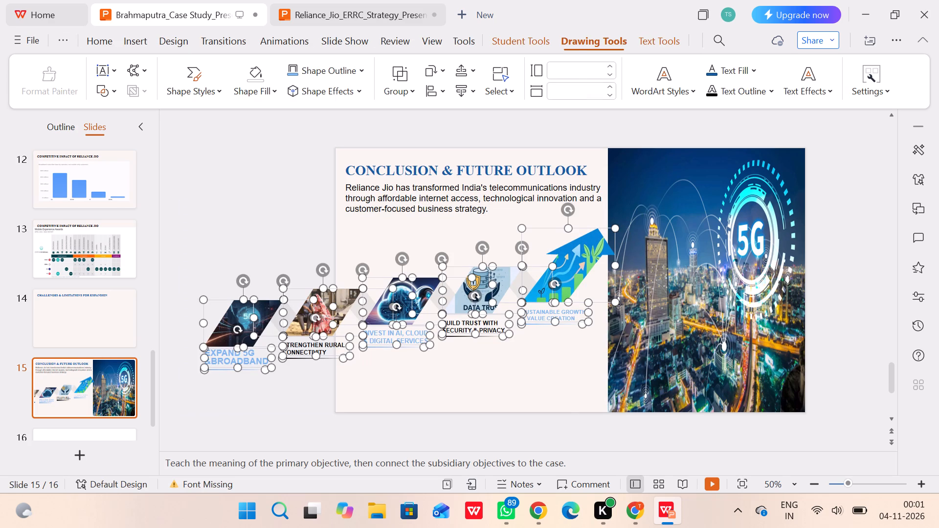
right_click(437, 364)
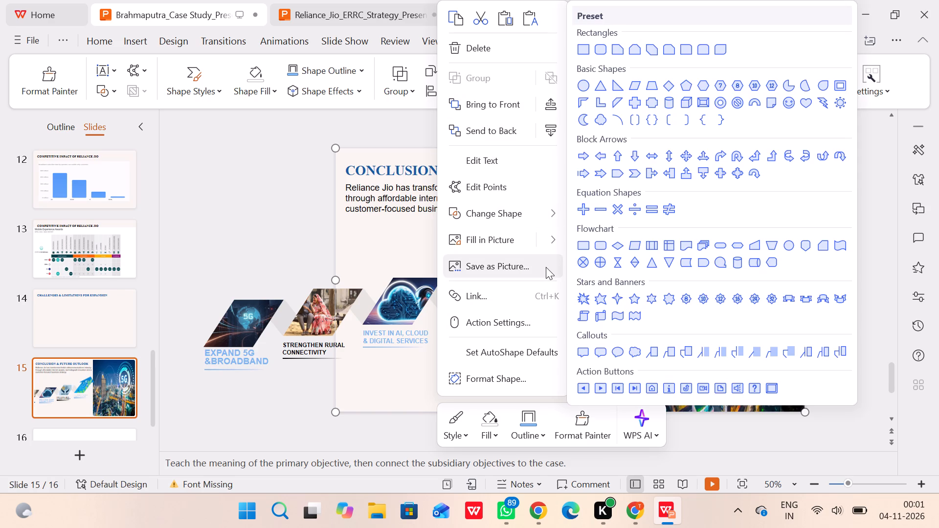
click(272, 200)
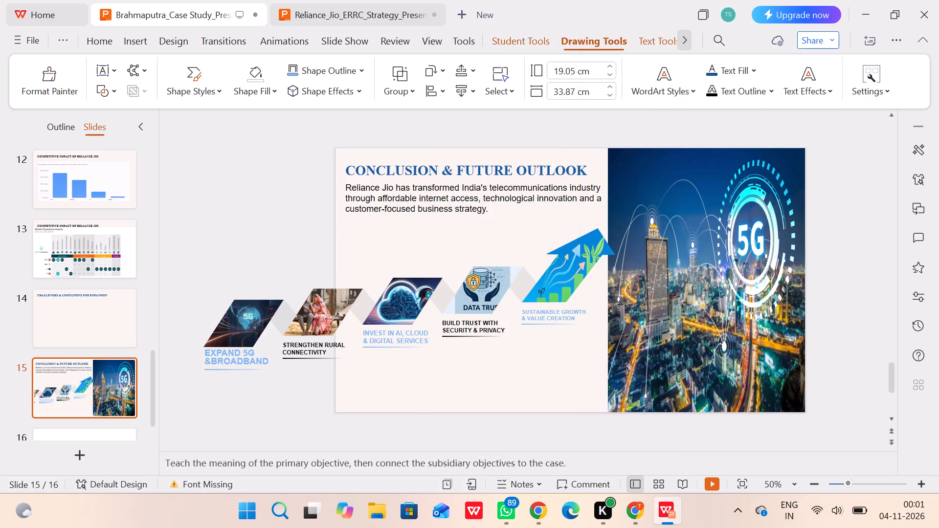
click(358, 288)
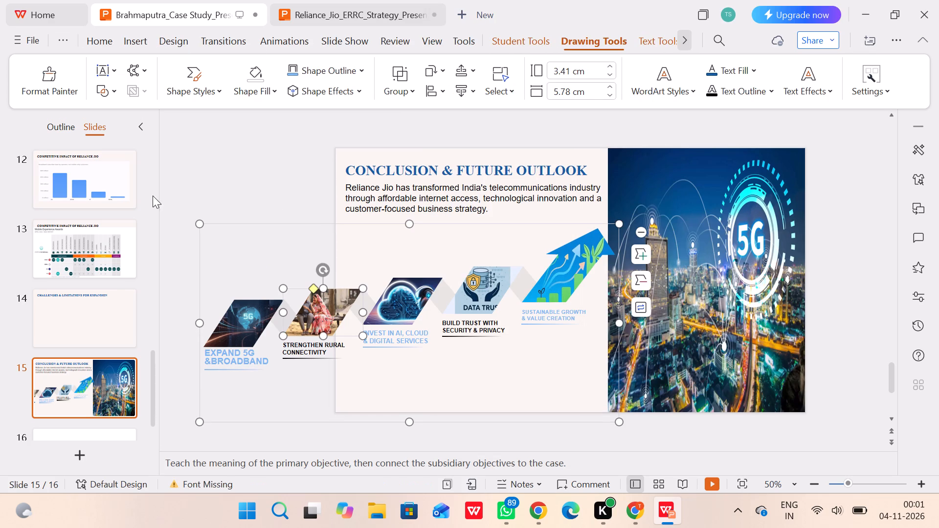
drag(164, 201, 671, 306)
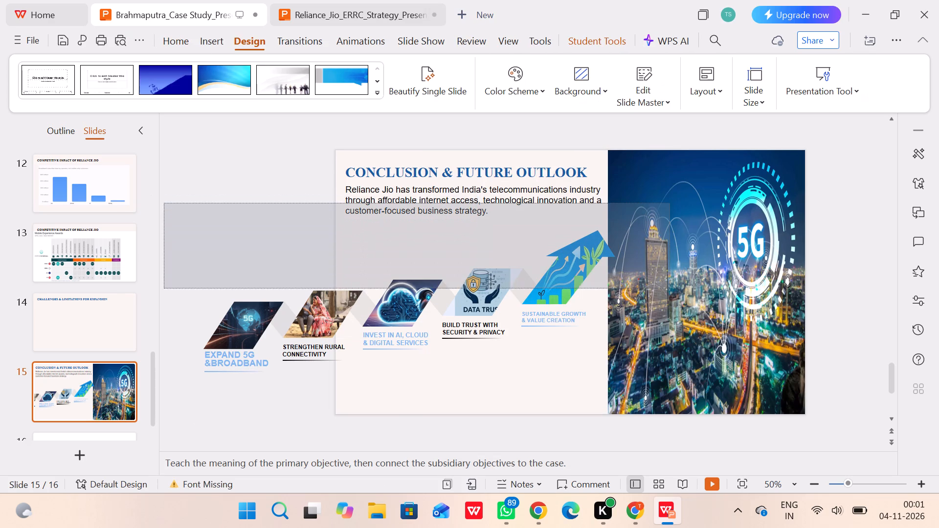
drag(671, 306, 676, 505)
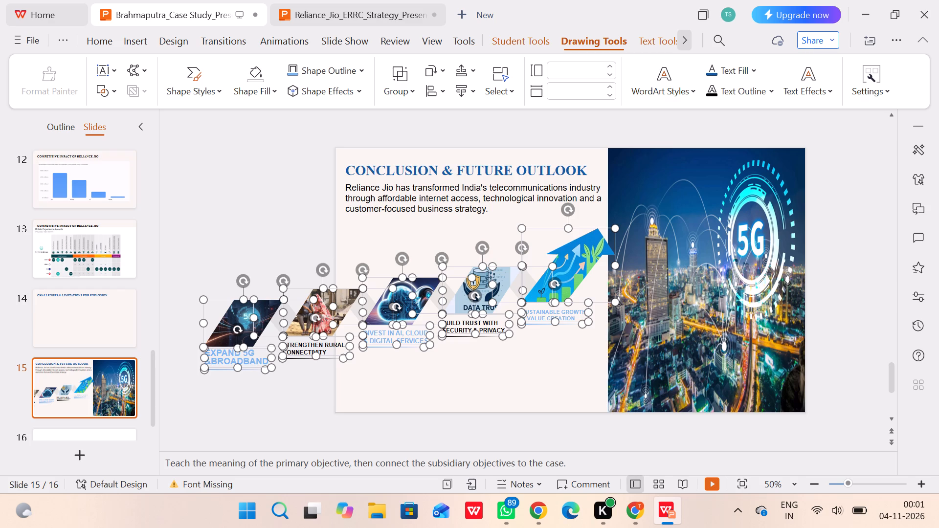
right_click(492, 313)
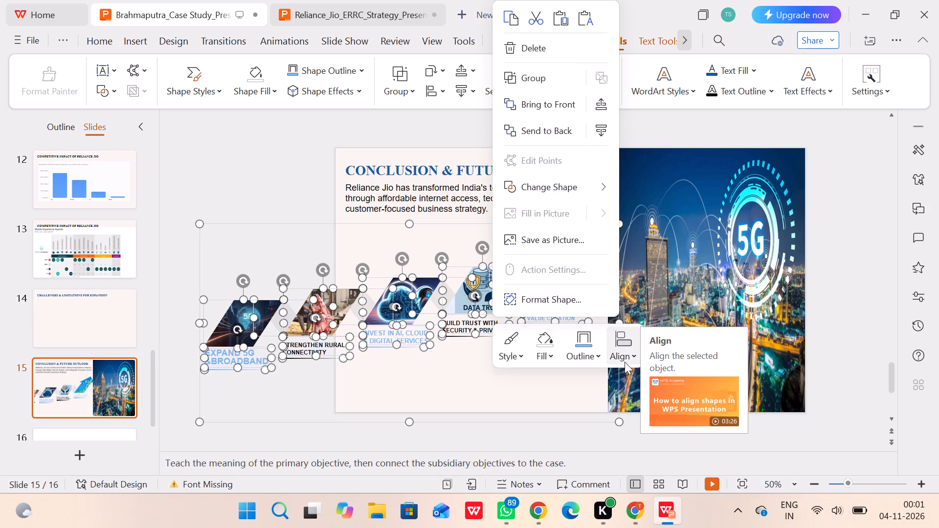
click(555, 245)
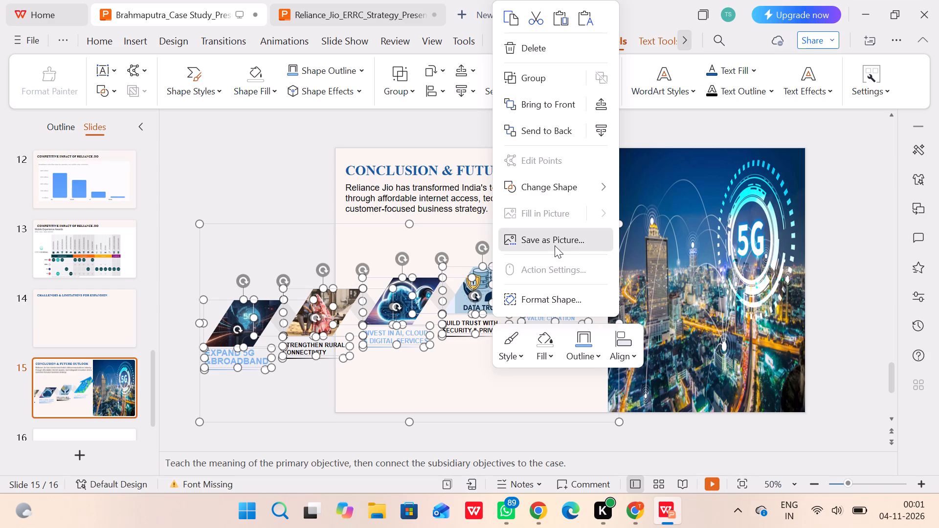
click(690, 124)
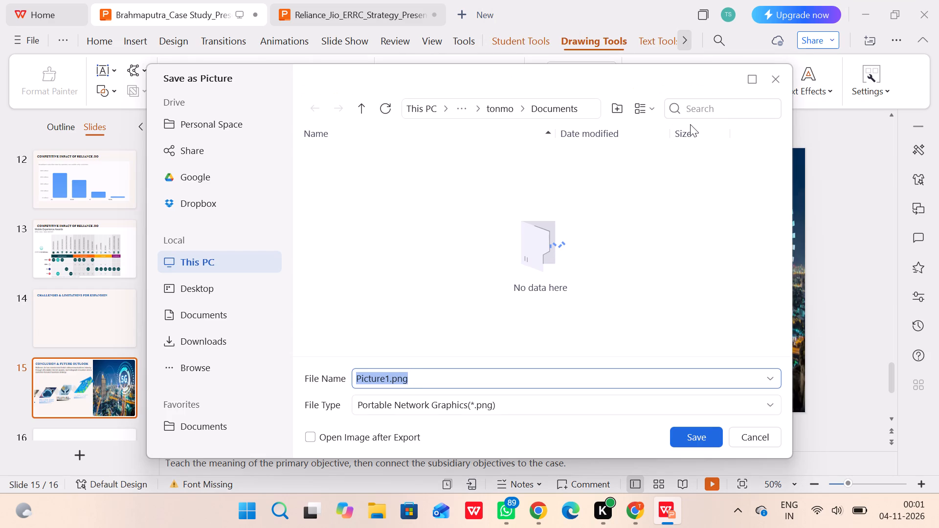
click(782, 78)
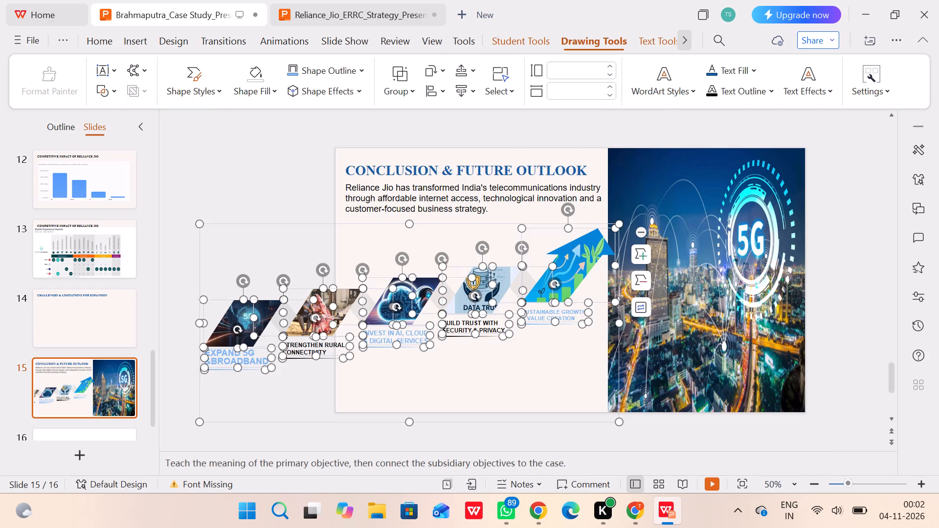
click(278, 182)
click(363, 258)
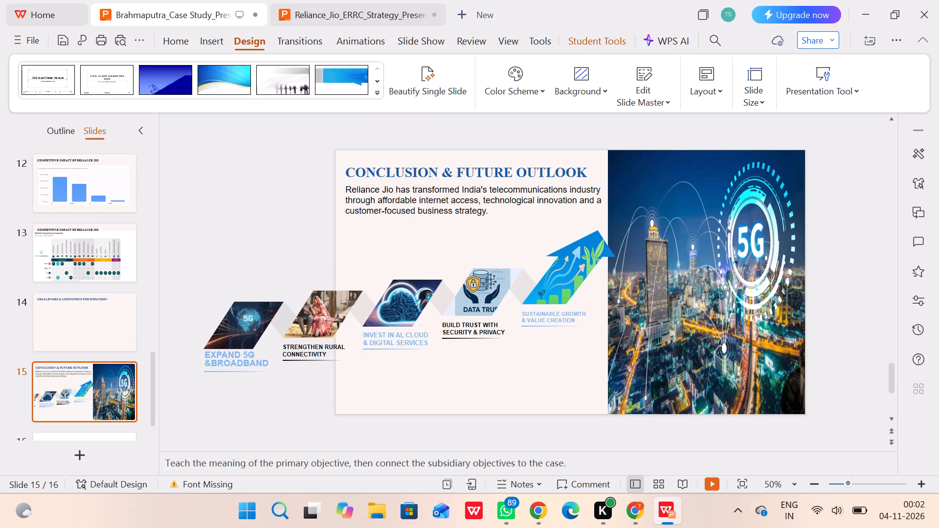
Select the first stage's picture shape above the Expand 5G & Broadband label in the arrow diagram.
click(244, 306)
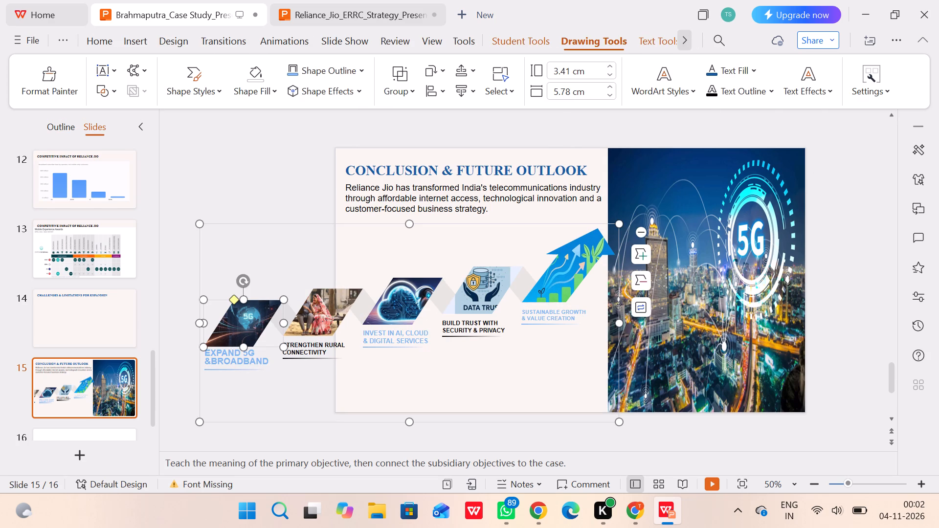
Shrink the five-stage arrow diagram from its upper-left corner so that it fits within the slide.
click(209, 267)
drag(209, 267, 266, 286)
click(266, 286)
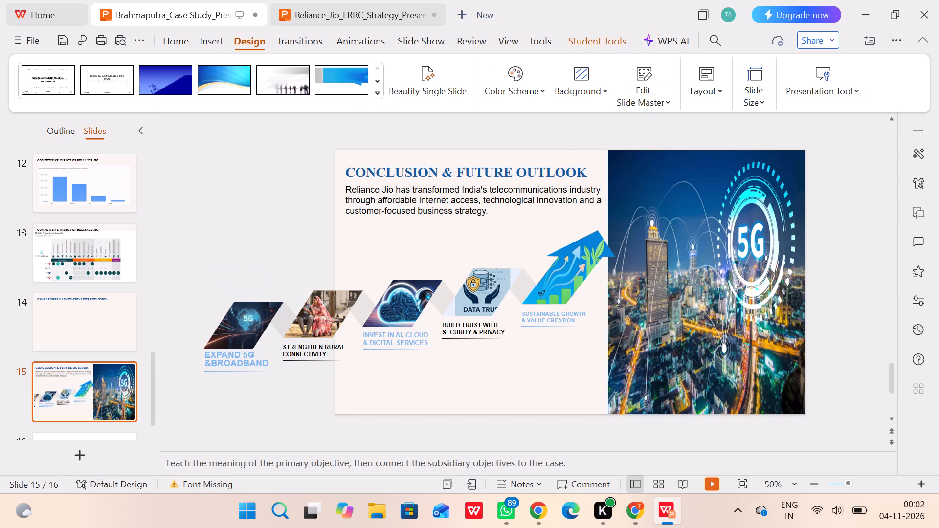
click(300, 324)
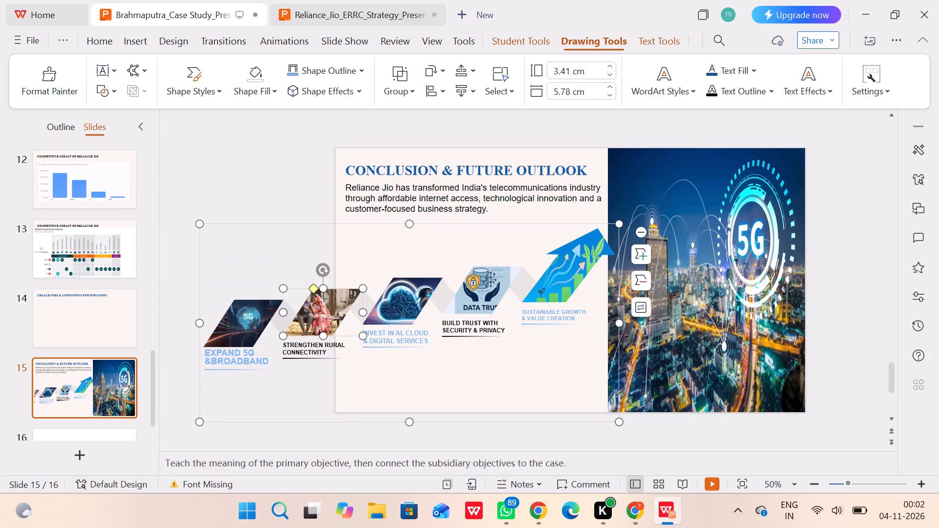
click(370, 226)
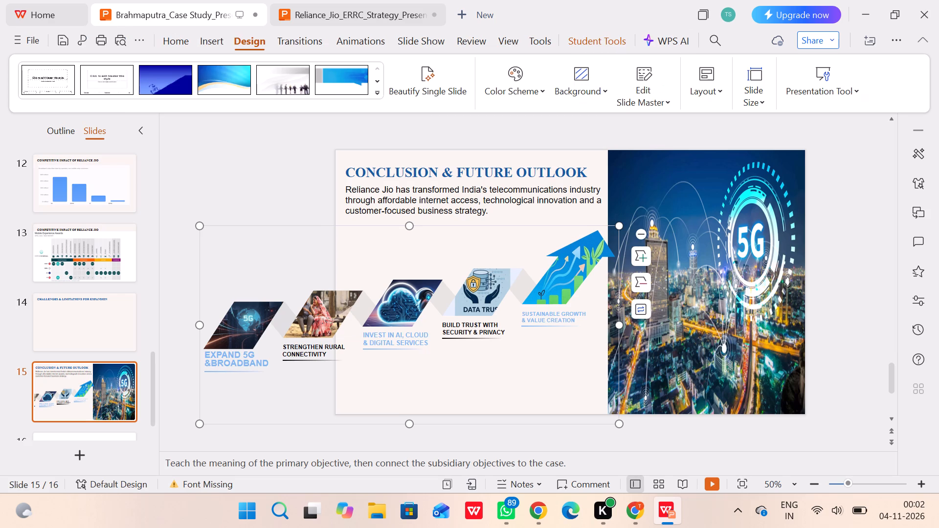
drag(201, 230, 256, 238)
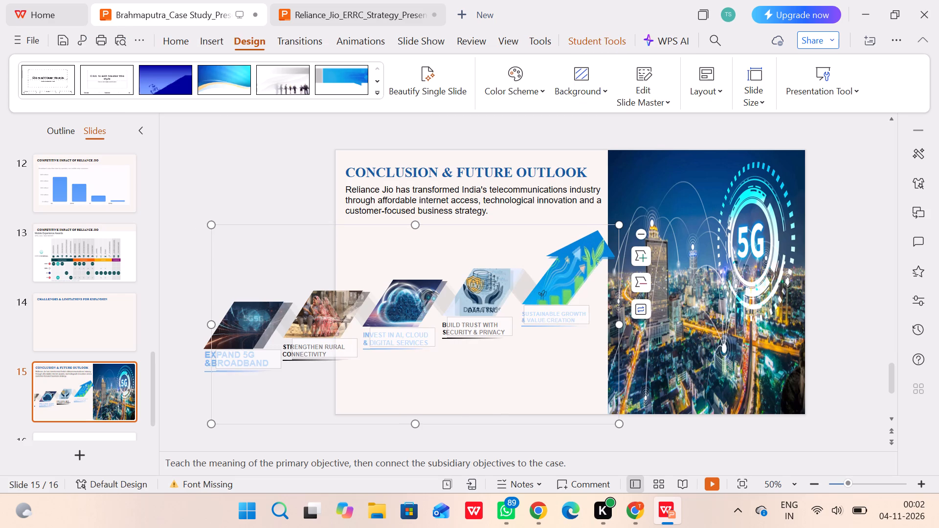
drag(256, 238, 352, 221)
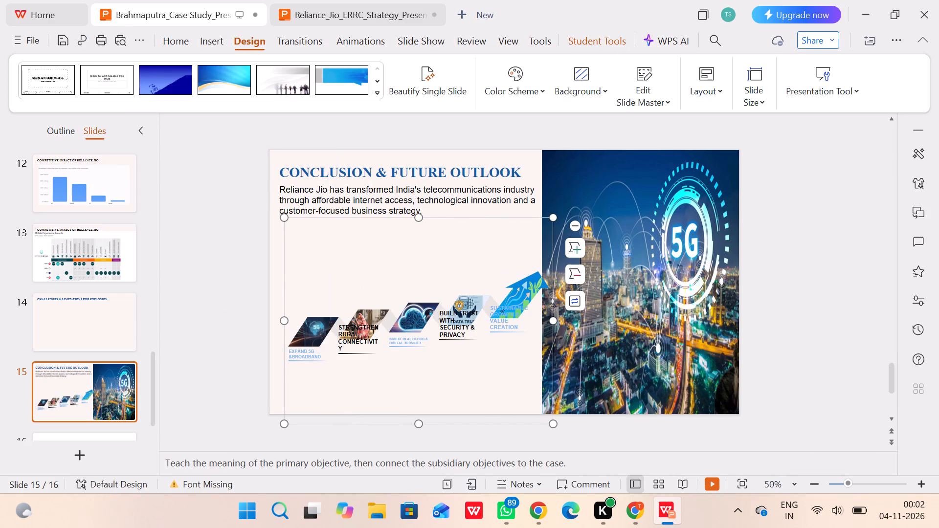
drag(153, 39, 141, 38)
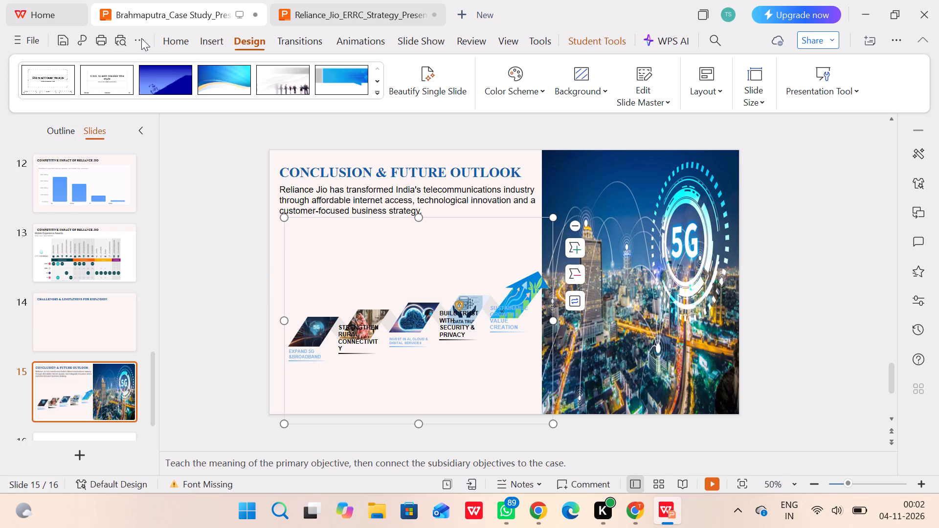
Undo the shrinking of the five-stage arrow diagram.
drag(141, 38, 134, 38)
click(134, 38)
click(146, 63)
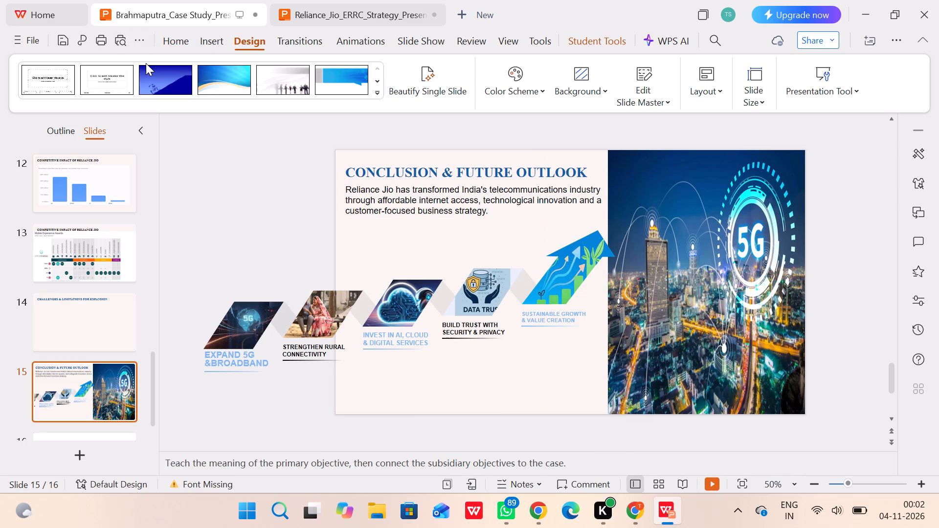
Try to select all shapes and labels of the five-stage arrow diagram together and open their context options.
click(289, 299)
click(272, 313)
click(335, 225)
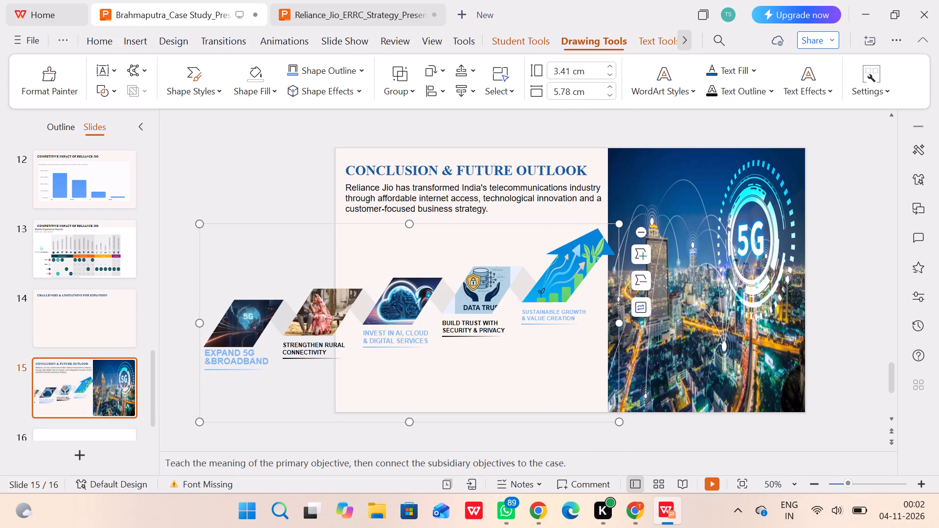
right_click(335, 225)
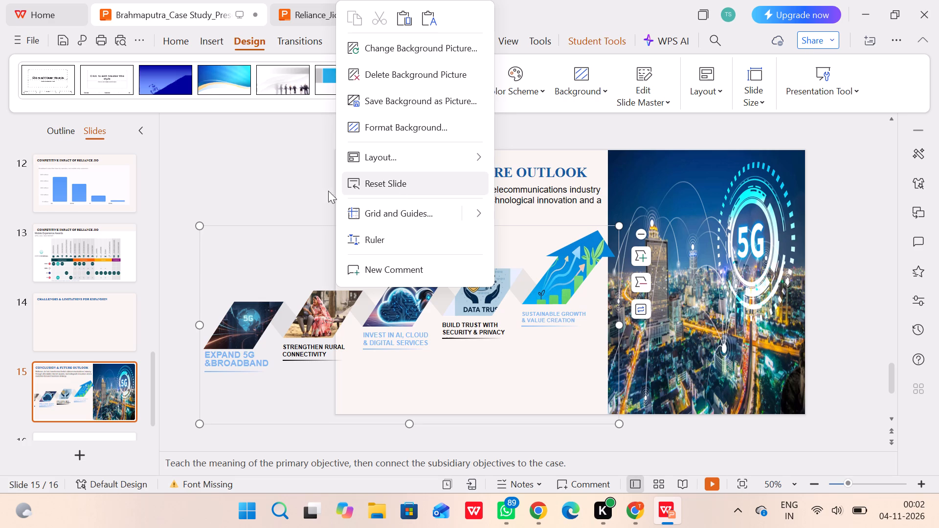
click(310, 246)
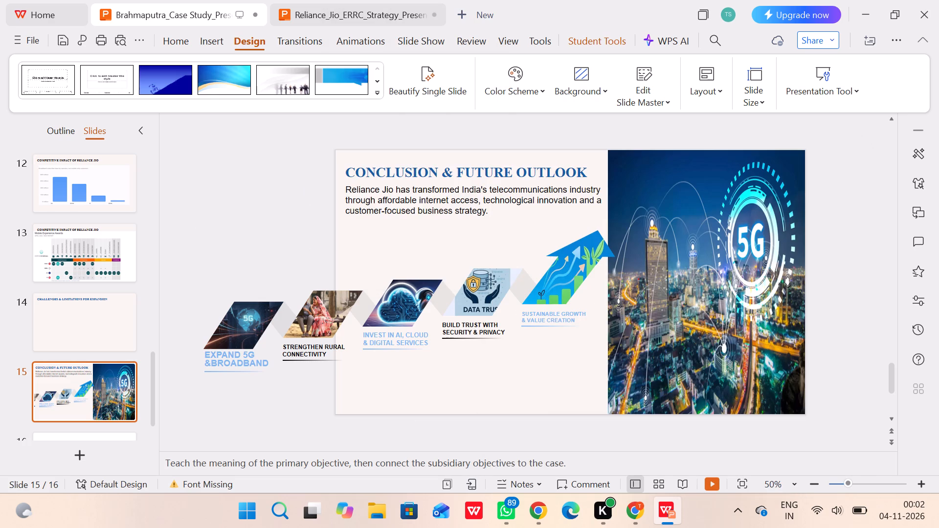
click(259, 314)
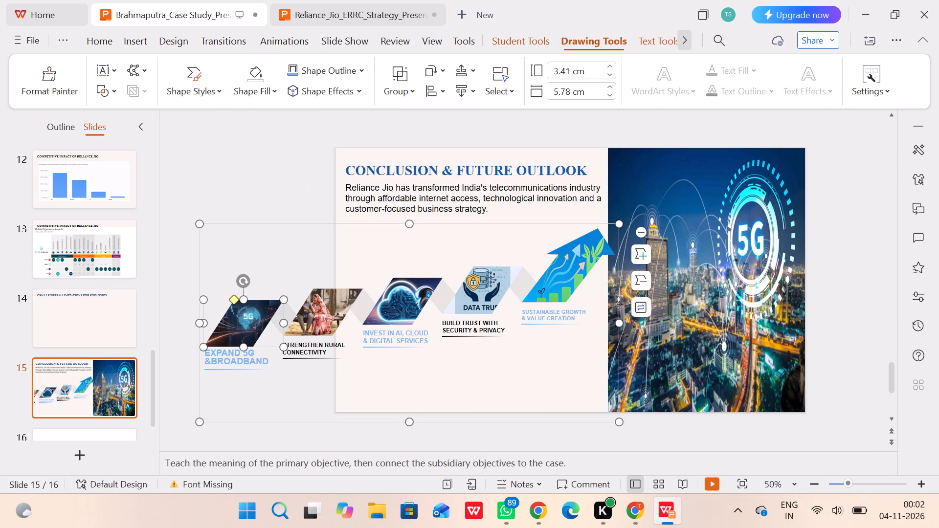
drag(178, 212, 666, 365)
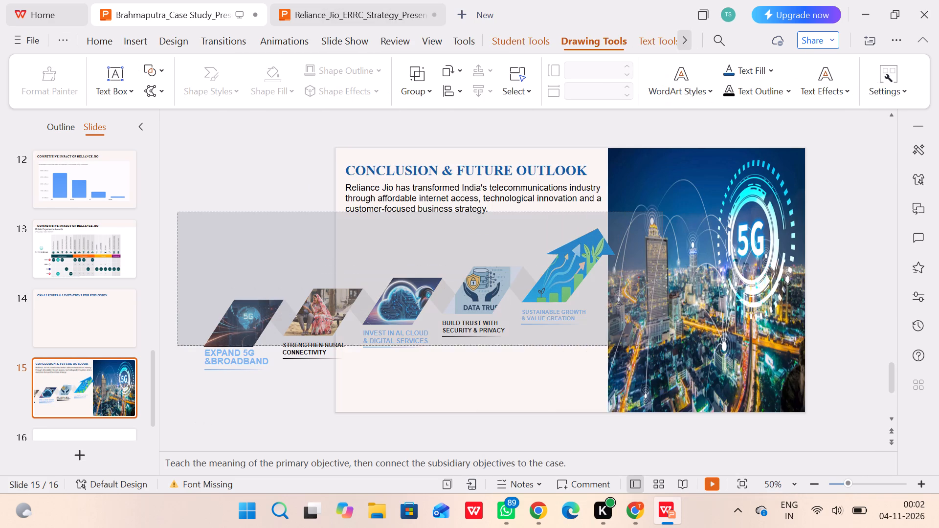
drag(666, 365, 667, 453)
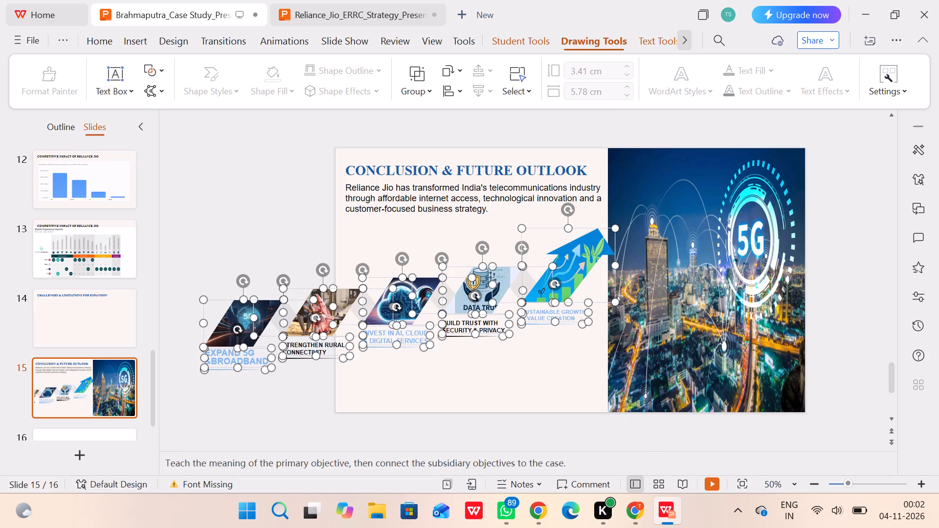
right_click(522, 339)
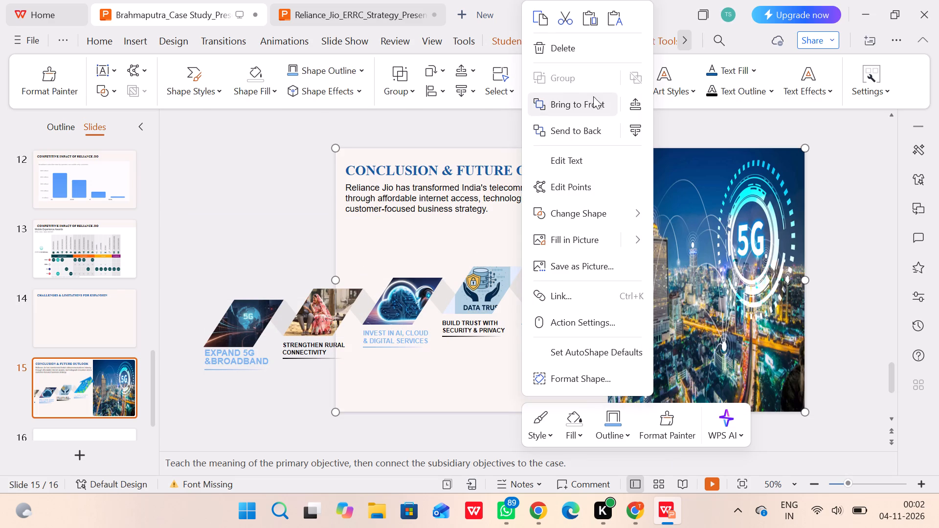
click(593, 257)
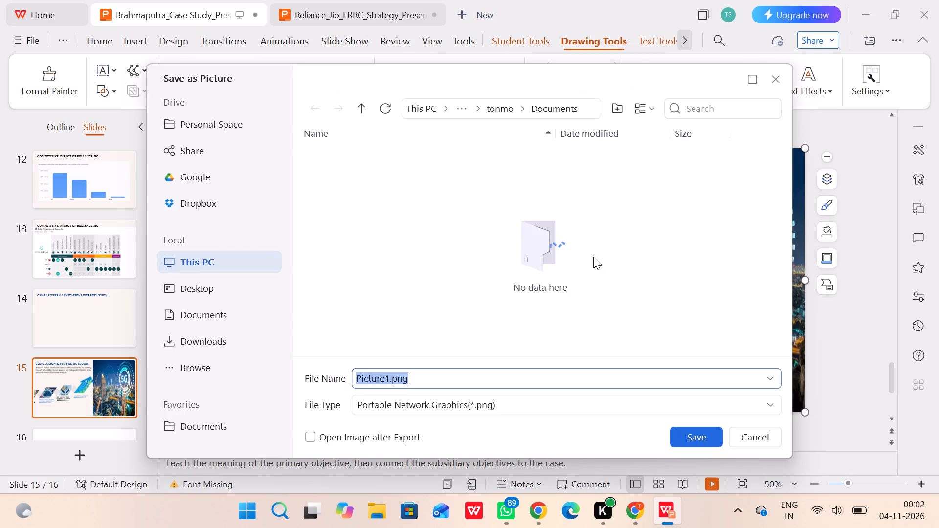
Save the selected object as a PNG picture named ppppp in the Documents folder.
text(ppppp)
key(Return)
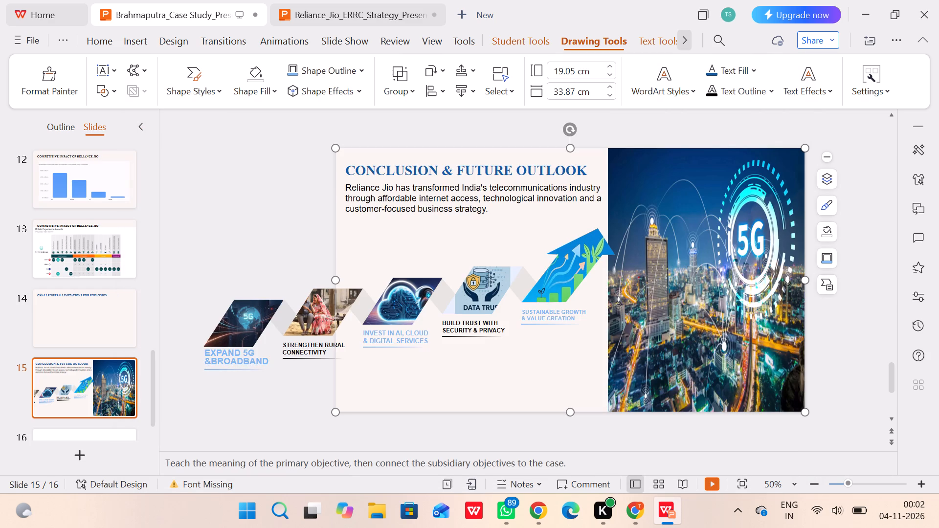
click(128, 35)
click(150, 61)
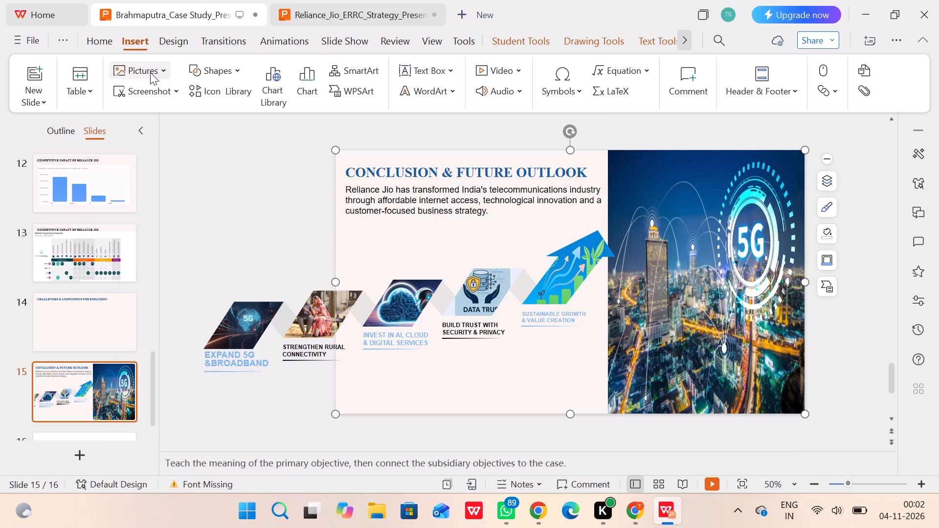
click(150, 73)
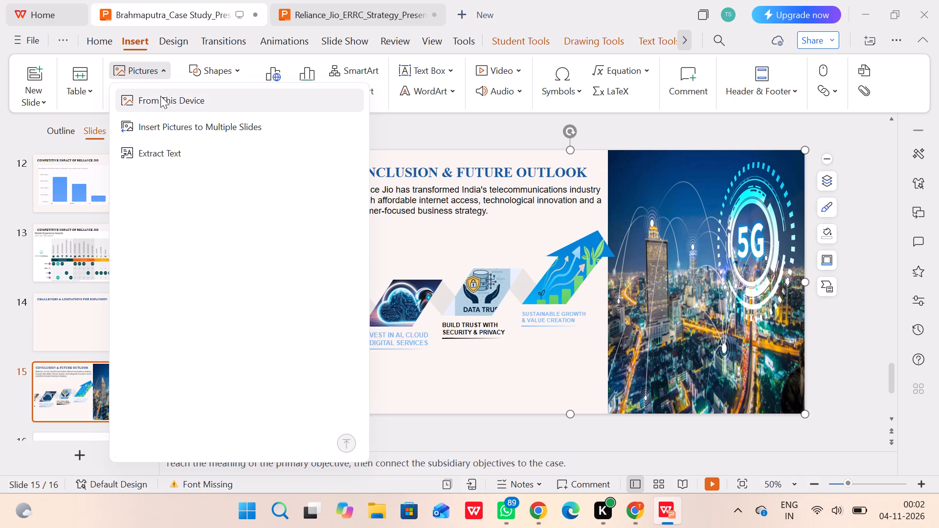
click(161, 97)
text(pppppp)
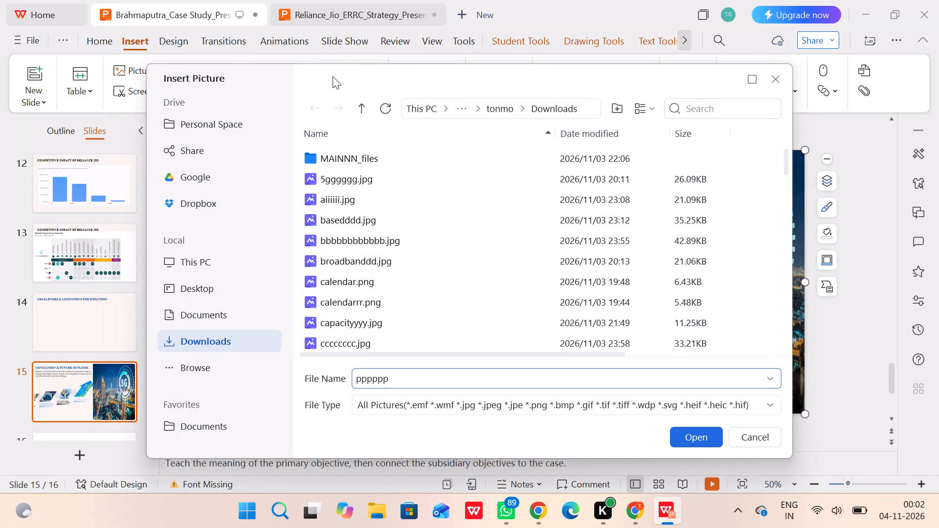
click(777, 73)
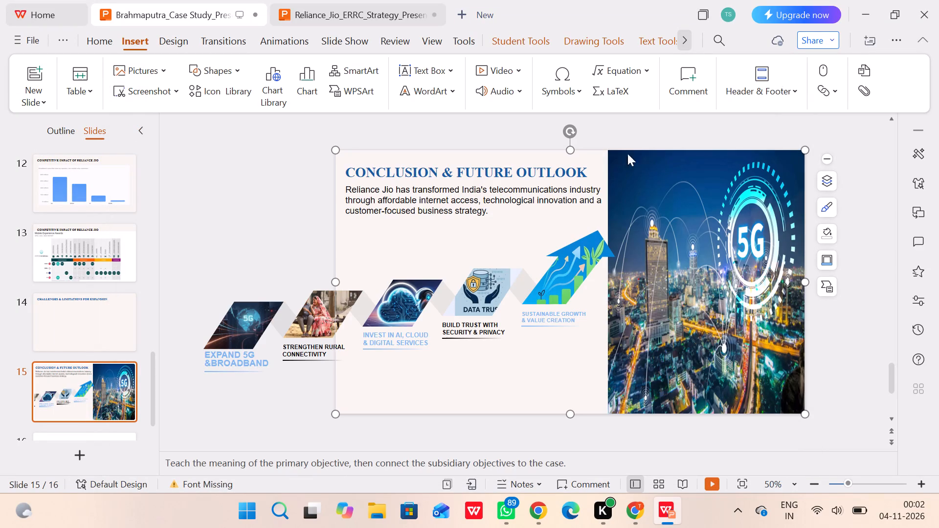
Move the AI cloud picture shape of the arrow diagram slightly upward, away from its Invest in AI, Cloud & Digital Services label.
click(447, 285)
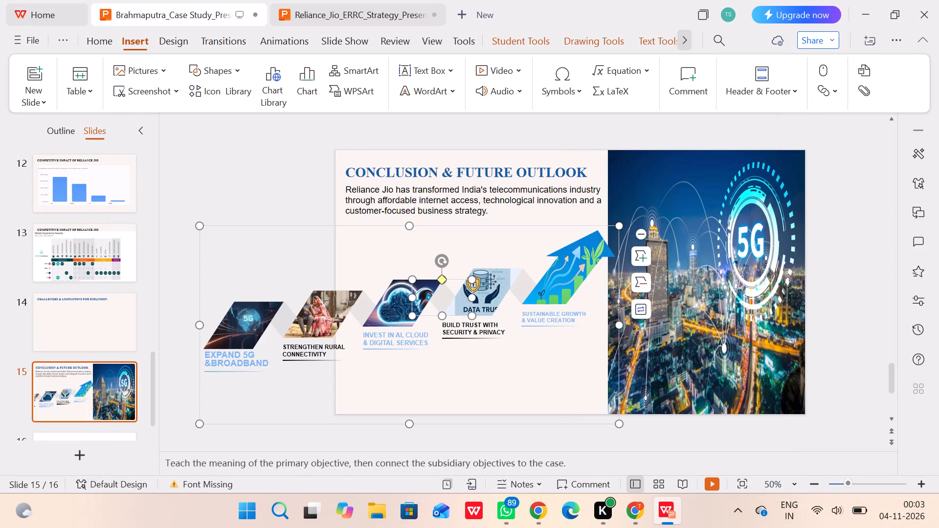
click(568, 228)
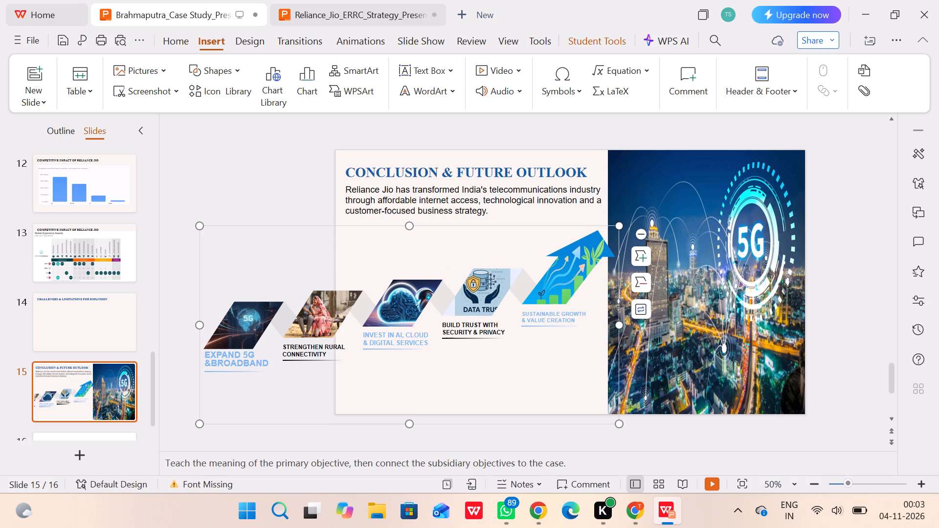
click(415, 293)
drag(415, 293, 417, 271)
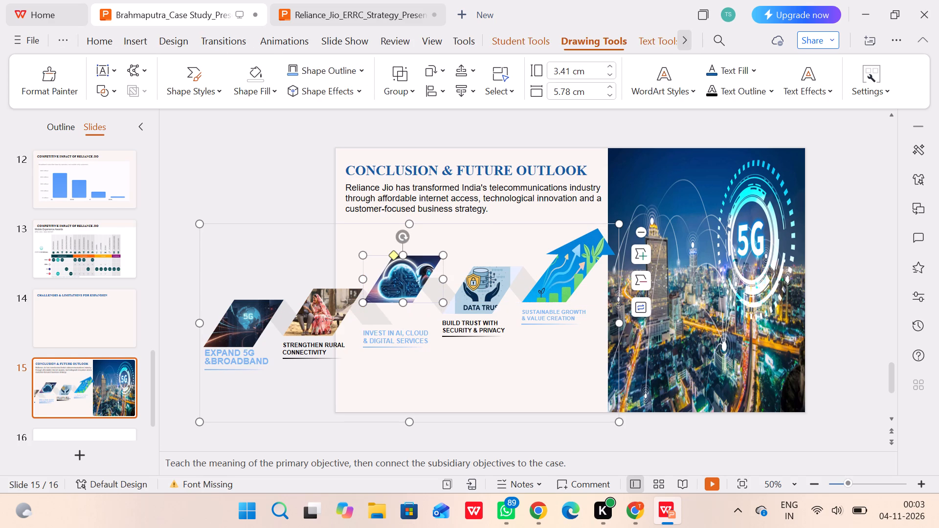
Move the grey connector between the AI cloud and data trust pictures slightly upward.
drag(437, 285, 437, 280)
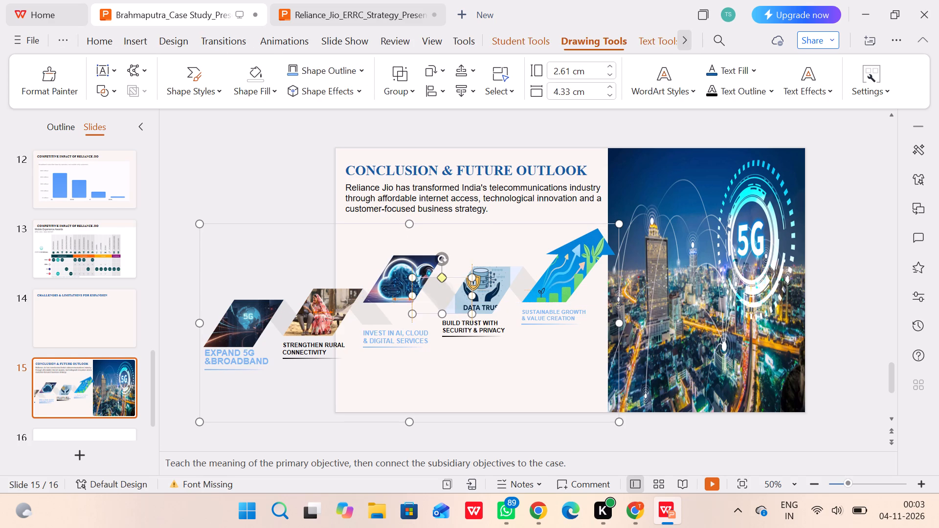
drag(437, 280, 442, 268)
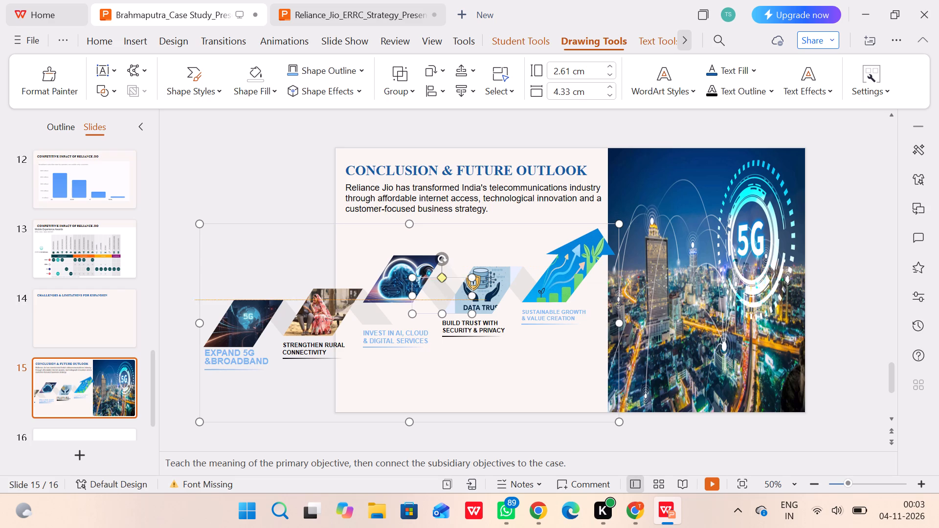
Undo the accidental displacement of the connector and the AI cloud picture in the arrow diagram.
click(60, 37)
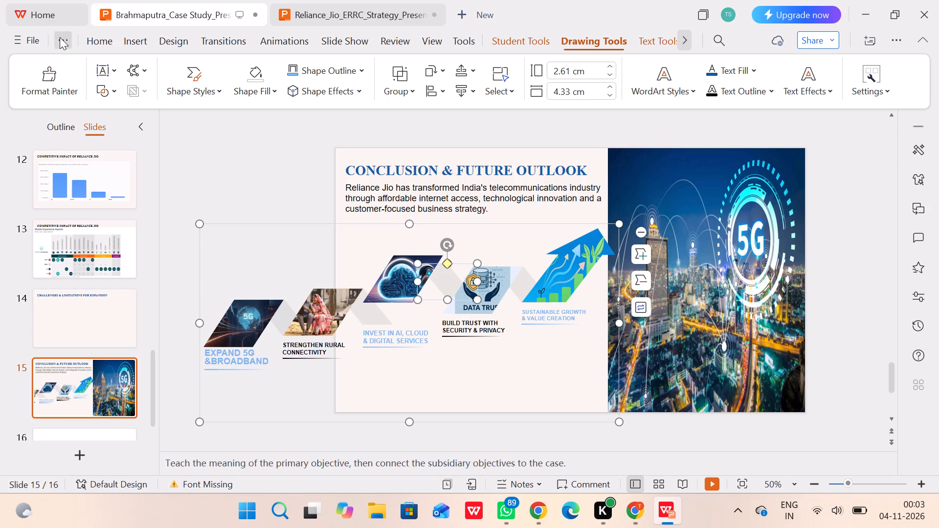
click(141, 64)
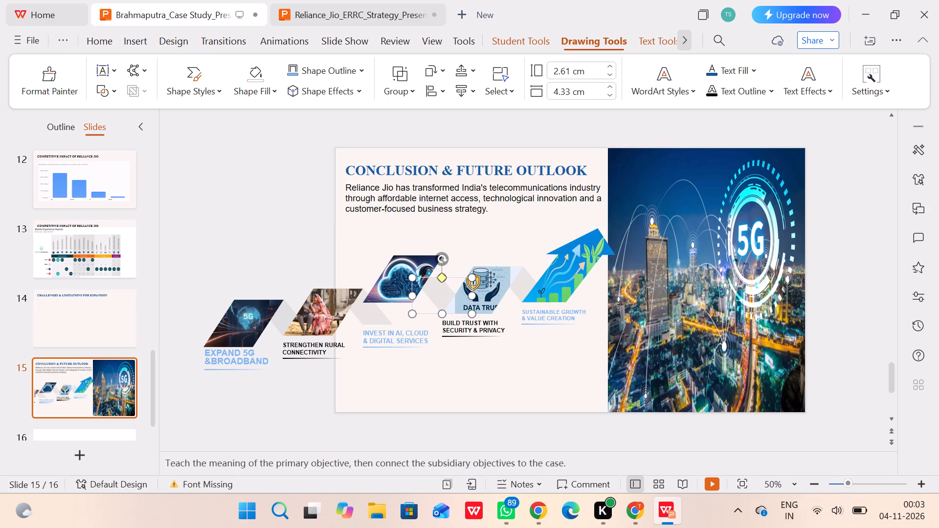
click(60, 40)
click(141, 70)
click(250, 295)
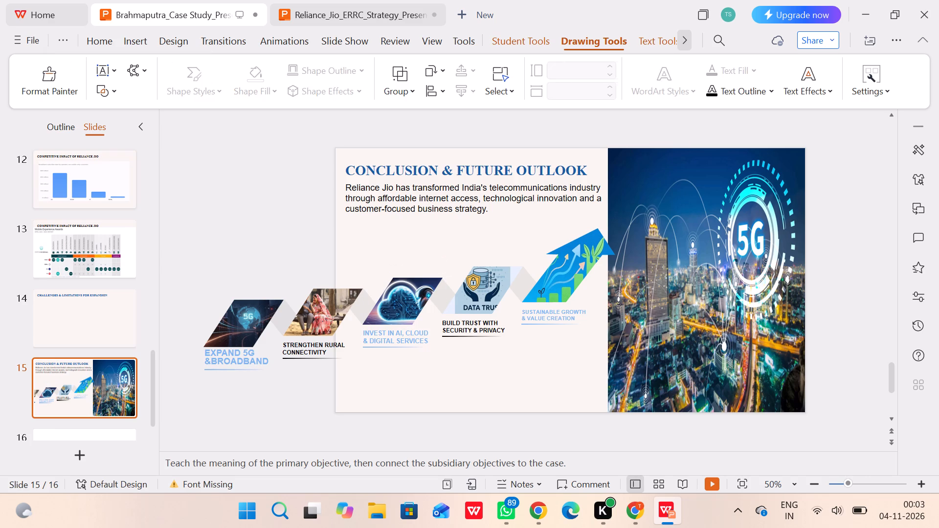
Narrow the whole arrow diagram from its left side to fit inside the slide, and extend its right side slightly over the 5G image.
click(344, 386)
click(297, 378)
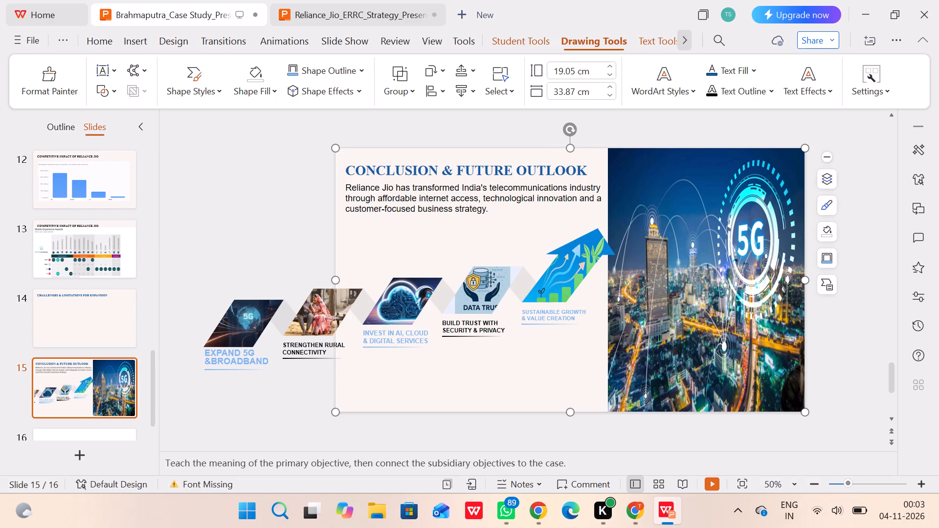
click(287, 356)
click(299, 285)
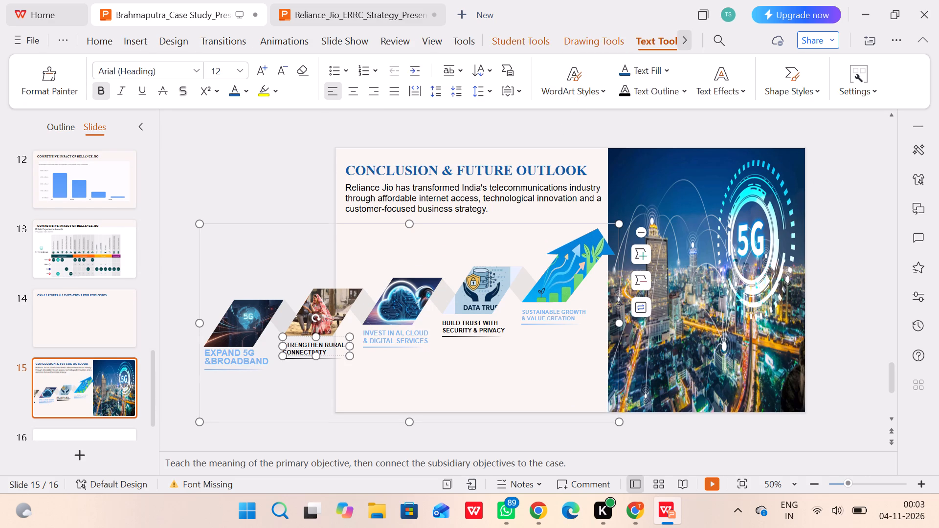
double_click(328, 293)
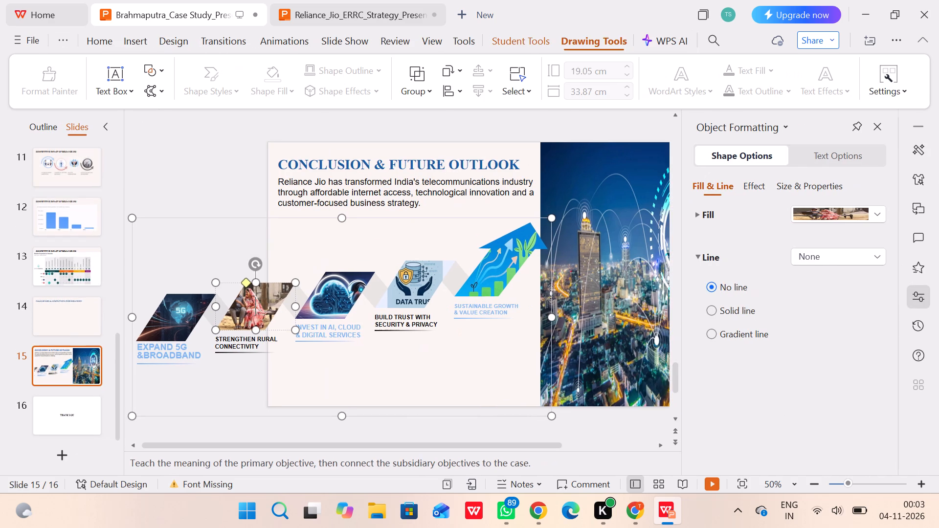
click(329, 219)
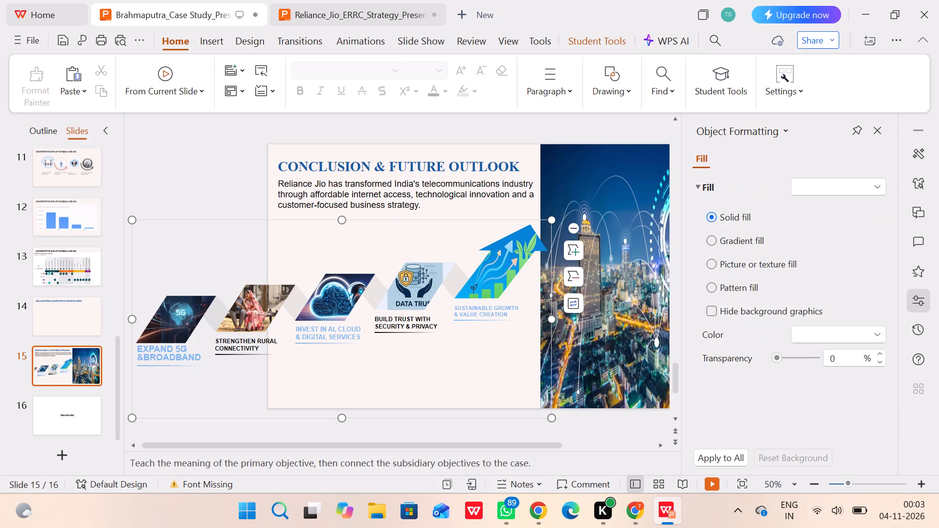
drag(128, 320, 184, 312)
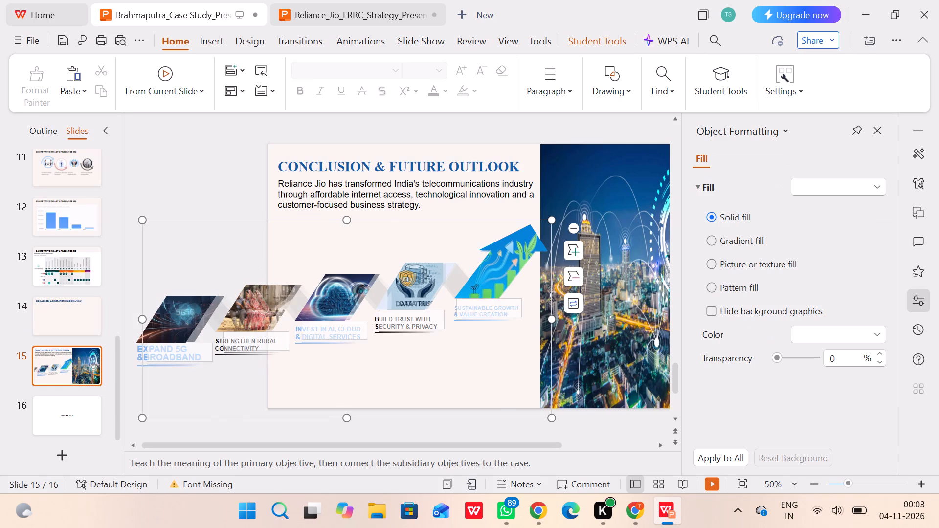
drag(184, 312, 262, 310)
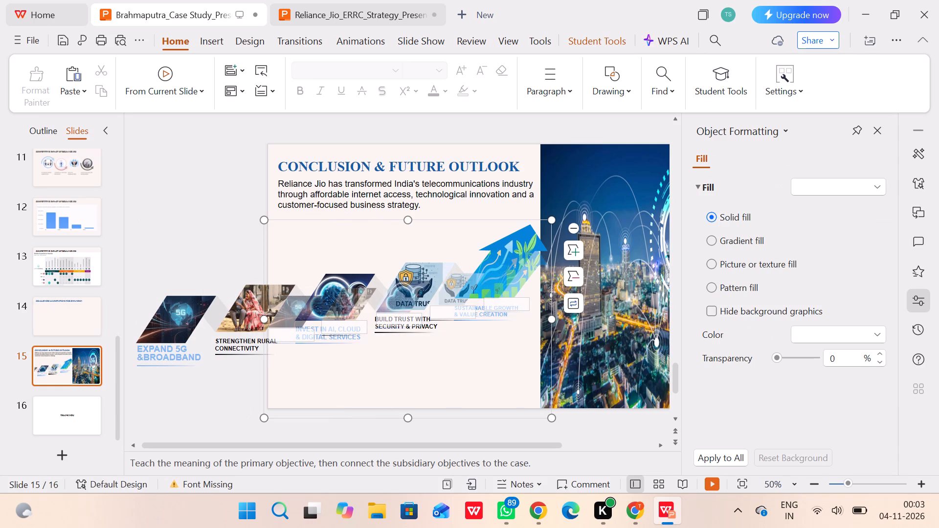
drag(262, 310, 264, 310)
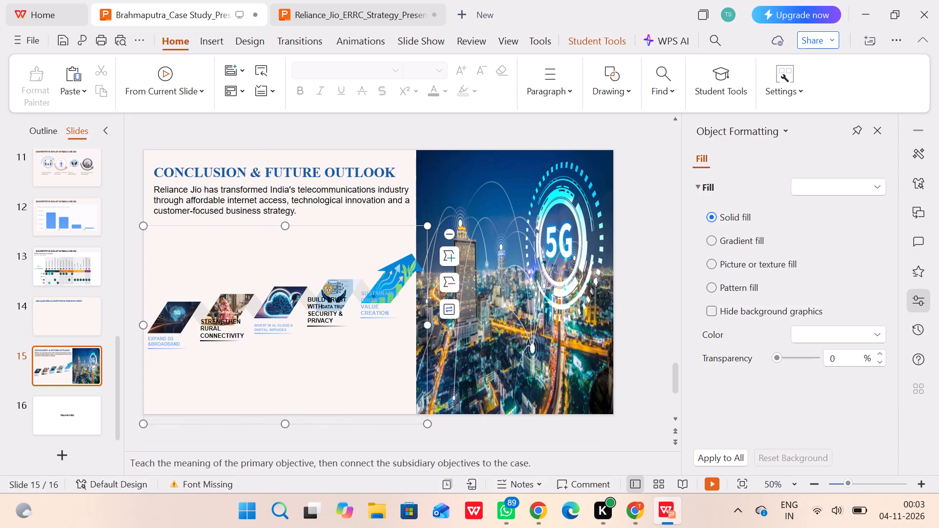
drag(430, 324, 460, 322)
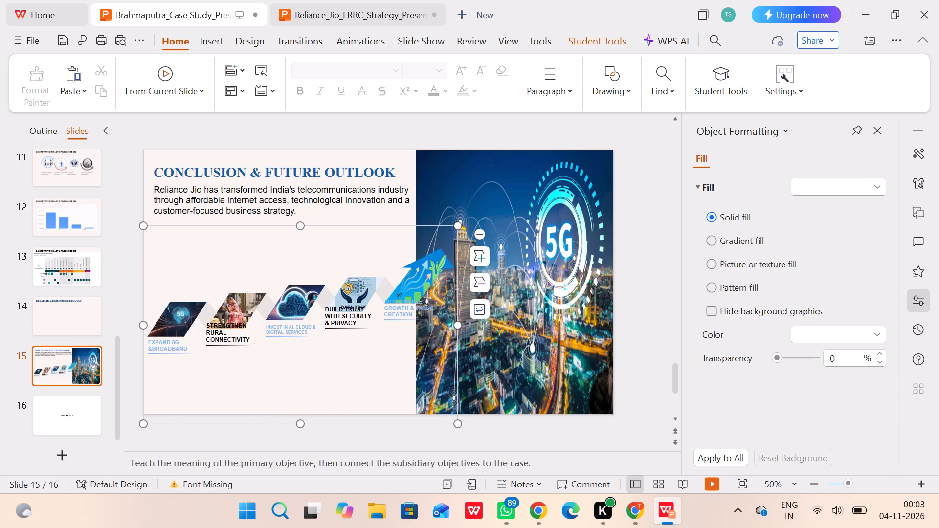
Enlarge the arrow diagram's frame vertically, up to the slide title and down past the slide's lower edge.
drag(301, 227, 305, 171)
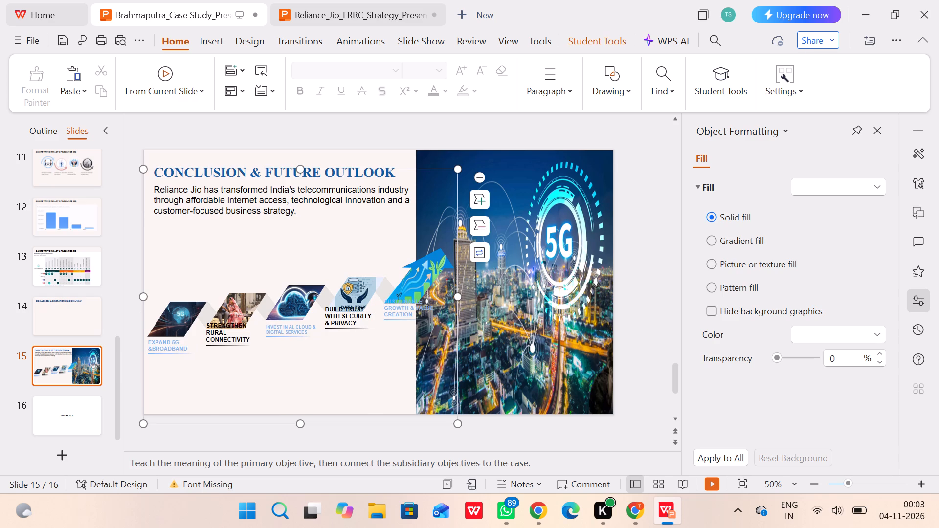
drag(301, 423, 303, 449)
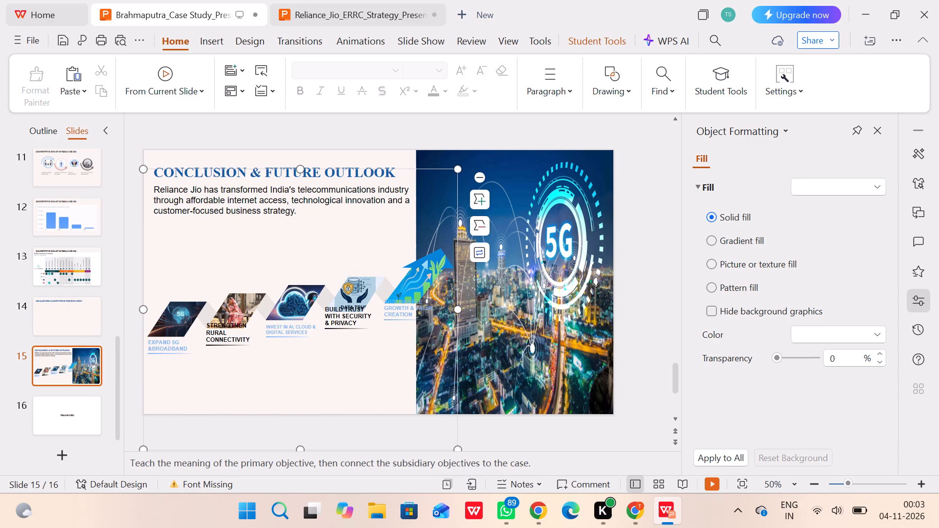
Set the font size of the "Strengthen Rural Connectivity" label in the arrow diagram to 10.
click(250, 340)
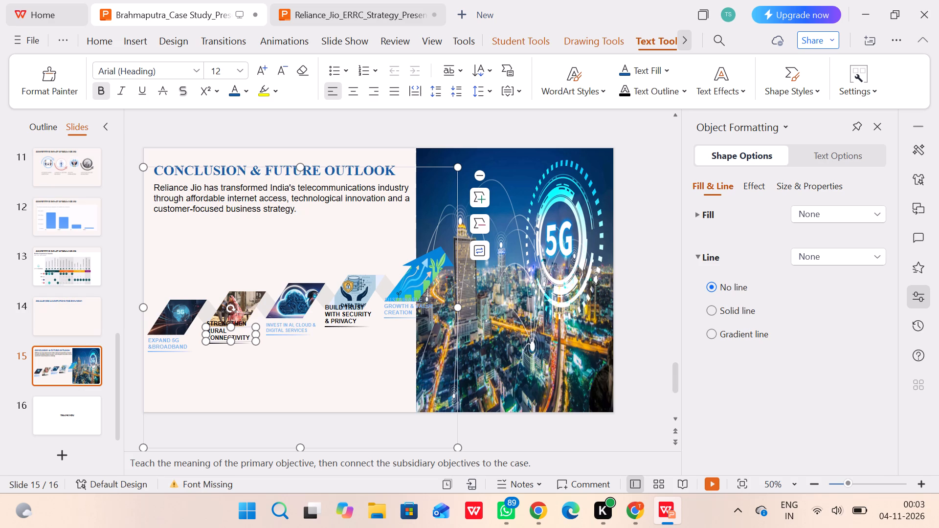
drag(249, 337, 203, 326)
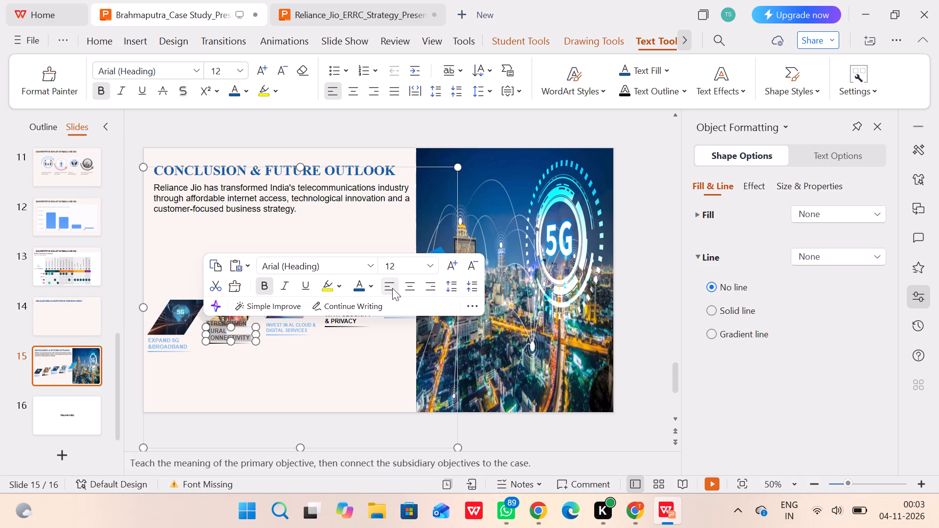
click(428, 266)
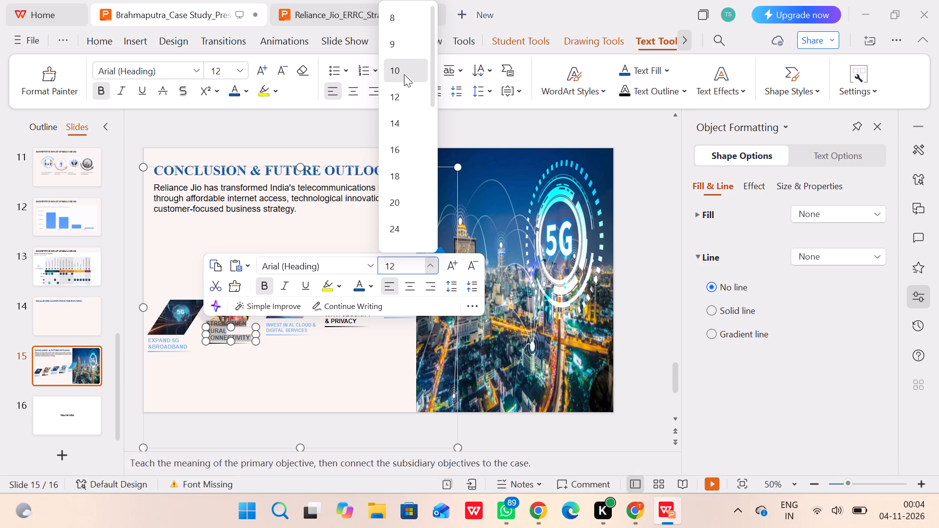
click(403, 74)
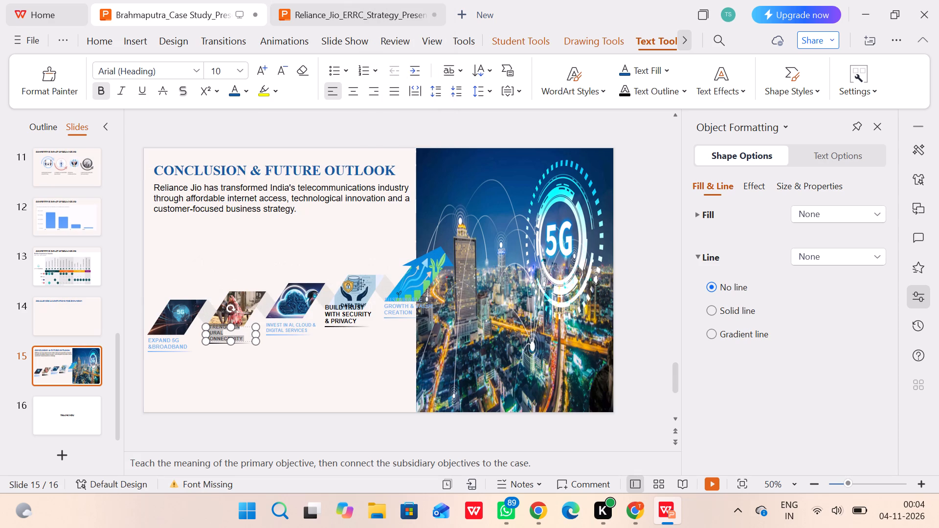
Set the font size of the "Build trust with security & privacy" label to 10.
drag(359, 323, 314, 295)
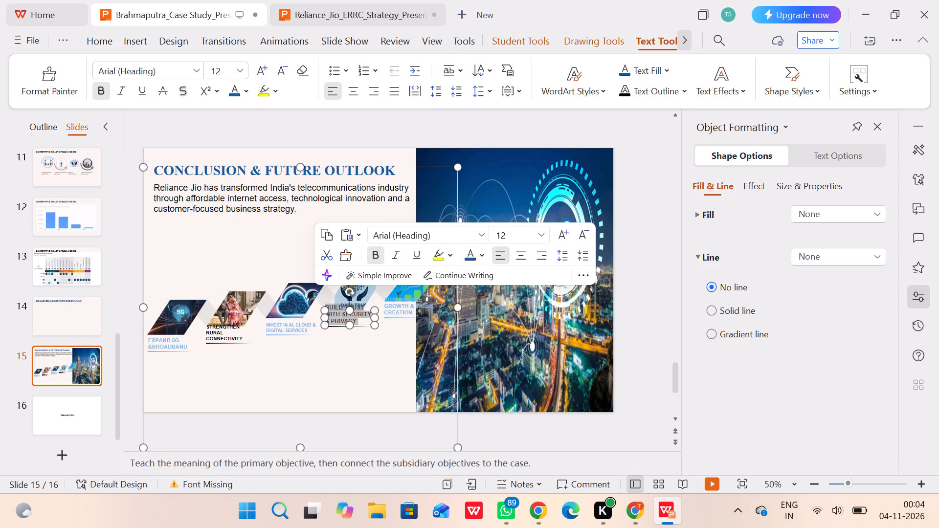
click(538, 241)
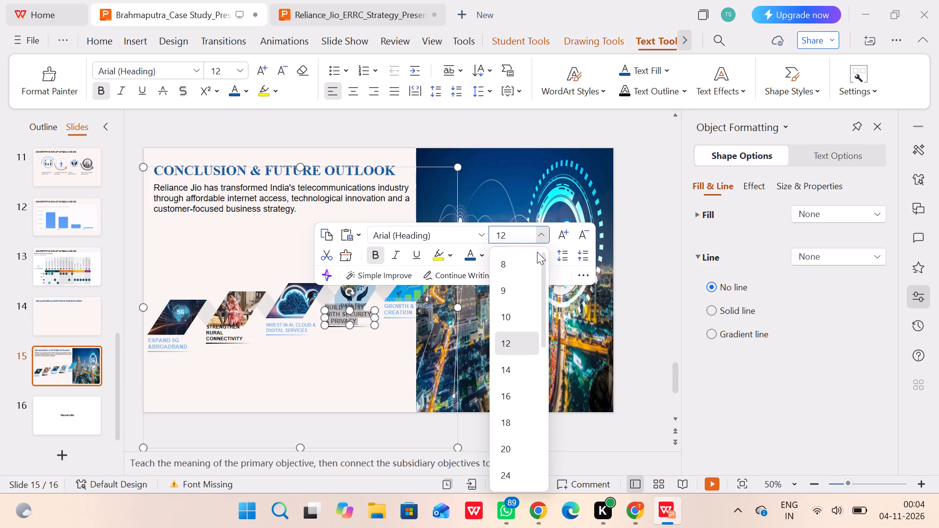
click(532, 310)
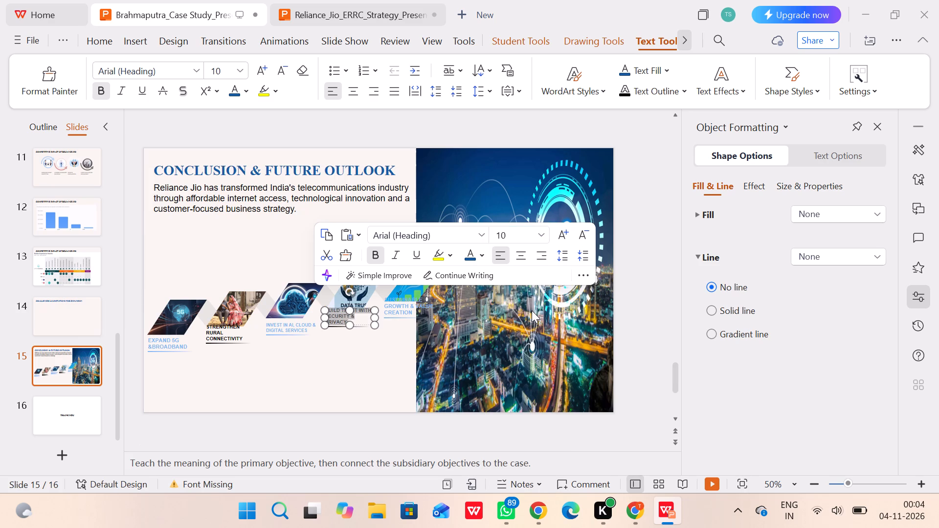
click(353, 357)
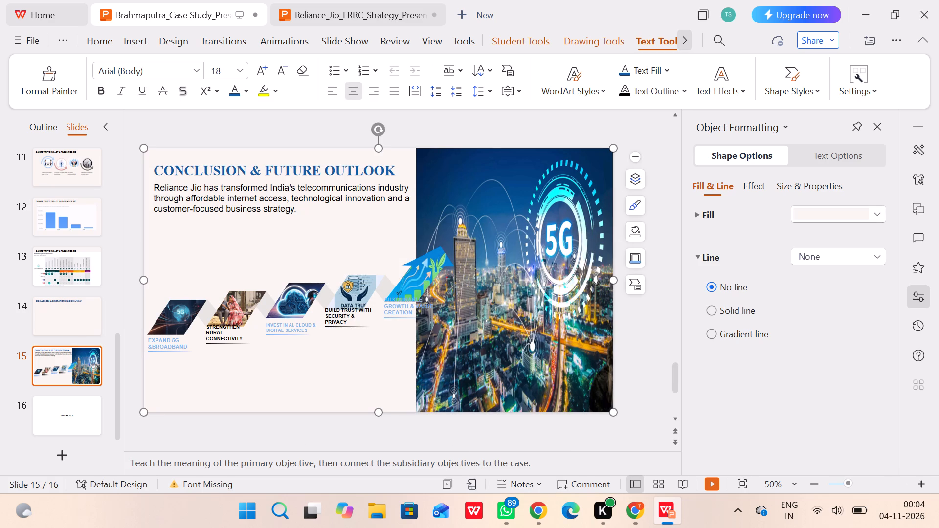
Narrow the arrow diagram slightly from its right side to reduce its overlap with the 5G image, and deselect it.
click(447, 322)
click(360, 346)
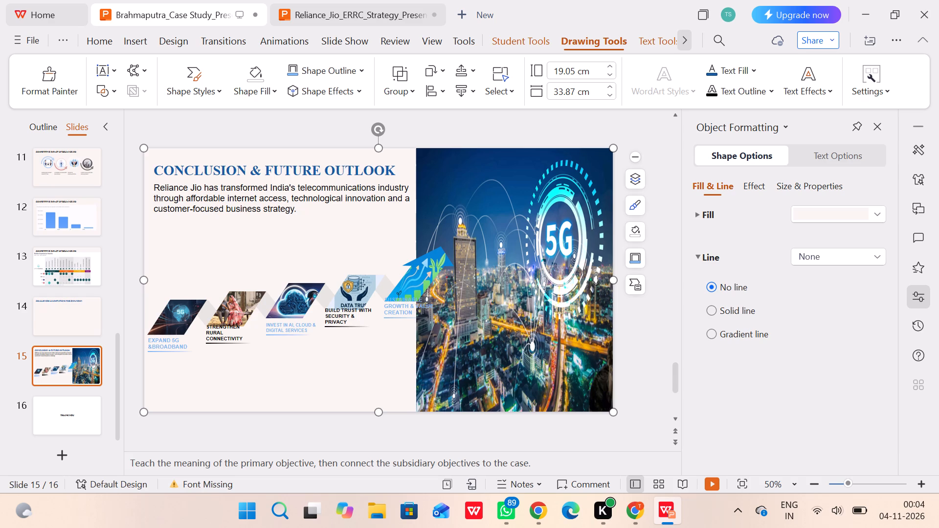
click(203, 304)
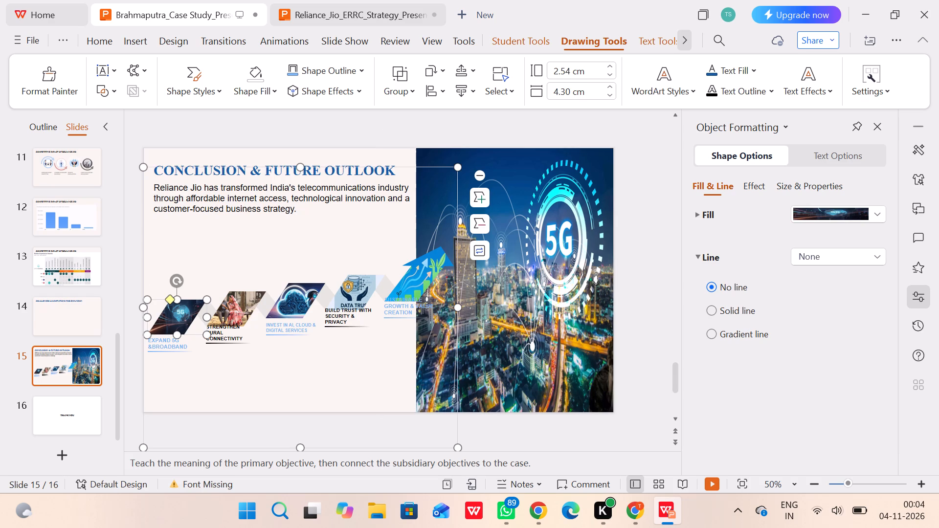
drag(458, 305, 447, 306)
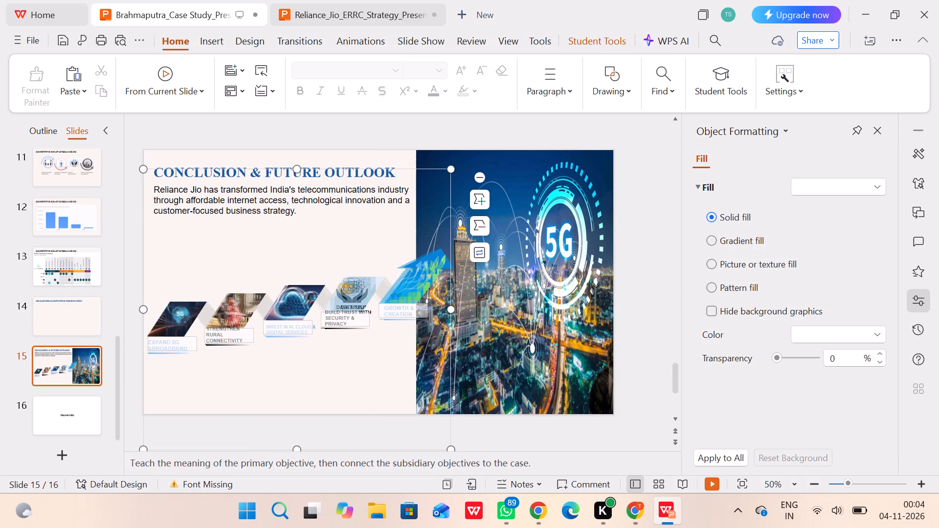
drag(447, 306, 442, 306)
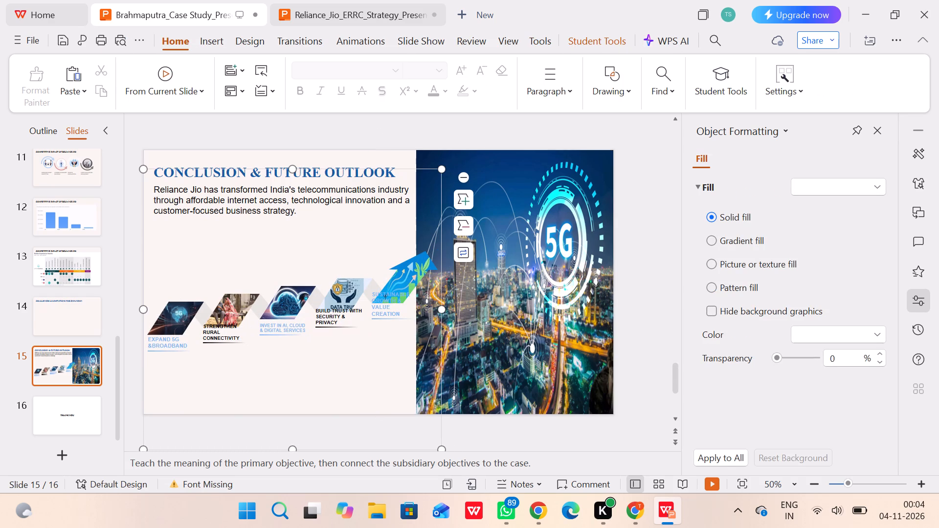
click(443, 311)
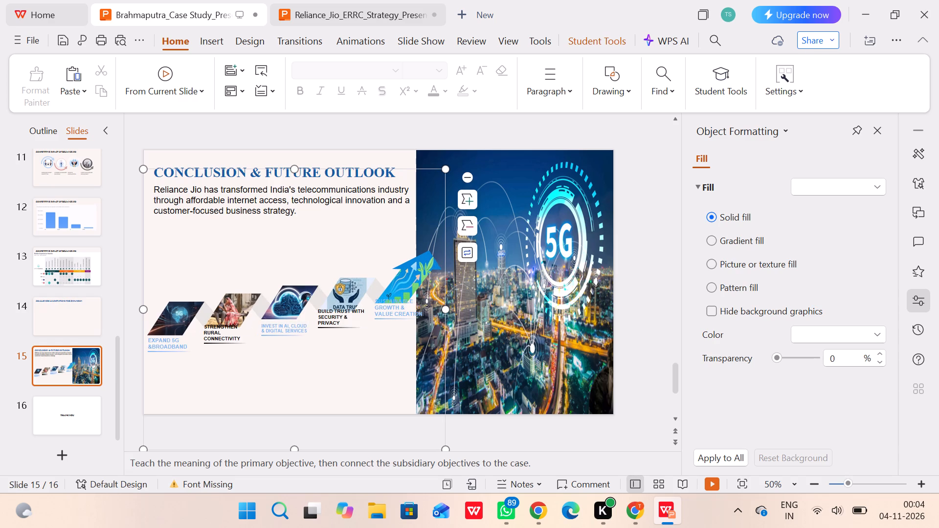
click(648, 214)
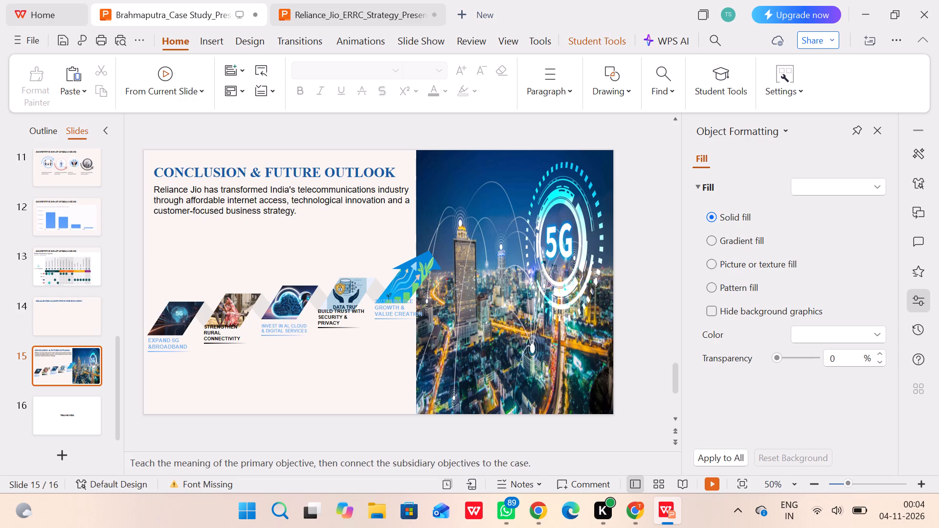
Switch to the Chrome window with the sustainable growth image search.
click(632, 508)
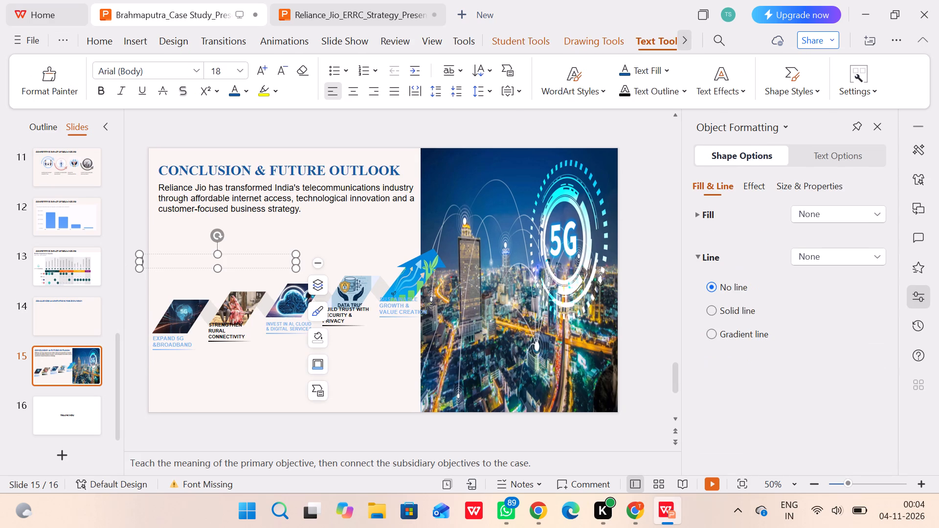
Enter the subheading "Future Strategic Priorities" in the empty text box above the arrow diagram.
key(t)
key(BackSpace)
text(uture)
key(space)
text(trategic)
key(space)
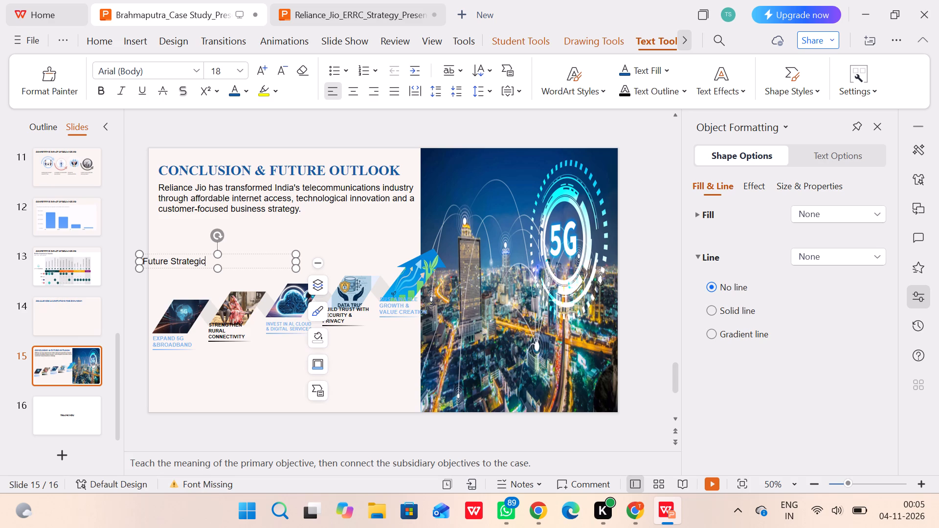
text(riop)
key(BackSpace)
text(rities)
Make the "Future Strategic Priorities" subheading bold and set its font to Times New Roman.
click(241, 260)
drag(241, 260, 213, 266)
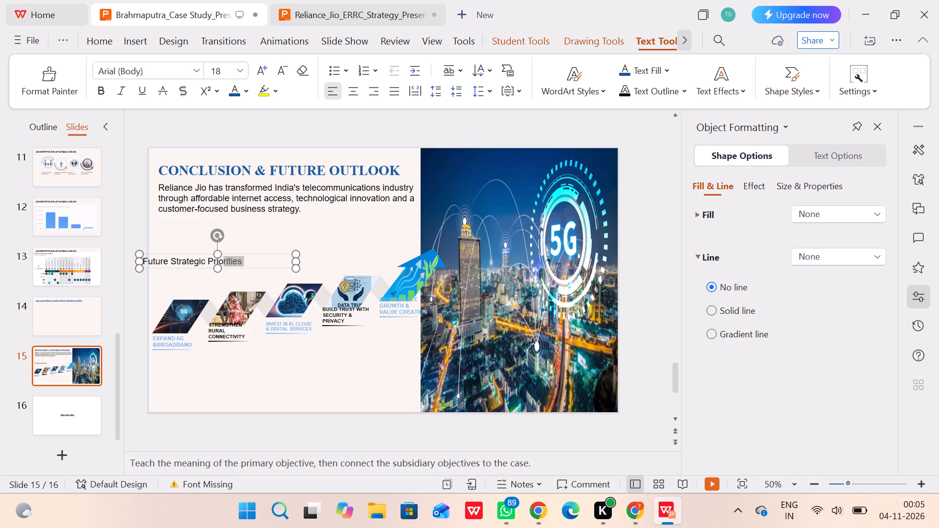
drag(213, 266, 136, 256)
click(195, 209)
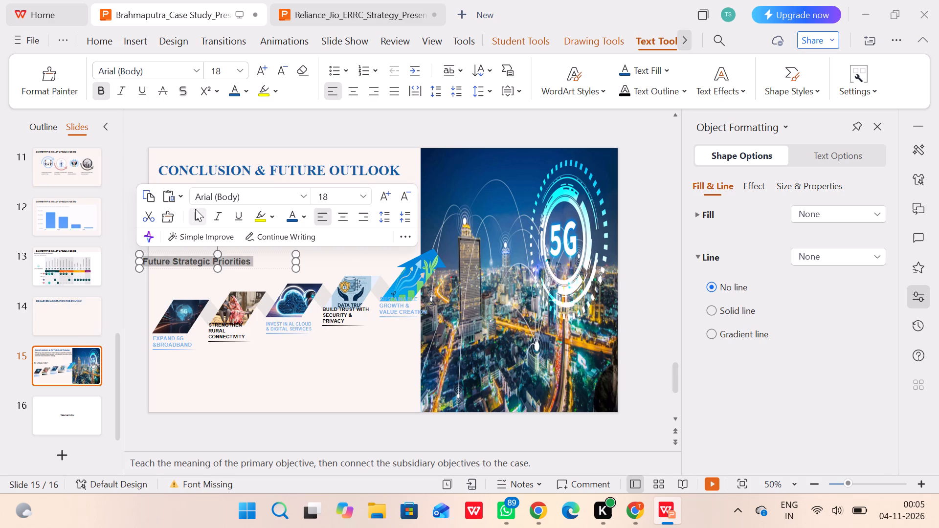
click(306, 201)
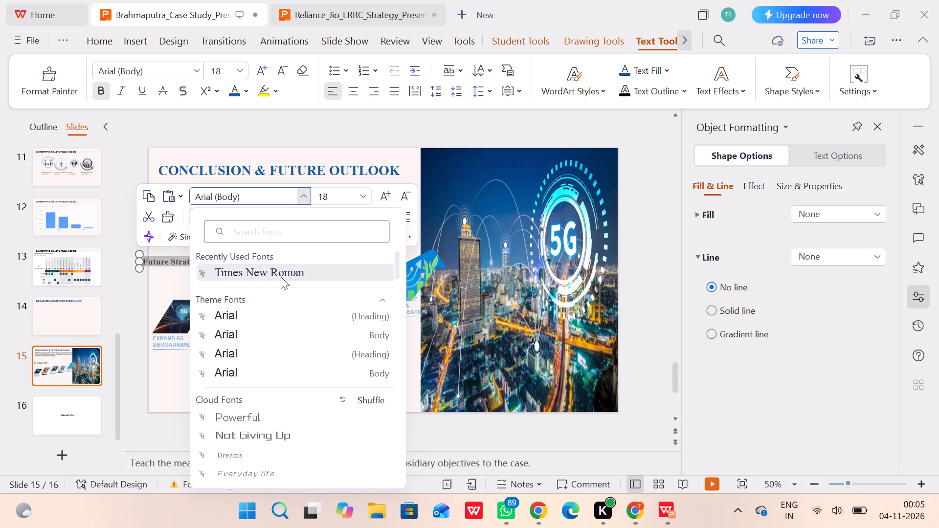
click(281, 277)
Colour the "Future Strategic Priorities" subheading text blue and open the font colour choices.
click(296, 216)
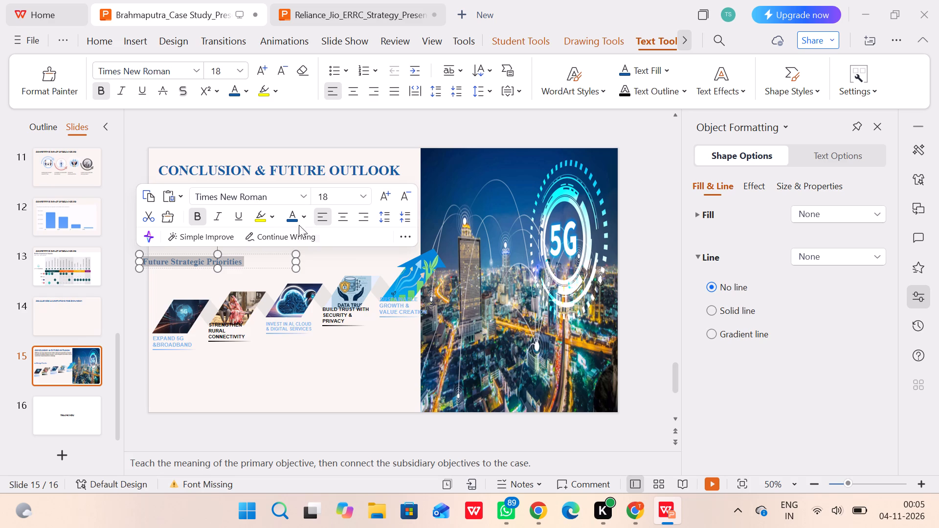
click(308, 214)
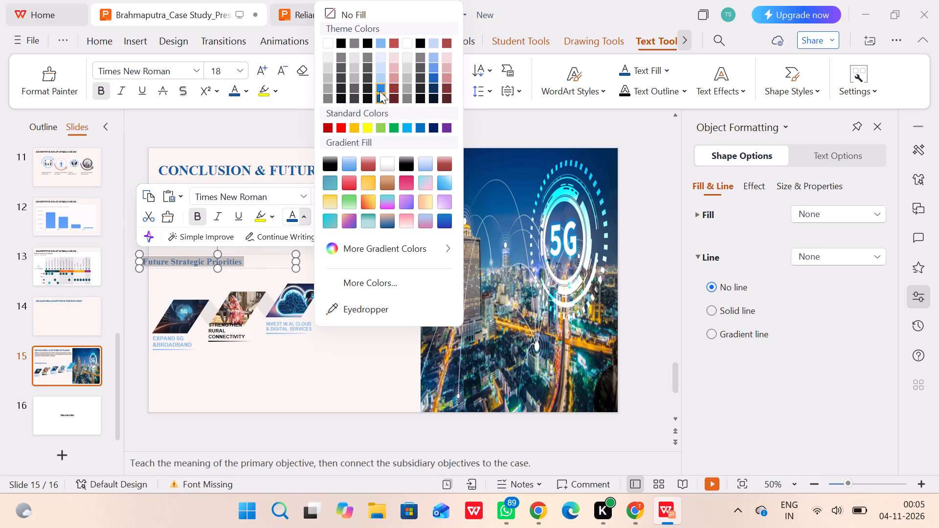
Apply a darker theme blue to the "Future Strategic Priorities" heading and shift it slightly right above the arrow diagram.
click(380, 91)
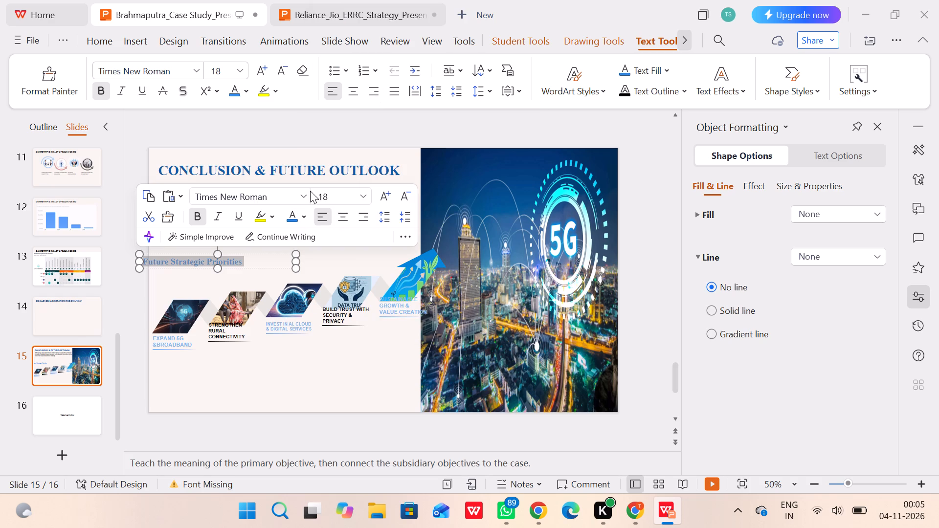
click(276, 256)
drag(276, 256, 282, 252)
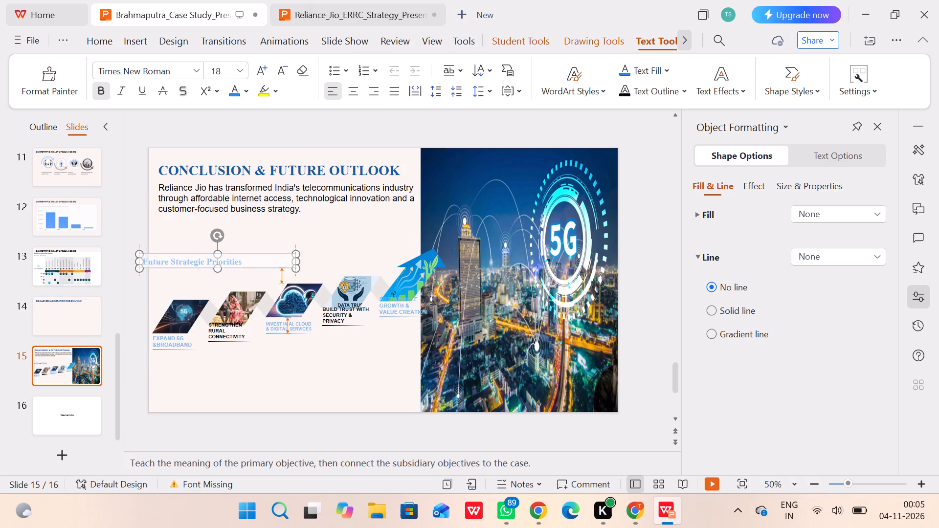
Shift the "Future Strategic Priorities" heading slightly right so it sits nearly in line with the paragraph's left edge, and deselect it.
drag(282, 252, 298, 245)
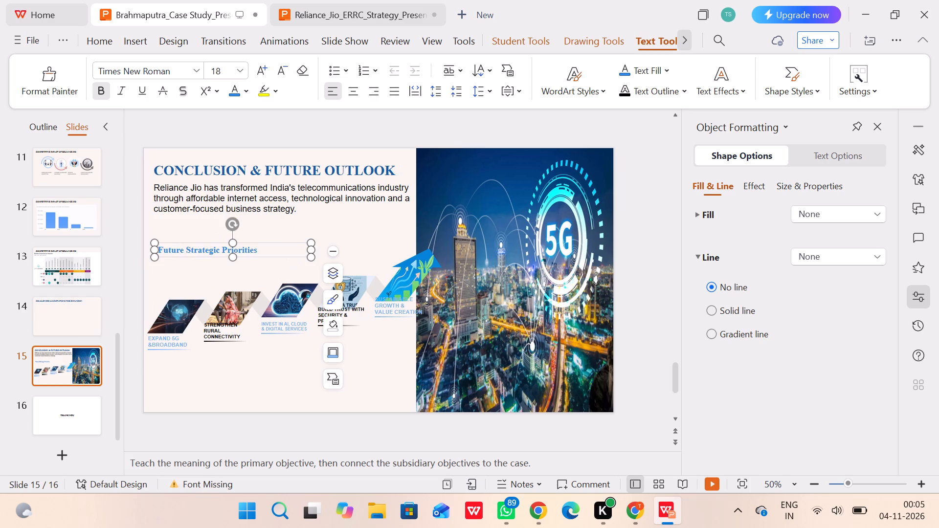
drag(284, 243, 286, 254)
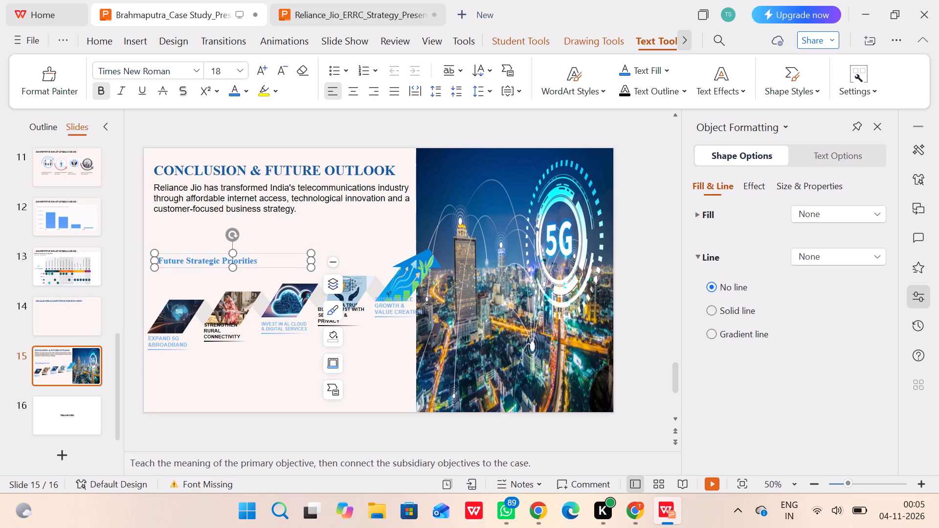
click(129, 241)
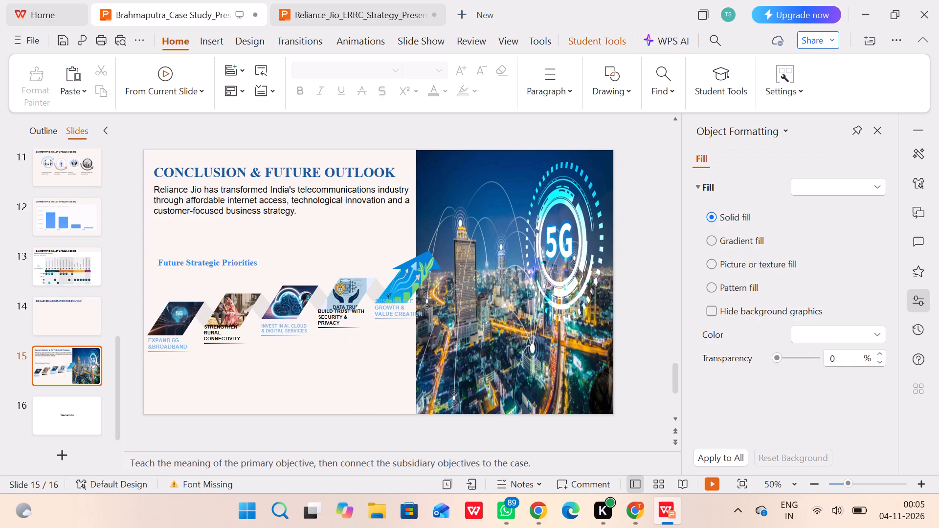
Move the introductory Reliance Jio paragraph and the "Conclusion & Future Outlook" title slightly down on the slide.
click(232, 188)
drag(258, 180, 260, 191)
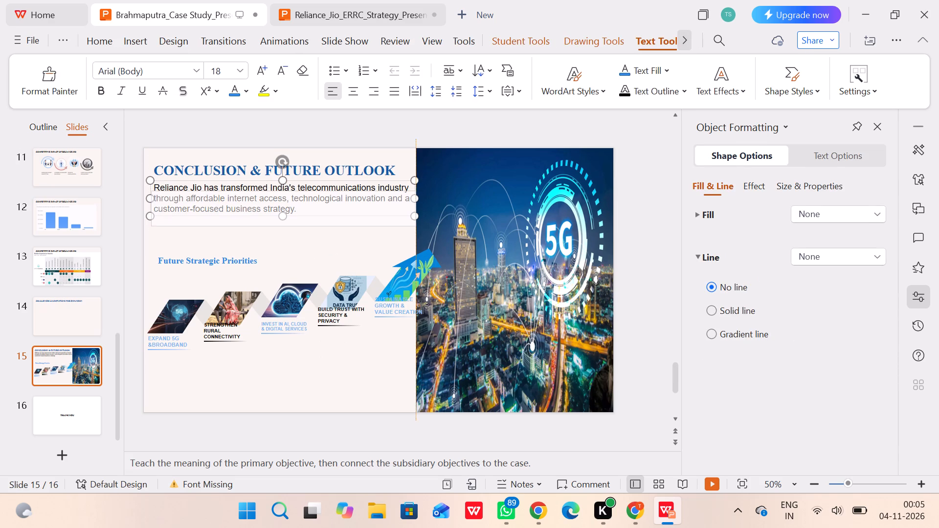
drag(260, 191, 258, 189)
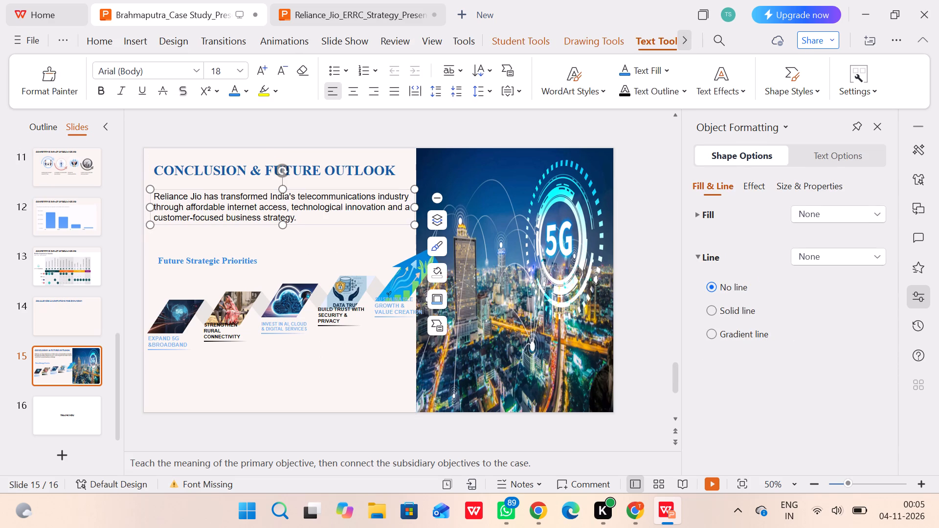
click(266, 166)
click(270, 161)
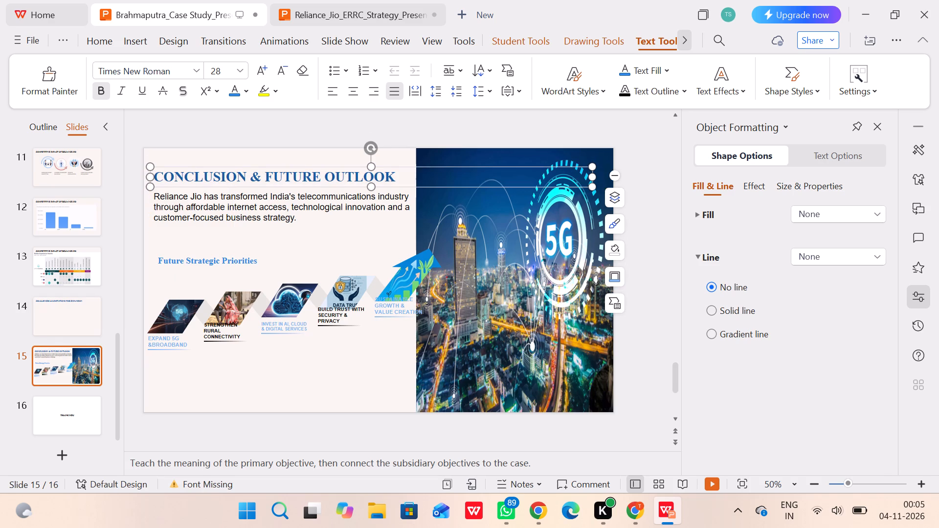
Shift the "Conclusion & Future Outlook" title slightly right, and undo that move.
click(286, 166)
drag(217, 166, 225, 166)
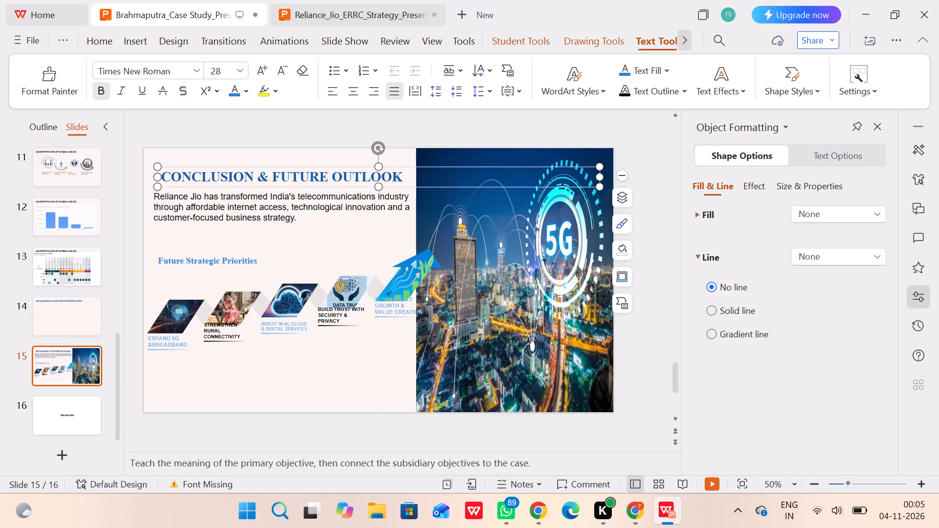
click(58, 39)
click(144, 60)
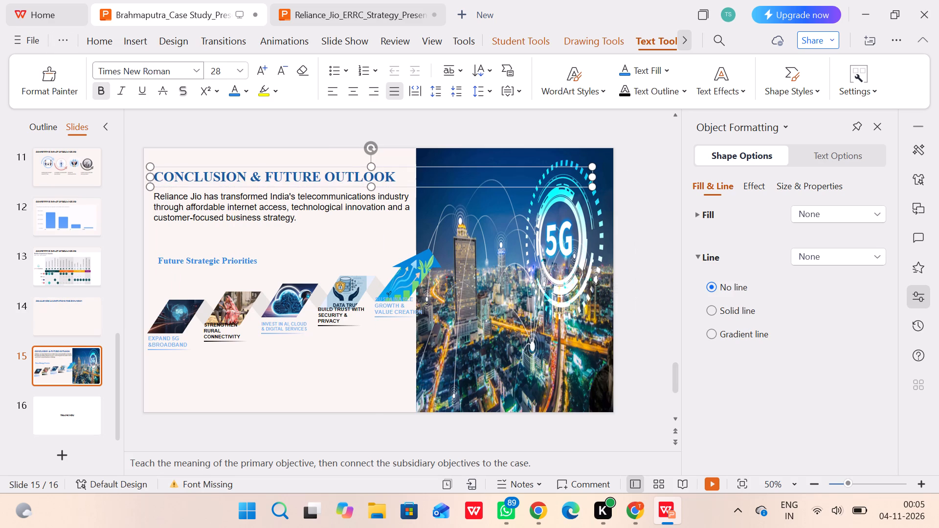
Save the presentation.
click(66, 40)
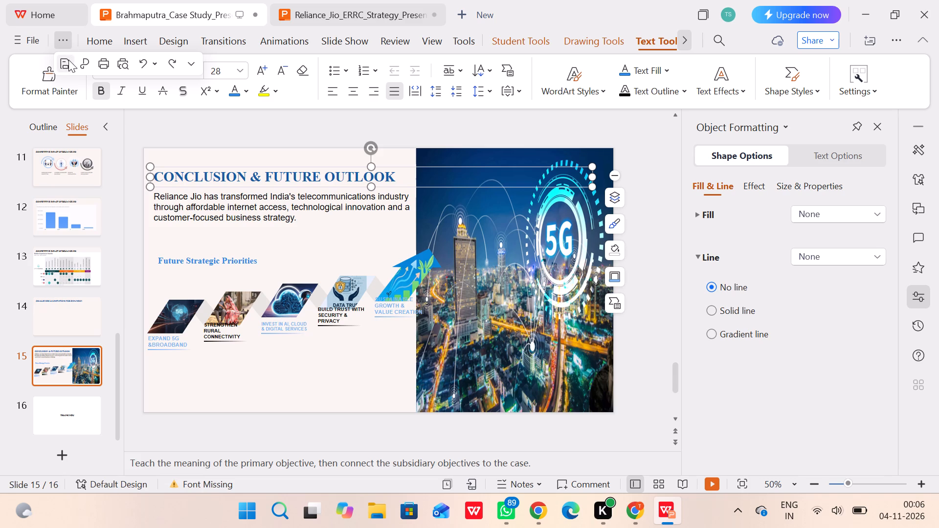
click(67, 60)
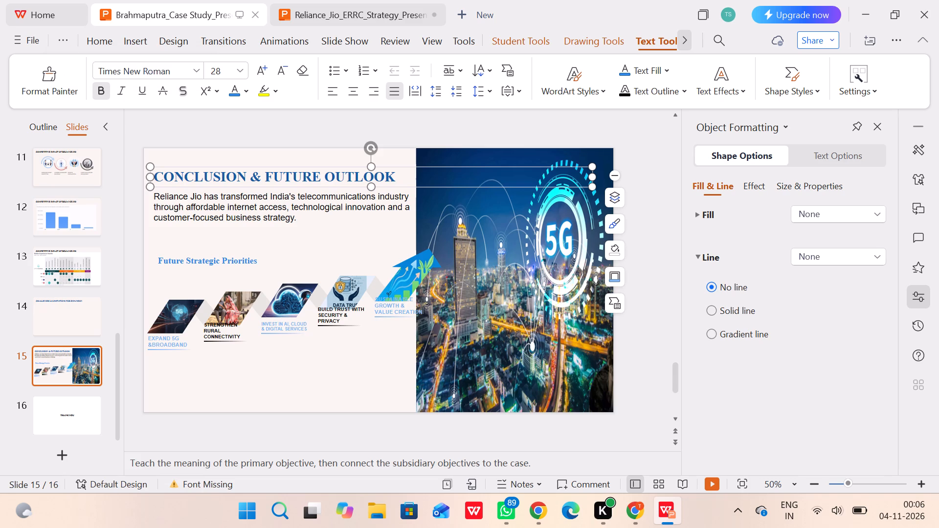
Set the font size of the "Conclusion & Future Outlook" title to 32, and deselect it.
click(136, 161)
click(193, 178)
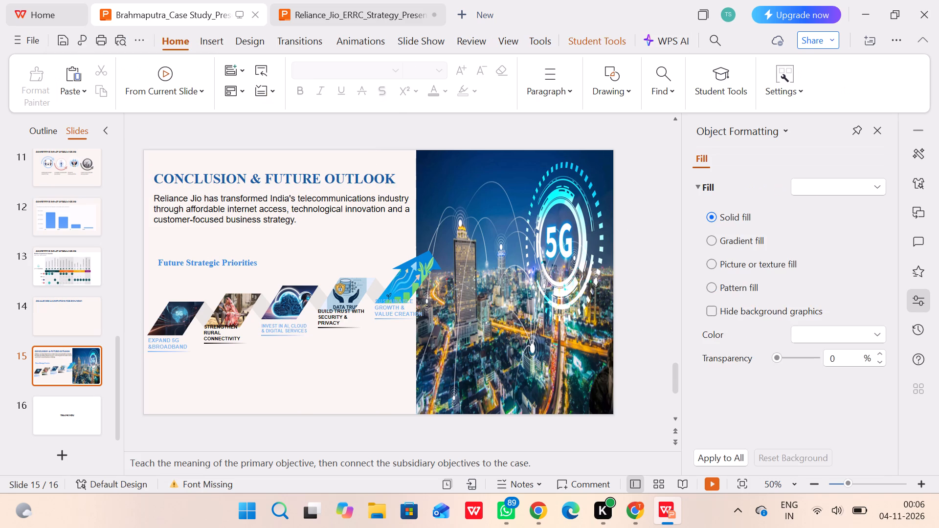
drag(156, 175, 428, 172)
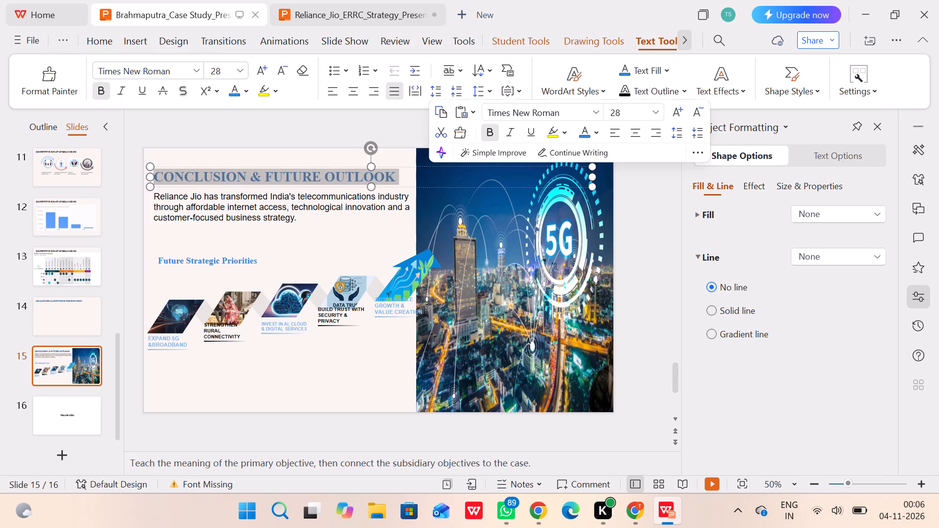
click(653, 108)
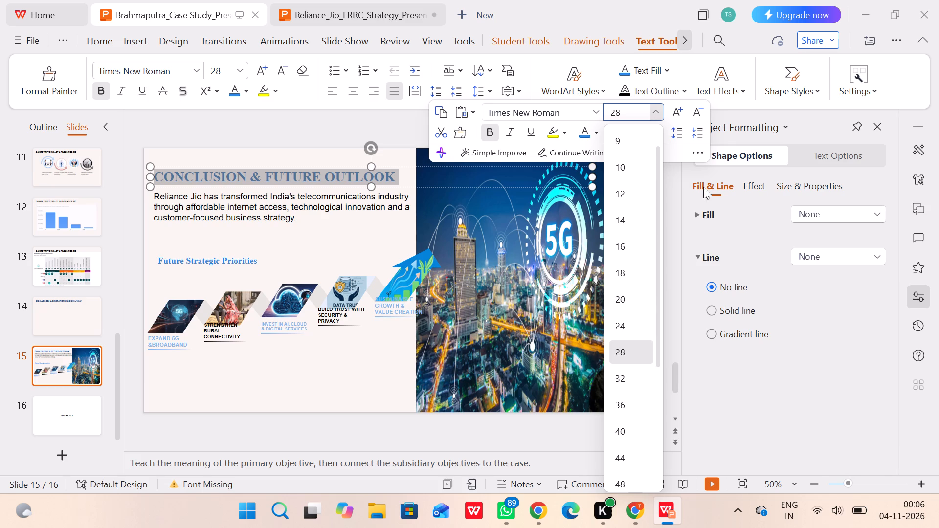
click(645, 382)
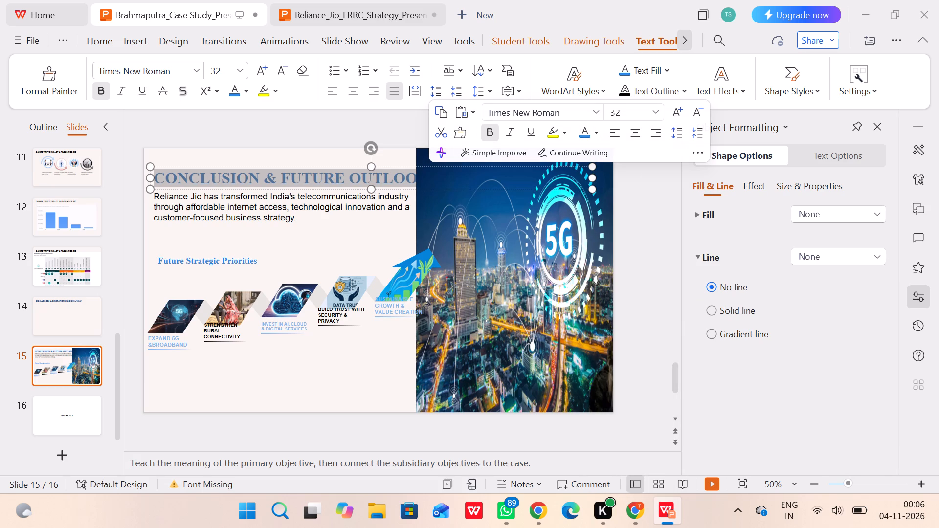
click(631, 210)
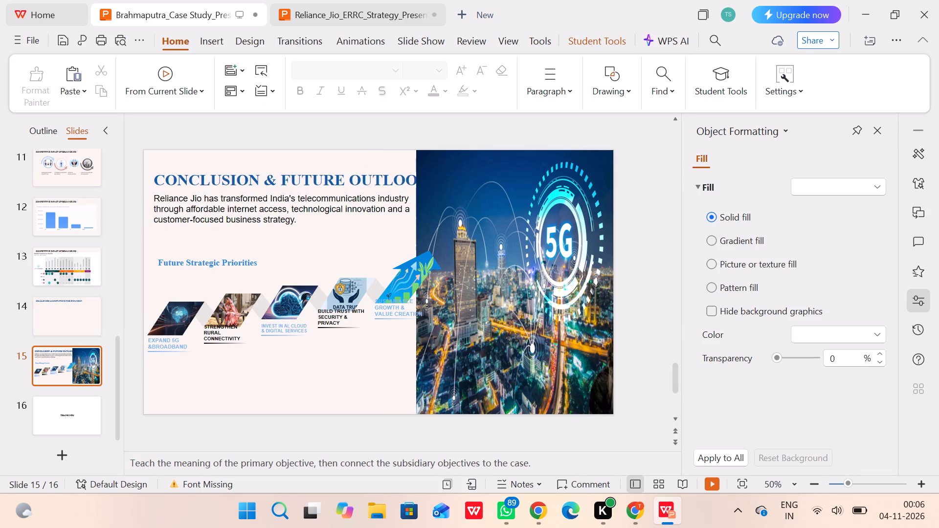
Undo the last font size change to the "Conclusion & Future Outlook" title and deselect it.
click(134, 34)
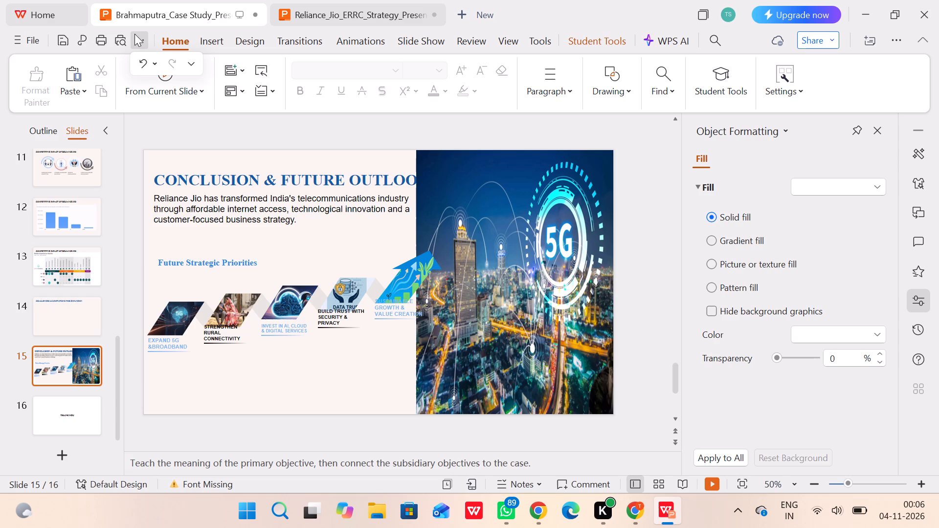
click(141, 66)
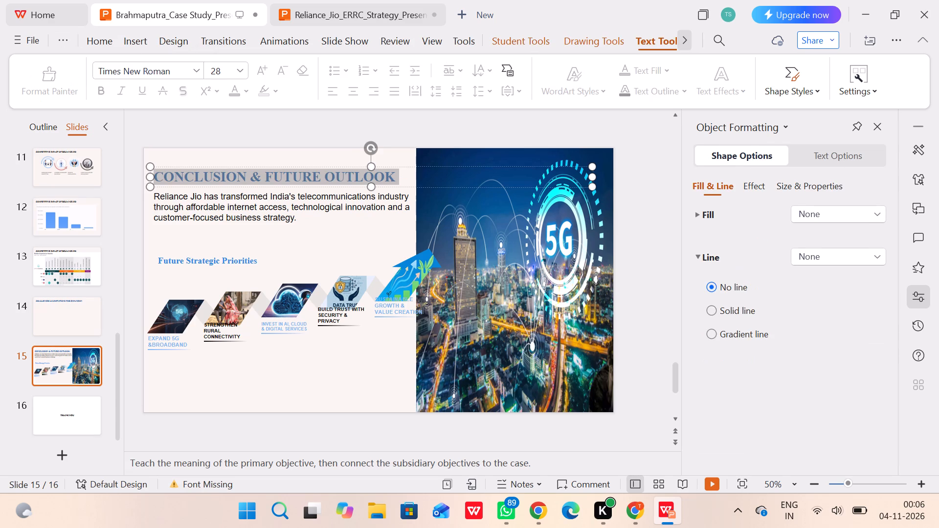
click(137, 151)
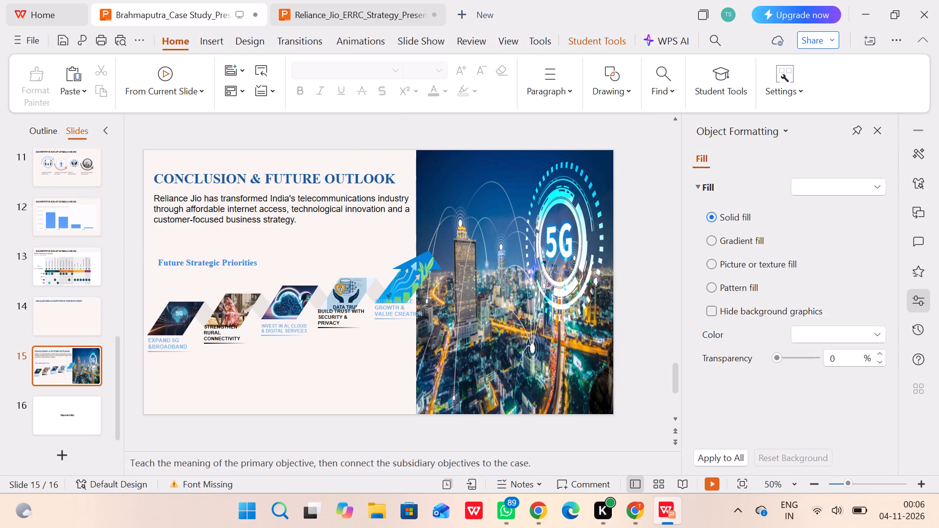
Add a colon at the end of the "Future Strategic Priorities" heading.
drag(160, 260, 179, 260)
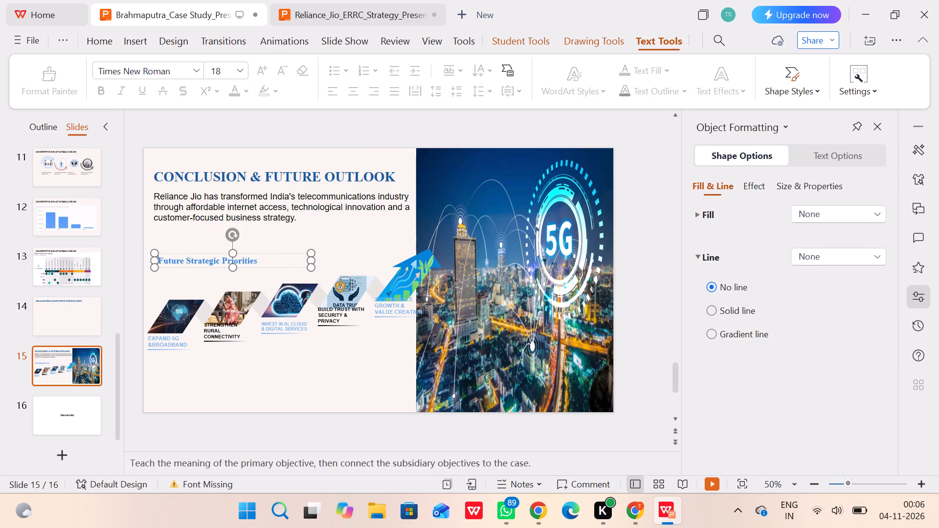
drag(179, 260, 211, 261)
click(260, 261)
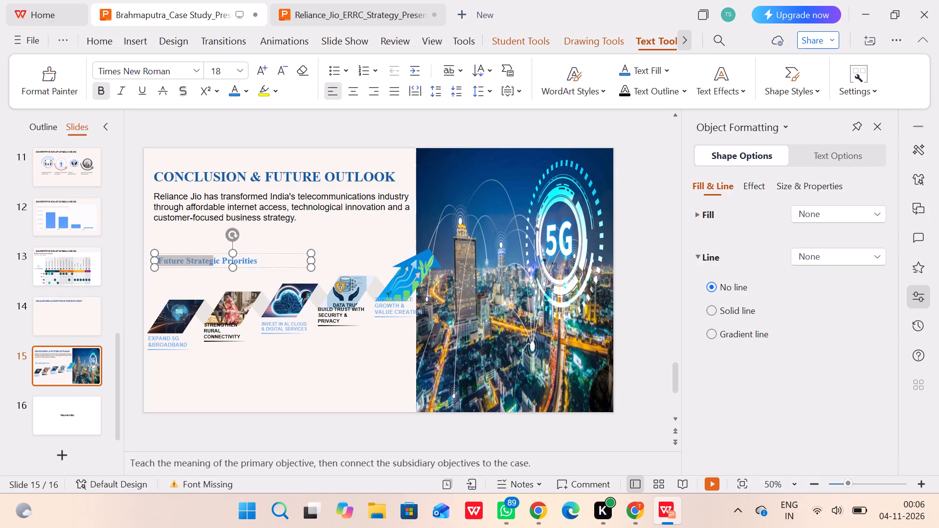
click(257, 260)
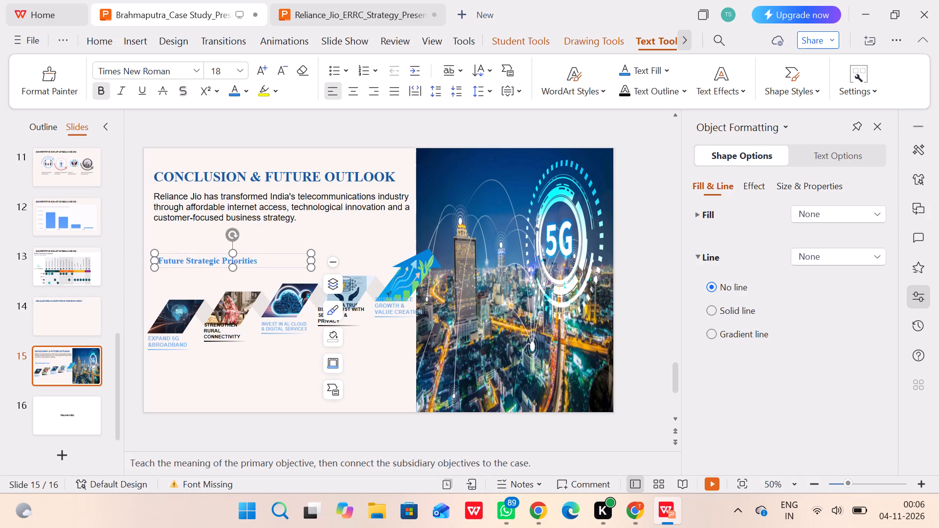
key(shift+colon)
Set the font size of the "Future Strategic Priorities:" heading to 24 and deselect it.
drag(260, 258, 143, 267)
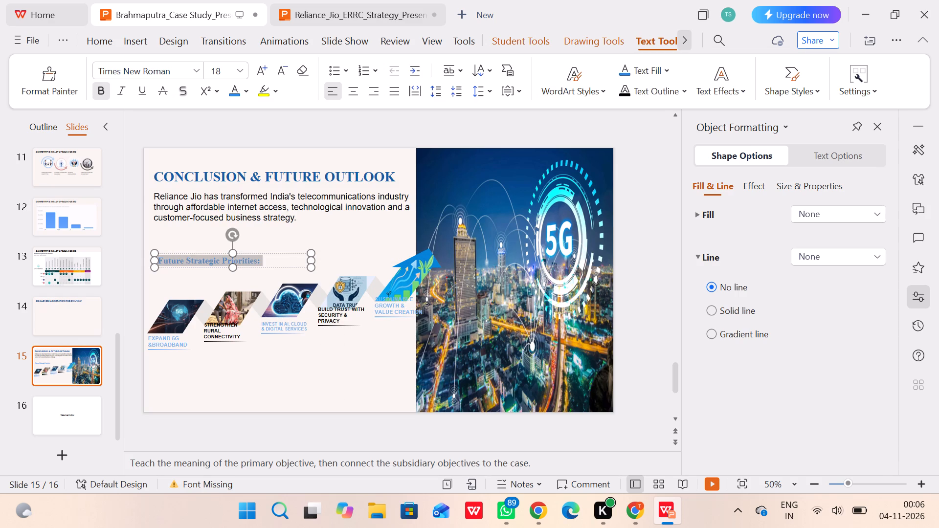
click(372, 205)
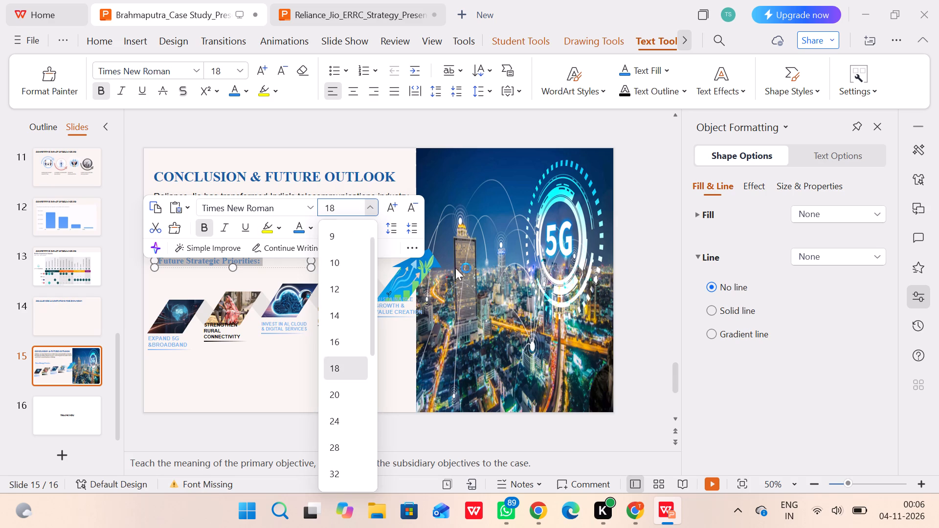
click(344, 412)
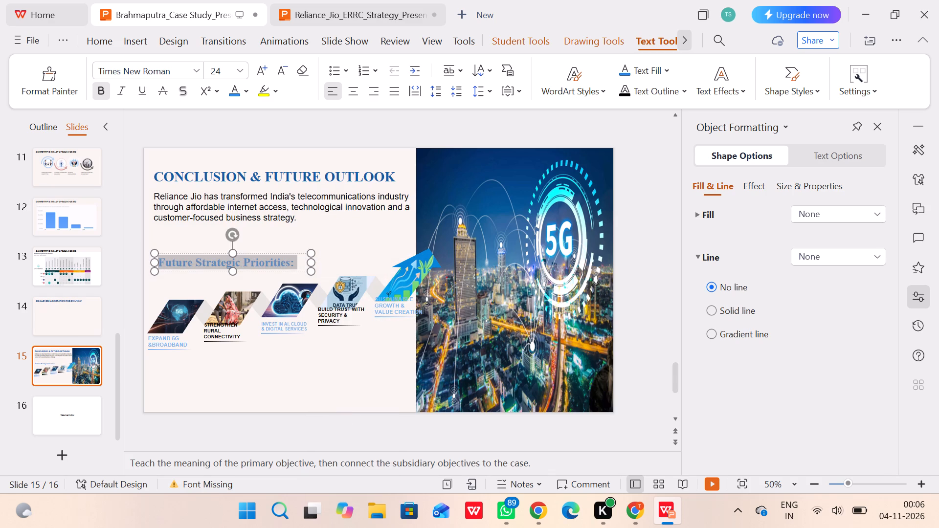
click(632, 237)
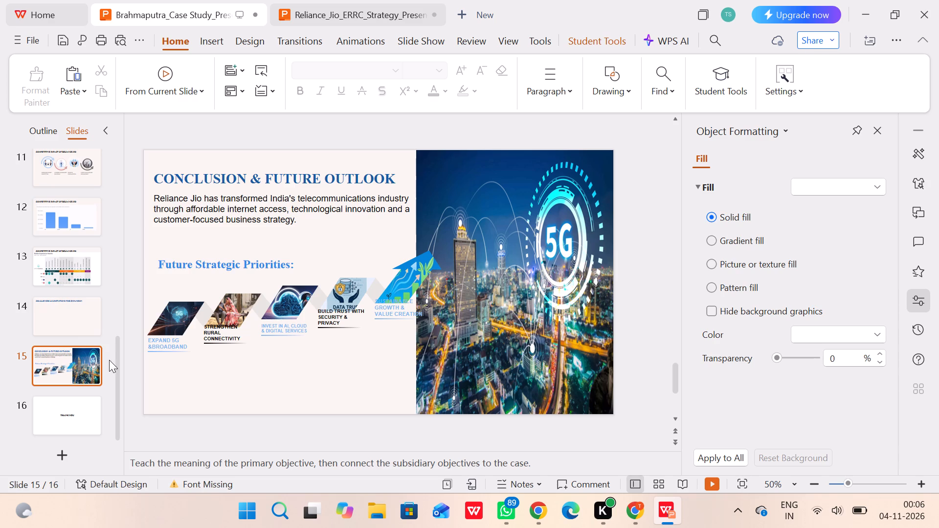
Review the deck's challenges slide, then the Jio overview and ERRC slides through "ERRC MODEL - RAISE", for content still needing work.
click(82, 328)
click(61, 372)
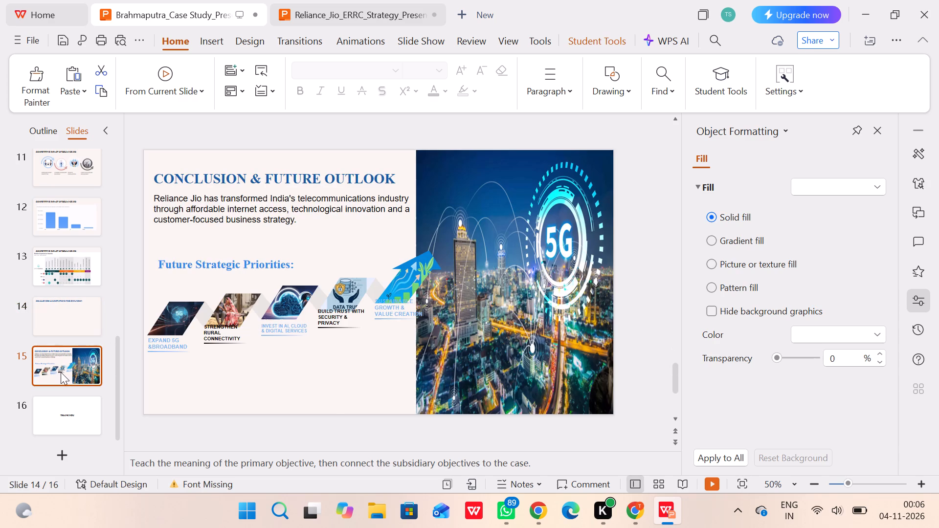
click(68, 310)
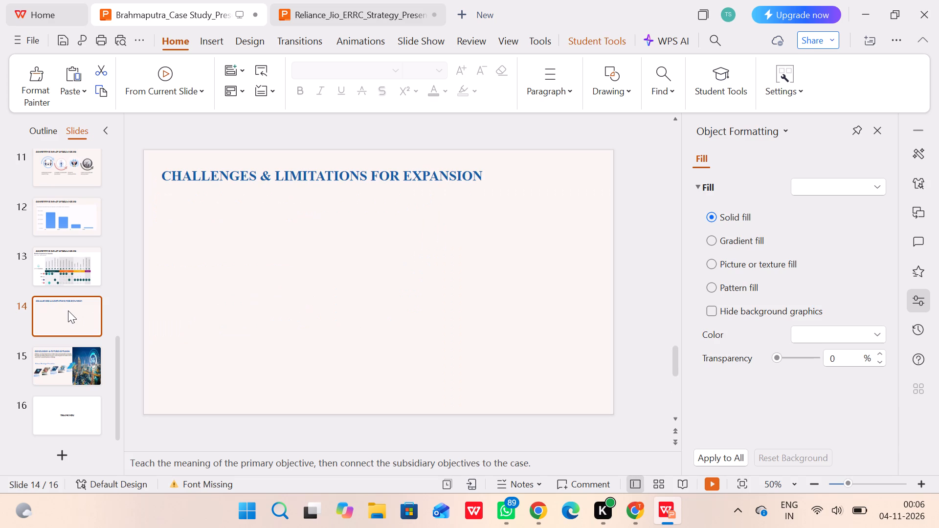
scroll(68, 310, up, 5)
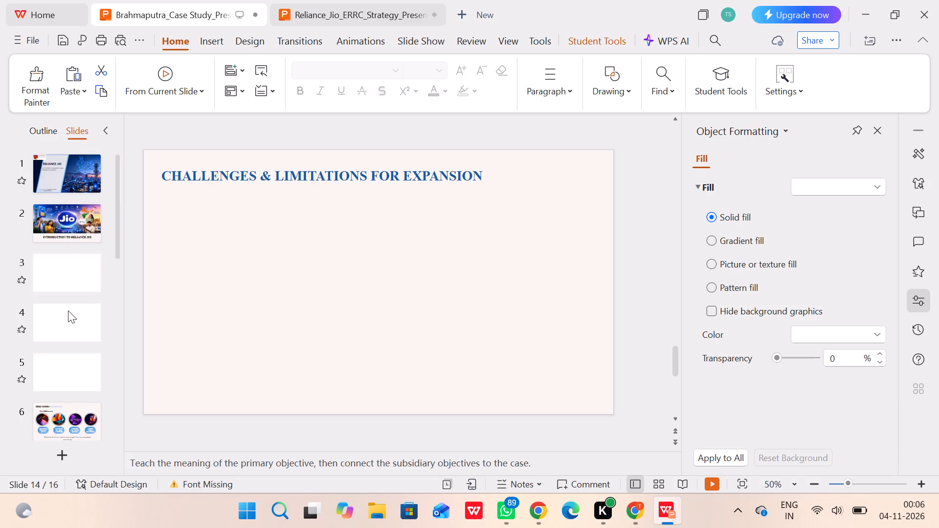
scroll(68, 310, up, 1)
click(65, 283)
click(65, 321)
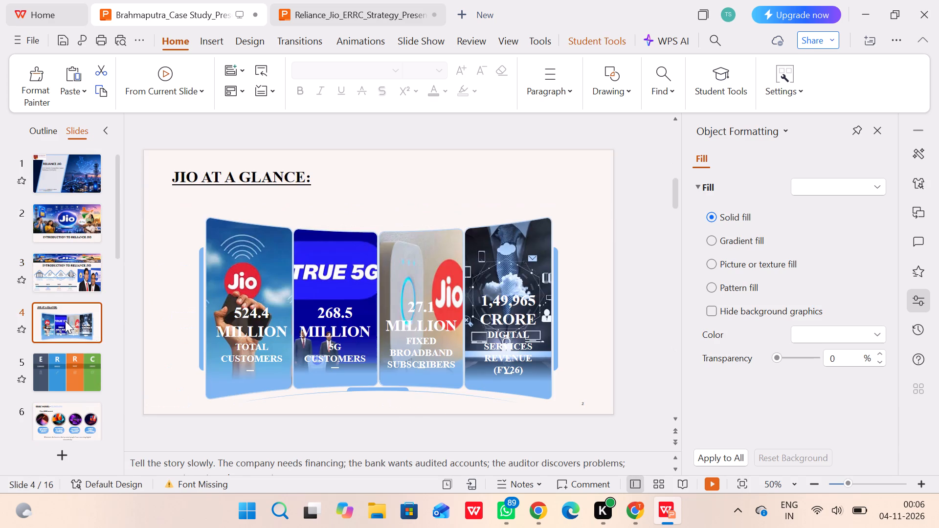
click(63, 362)
click(63, 407)
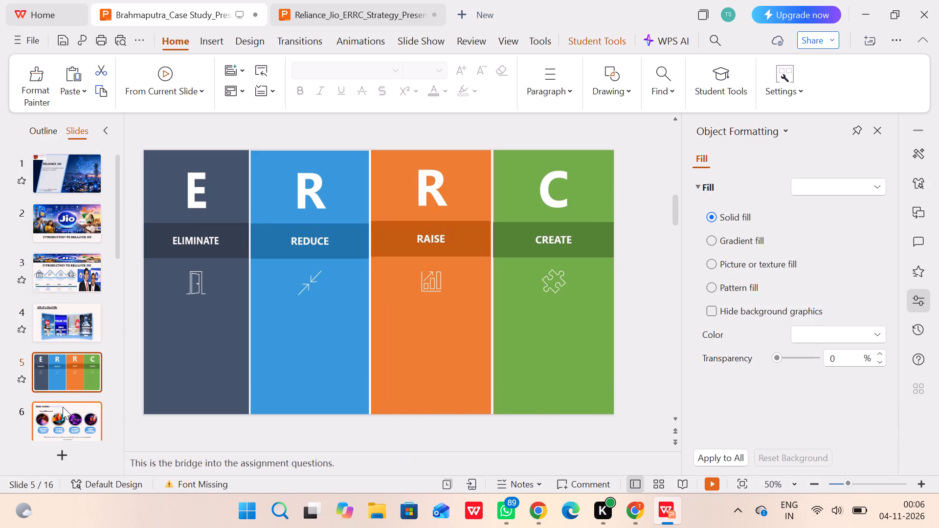
scroll(63, 407, down, 1)
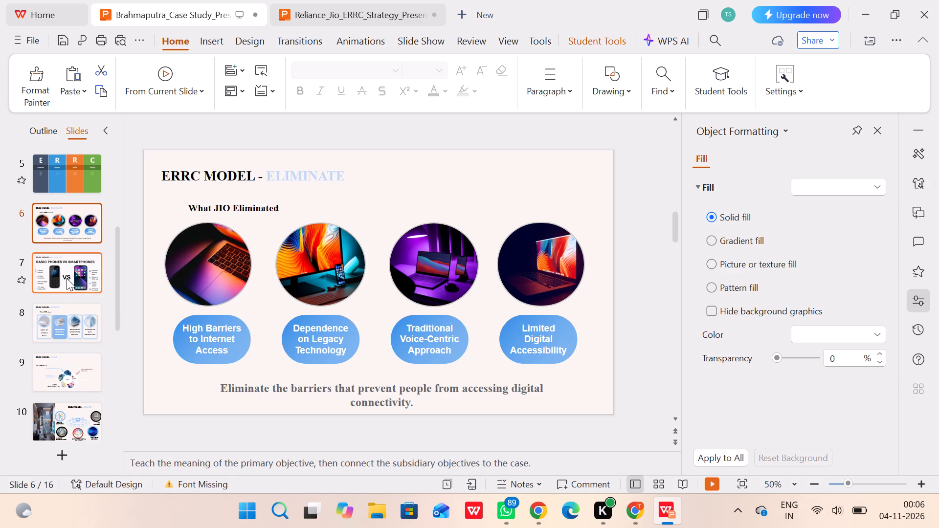
click(67, 278)
click(67, 318)
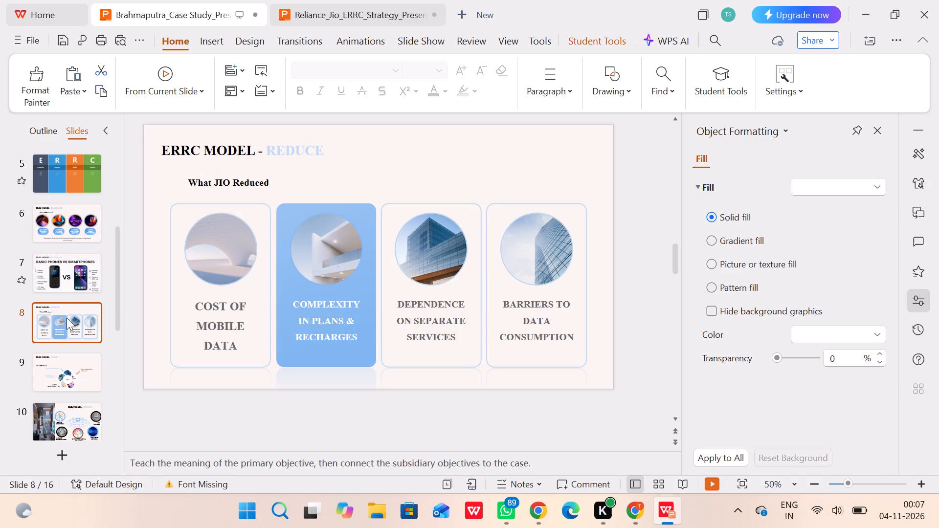
click(65, 362)
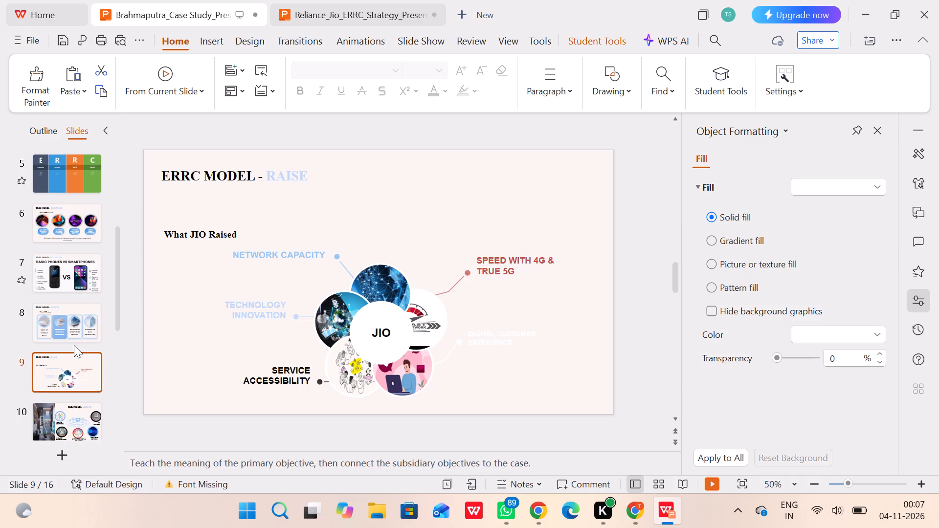
scroll(74, 345, down, 1)
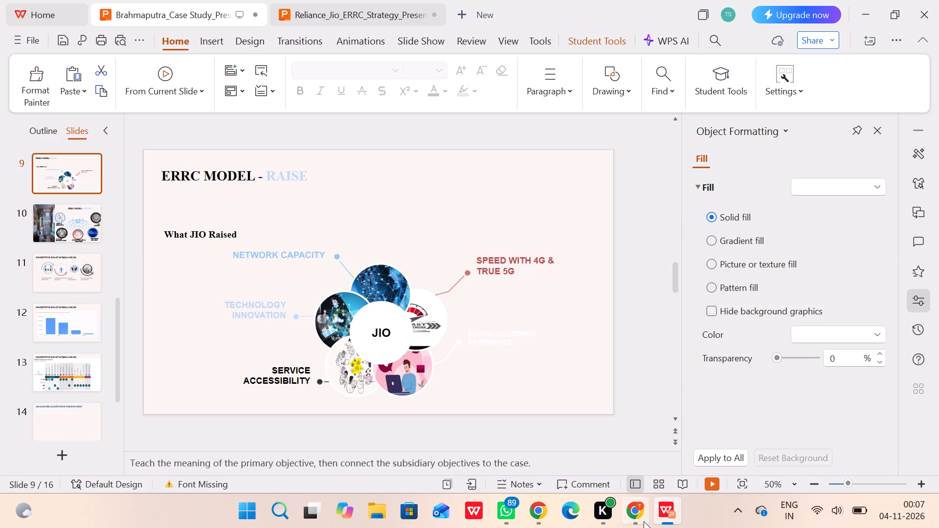
Switch to Chrome and run an image search for "true 5g" in a new tab.
click(644, 521)
click(692, 8)
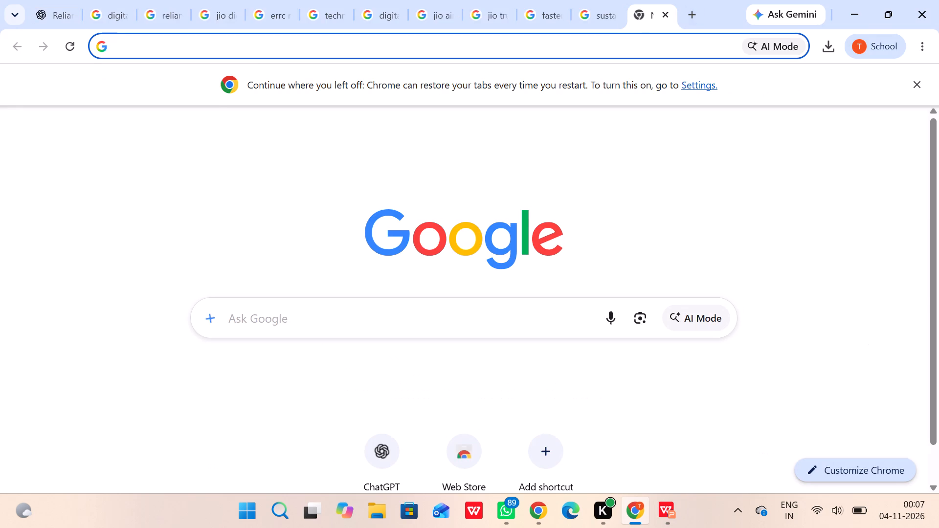
click(595, 49)
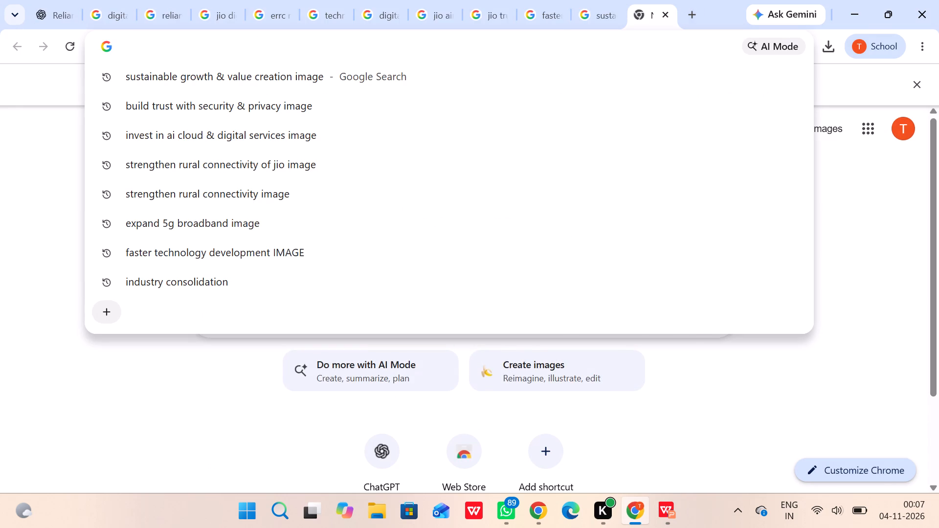
text(true)
key(space)
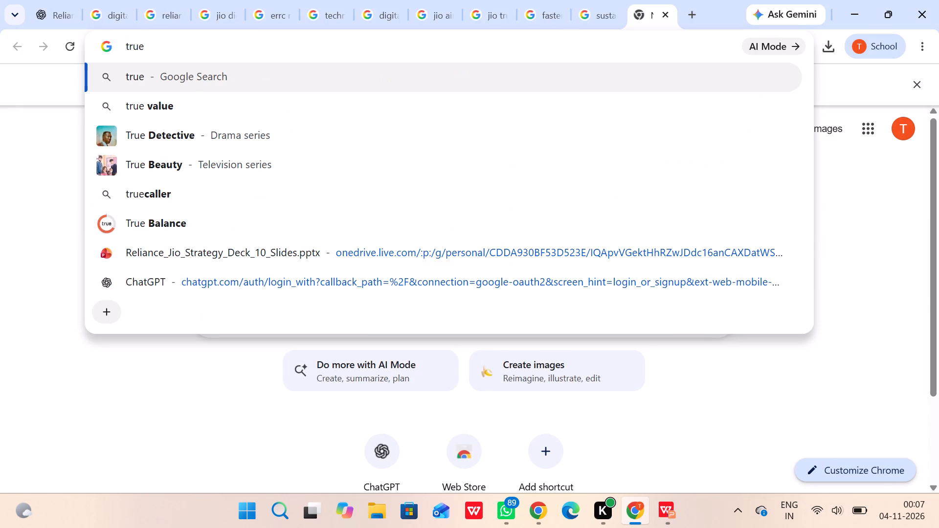
text(5g)
key(Return)
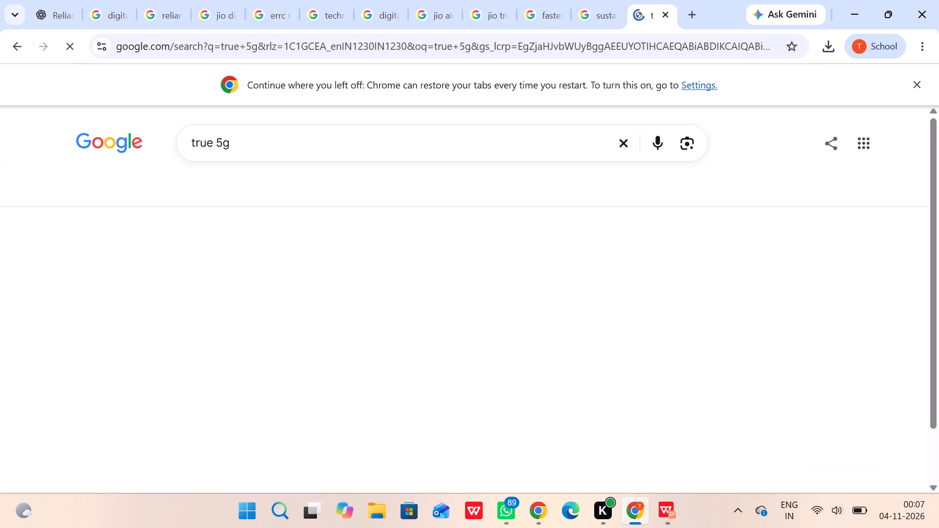
click(239, 191)
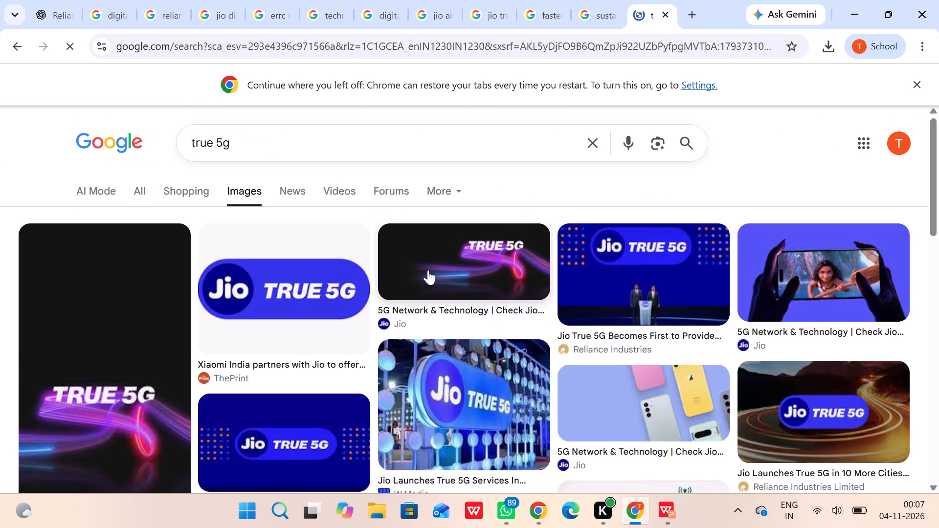
Save the Jio True 5G "Now available in 277 cities" India map image from the results as "trueeee".
scroll(428, 270, down, 2)
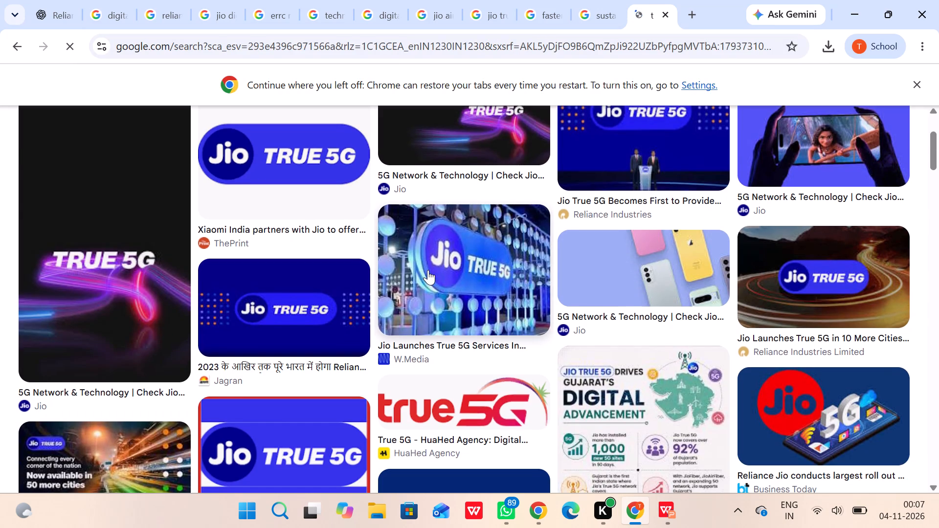
scroll(428, 270, down, 2)
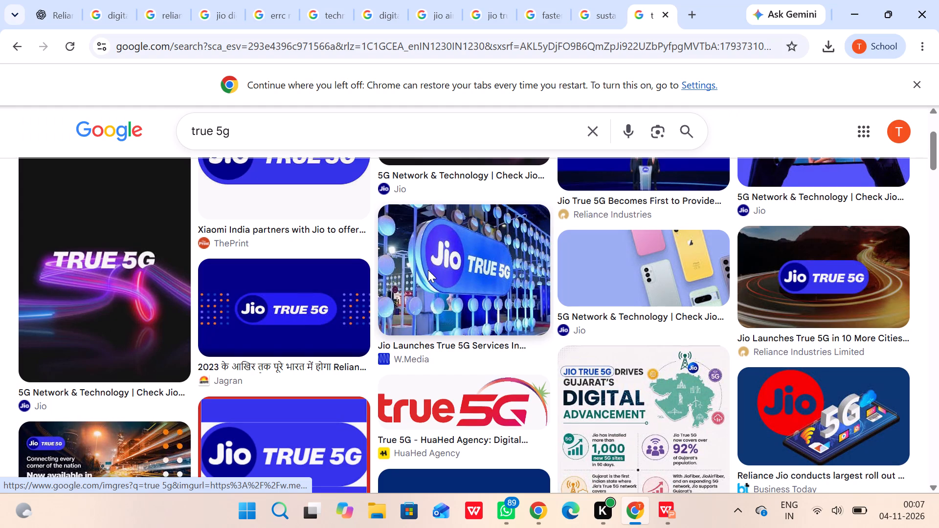
scroll(428, 270, down, 1)
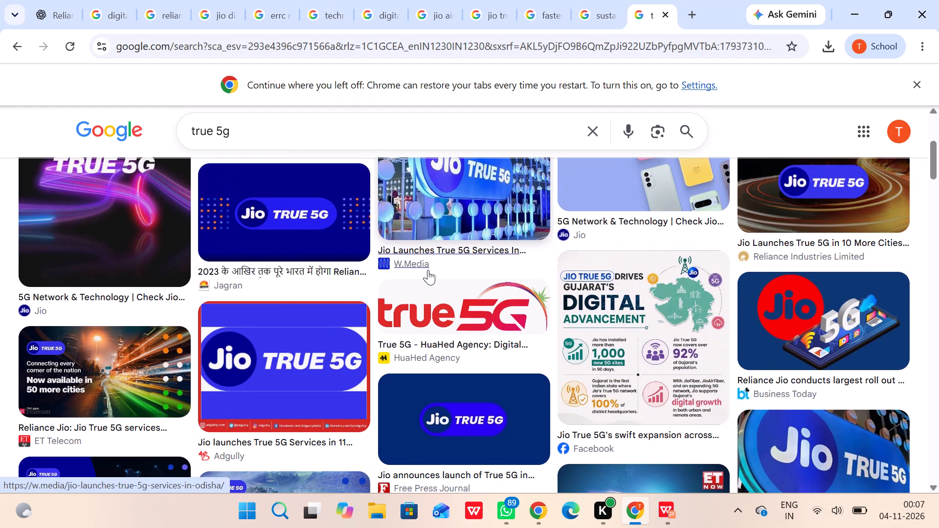
scroll(428, 270, down, 2)
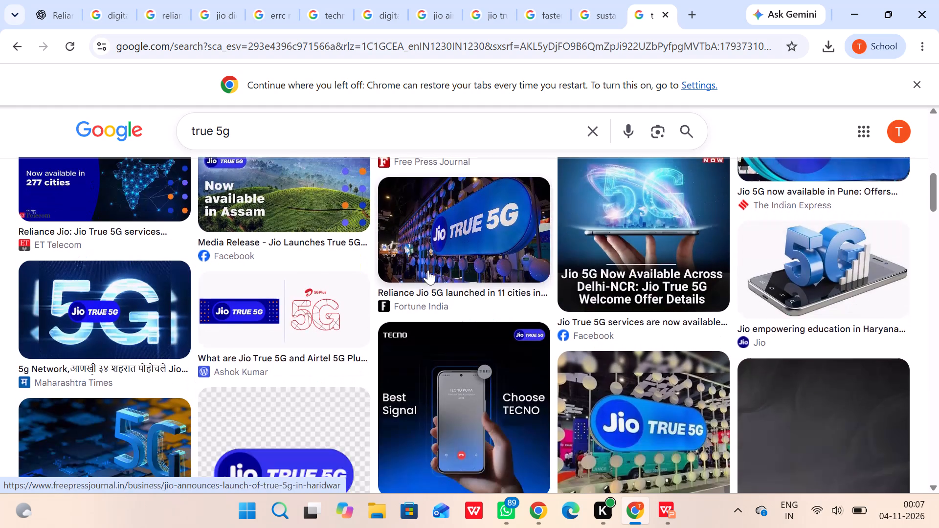
scroll(428, 270, down, 1)
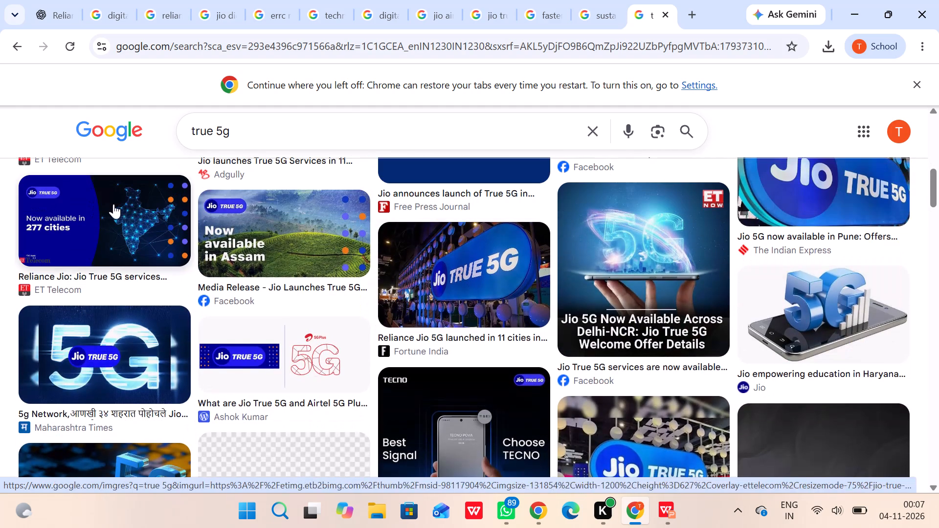
right_click(113, 204)
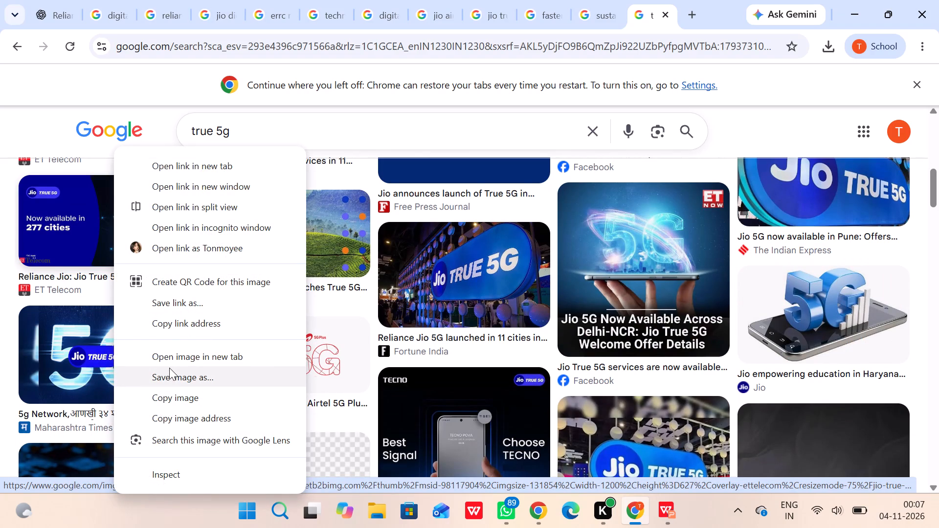
click(174, 373)
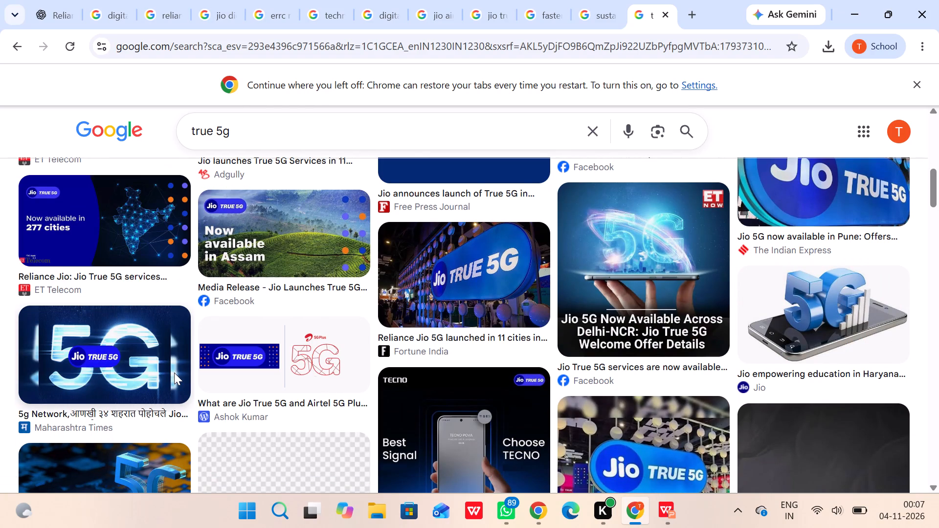
text(trueeee)
key(Return)
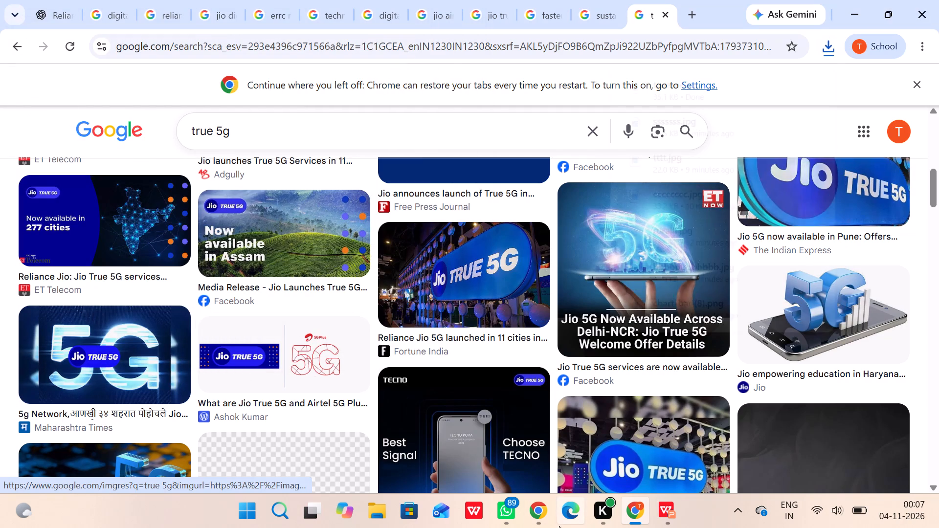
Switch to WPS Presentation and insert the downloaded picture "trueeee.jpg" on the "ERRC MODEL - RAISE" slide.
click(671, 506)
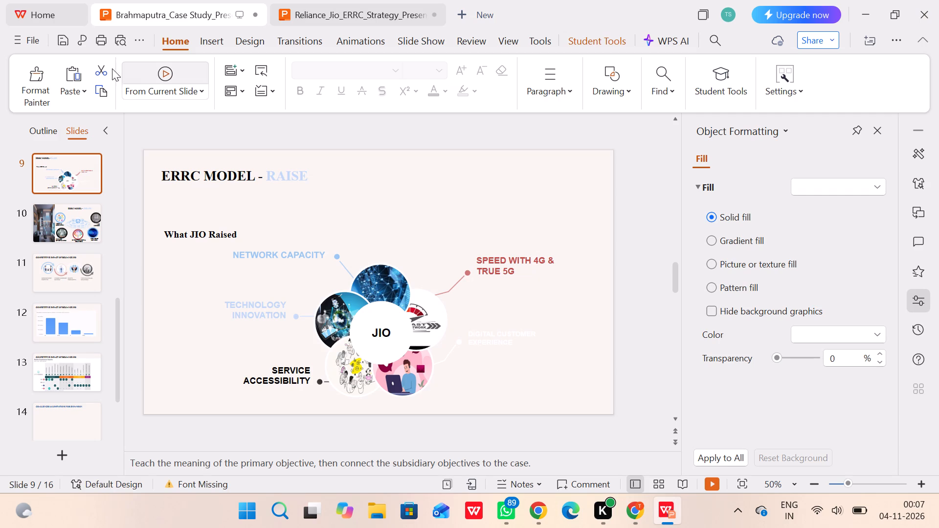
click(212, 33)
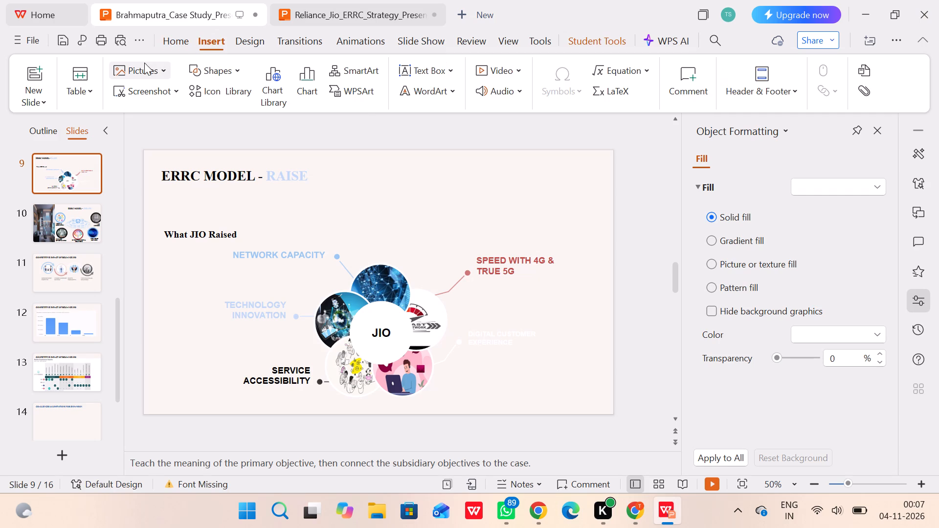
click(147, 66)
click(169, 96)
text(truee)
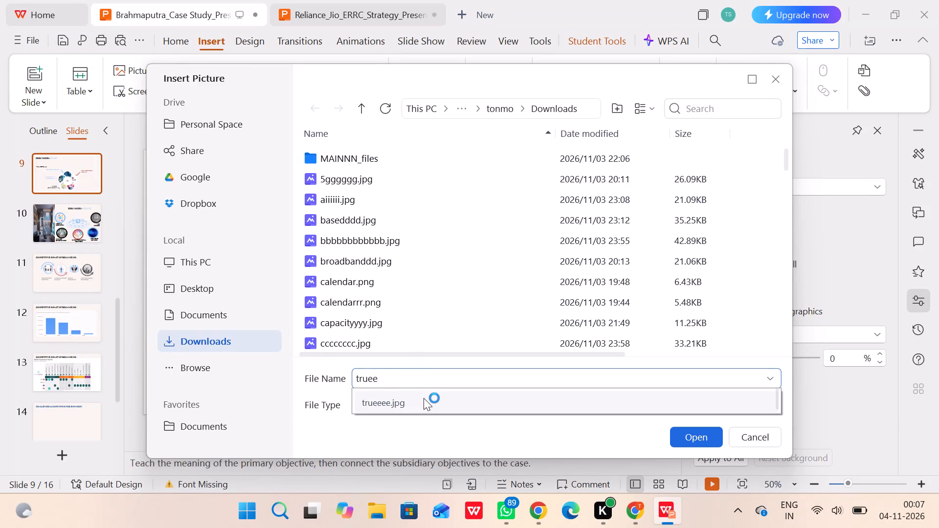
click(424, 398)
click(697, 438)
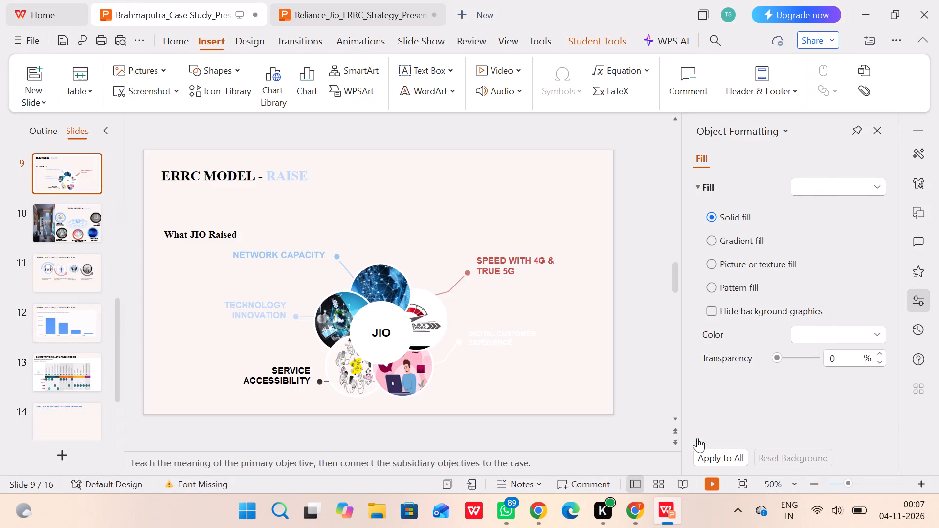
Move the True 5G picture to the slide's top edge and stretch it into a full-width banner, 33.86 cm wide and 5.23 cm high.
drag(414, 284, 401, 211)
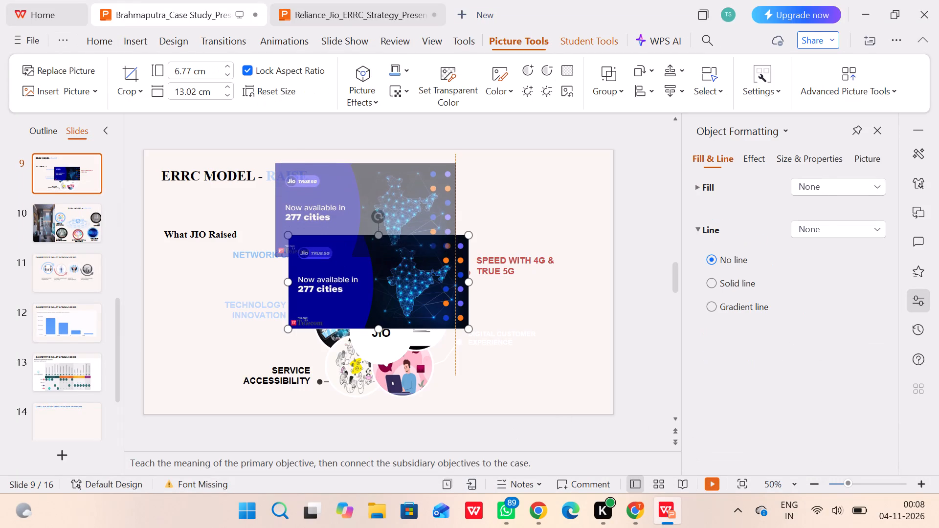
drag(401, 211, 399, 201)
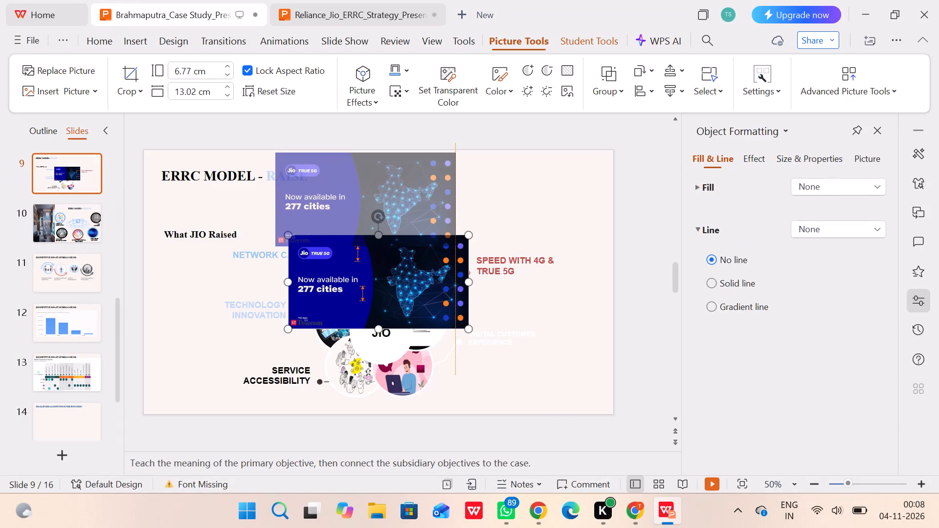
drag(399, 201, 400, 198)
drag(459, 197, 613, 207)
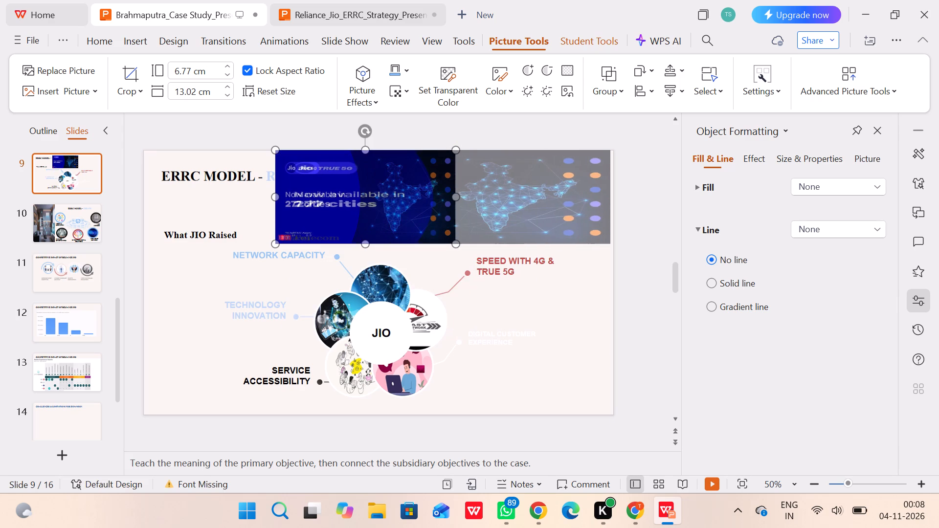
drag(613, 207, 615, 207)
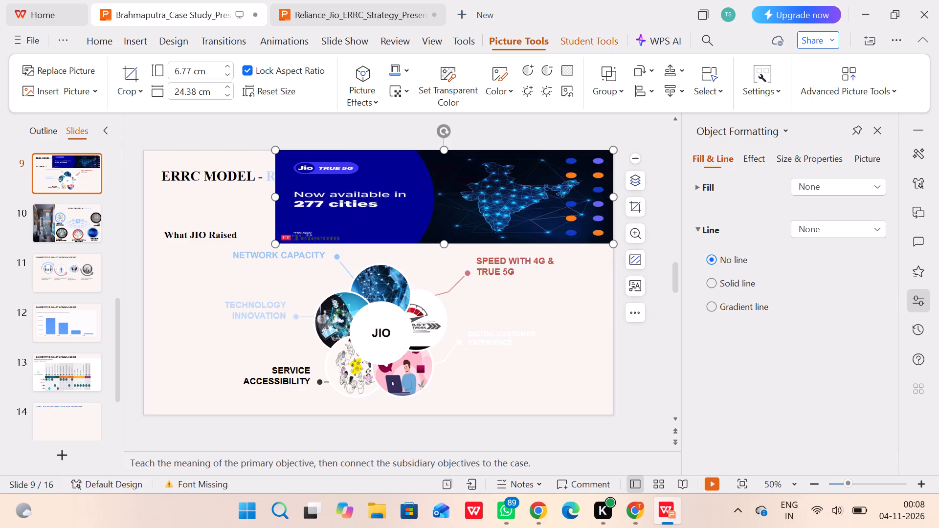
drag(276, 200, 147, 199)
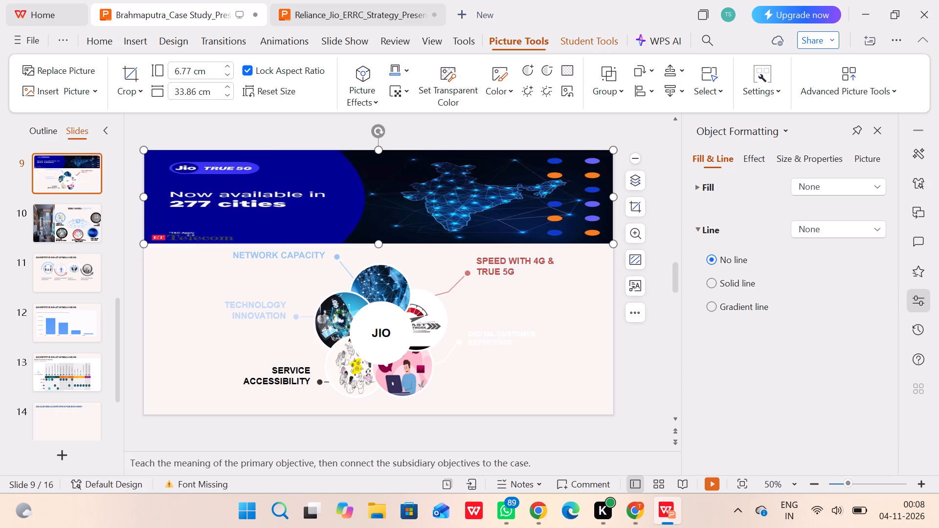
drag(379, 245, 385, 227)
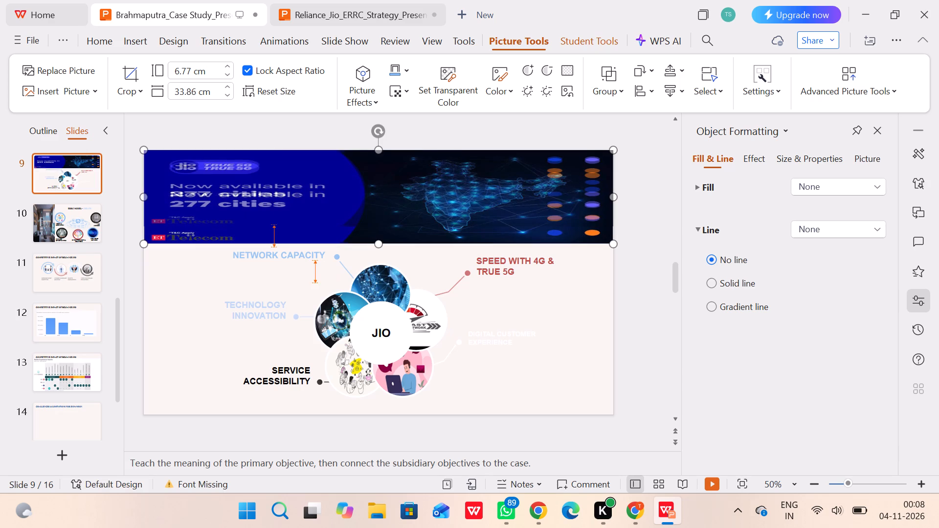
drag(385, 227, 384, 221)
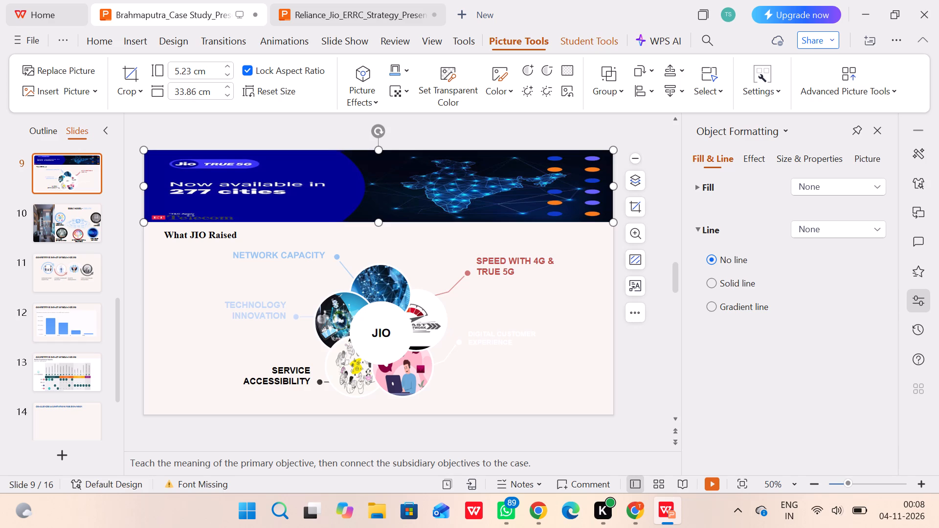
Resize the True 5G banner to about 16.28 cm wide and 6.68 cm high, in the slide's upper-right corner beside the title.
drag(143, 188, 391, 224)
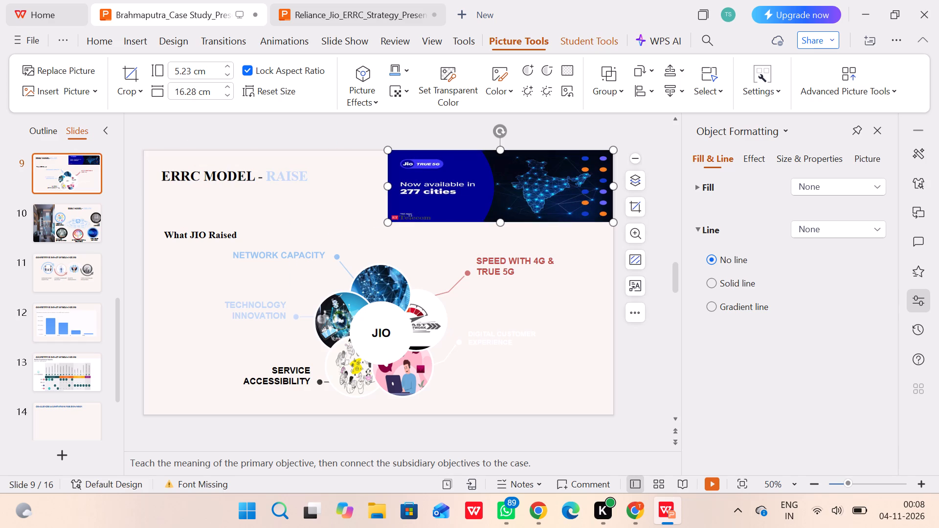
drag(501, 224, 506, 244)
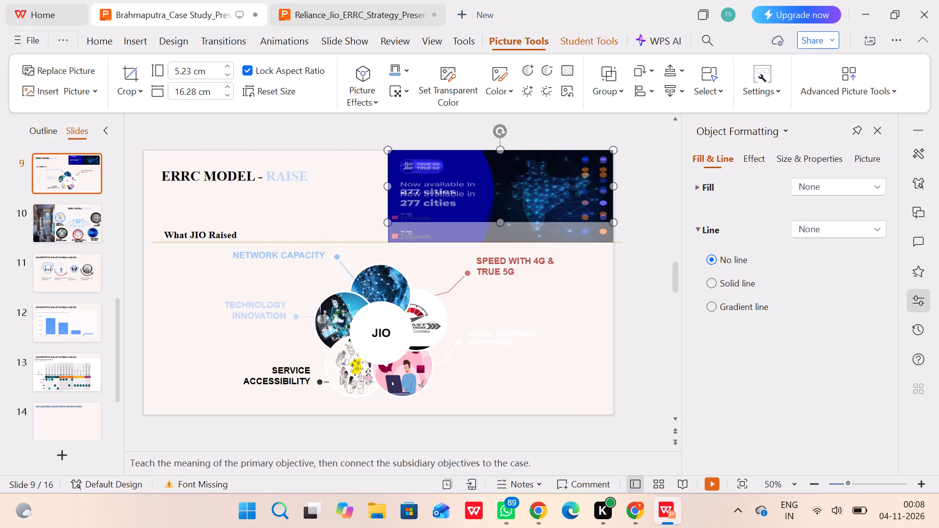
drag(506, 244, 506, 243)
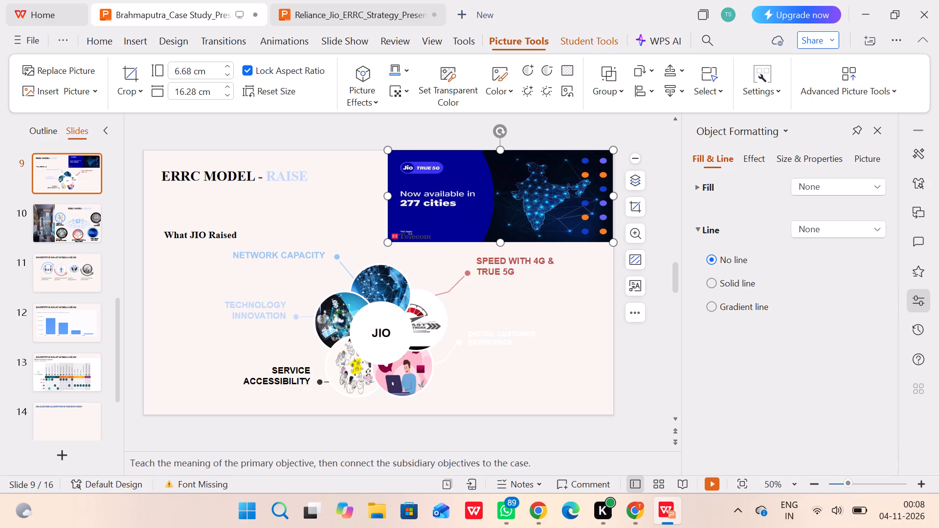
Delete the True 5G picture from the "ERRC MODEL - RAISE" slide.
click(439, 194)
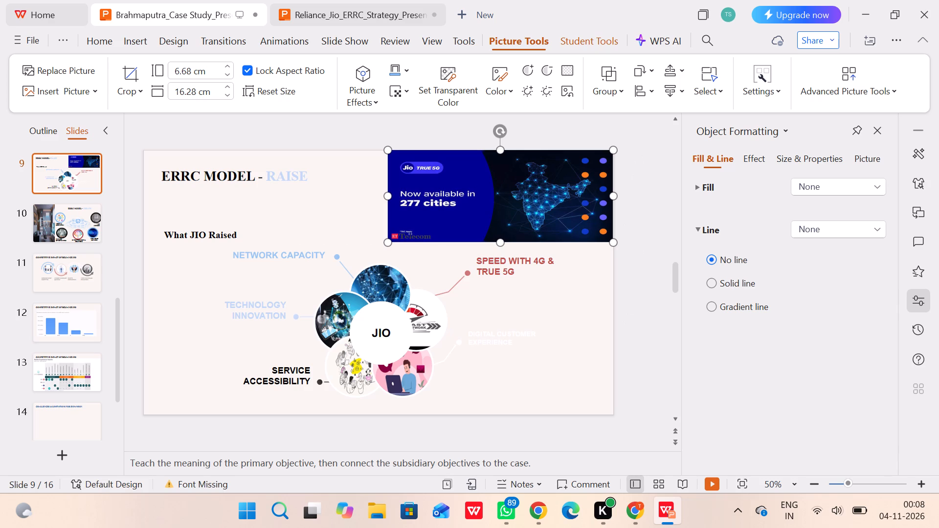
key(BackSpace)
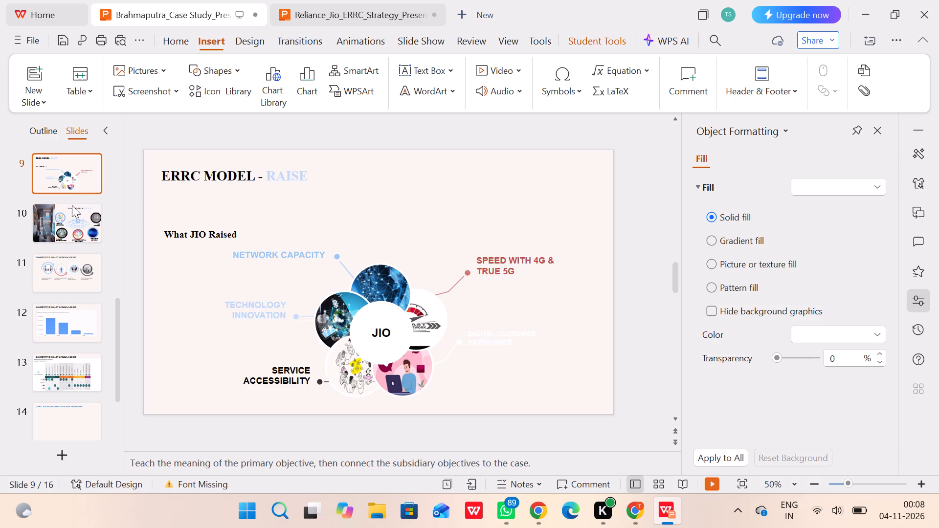
Duplicate slide 9, "ERRC MODEL - RAISE".
right_click(75, 190)
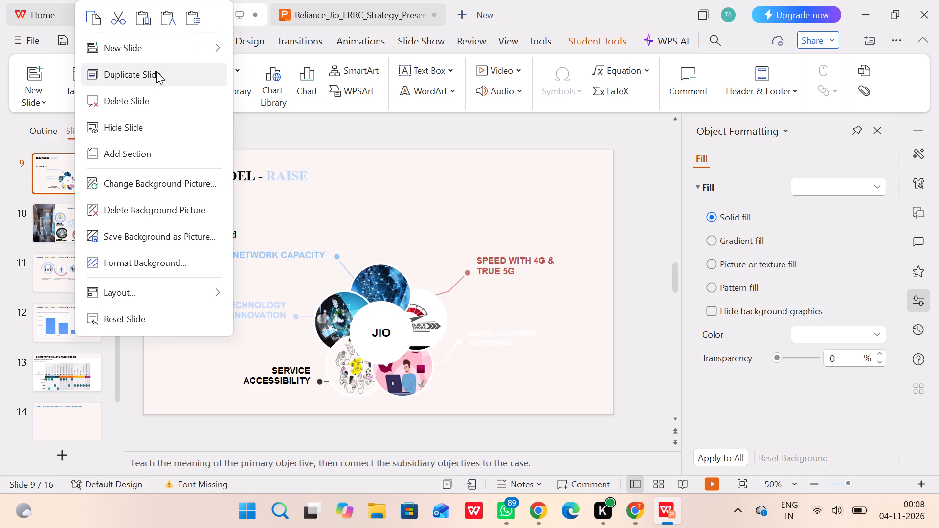
click(153, 72)
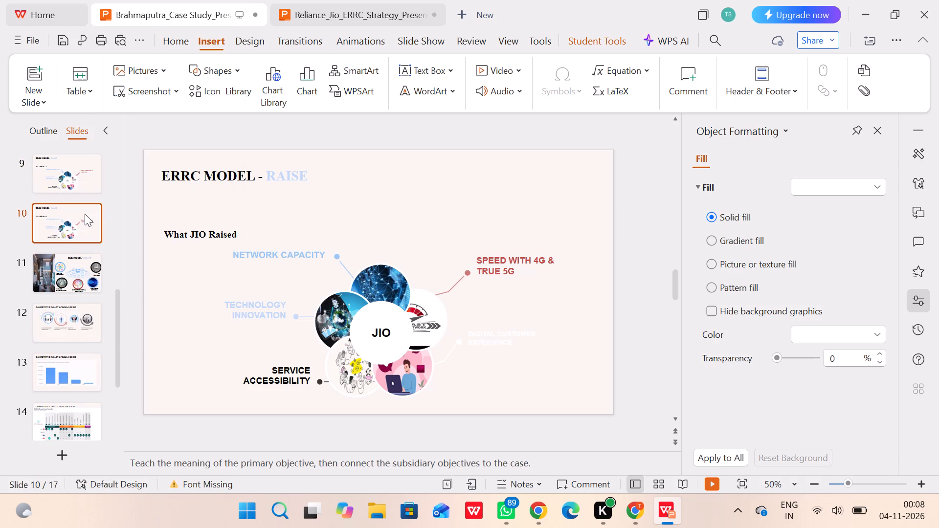
On the duplicate slide, move the network capacity picture circle upward and the 5G speed circle outward from the central JIO circle.
click(395, 293)
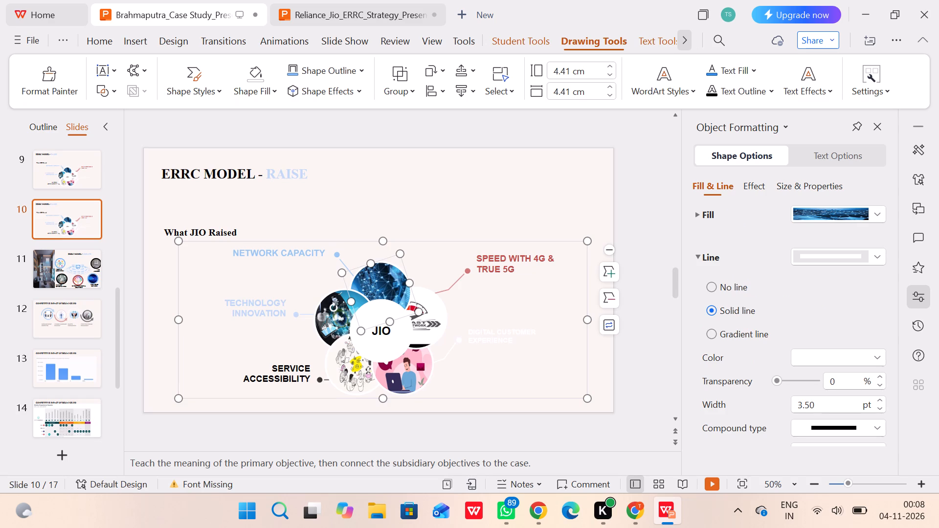
drag(385, 274, 397, 255)
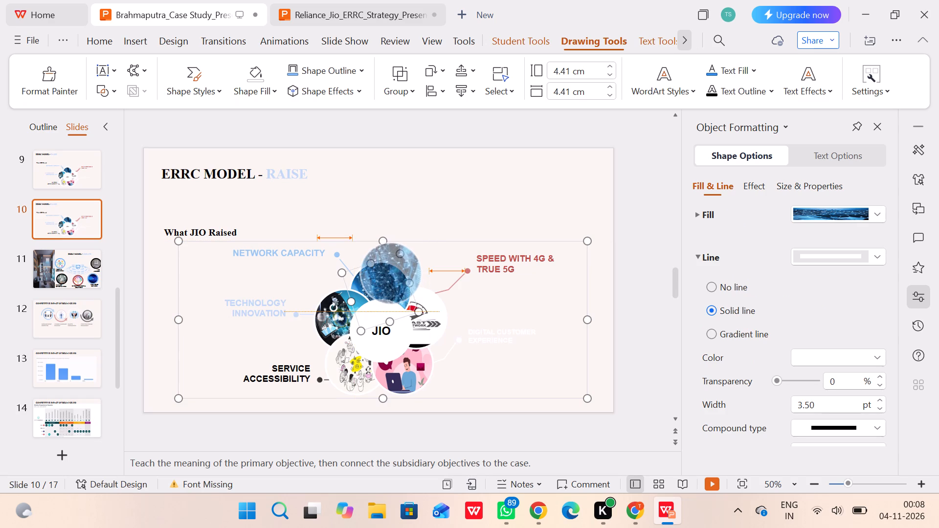
drag(397, 255, 396, 249)
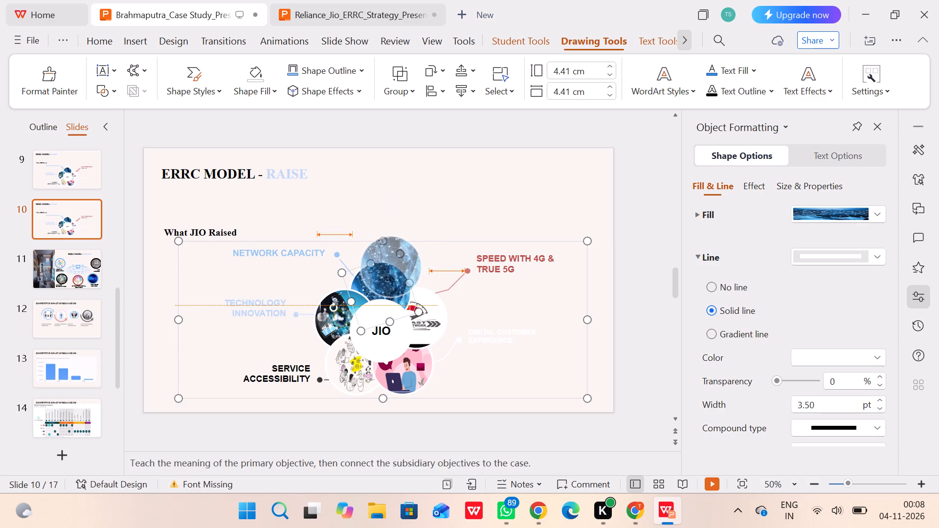
drag(396, 249, 393, 249)
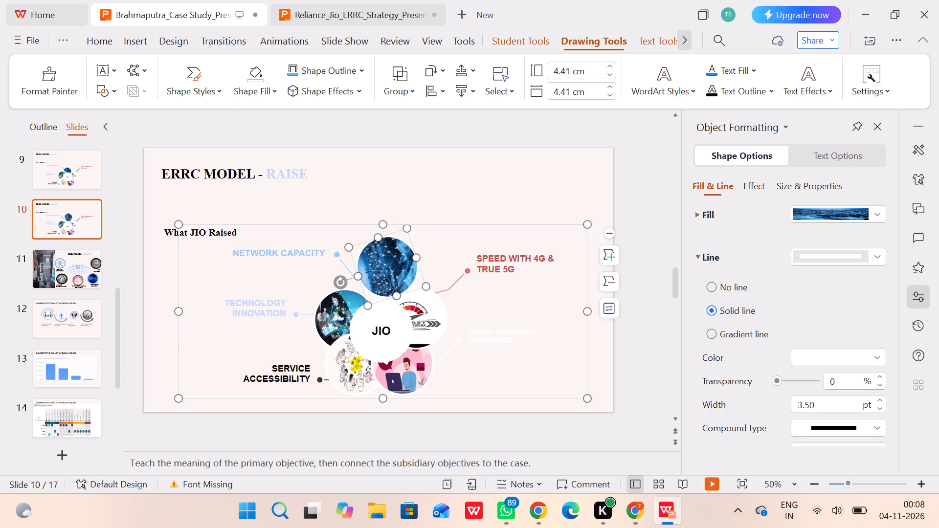
double_click(424, 301)
drag(429, 299, 440, 293)
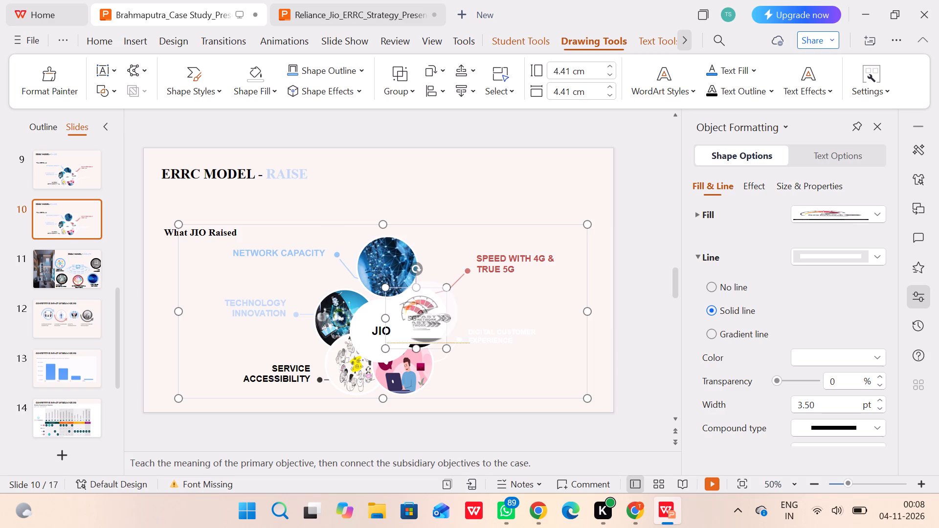
drag(440, 293, 451, 290)
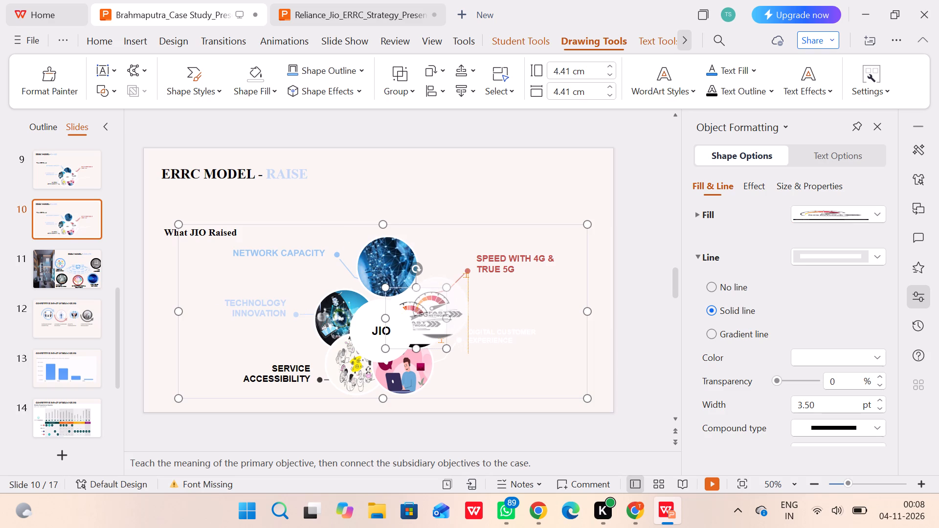
drag(451, 290, 460, 289)
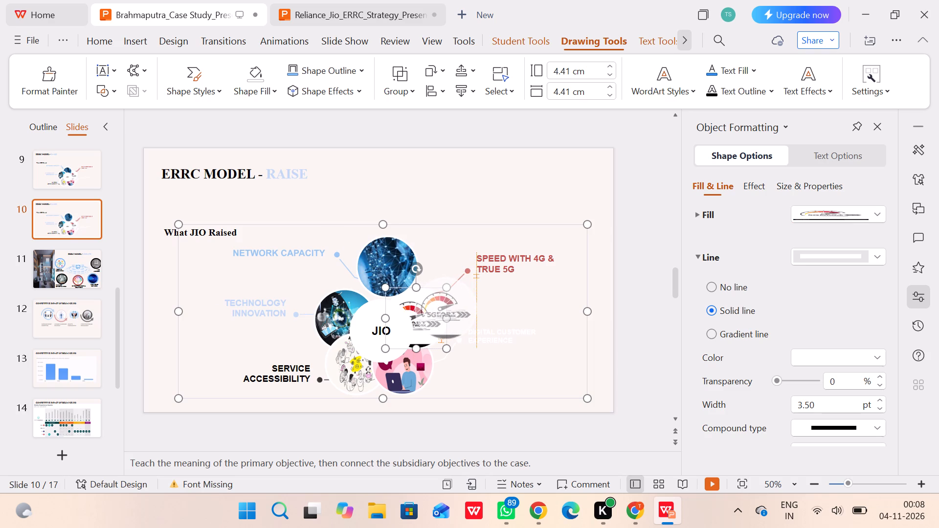
drag(460, 289, 460, 290)
Move the digital customer experience and service accessibility picture circles outward and slightly down, to opposite sides below the JIO circle.
click(416, 353)
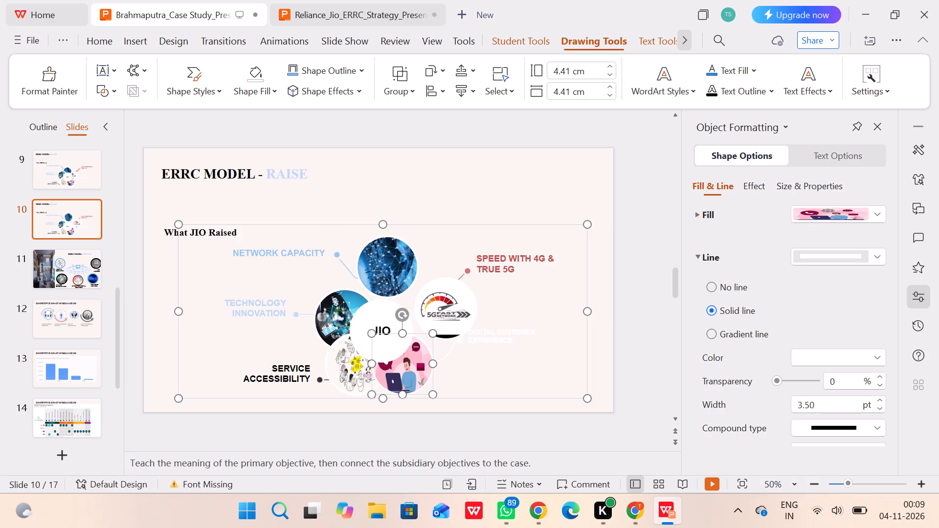
drag(415, 357, 444, 365)
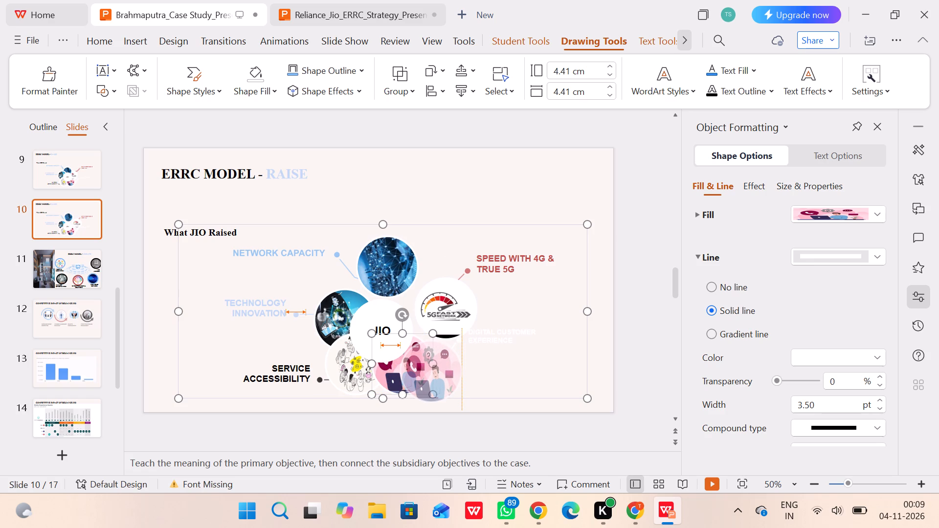
drag(444, 365, 452, 366)
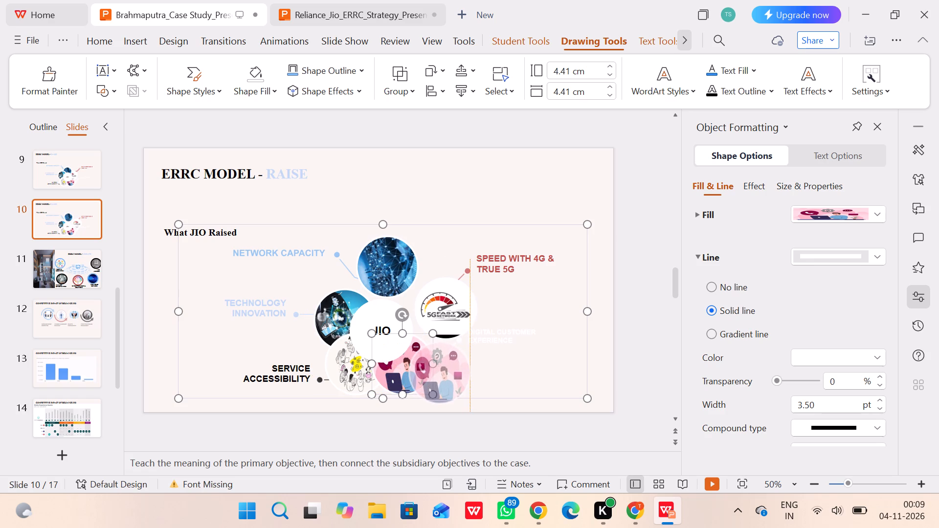
drag(452, 366, 456, 367)
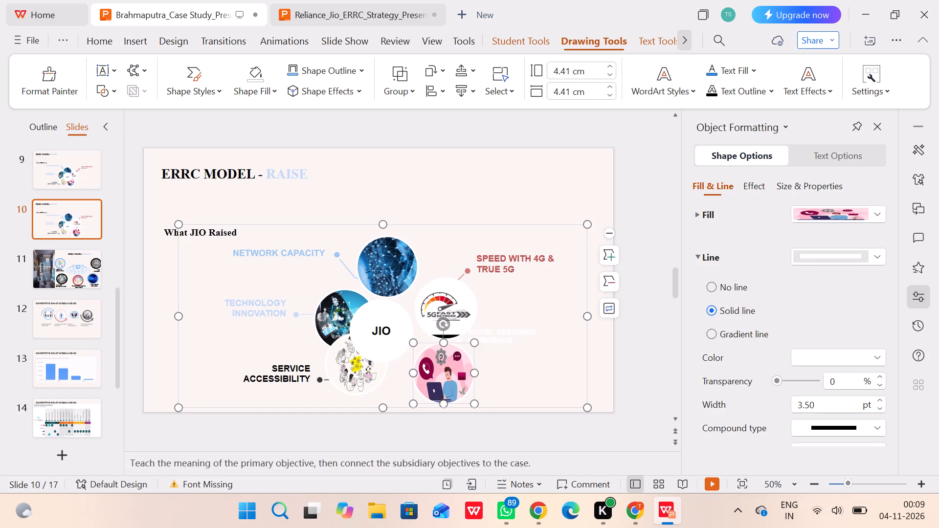
drag(354, 364, 333, 381)
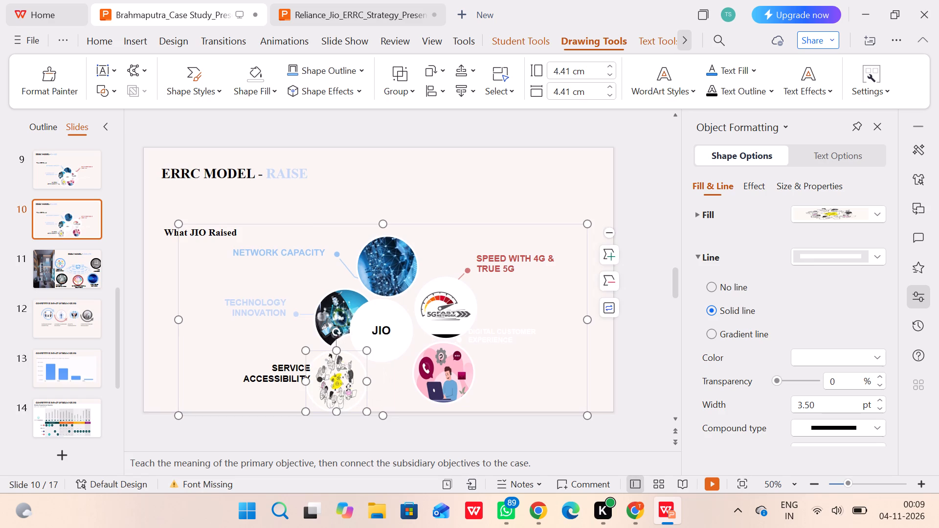
click(333, 381)
drag(333, 381, 330, 373)
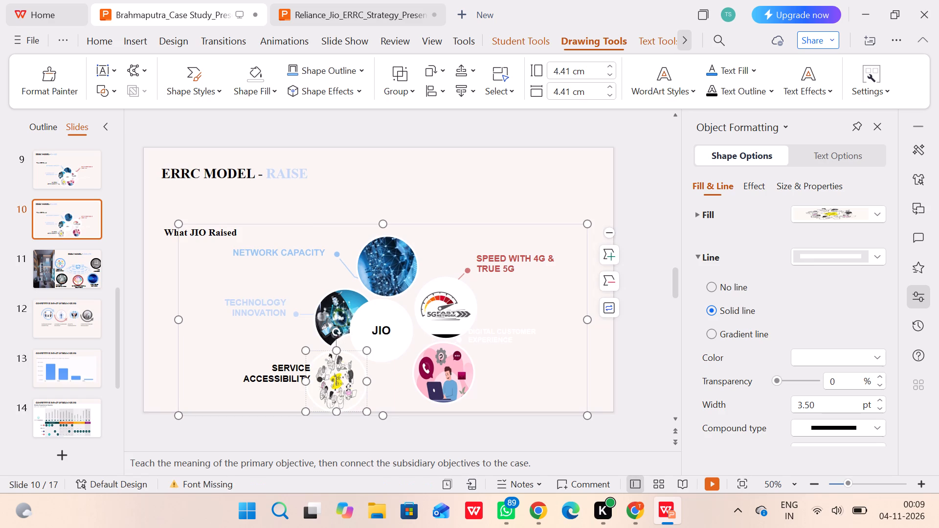
drag(330, 373, 334, 374)
click(334, 374)
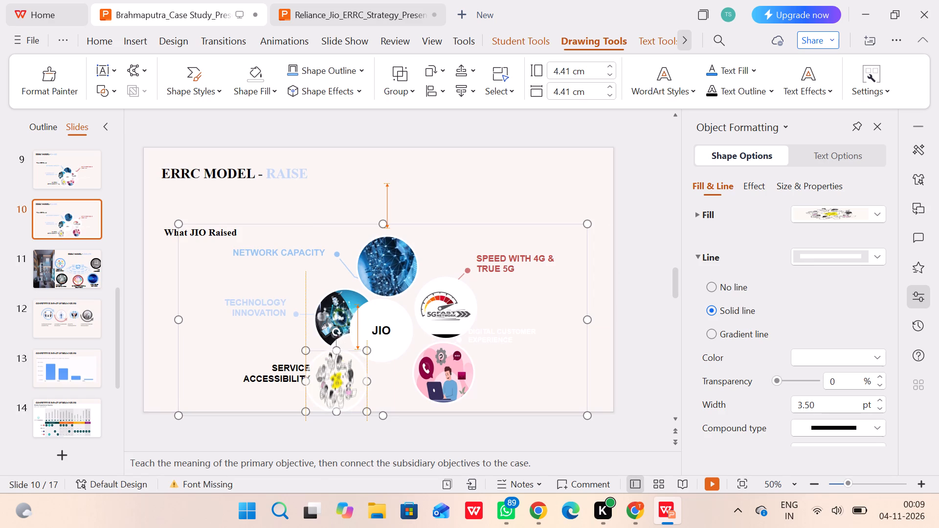
Move the technology innovation picture circle outward, away from the central JIO circle.
click(332, 310)
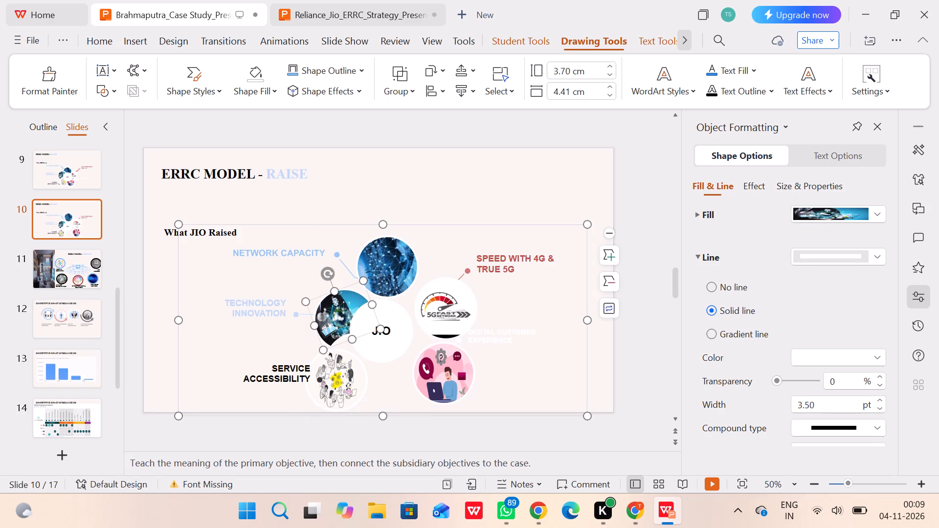
drag(332, 310, 307, 303)
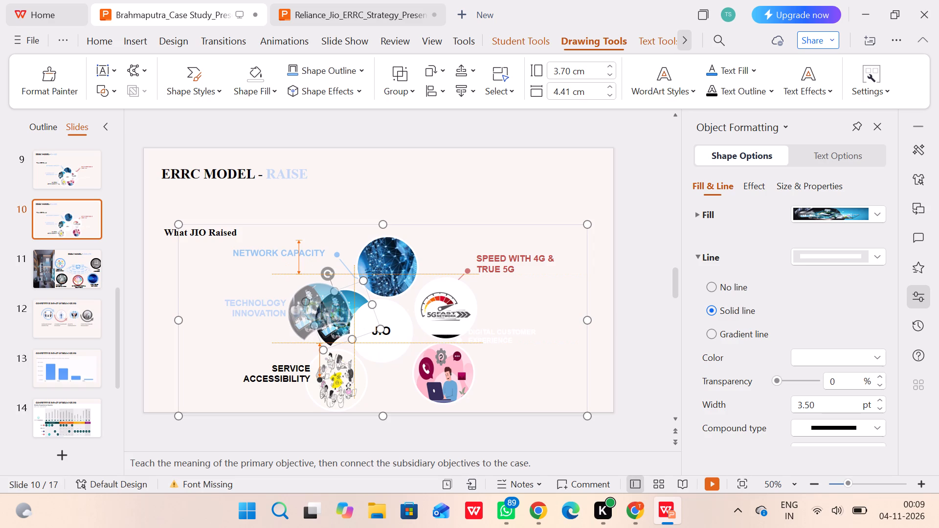
drag(307, 303, 296, 303)
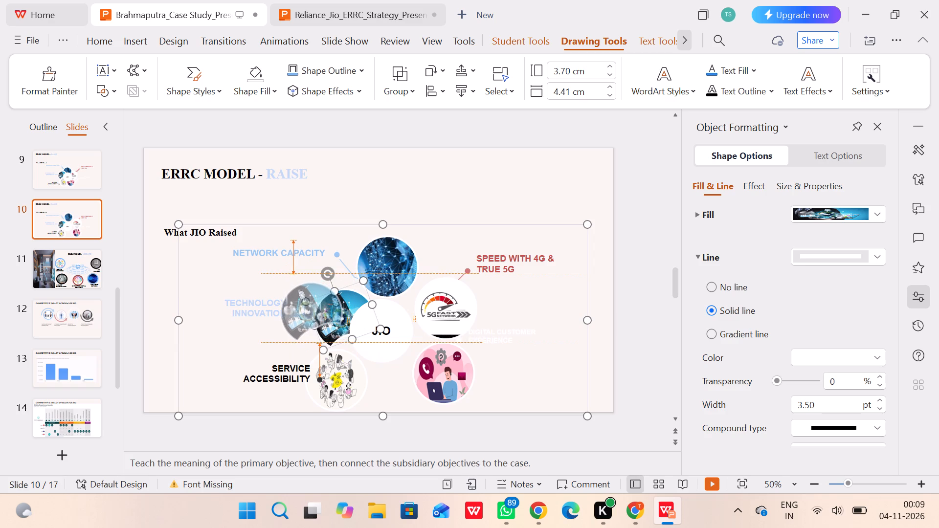
drag(296, 303, 297, 303)
Move the digital customer experience picture circle outward and slightly down, and the service accessibility circle farther outward on the opposite side.
click(329, 361)
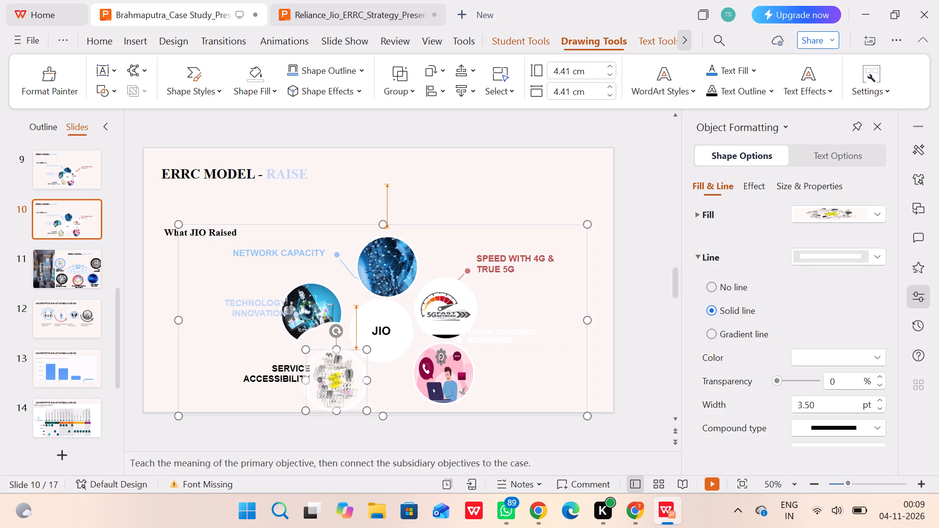
drag(452, 378, 457, 378)
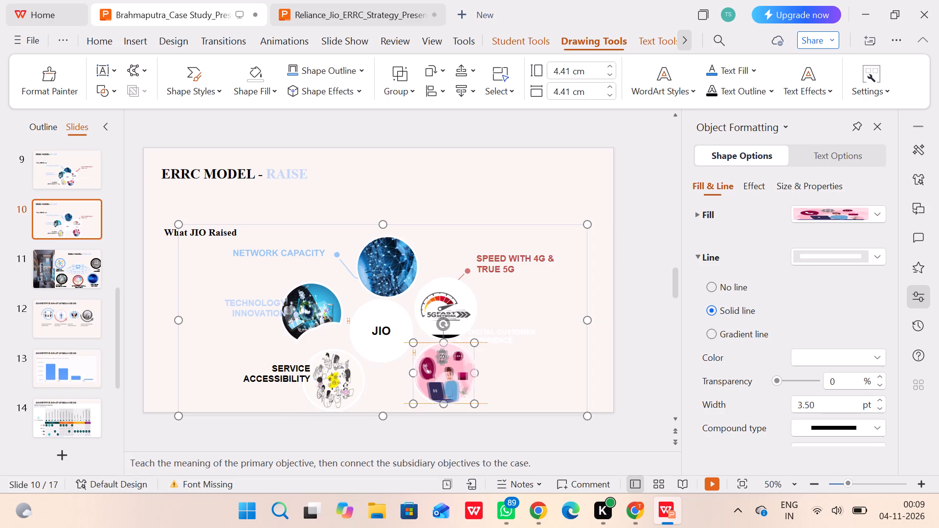
drag(457, 378, 466, 384)
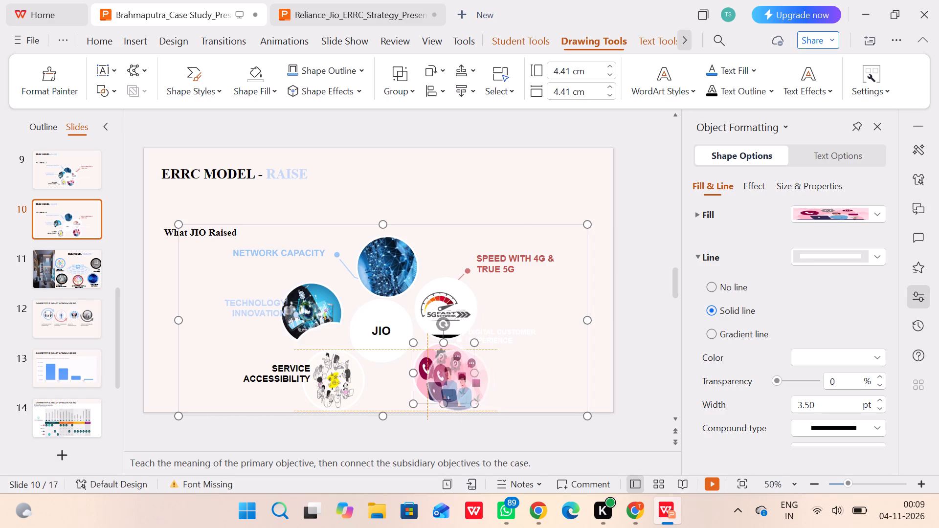
drag(466, 384, 467, 386)
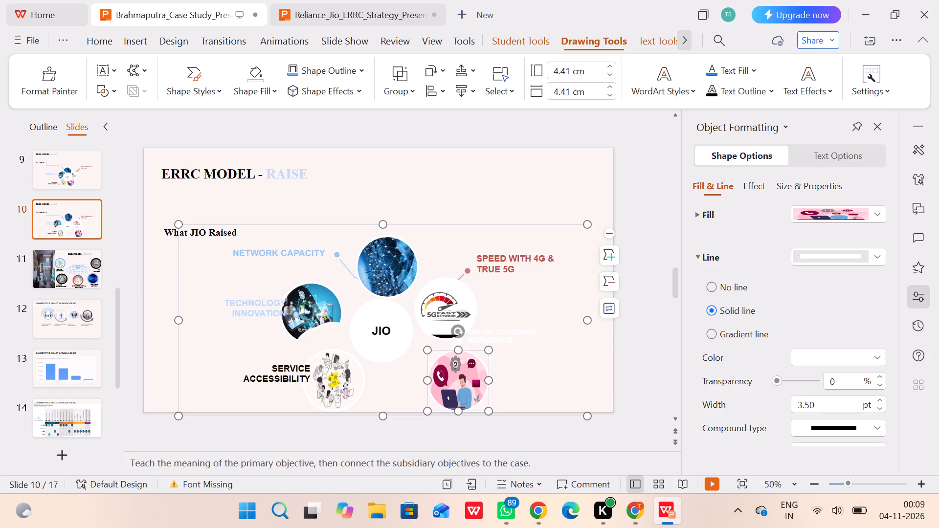
drag(340, 379, 328, 379)
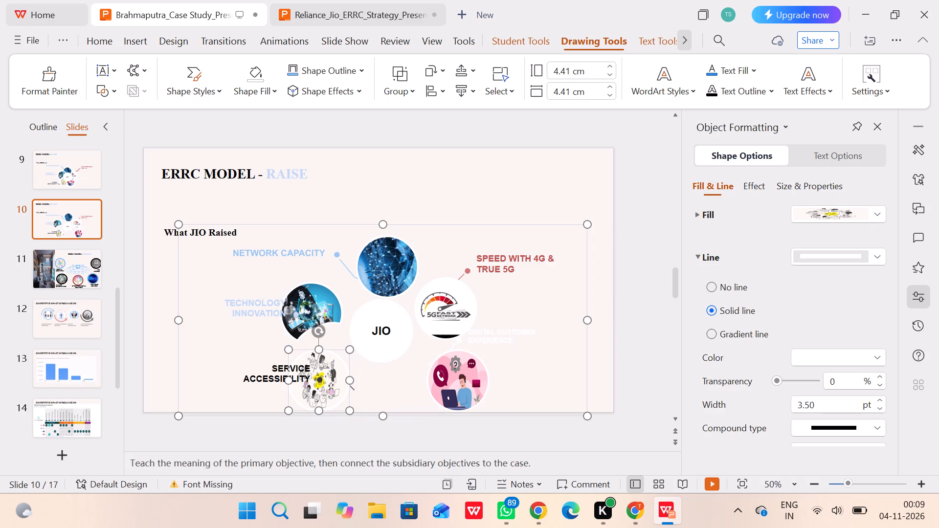
On slide 9, increase the height of the "DIGITAL CUSTOMER EXPERIENCE" label box to about 1.37 cm.
click(497, 328)
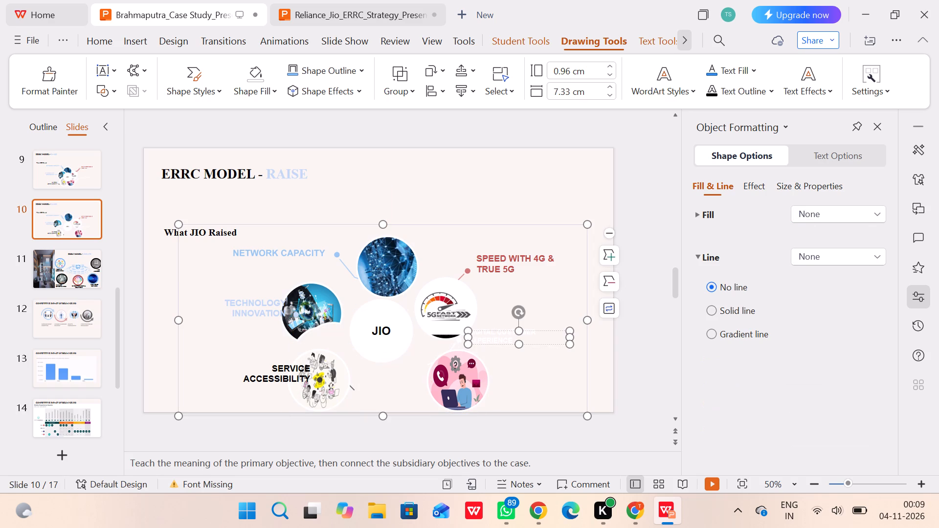
click(55, 264)
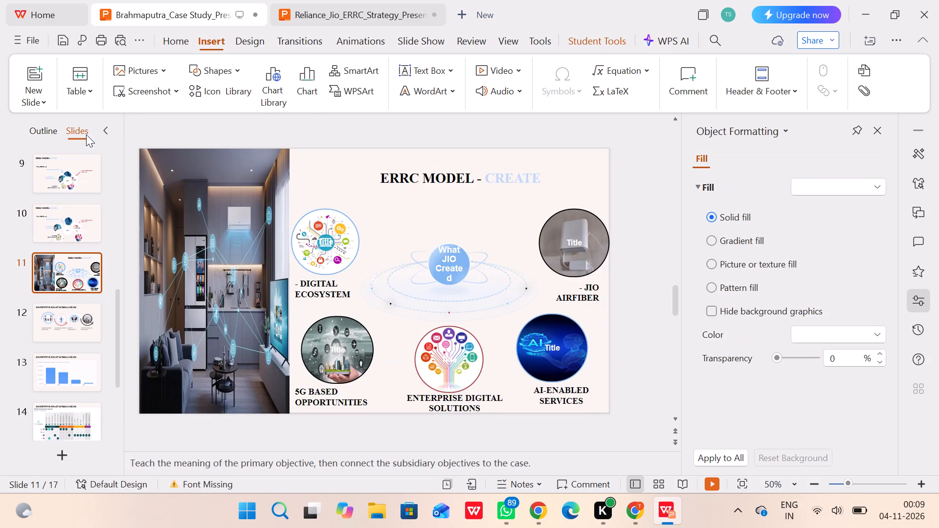
click(67, 185)
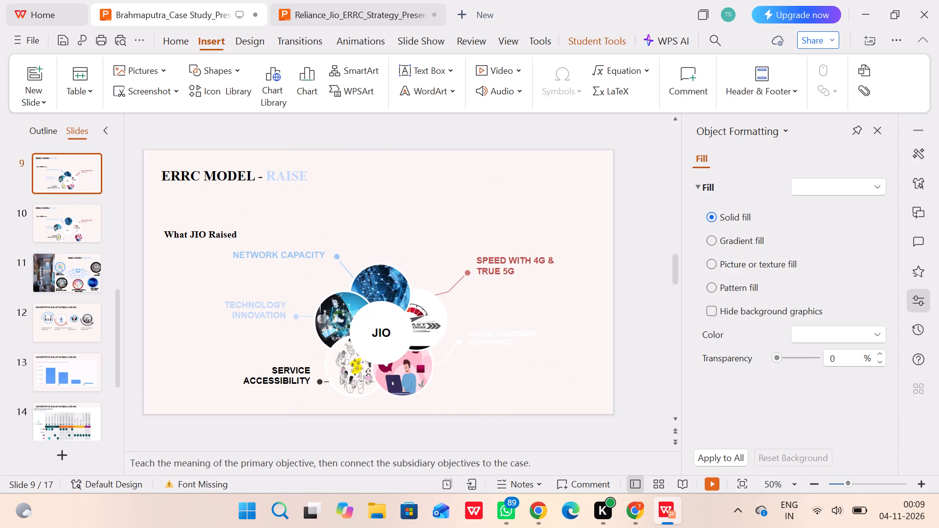
click(499, 329)
click(507, 339)
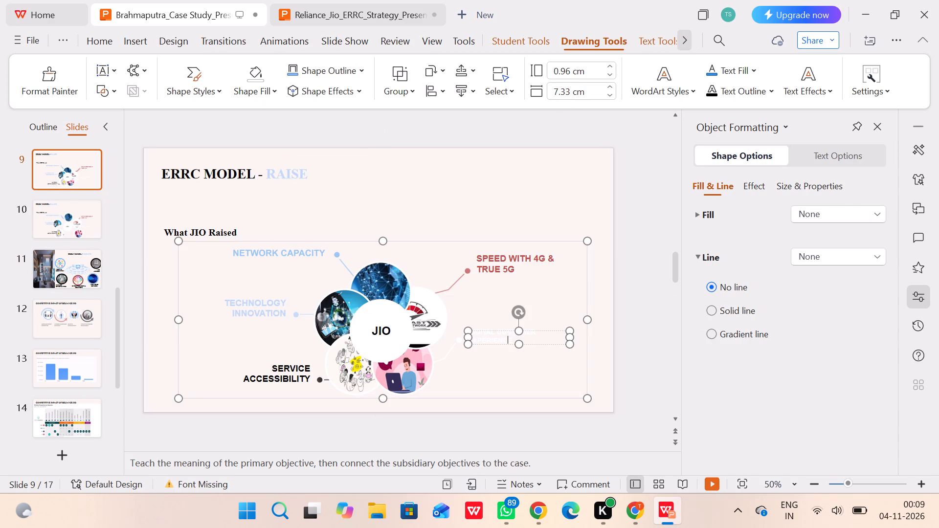
click(514, 339)
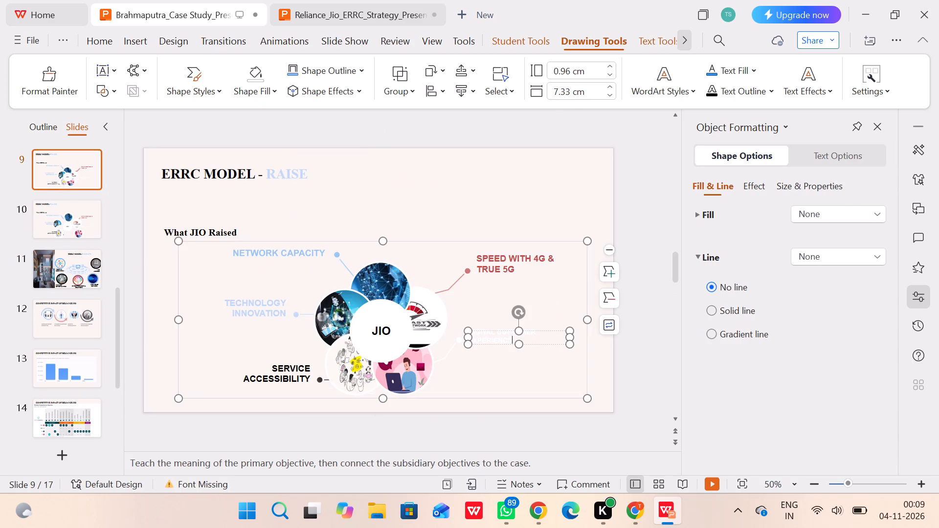
drag(516, 340, 506, 343)
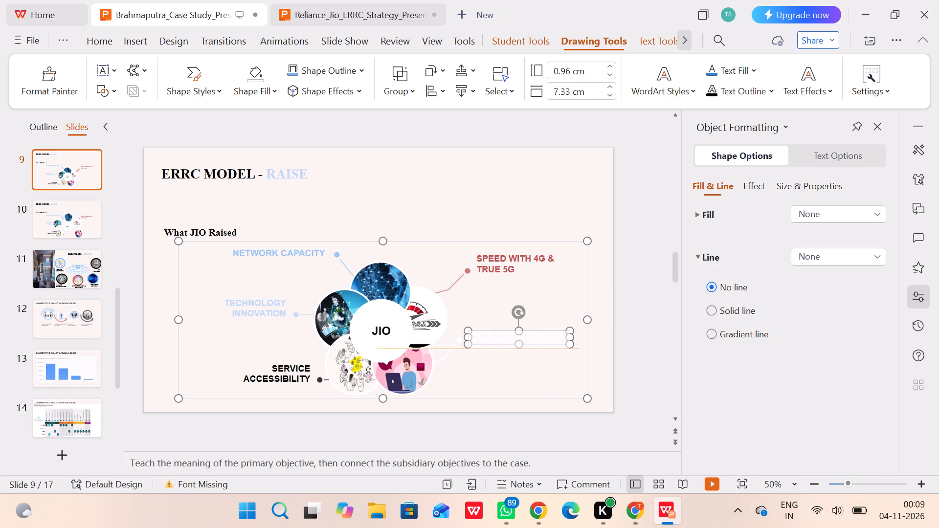
drag(506, 343, 506, 347)
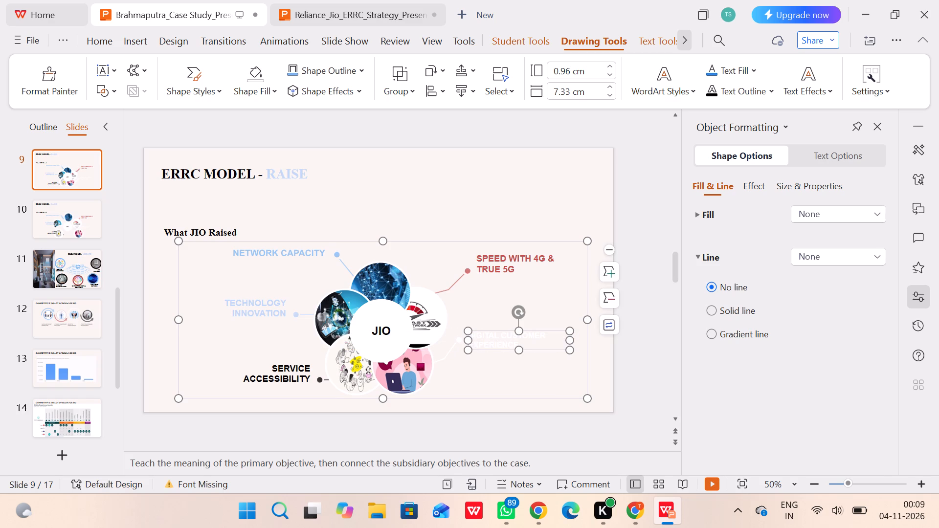
Set the "DIGITAL CUSTOMER EXPERIENCE" label text on slide 9 to the standard color Lime.
drag(518, 343, 463, 335)
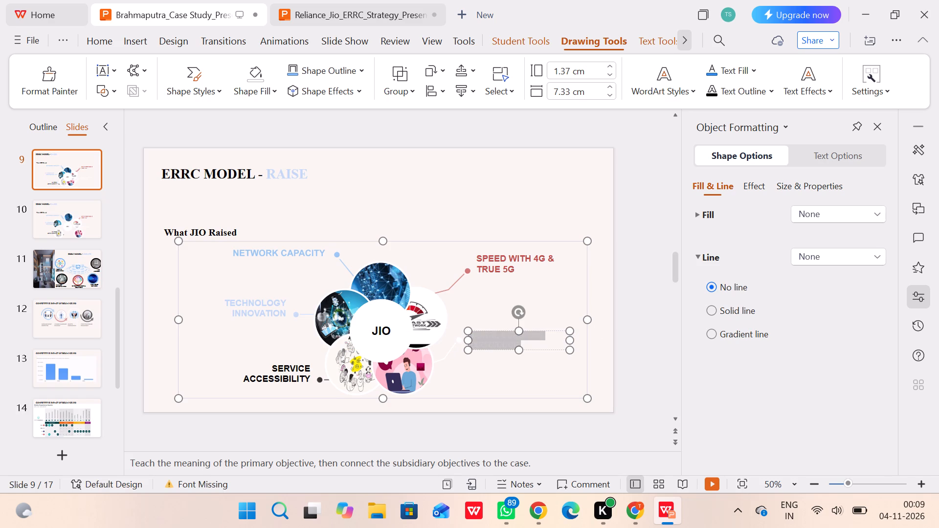
drag(463, 335, 463, 334)
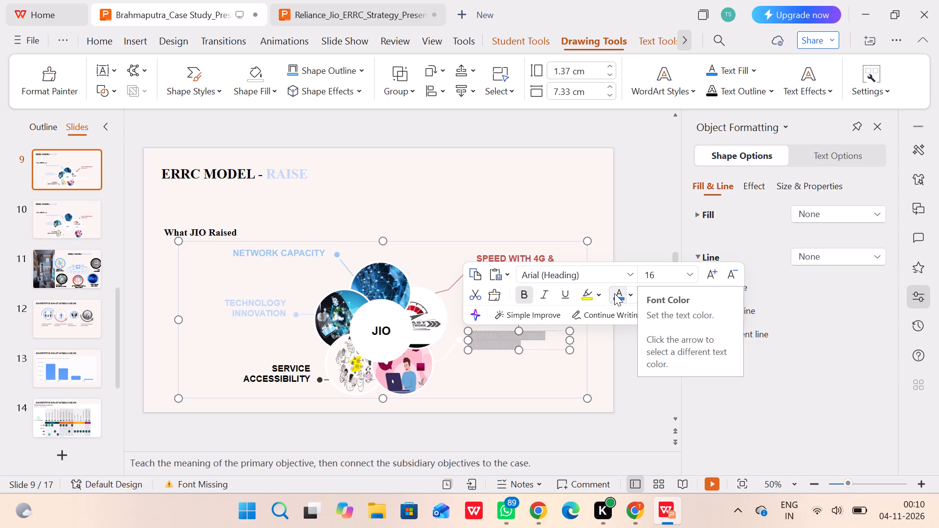
click(632, 293)
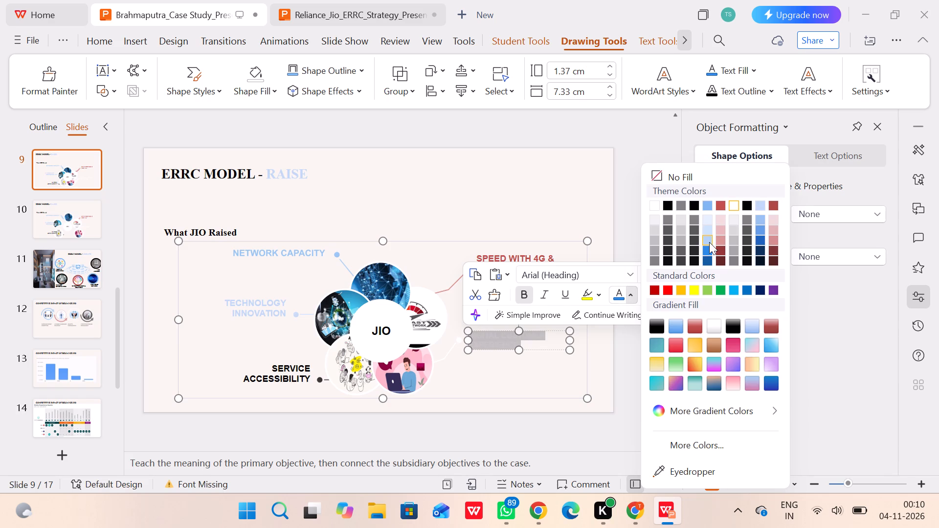
click(717, 241)
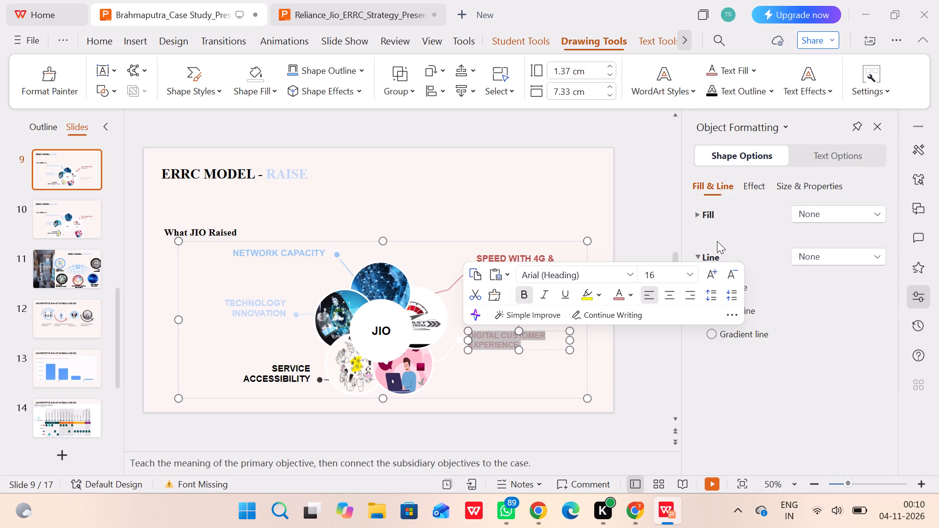
click(633, 296)
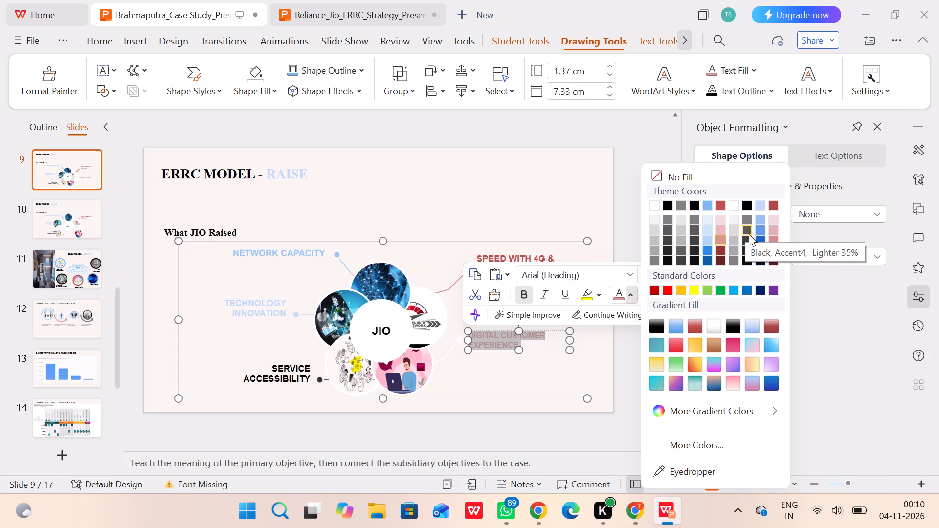
click(707, 289)
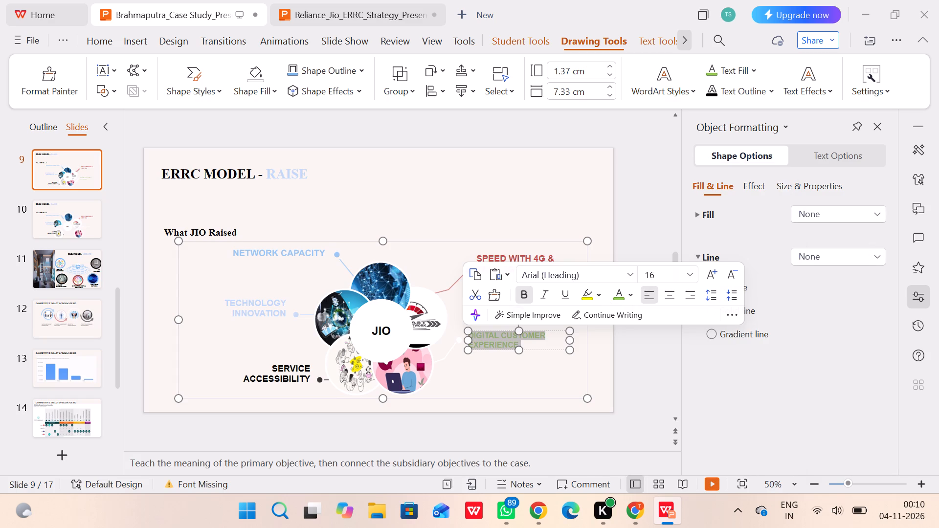
click(630, 247)
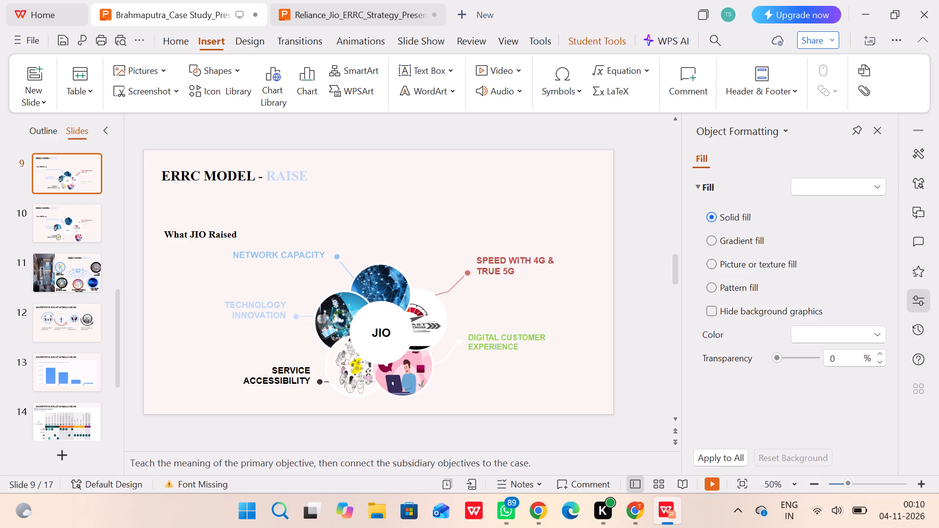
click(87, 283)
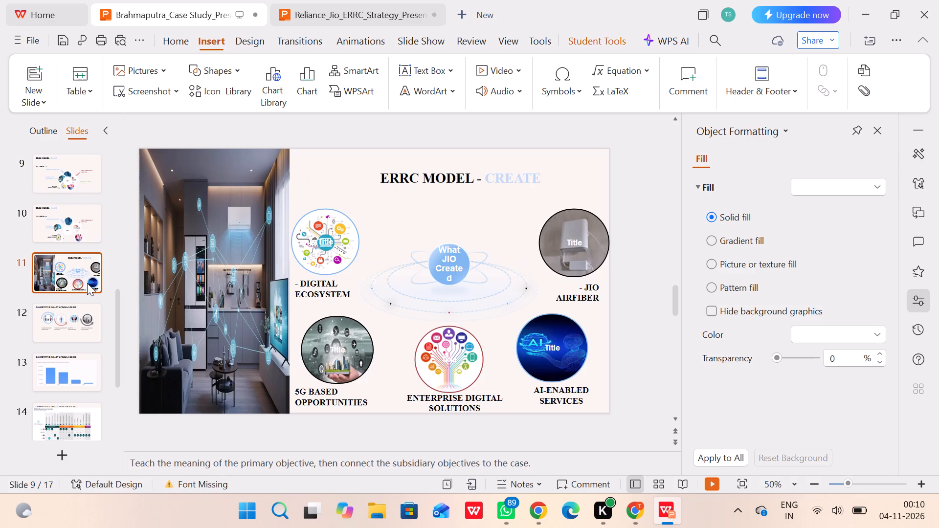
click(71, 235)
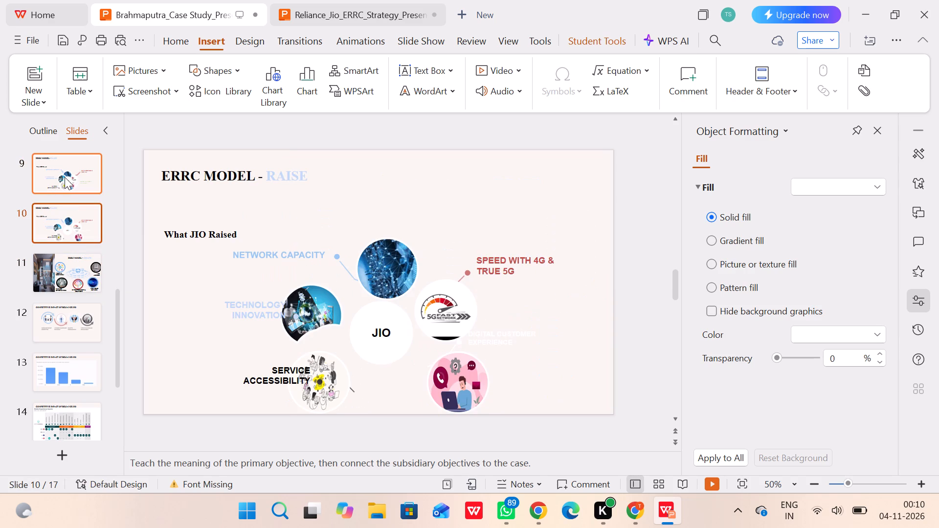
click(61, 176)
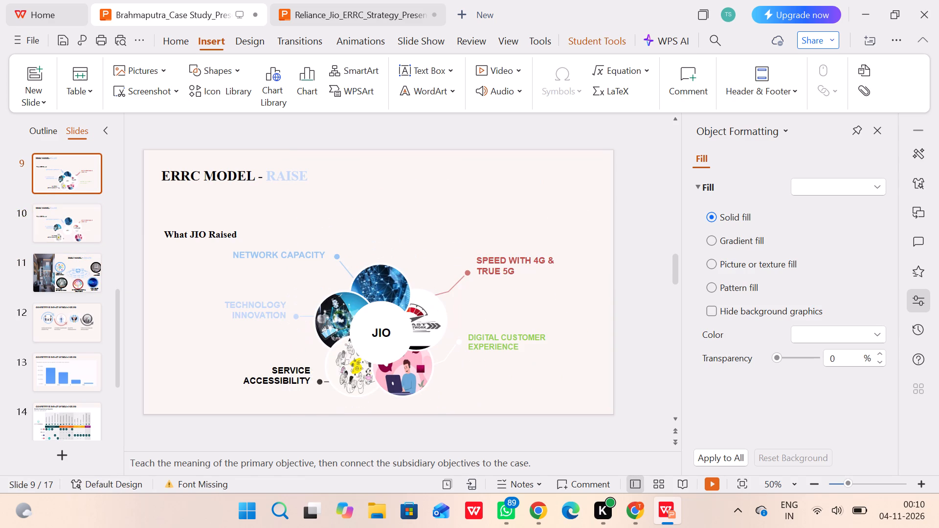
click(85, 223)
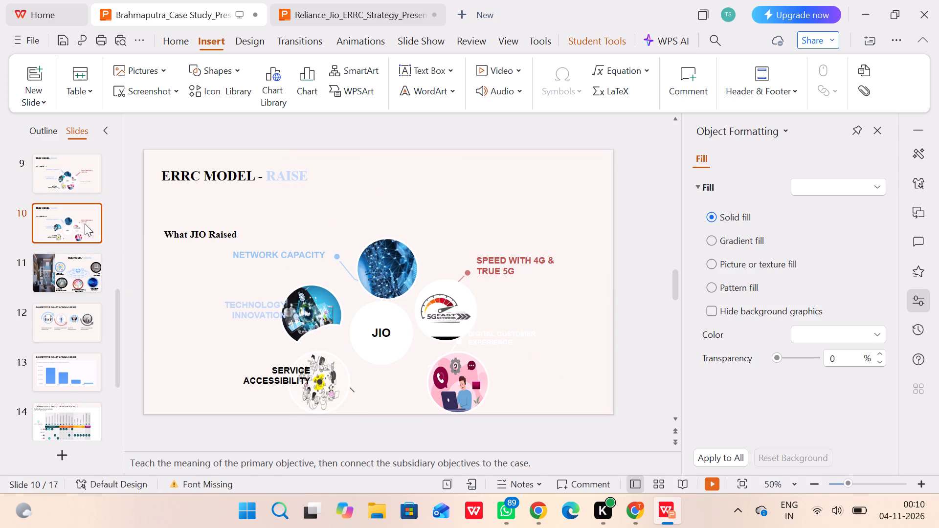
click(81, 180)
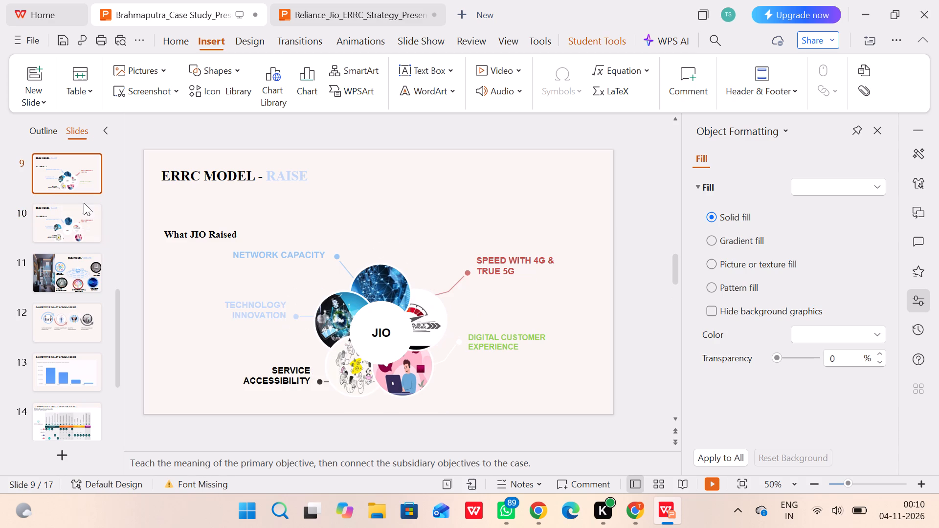
On slide 10, extend the "DIGITAL CUSTOMER EXPERIENCE" label box downward so it is slightly taller.
click(84, 214)
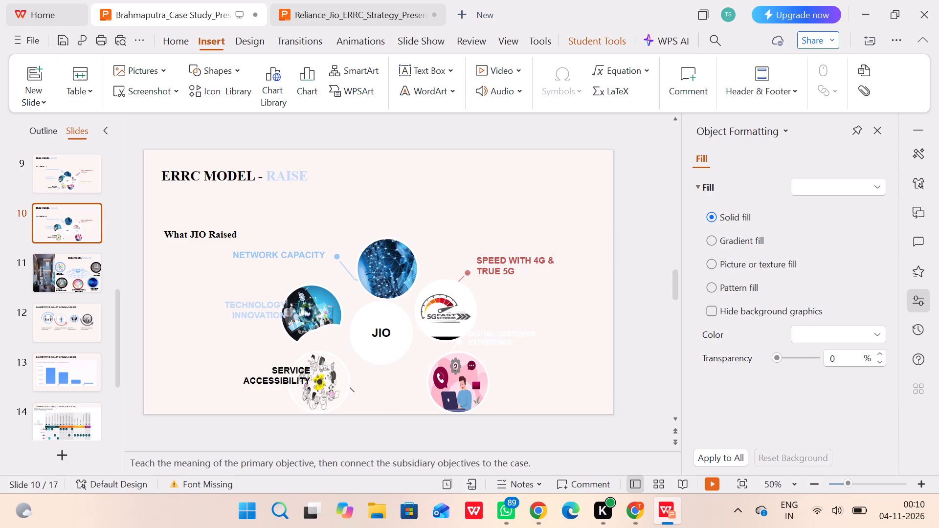
click(514, 338)
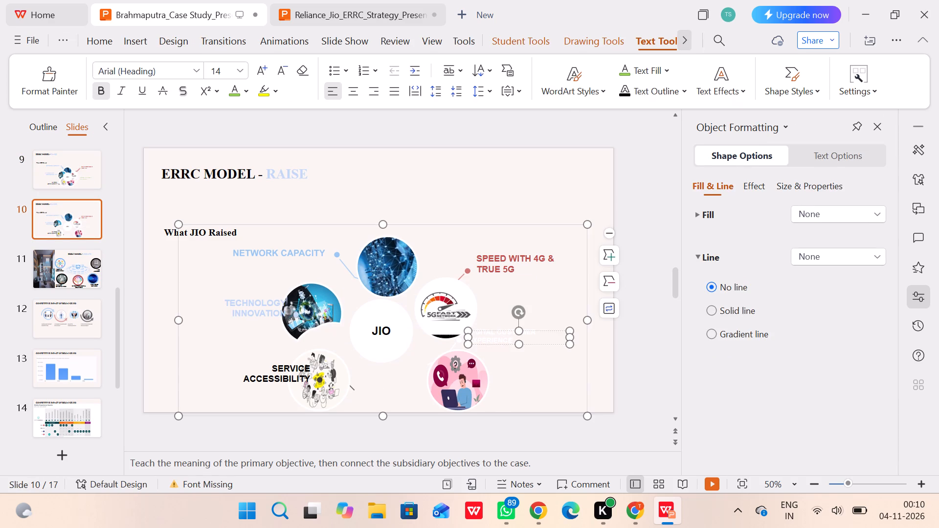
click(518, 342)
click(65, 41)
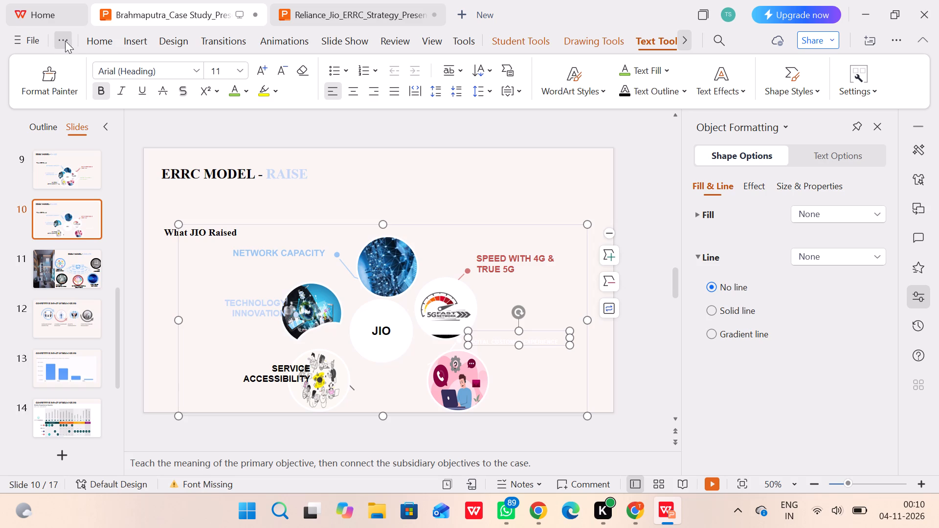
click(145, 68)
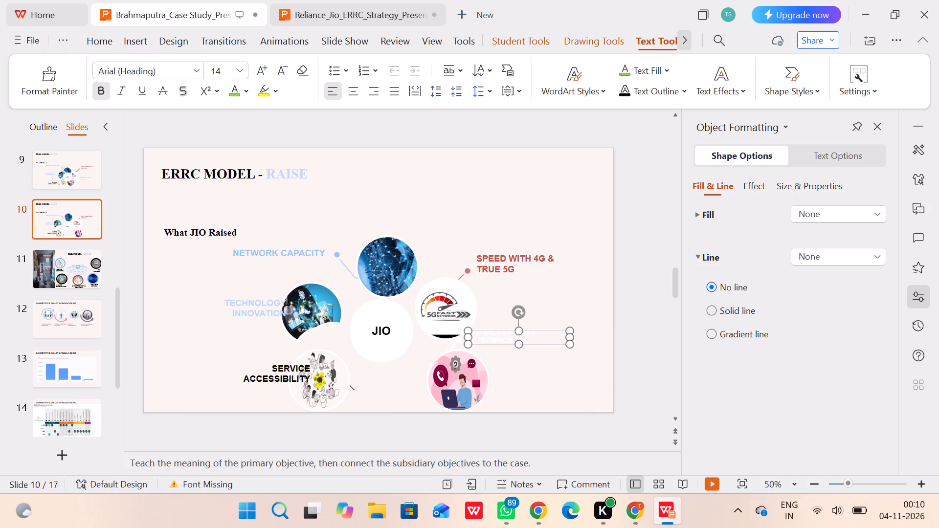
drag(518, 343, 520, 350)
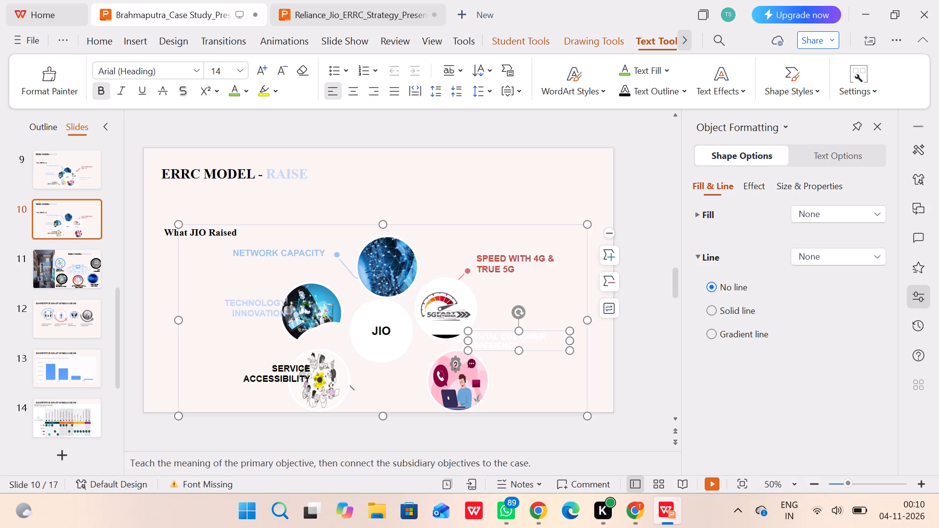
Apply the same lime font color to the whole "DIGITAL CUSTOMER EXPERIENCE" label on slide 10.
drag(534, 347, 455, 332)
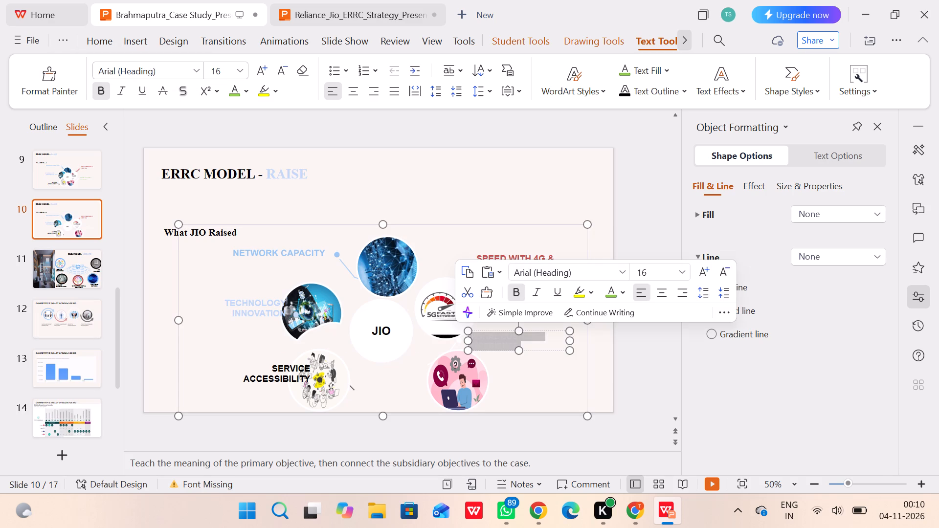
click(612, 297)
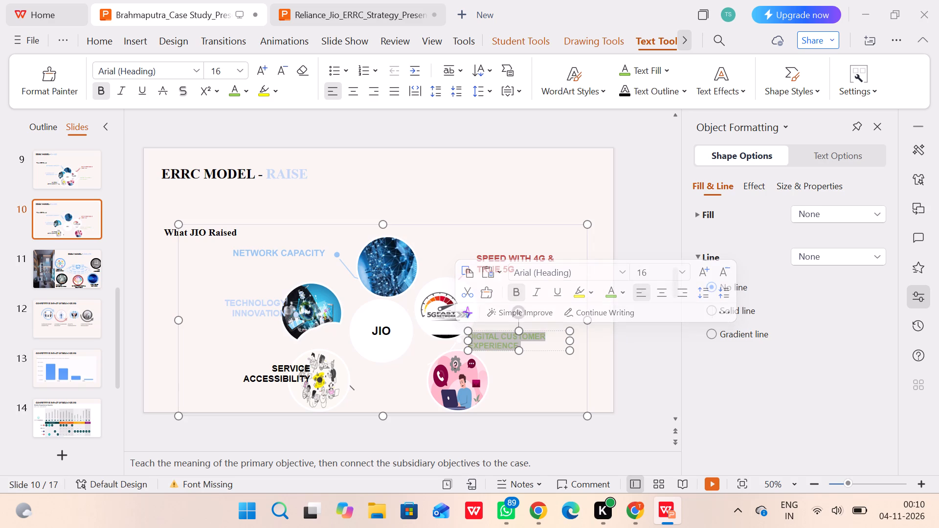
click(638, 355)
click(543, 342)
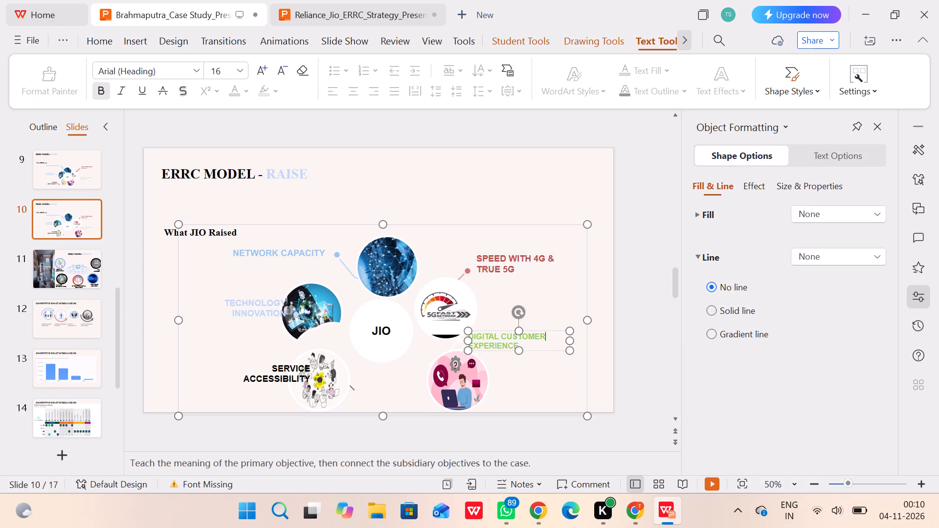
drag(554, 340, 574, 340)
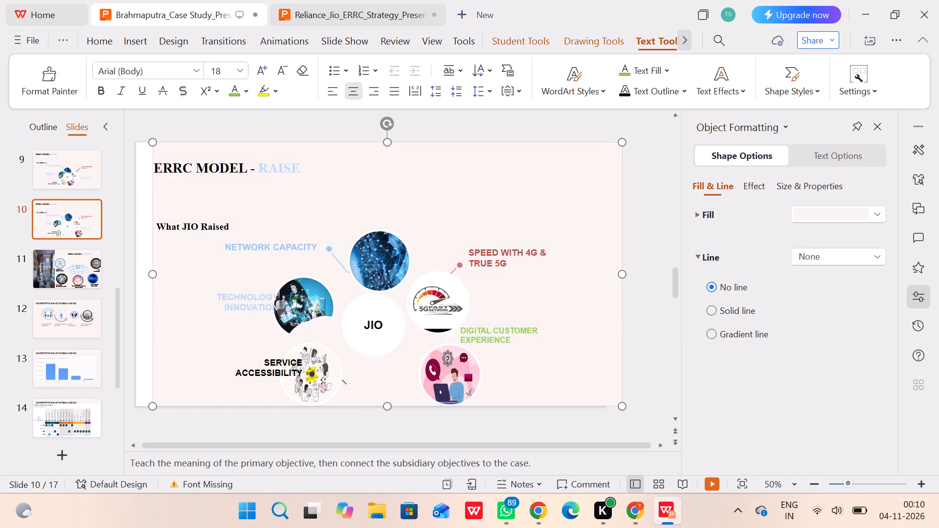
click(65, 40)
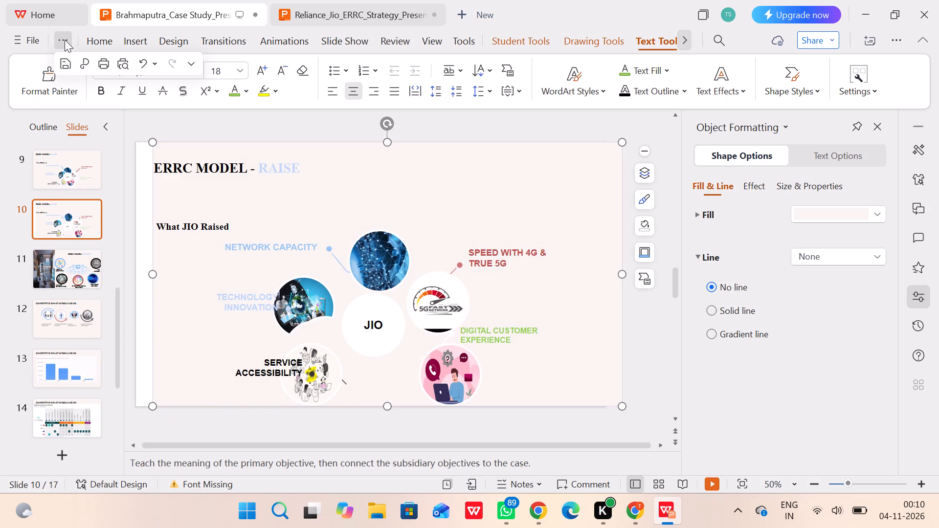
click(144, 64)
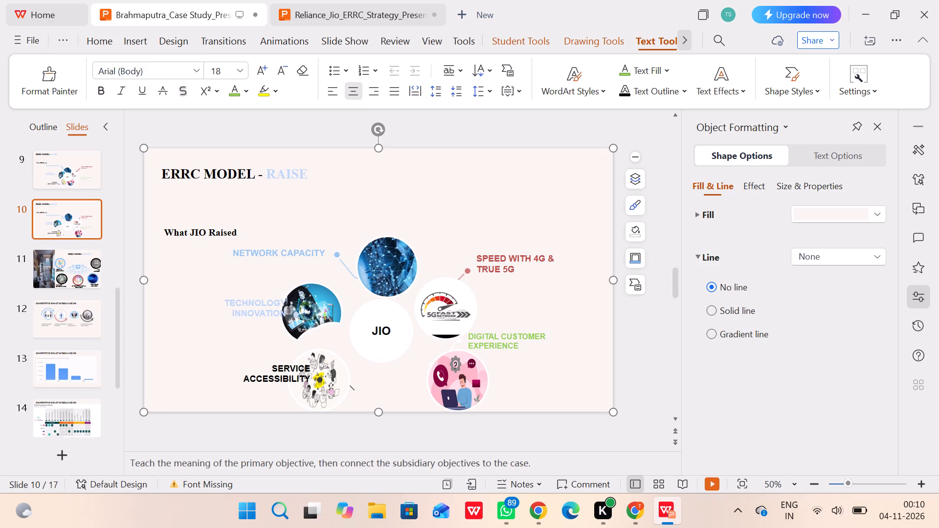
Move the picture circle beside "SERVICE ACCESSIBILITY" on slide 10 slightly rightward over the leftover connector line stub.
click(353, 388)
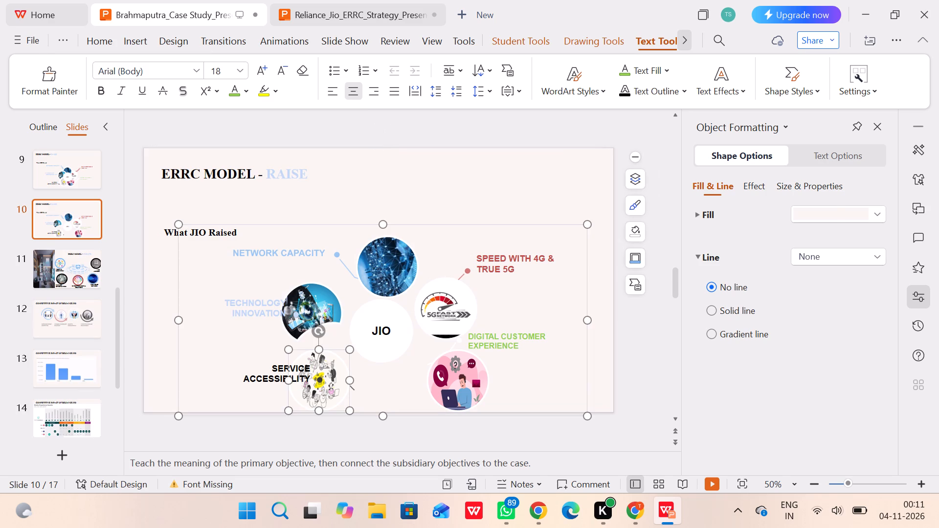
click(354, 387)
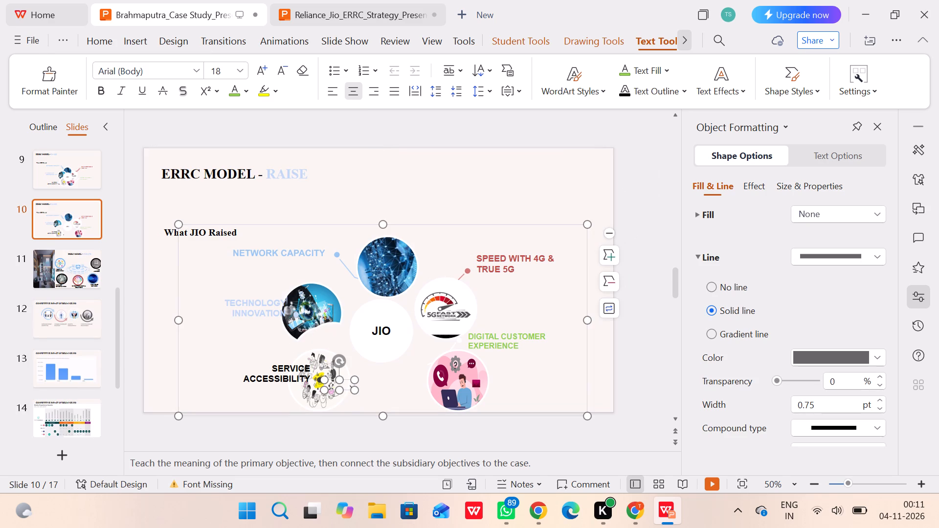
click(315, 357)
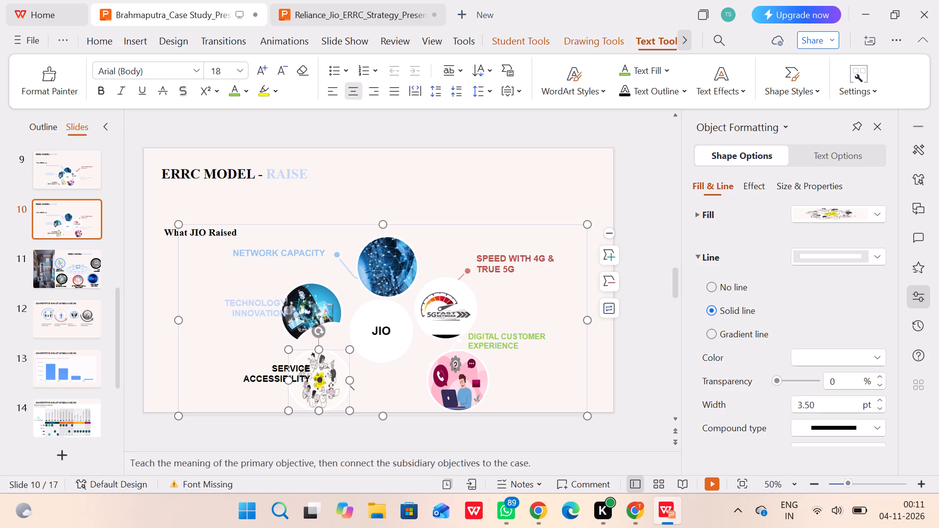
drag(328, 362, 335, 362)
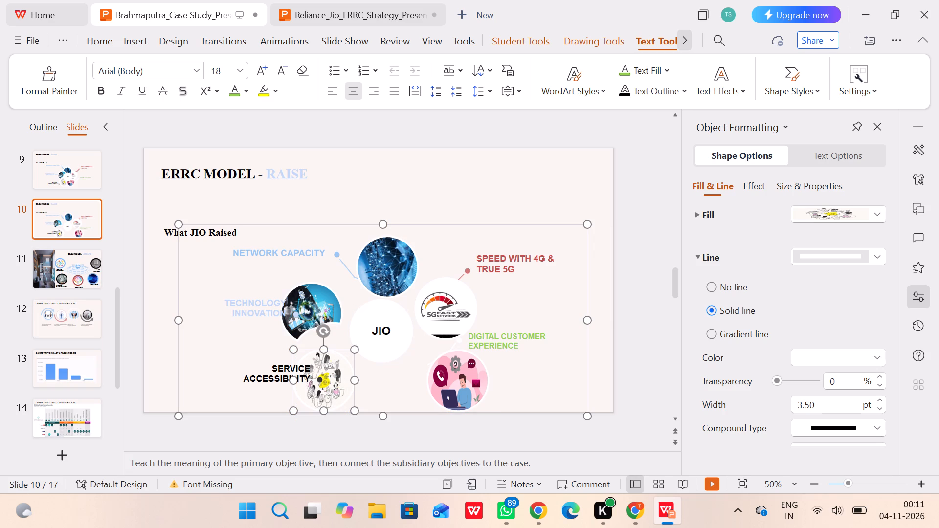
Increase the "TECHNOLOGY INNOVATION" label box height to about 1.65 cm and move it leftward, clear of its picture.
click(242, 304)
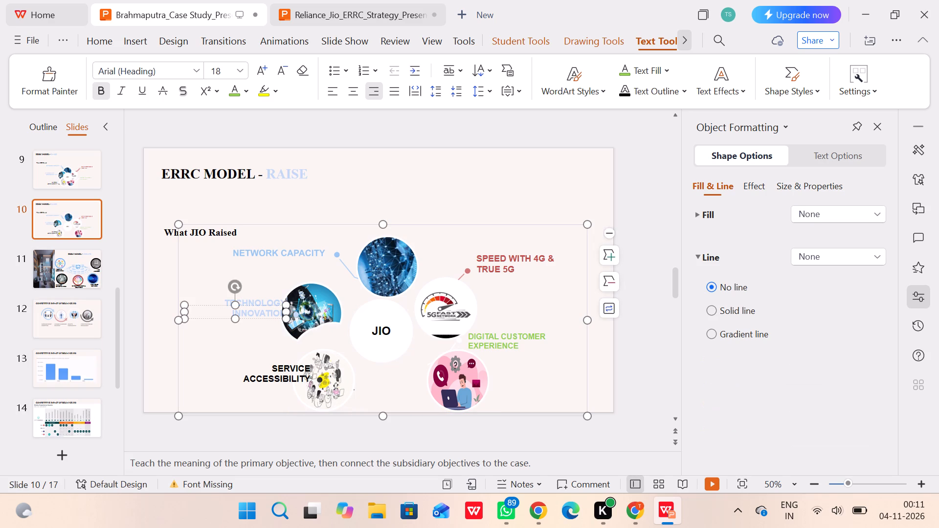
click(134, 262)
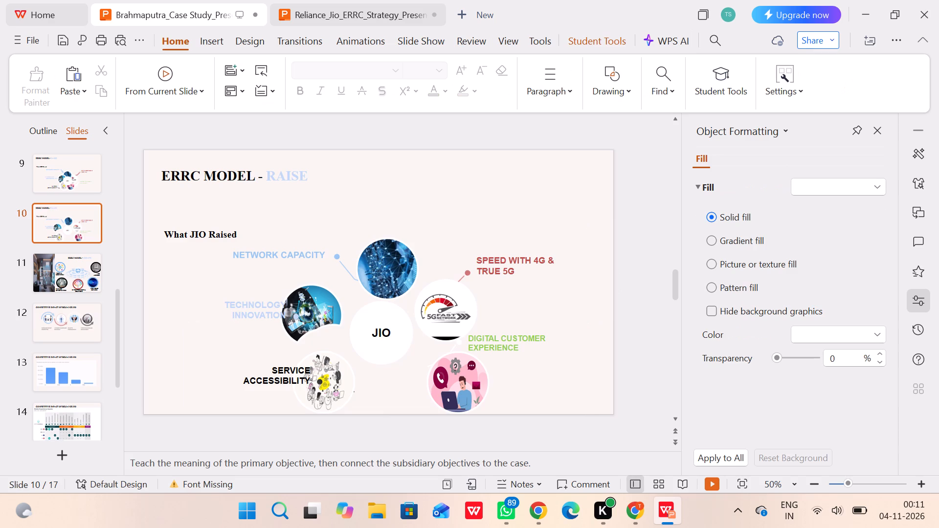
click(229, 299)
click(244, 301)
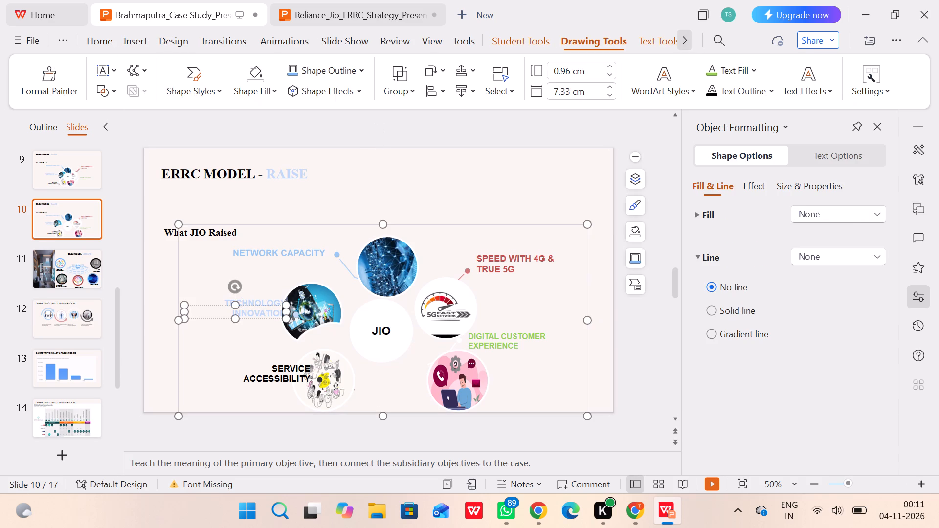
click(228, 297)
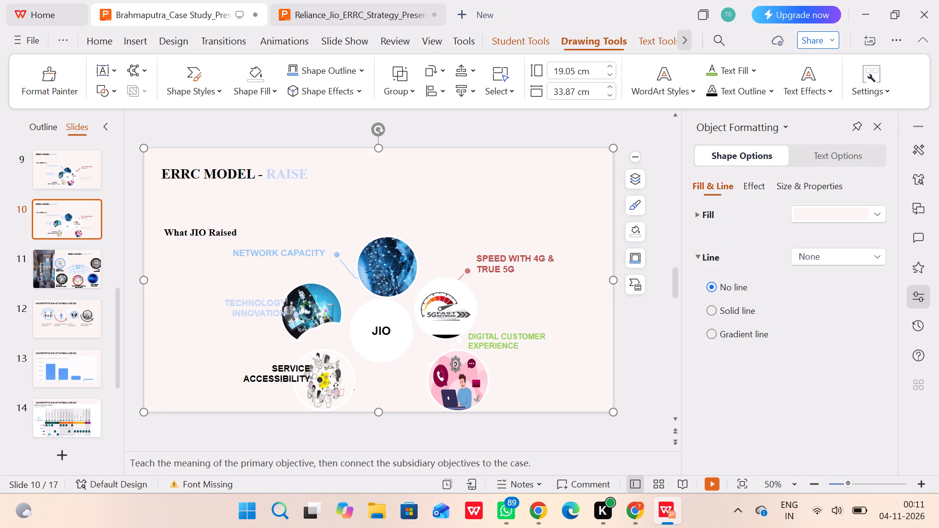
click(236, 298)
drag(235, 306, 238, 297)
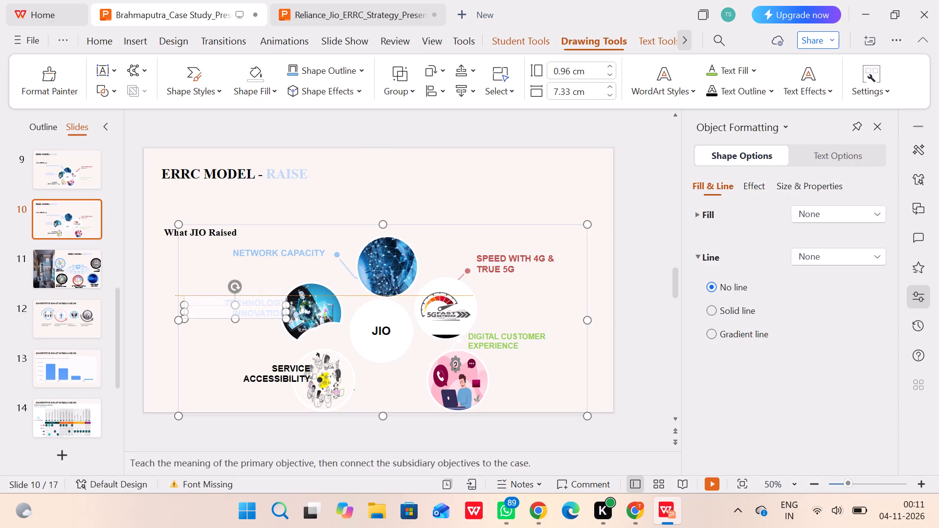
drag(253, 296, 241, 296)
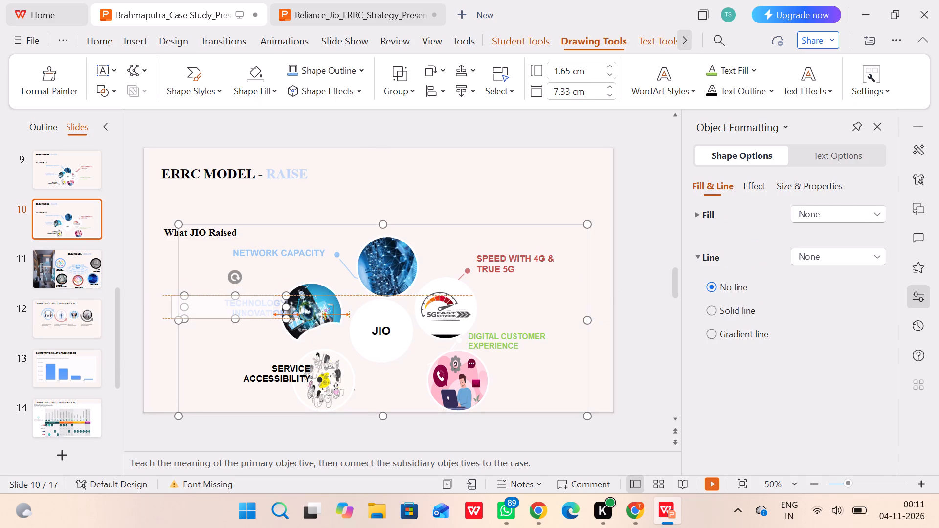
drag(241, 296, 241, 295)
Nudge the "NETWORK CAPACITY" label on slide 10 slightly up and away from its connector dot.
click(311, 254)
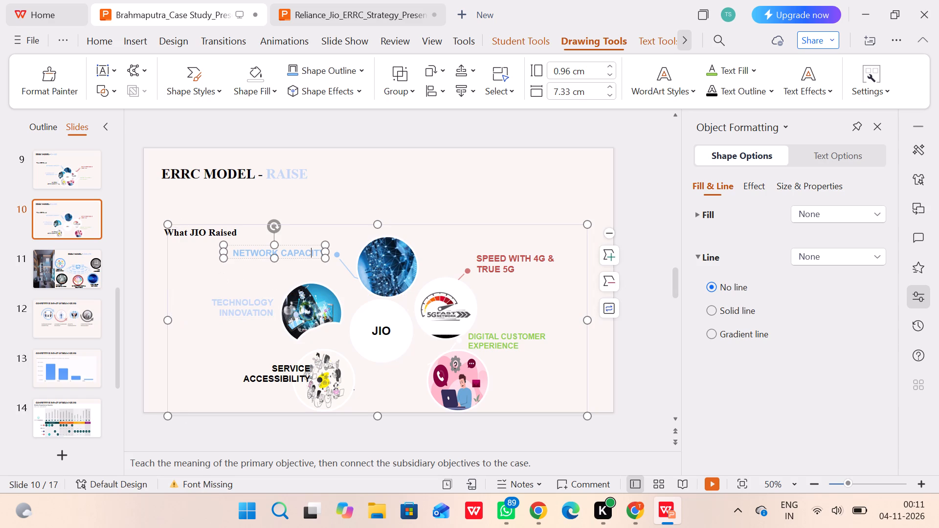
click(309, 246)
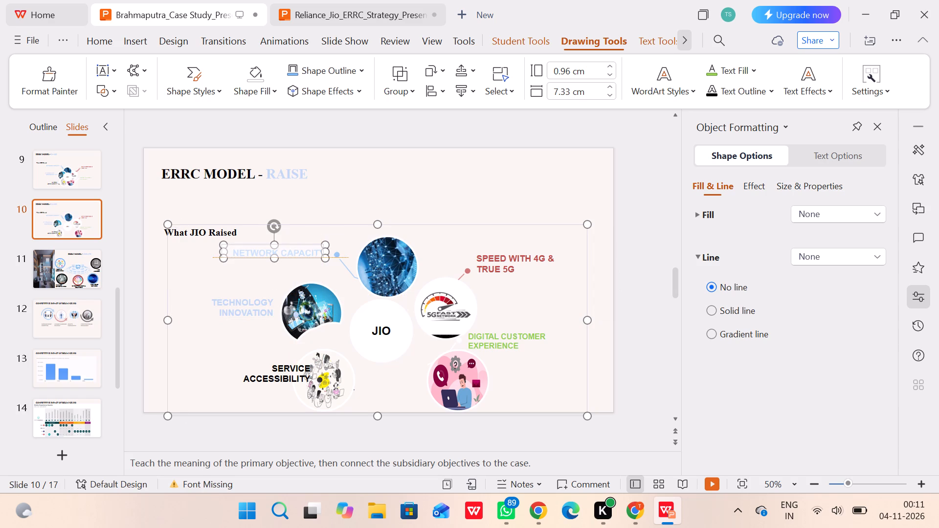
Move the "DIGITAL CUSTOMER EXPERIENCE" label on slide 10 slightly down and rightward, clear of the neighbouring picture circles.
double_click(506, 344)
click(537, 345)
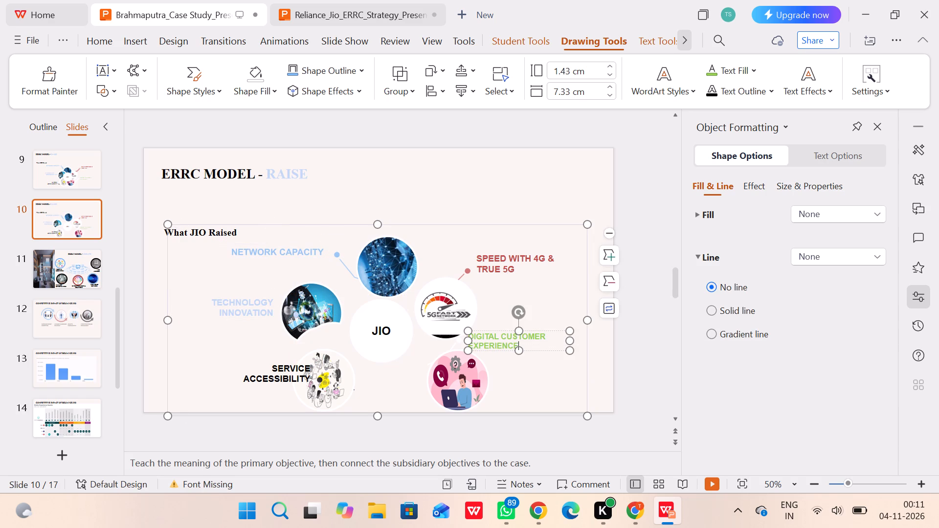
drag(545, 351, 552, 358)
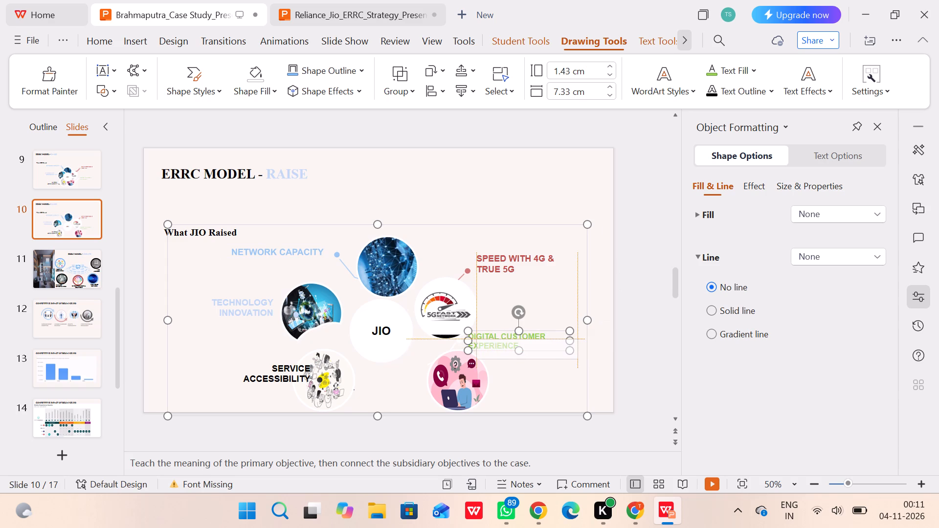
drag(552, 358, 560, 359)
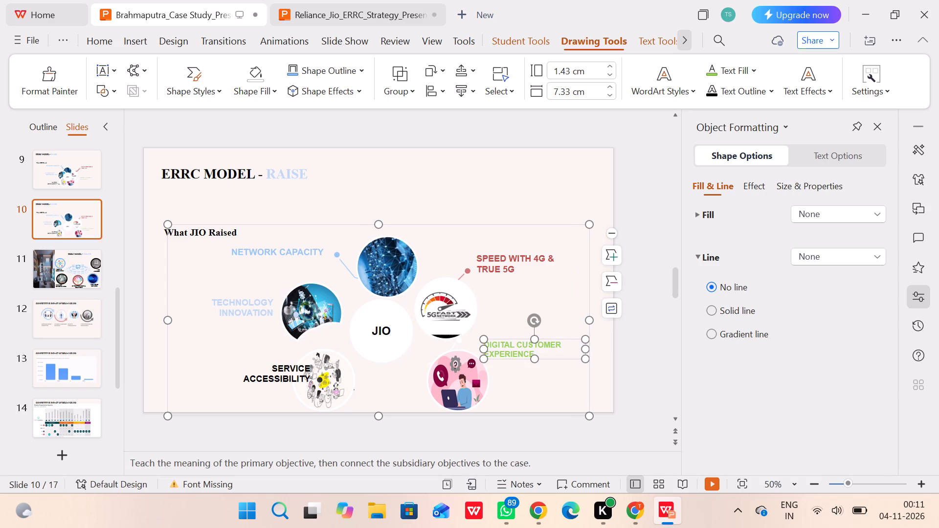
Increase the "SERVICE ACCESSIBILITY" label box height to about 1.40 cm and move it leftward, clear of its picture.
click(270, 376)
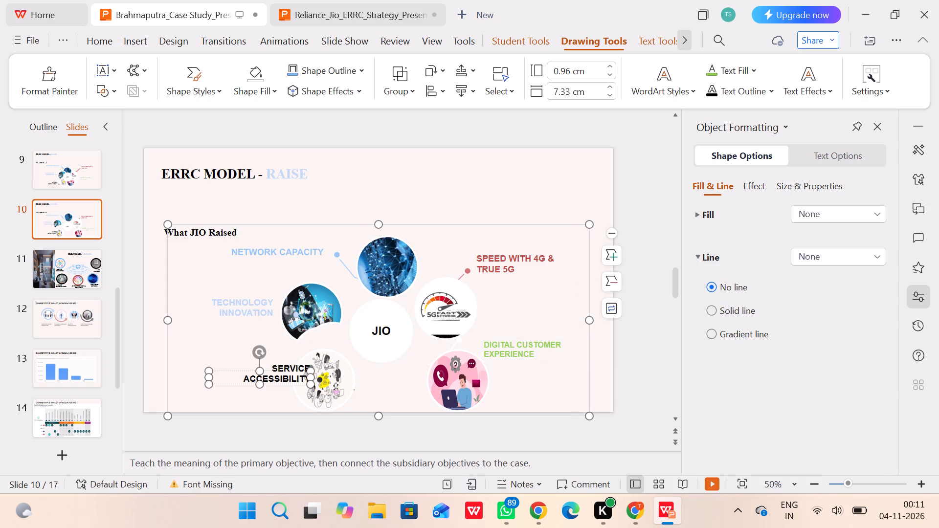
click(274, 366)
drag(259, 371, 259, 370)
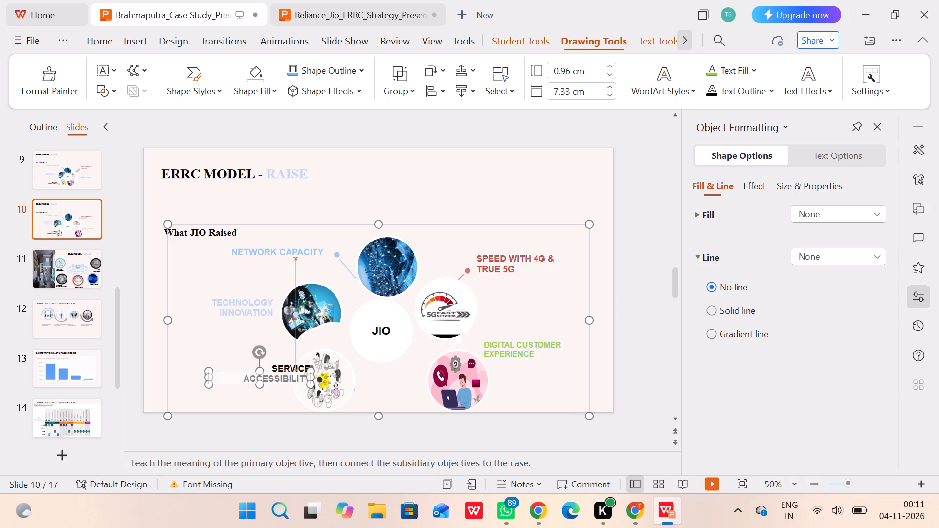
drag(259, 370, 260, 365)
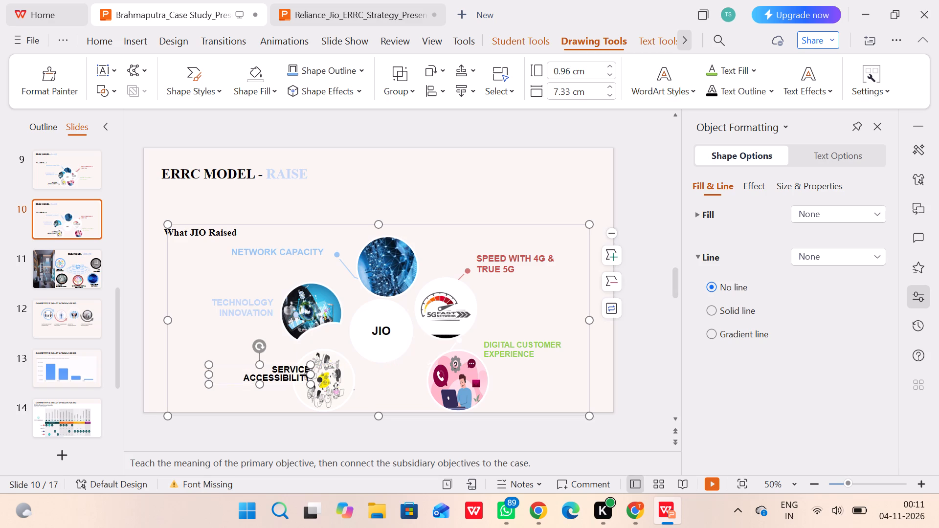
drag(240, 368, 220, 366)
click(222, 364)
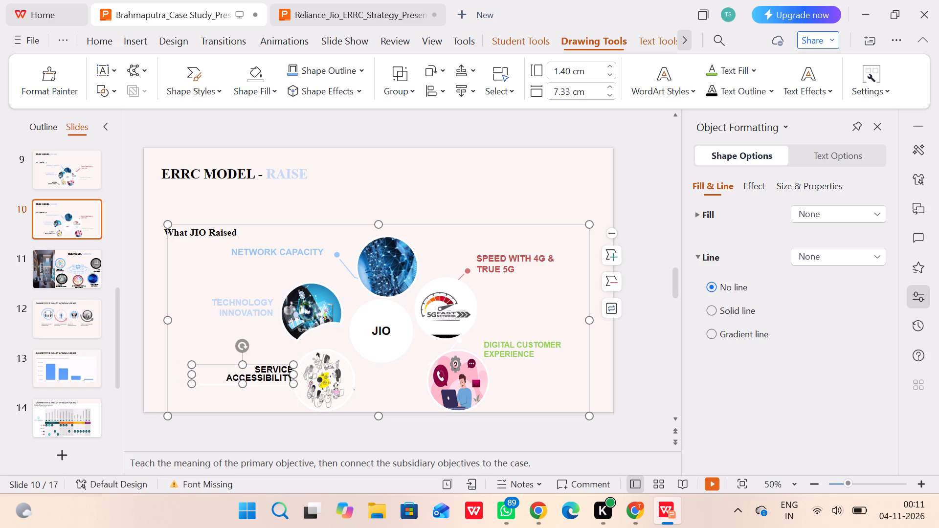
click(132, 352)
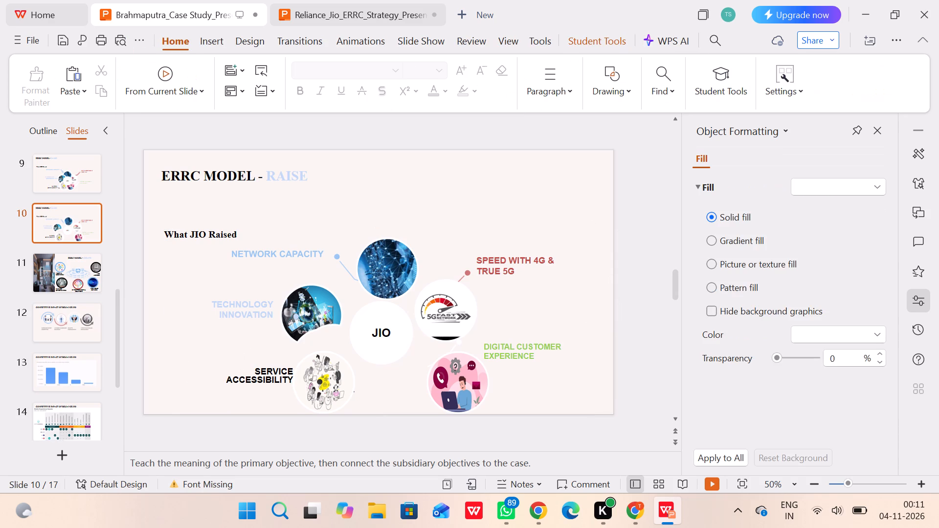
Set the "JIO" text in slide 10's central circle to a darker blue theme color.
click(386, 326)
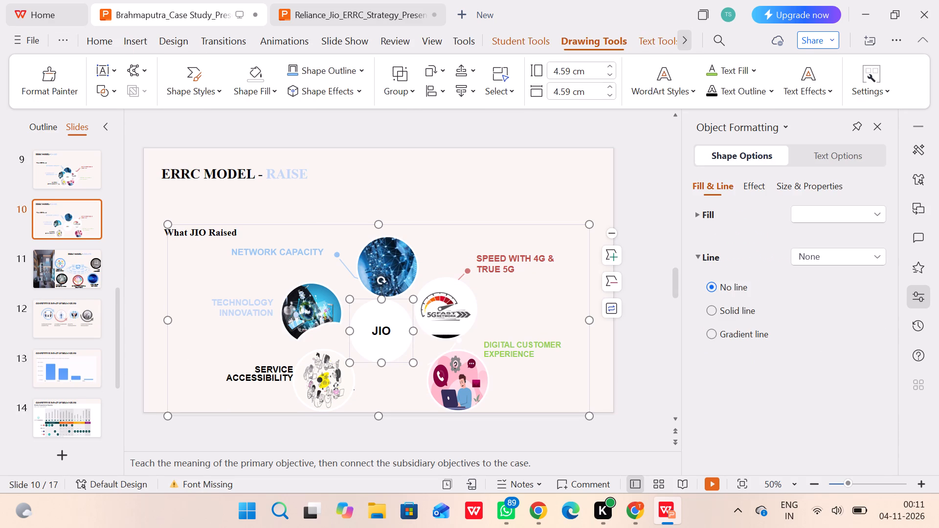
drag(388, 330, 371, 332)
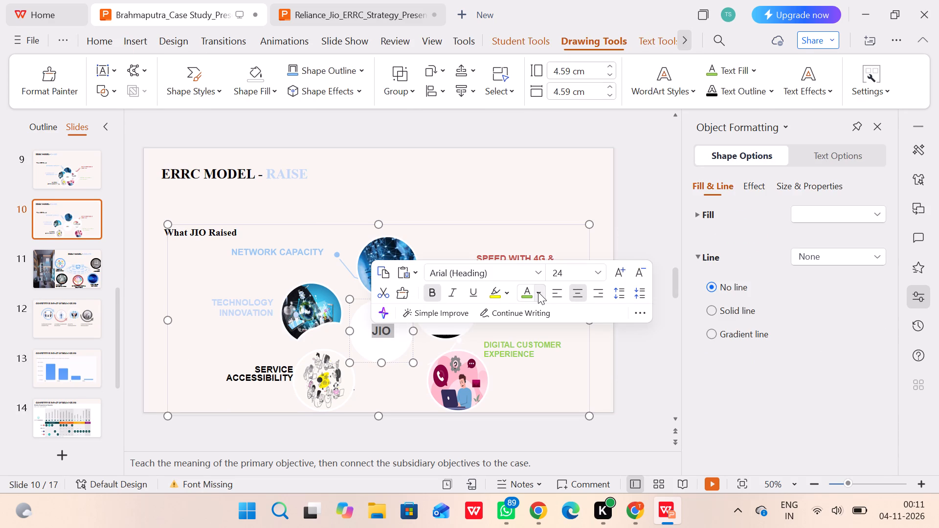
click(538, 292)
click(614, 250)
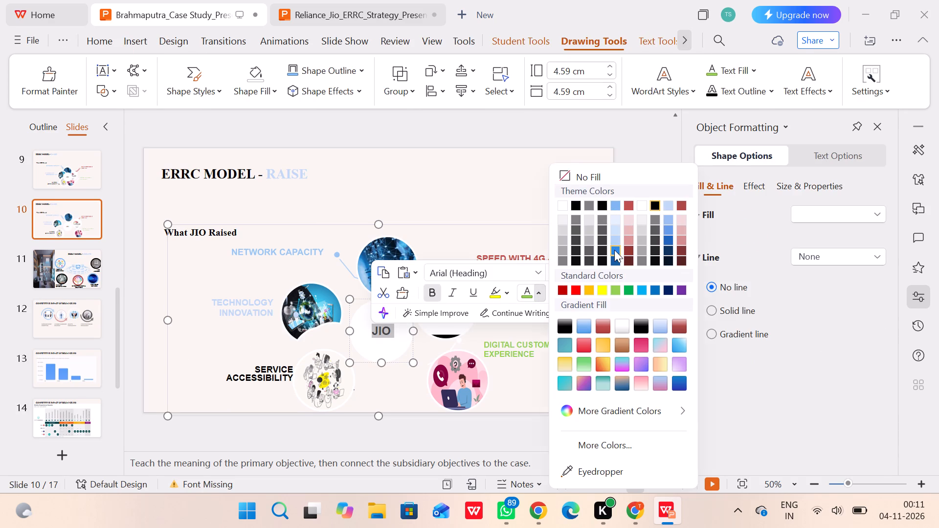
click(652, 220)
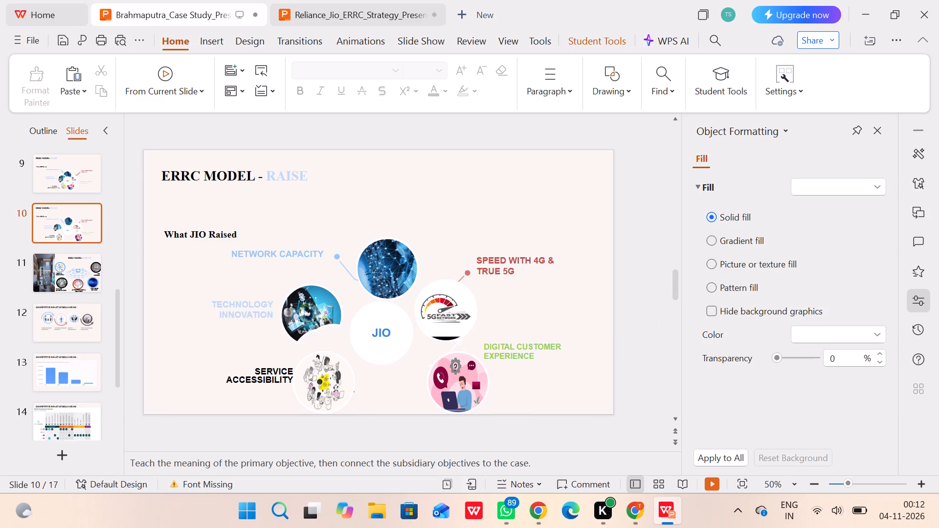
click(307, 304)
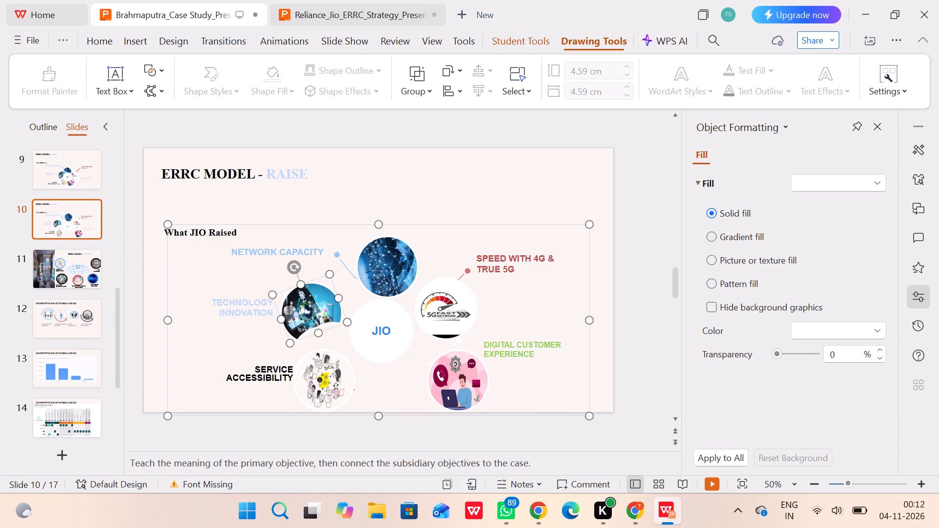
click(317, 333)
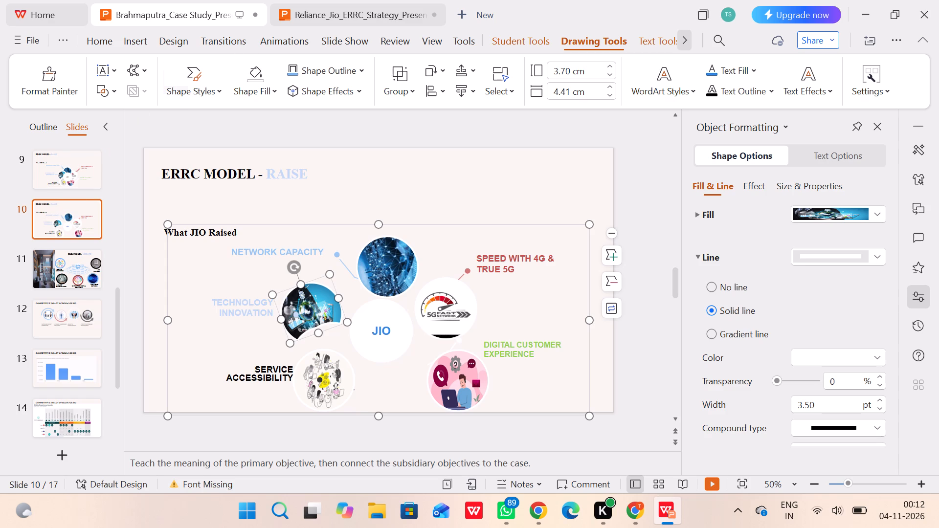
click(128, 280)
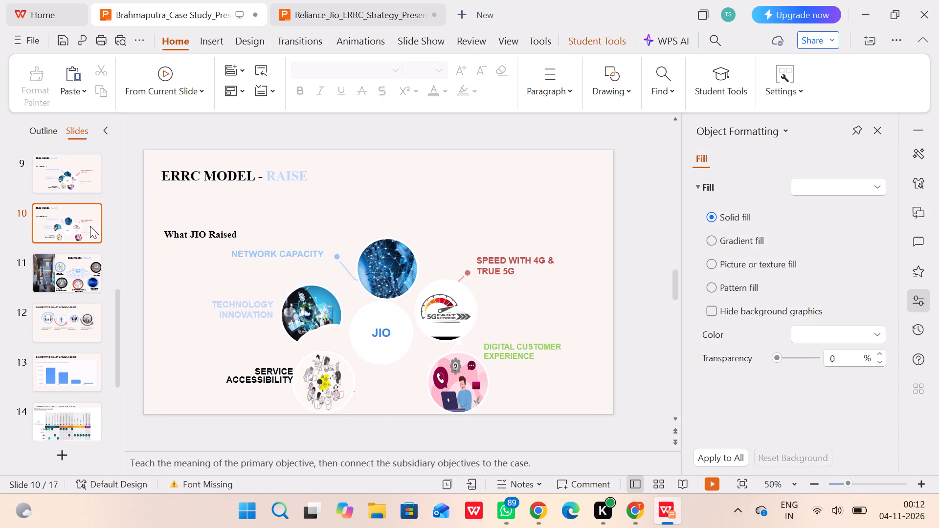
Apply the Morph transition to slide 10 of the Brahmaputra case study presentation.
click(90, 226)
click(316, 28)
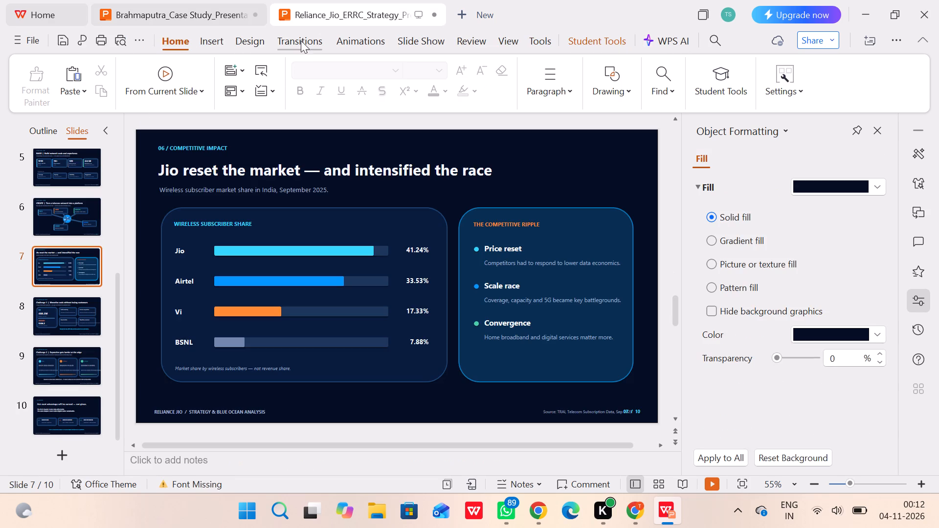
click(206, 2)
click(291, 34)
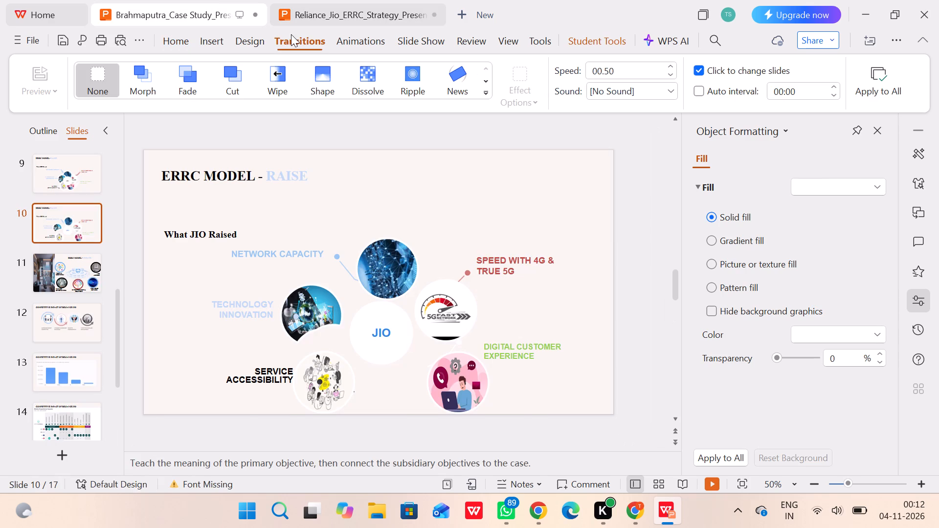
click(143, 83)
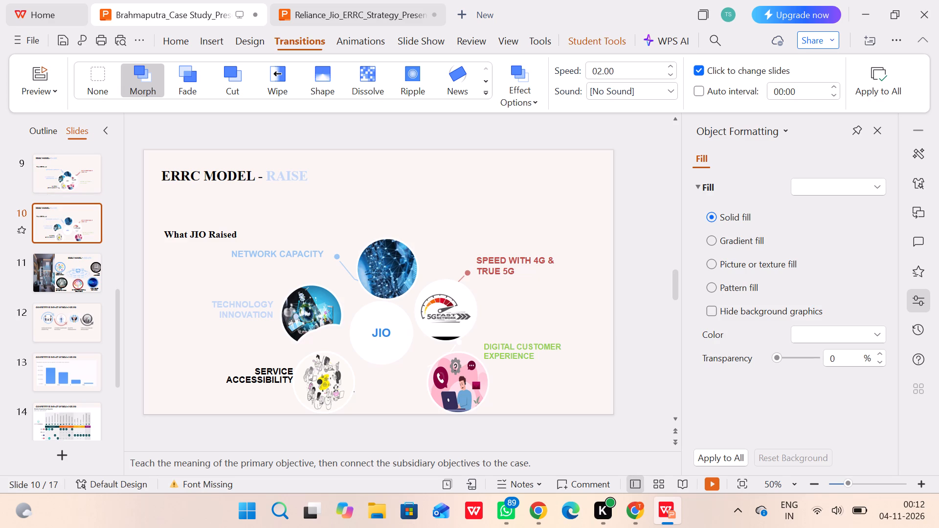
Preview the Morph transition from slide 9 to slide 10 in the slide show.
click(76, 178)
double_click(76, 178)
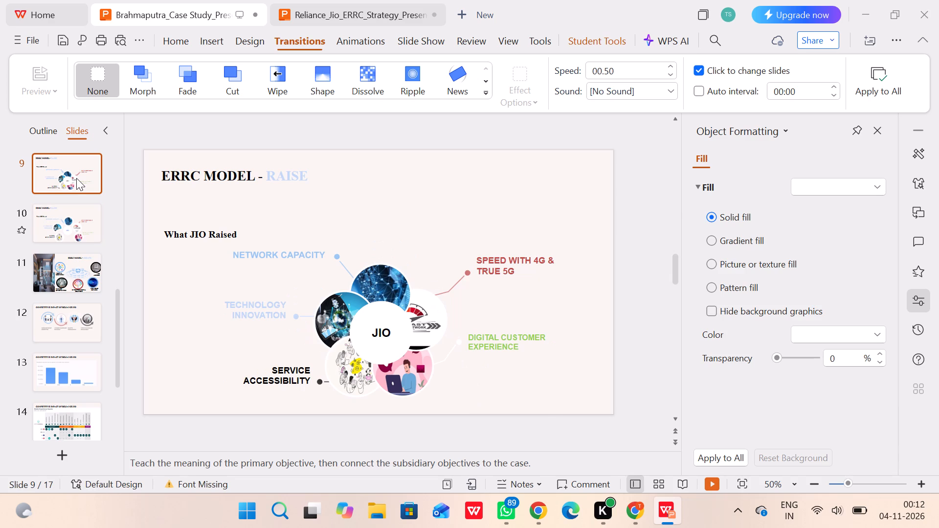
key(Right)
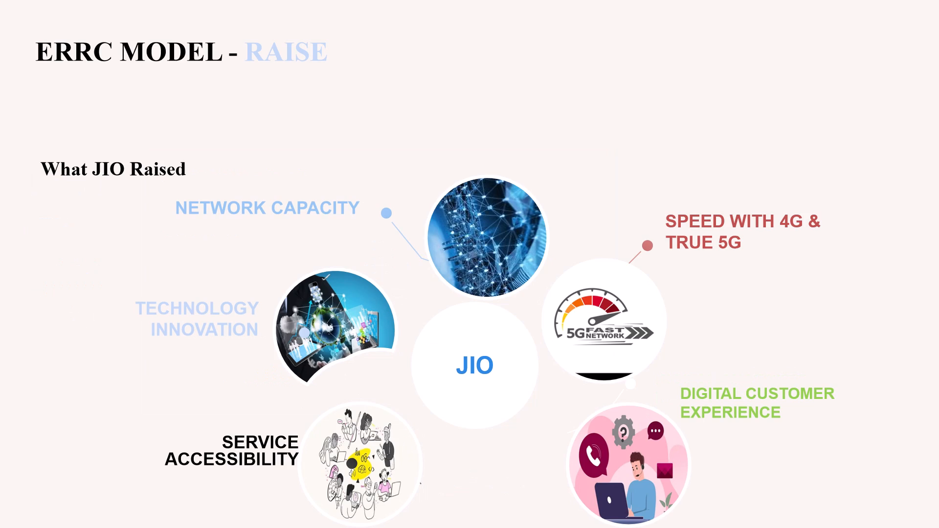
key(Escape)
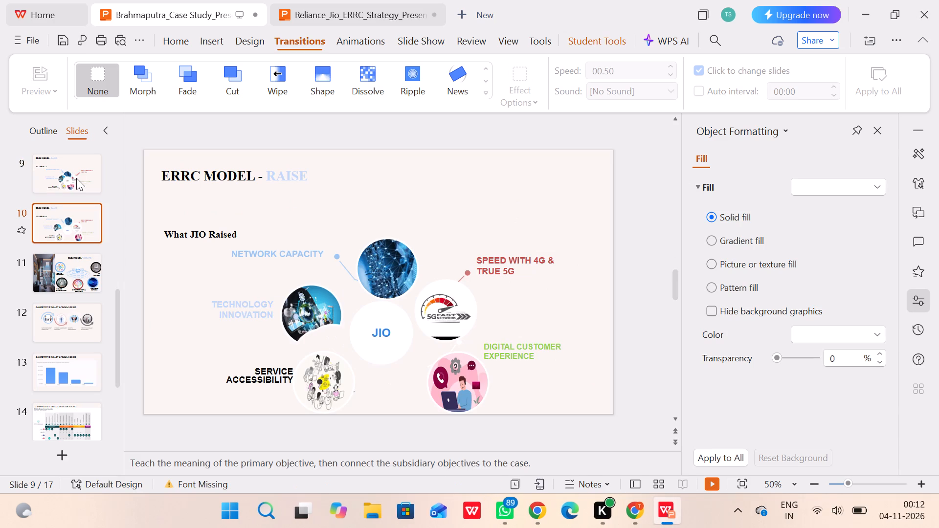
Delete slide 10, the ERRC Raise copy with the spread-out picture circles.
click(80, 226)
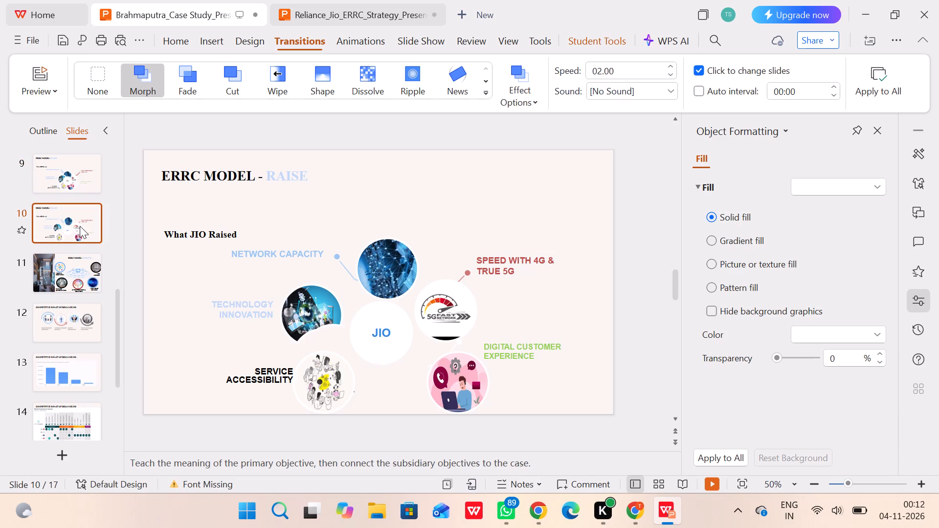
key(BackSpace)
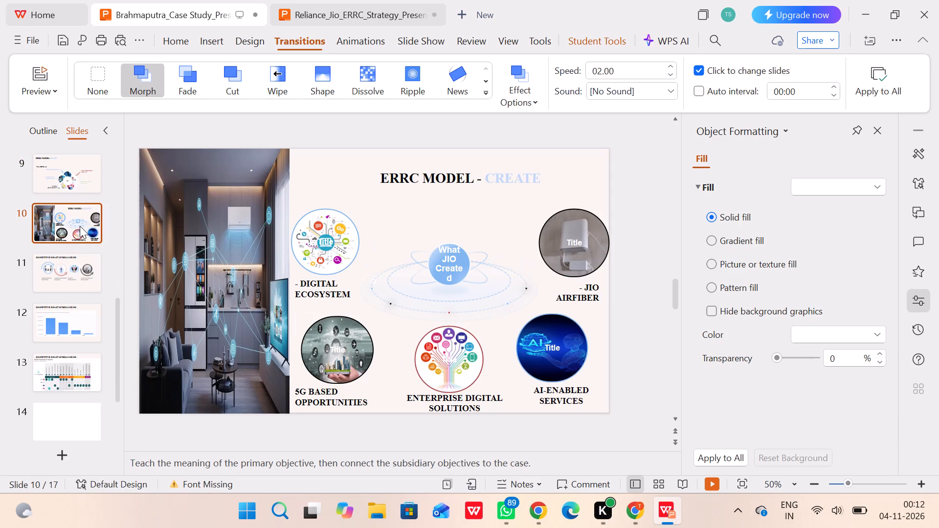
Move the "What JIO Raised" heading on slide 9 up, closer beneath the "ERRC MODEL - RAISE" title.
click(72, 177)
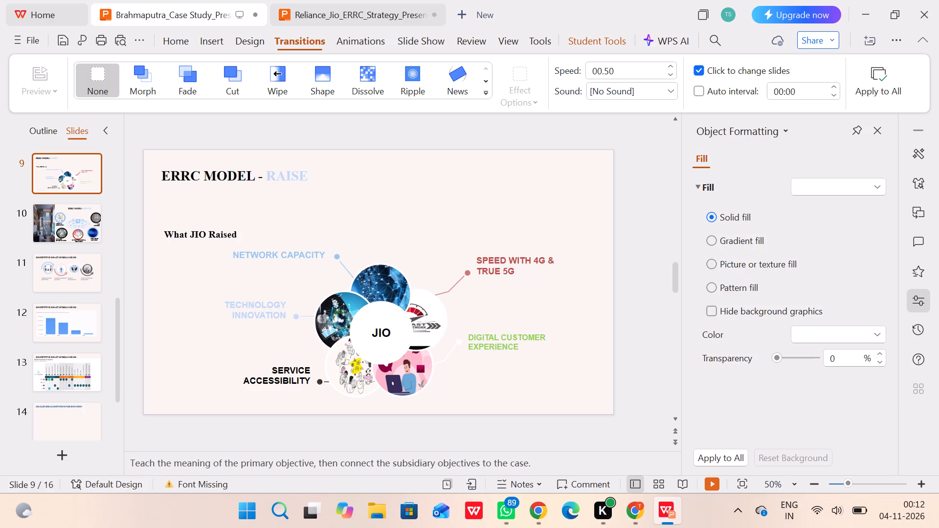
click(382, 292)
click(224, 234)
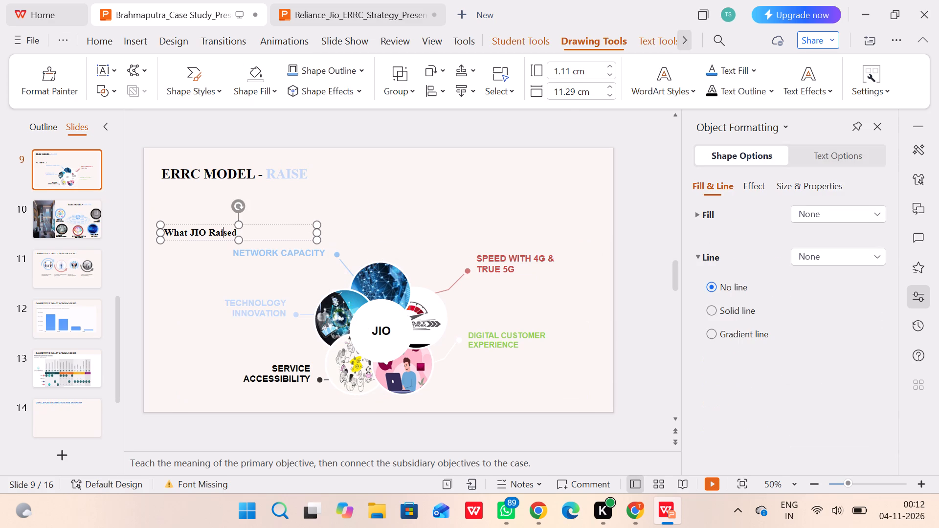
drag(220, 224, 220, 205)
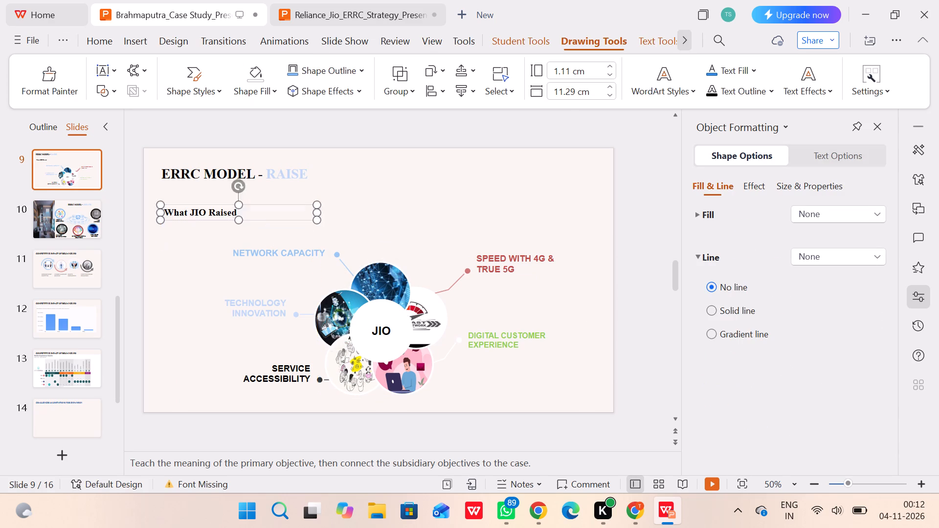
Resize the JIO circle diagram on slide 9, widening it toward the slide's right edge and keeping its top edge just below the heading.
click(381, 263)
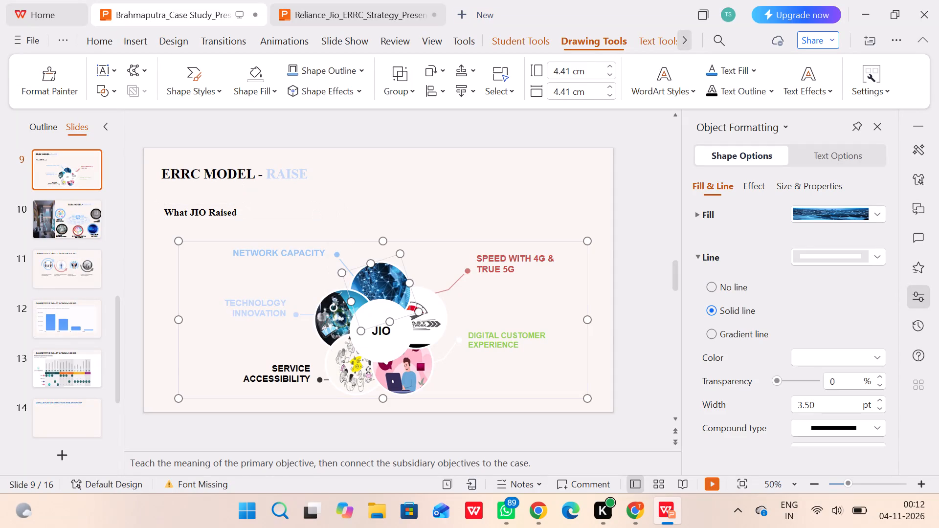
click(416, 242)
drag(382, 242, 388, 216)
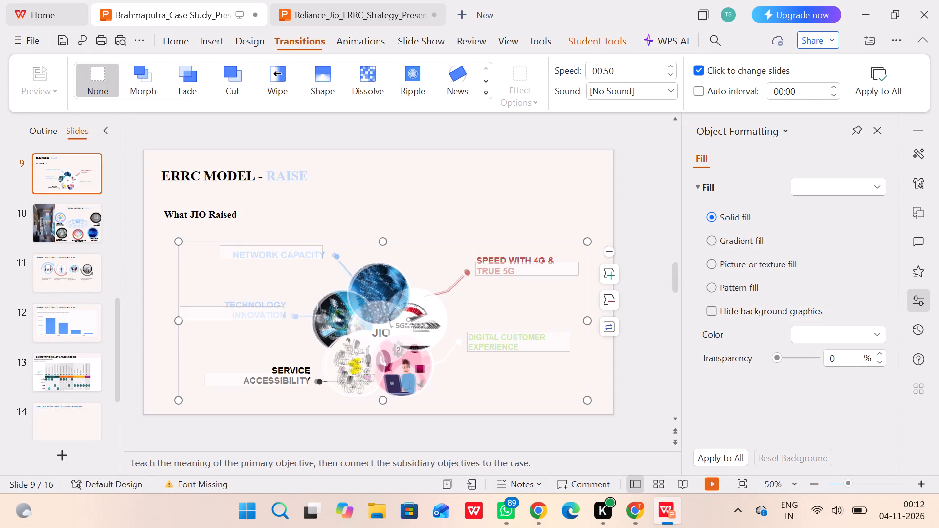
drag(388, 216, 391, 209)
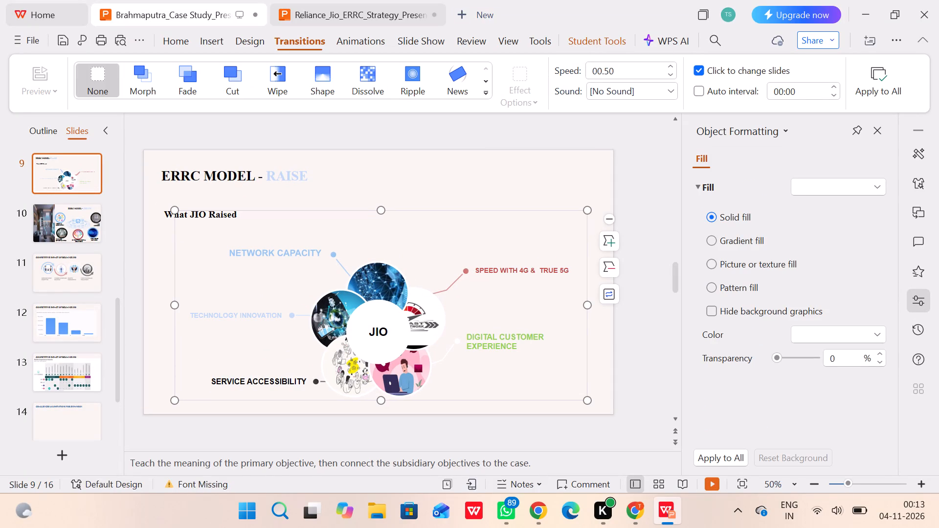
drag(588, 304, 608, 306)
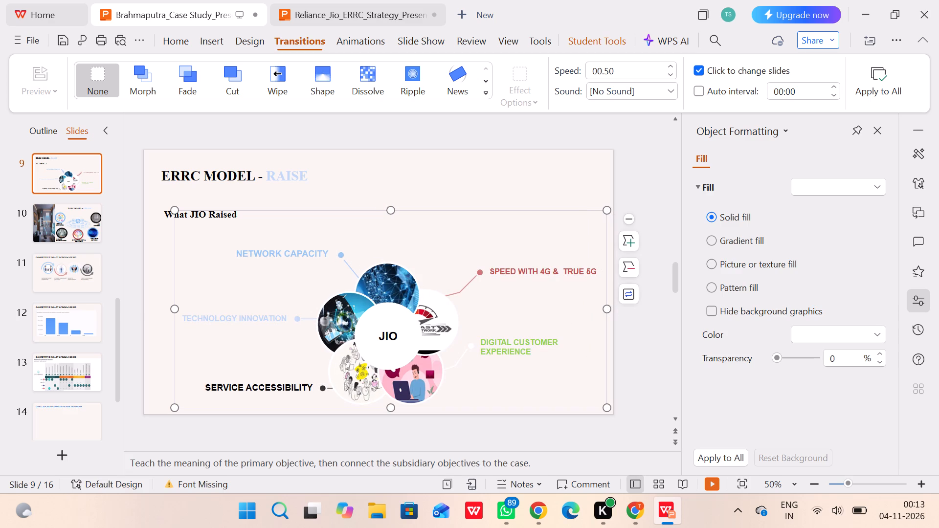
drag(388, 211, 388, 232)
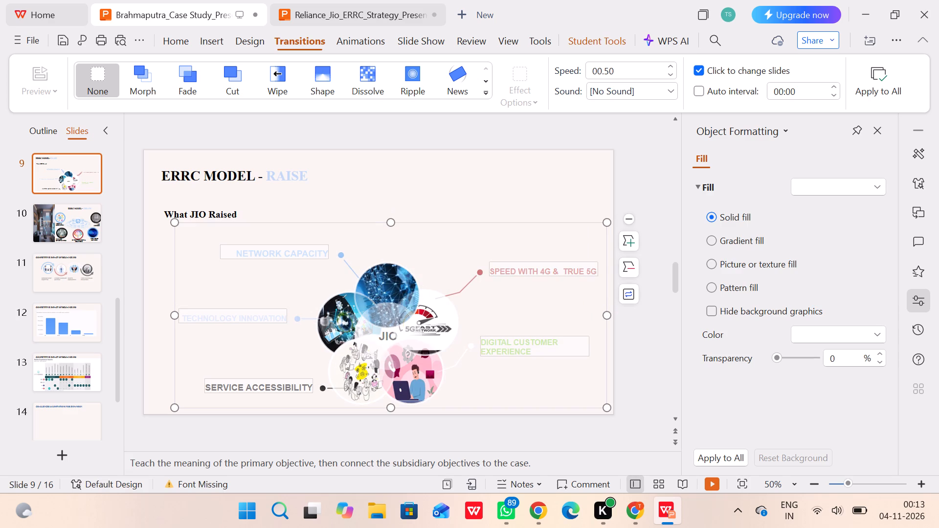
drag(388, 232, 388, 234)
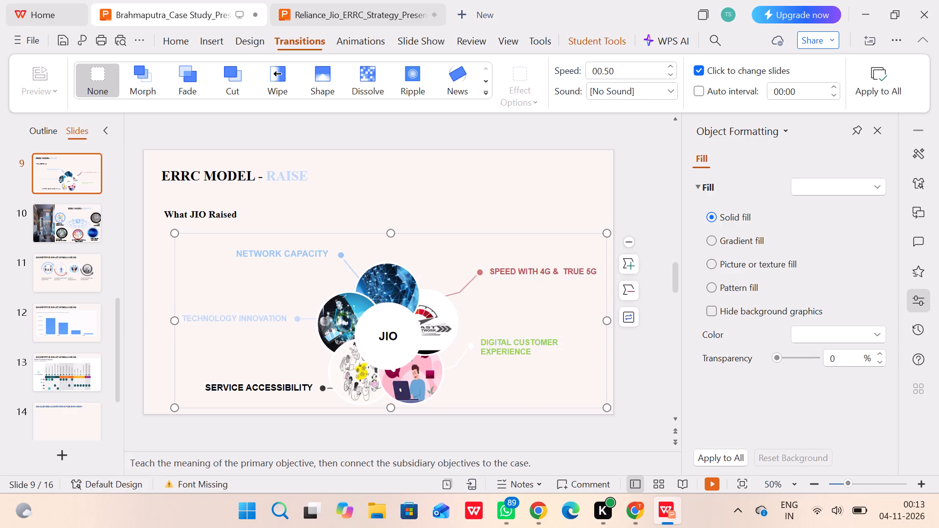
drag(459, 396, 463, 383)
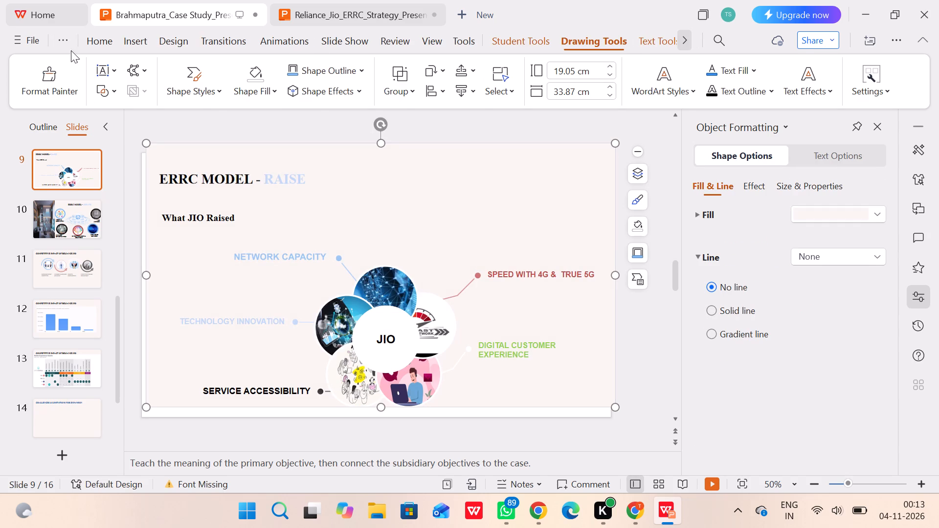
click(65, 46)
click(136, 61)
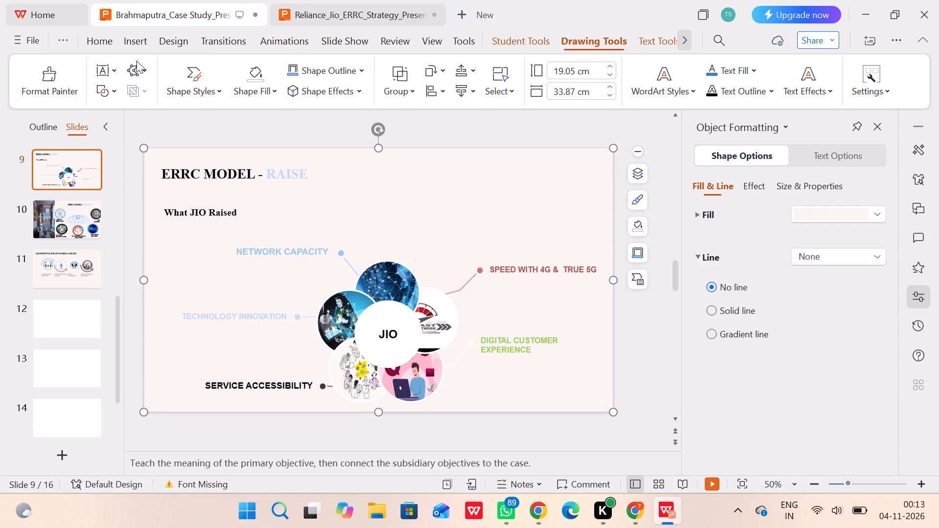
Move the whole JIO circle diagram up to the "What JIO Raised" heading's level and extend its lower edge slightly downward.
click(328, 273)
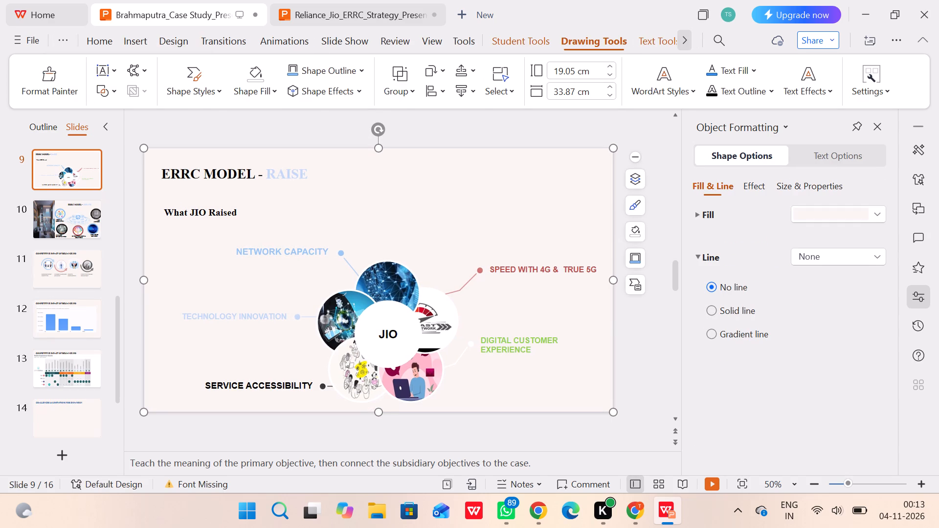
click(339, 260)
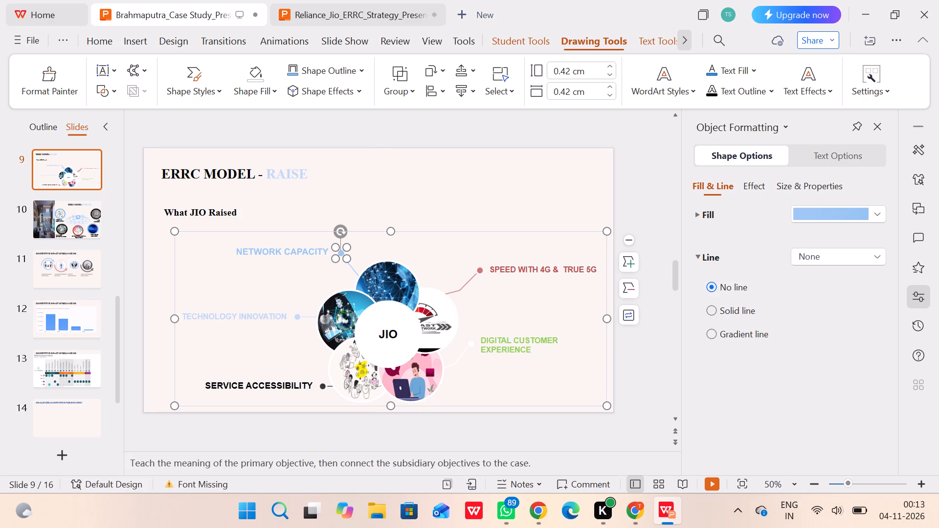
click(172, 270)
click(289, 273)
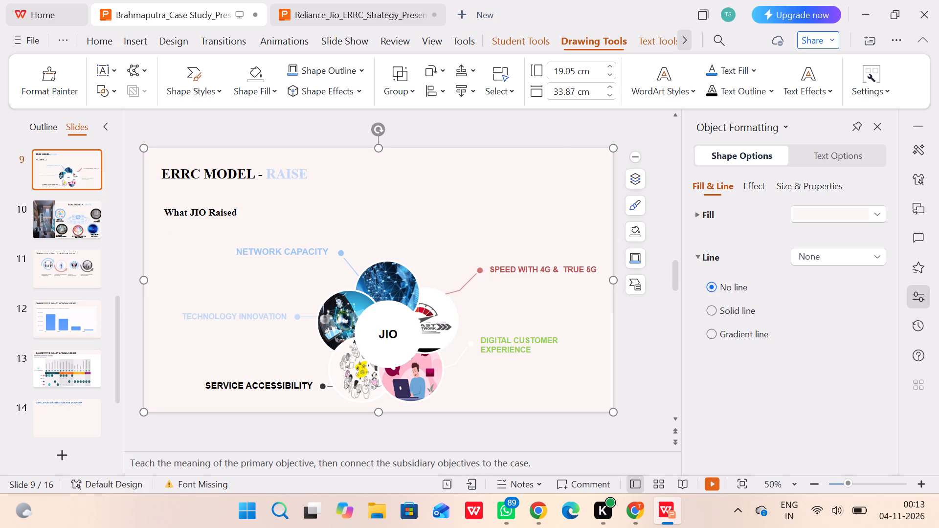
click(317, 305)
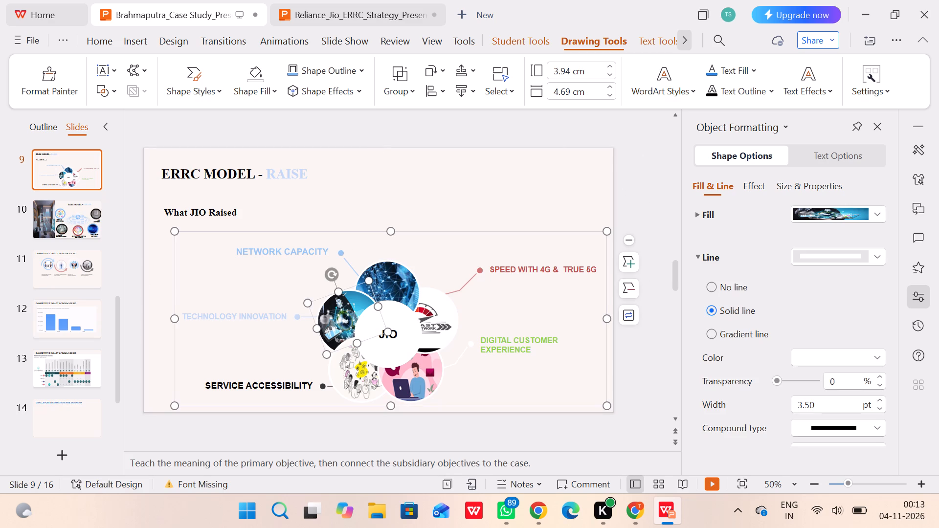
click(371, 231)
drag(371, 231, 371, 223)
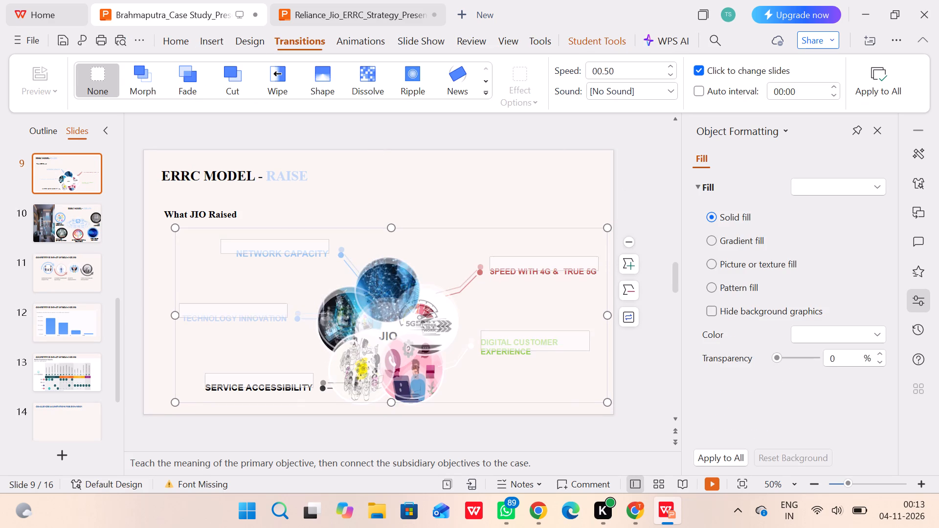
drag(371, 223, 366, 206)
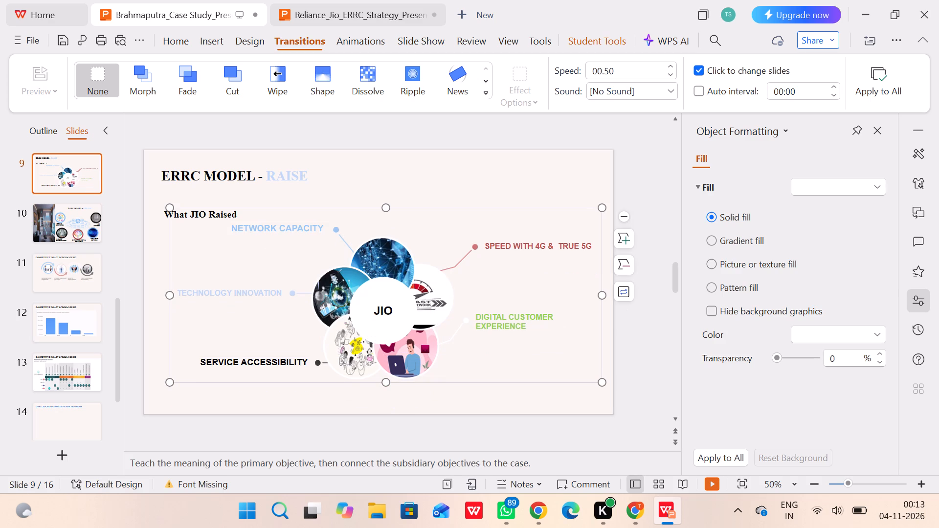
drag(386, 383, 385, 392)
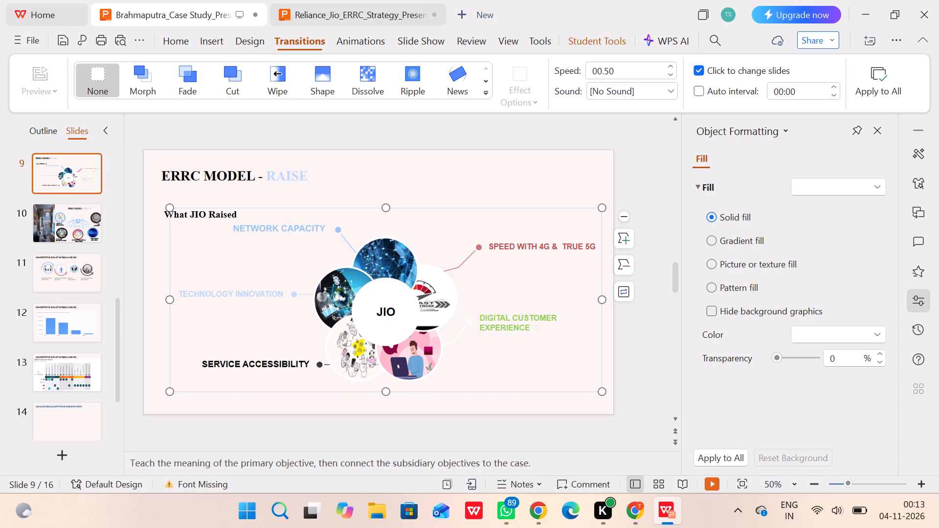
click(127, 280)
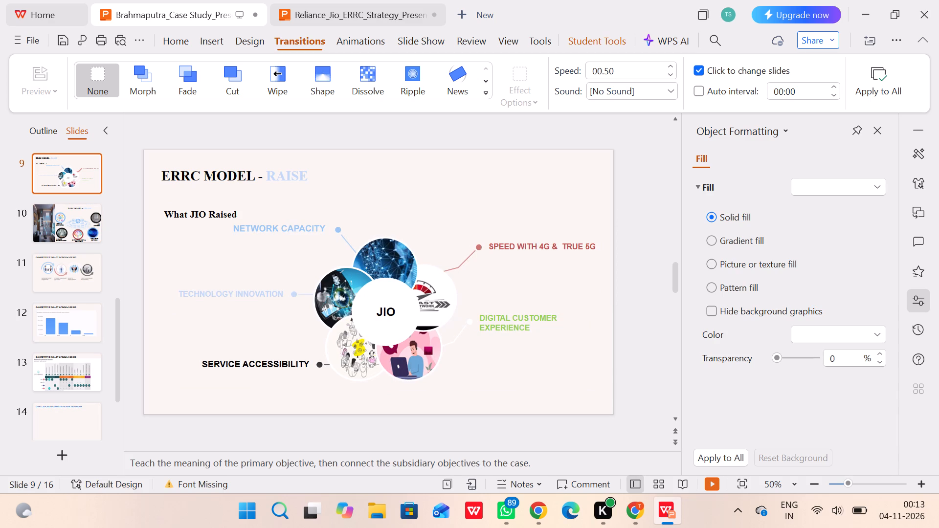
Duplicate slide 9, the ERRC Raise slide with the clustered circles.
right_click(76, 180)
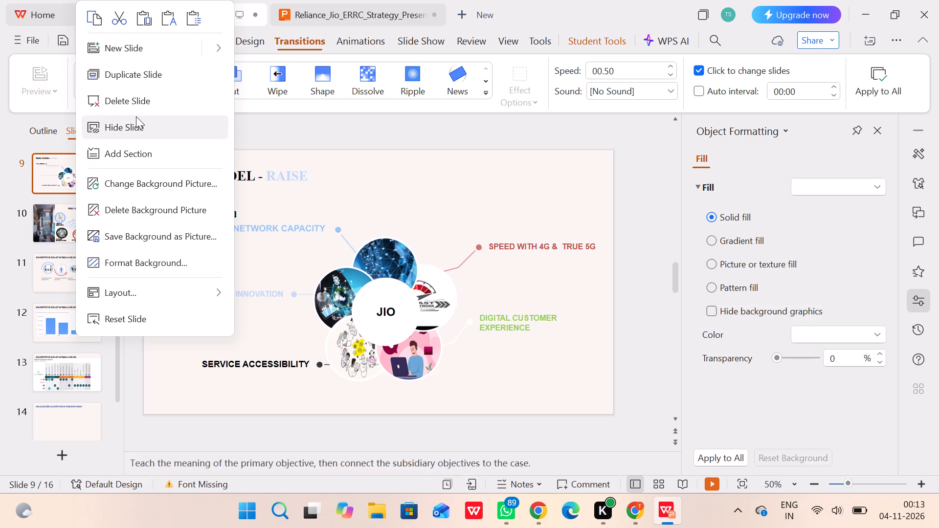
click(153, 77)
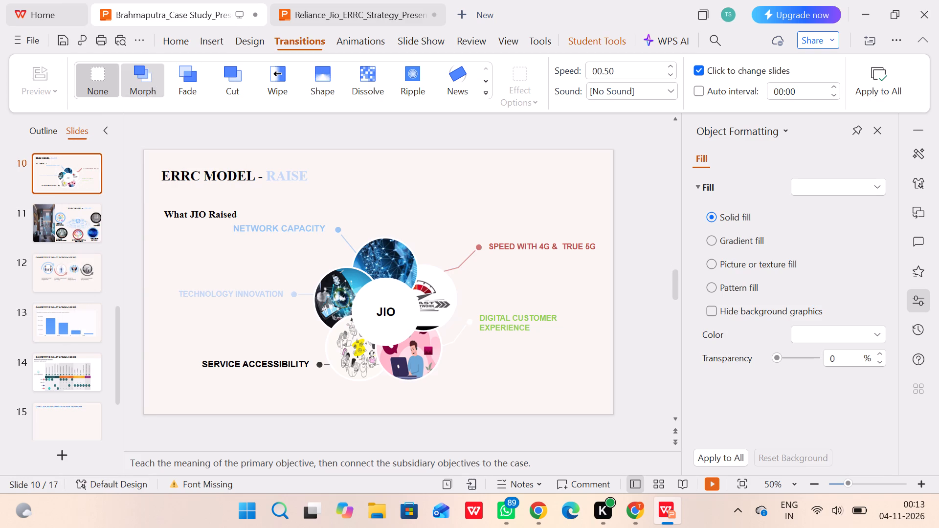
On slide 10, move the blue network-globe circle straight up, clear of the central JIO circle.
scroll(88, 220, up, 1)
click(74, 270)
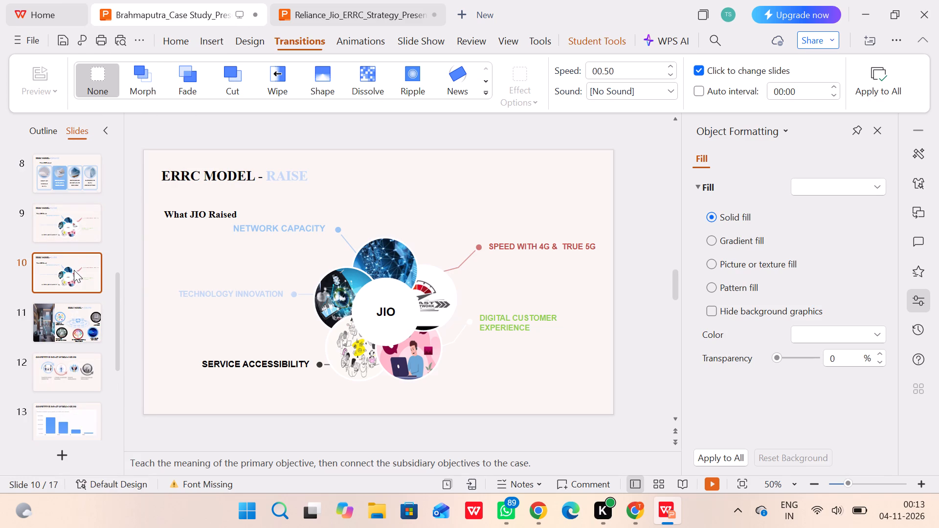
click(387, 310)
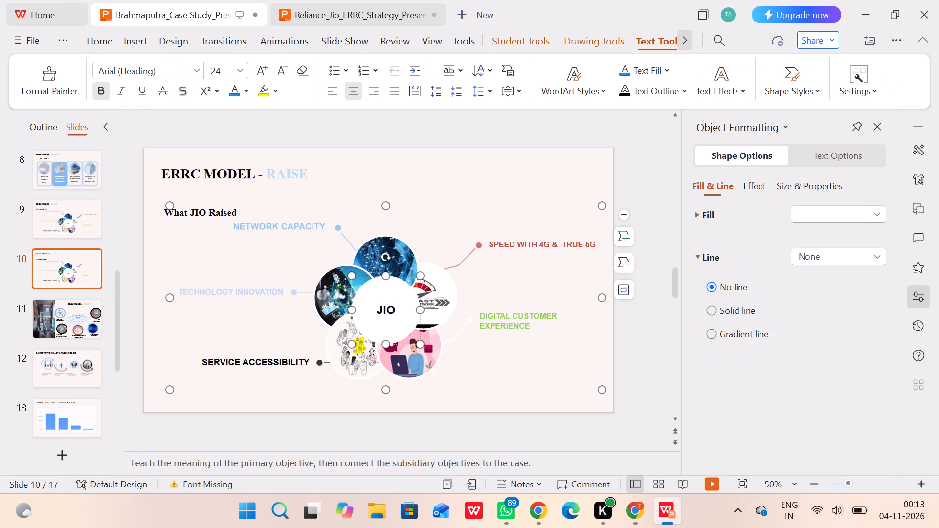
click(405, 258)
drag(399, 249, 402, 229)
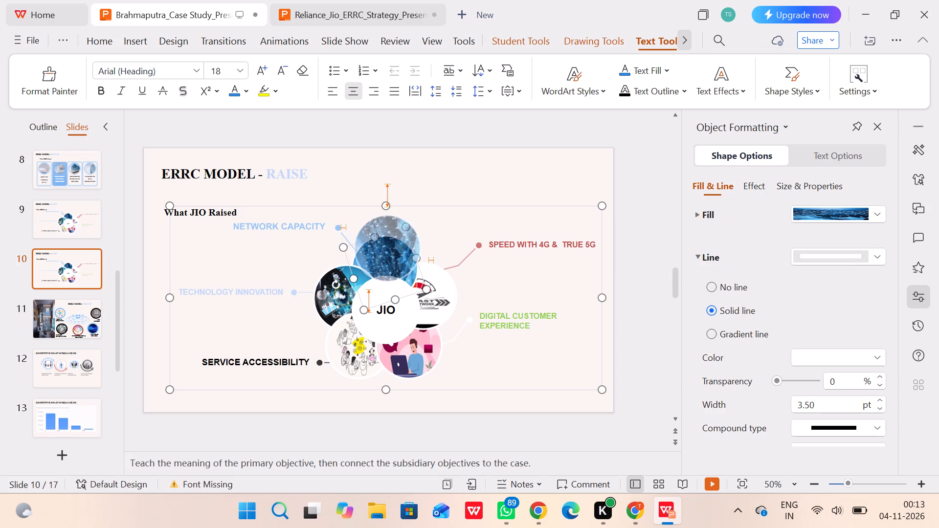
drag(402, 229, 402, 226)
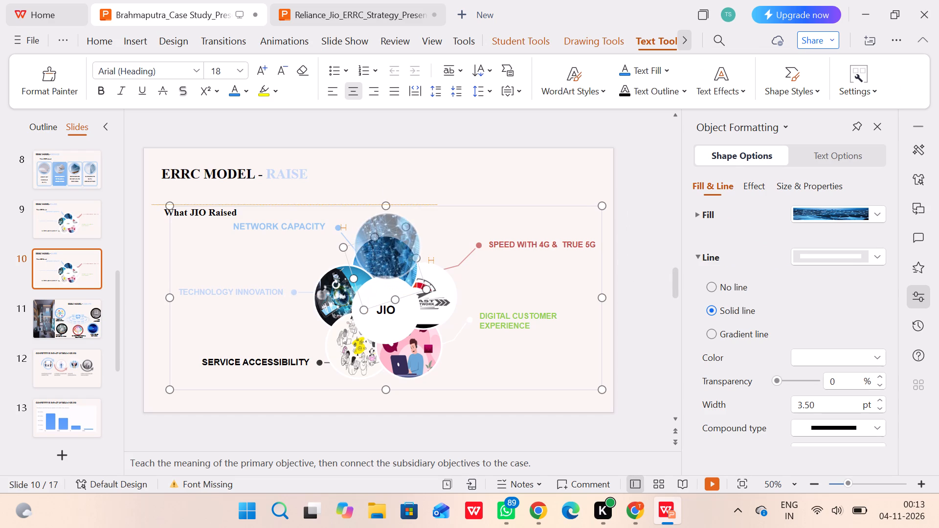
drag(402, 226, 402, 222)
Spread the 5G speedometer circle and the technology innovation circle outward and slightly up, on opposite sides of the JIO circle.
click(435, 289)
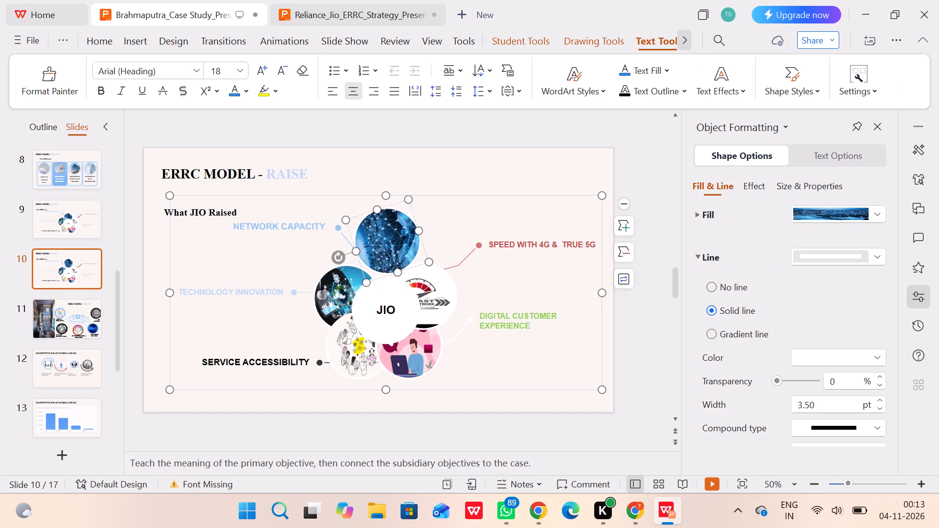
drag(435, 289, 464, 279)
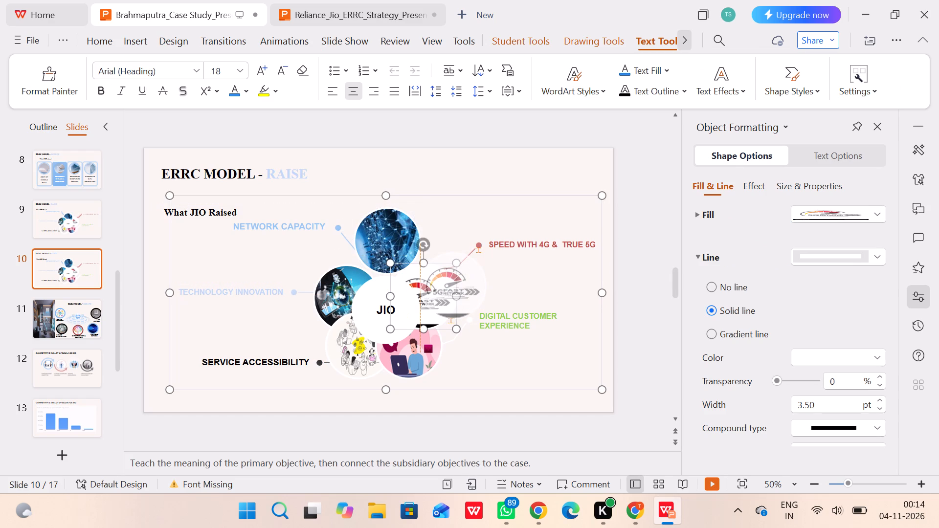
drag(464, 279, 469, 275)
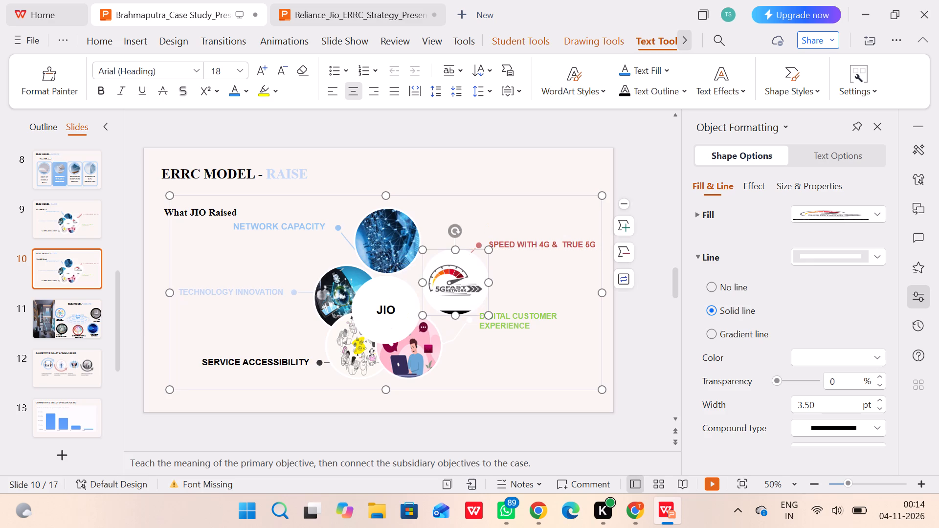
drag(340, 284, 330, 280)
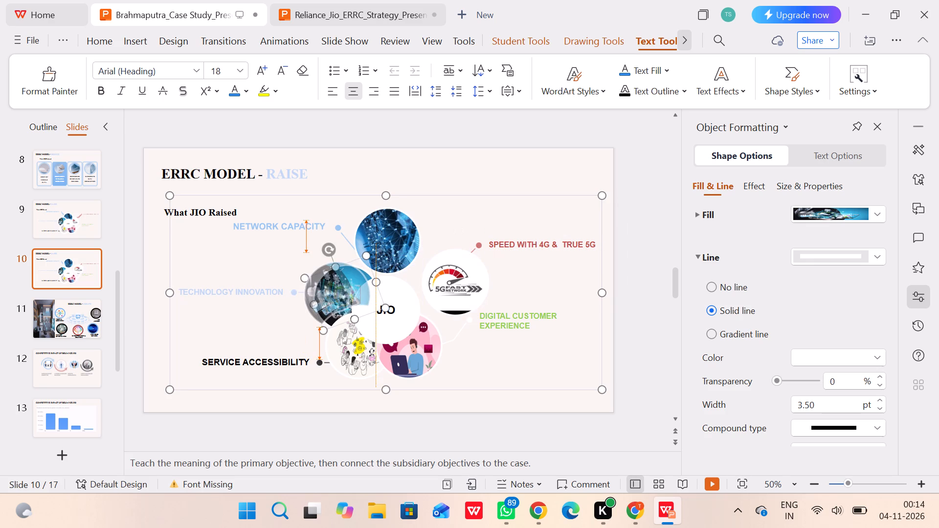
drag(330, 280, 316, 278)
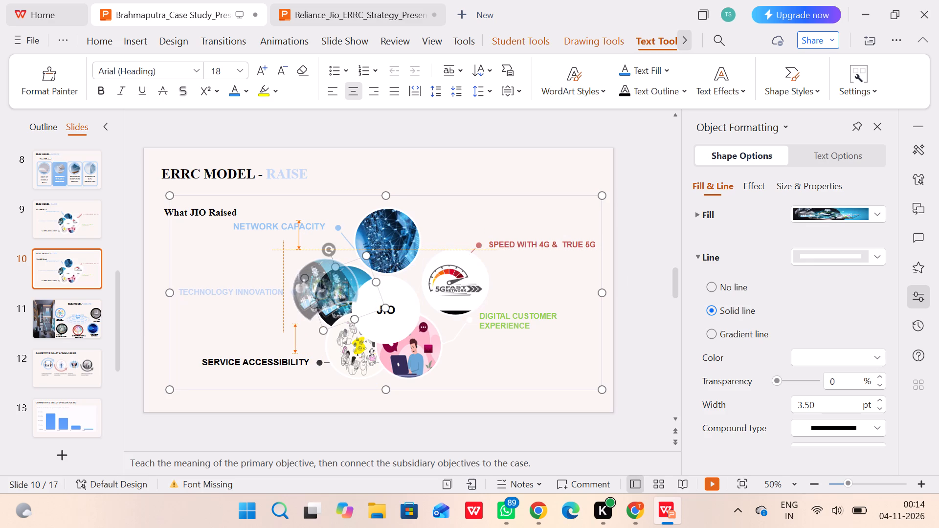
drag(316, 278, 311, 278)
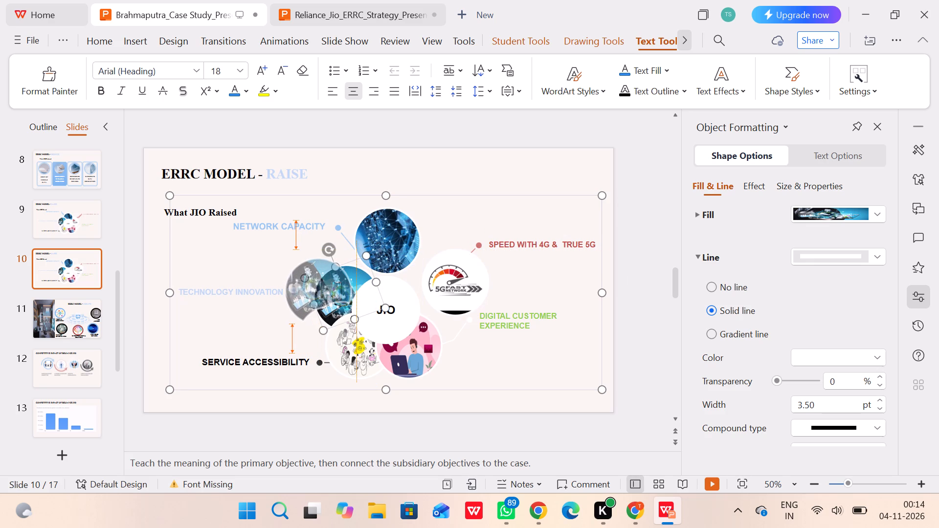
drag(311, 278, 306, 273)
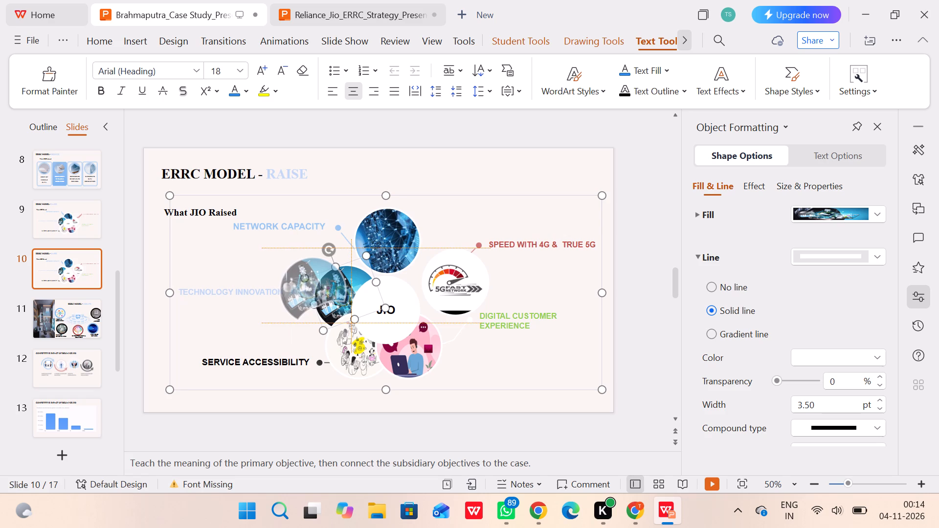
drag(306, 273, 307, 274)
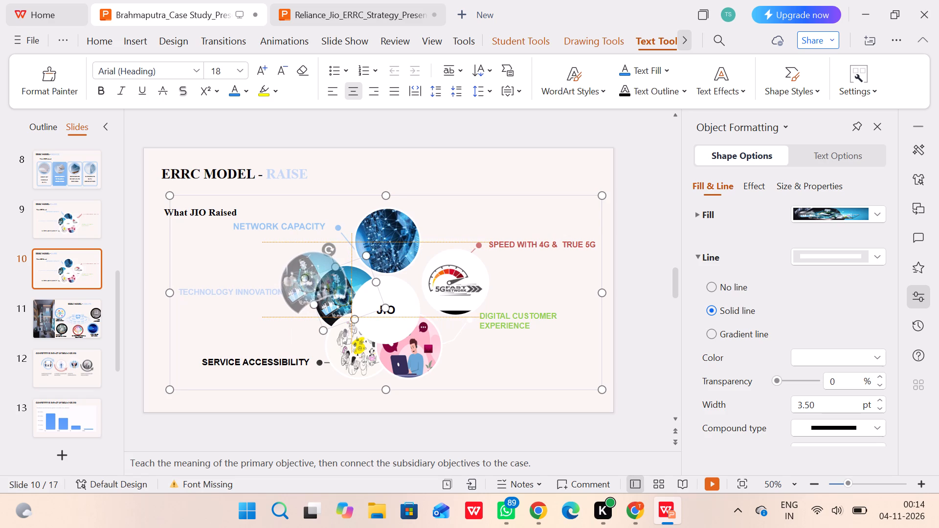
drag(307, 274, 307, 274)
Move the pink customer-service circle and the people-network circle down and outward, away from the JIO circle.
click(425, 344)
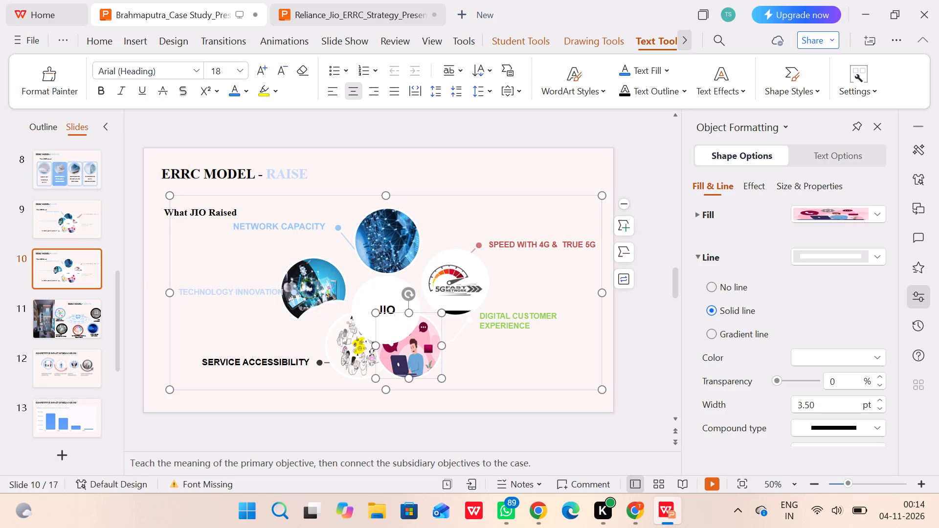
drag(425, 344, 462, 357)
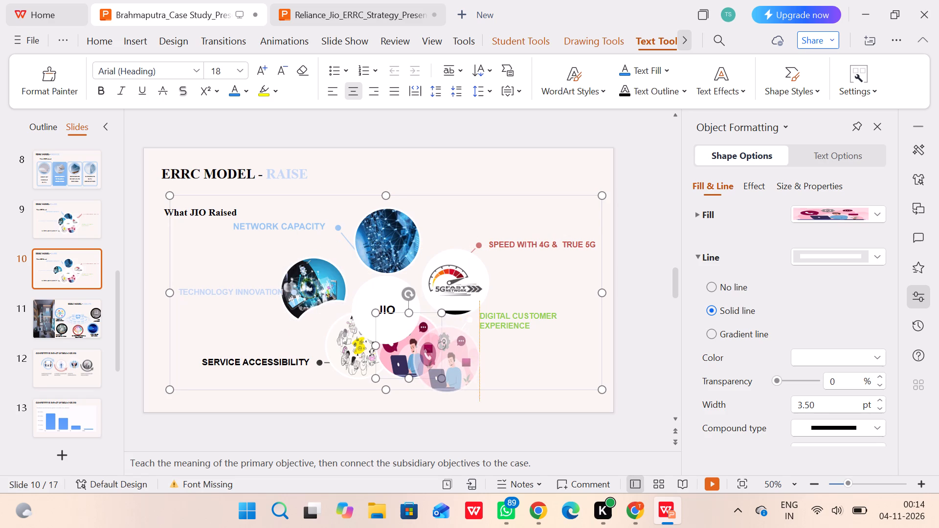
drag(462, 357, 473, 367)
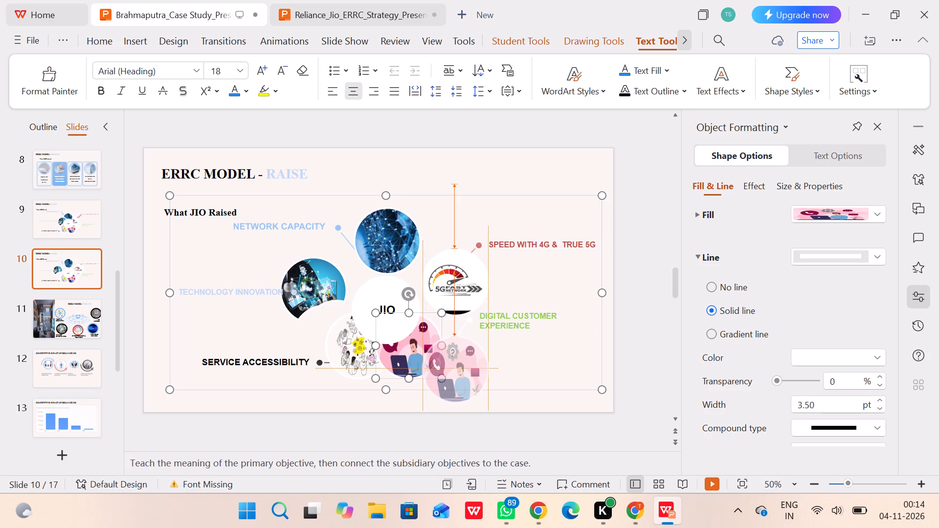
drag(473, 367, 467, 368)
click(354, 353)
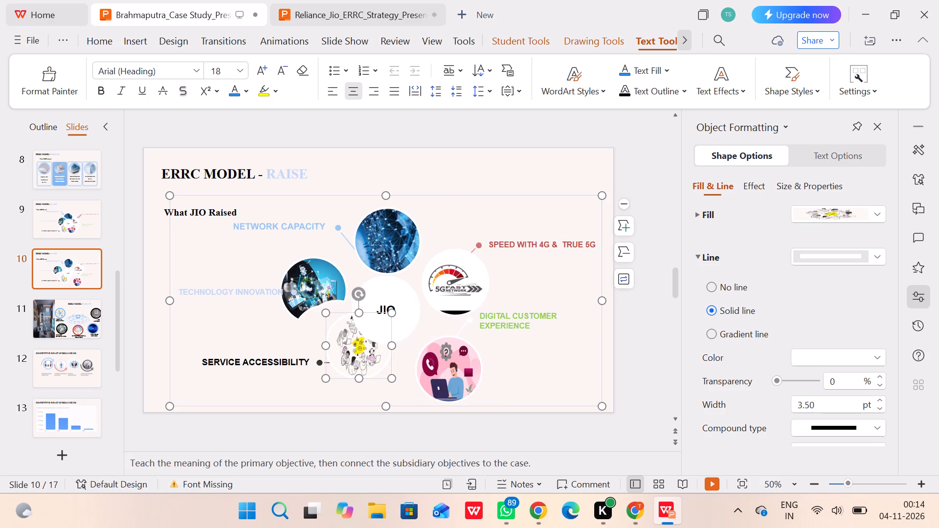
drag(354, 353, 340, 376)
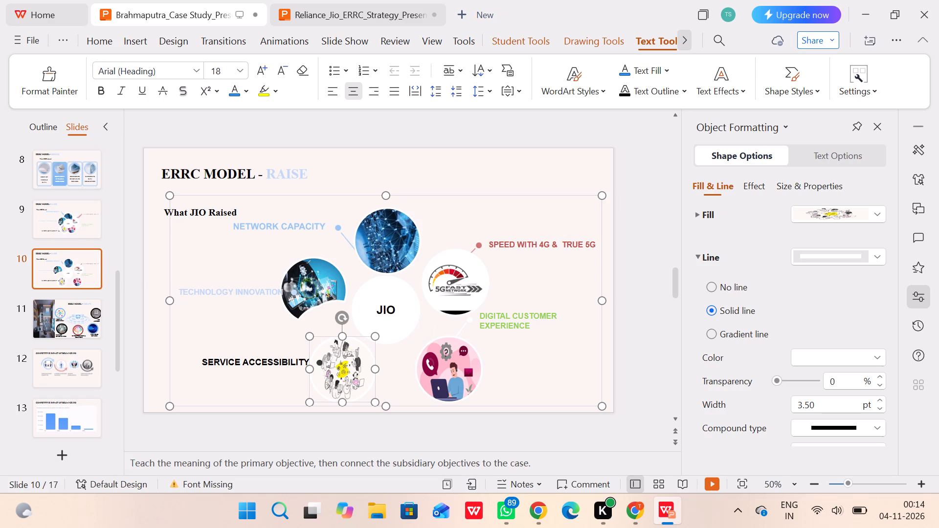
click(467, 363)
click(467, 363)
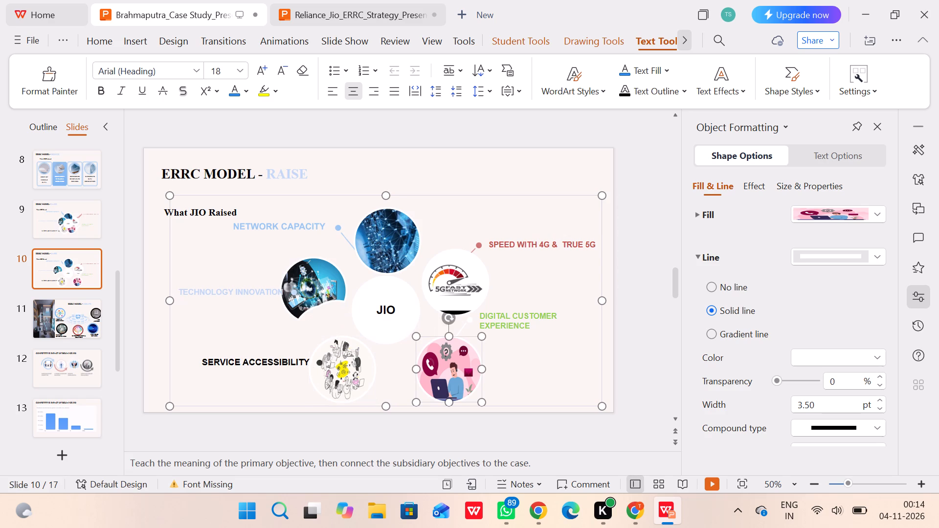
click(658, 190)
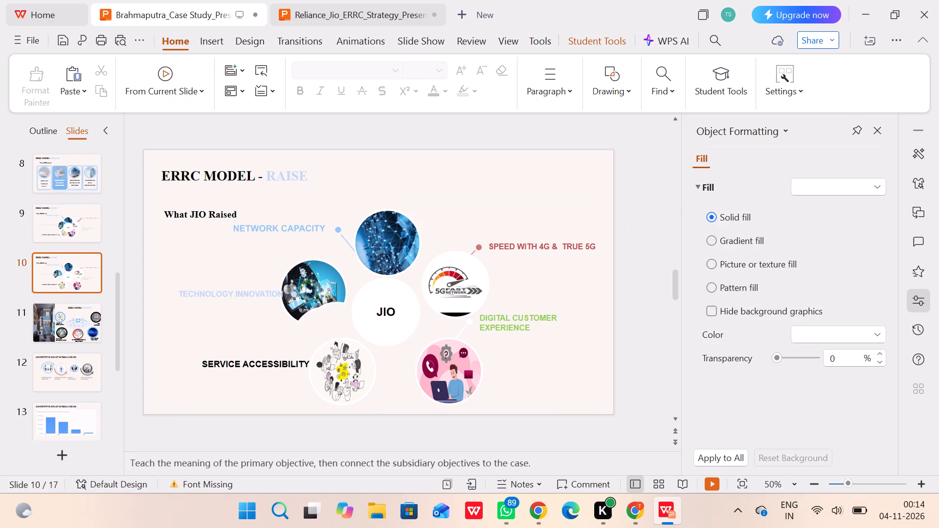
Apply the Morph transition to slide 10, the ERRC Raise slide with the spread circles.
click(79, 206)
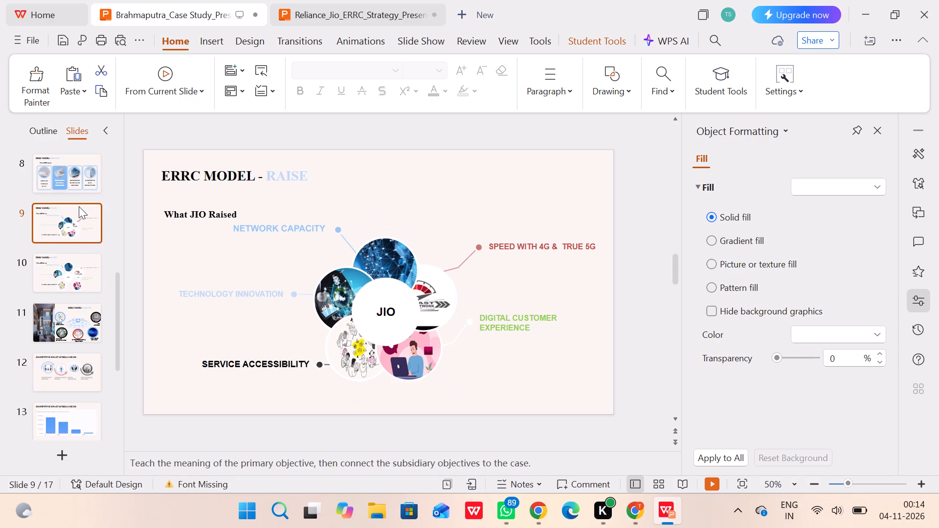
click(65, 268)
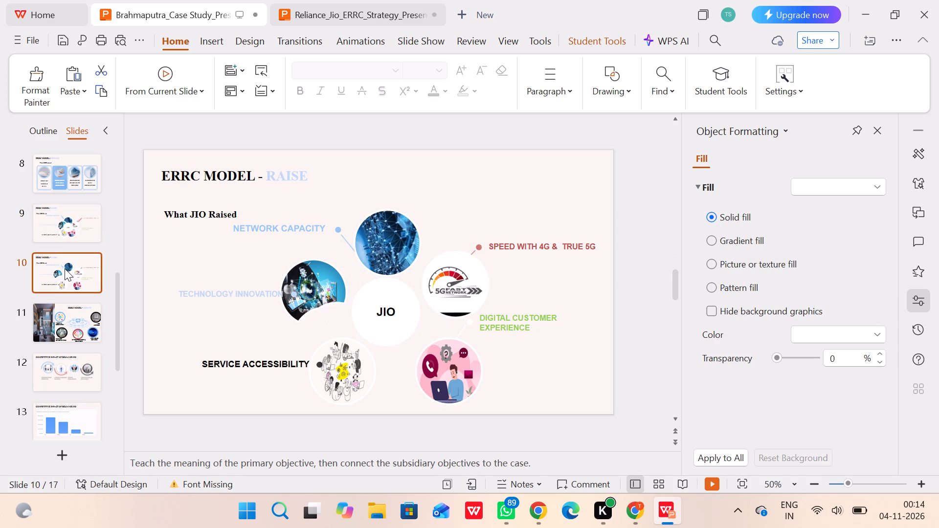
click(277, 50)
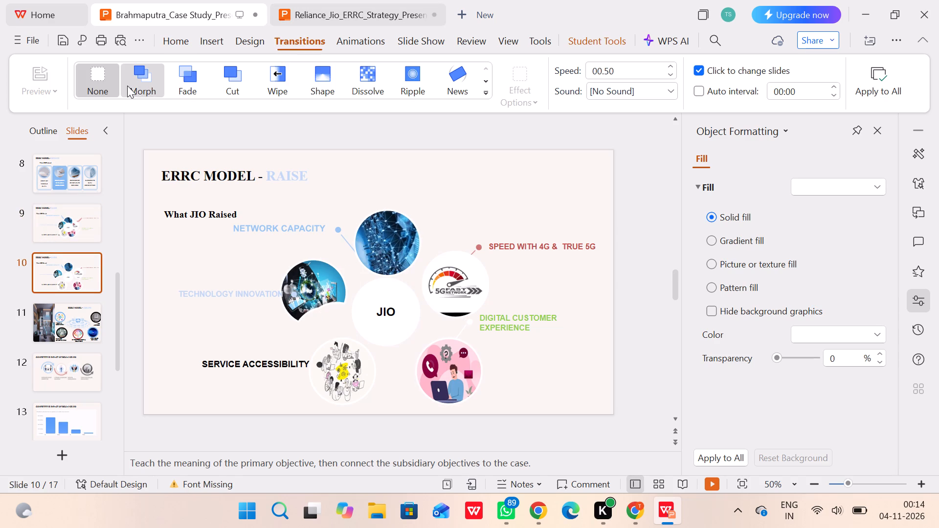
click(132, 87)
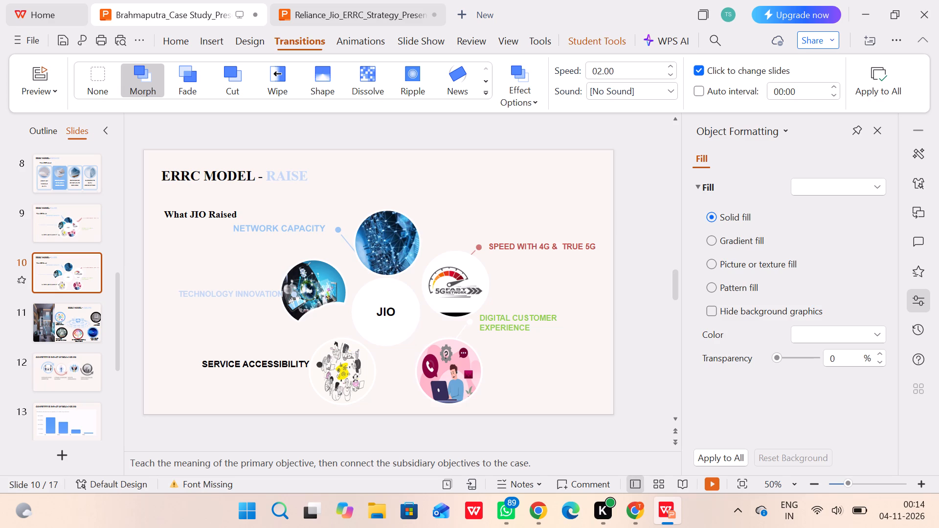
Colour the "ERRC MODEL -" part of slide 10's title dark blue.
click(168, 168)
drag(163, 170, 249, 171)
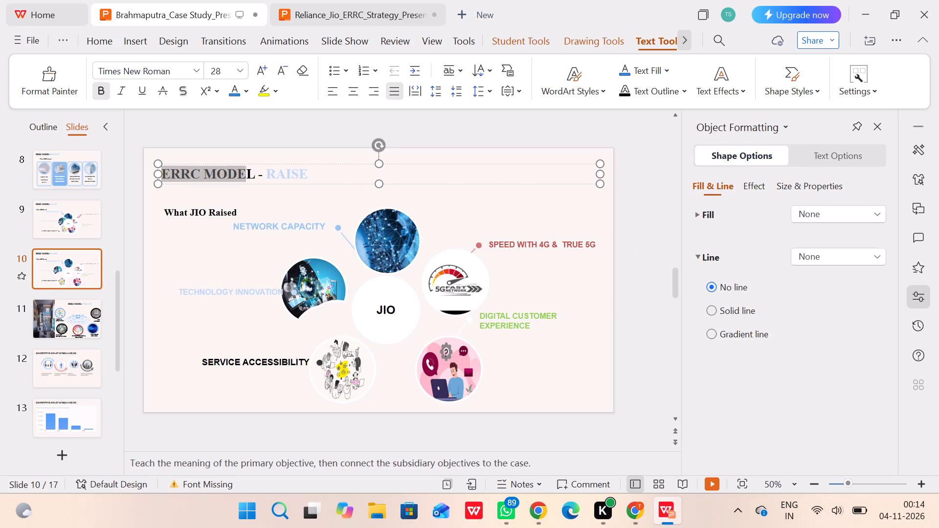
drag(249, 171, 262, 177)
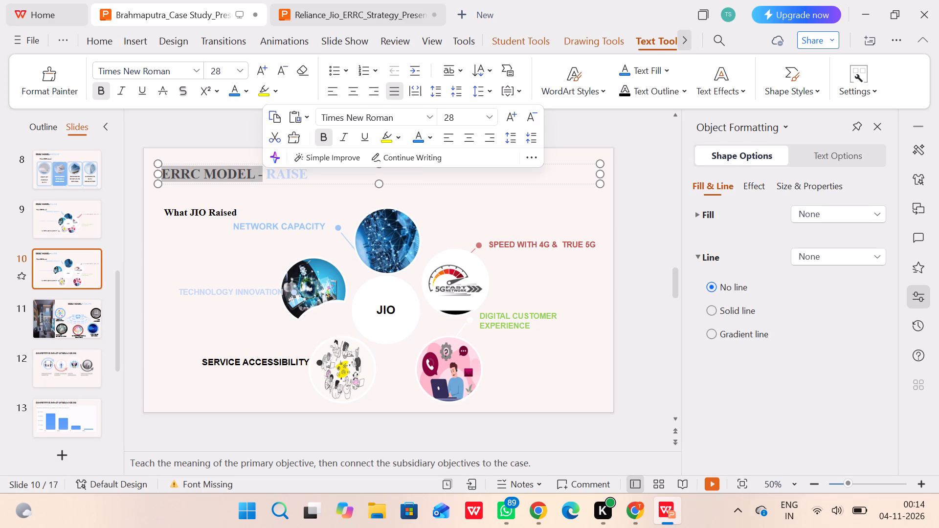
click(419, 136)
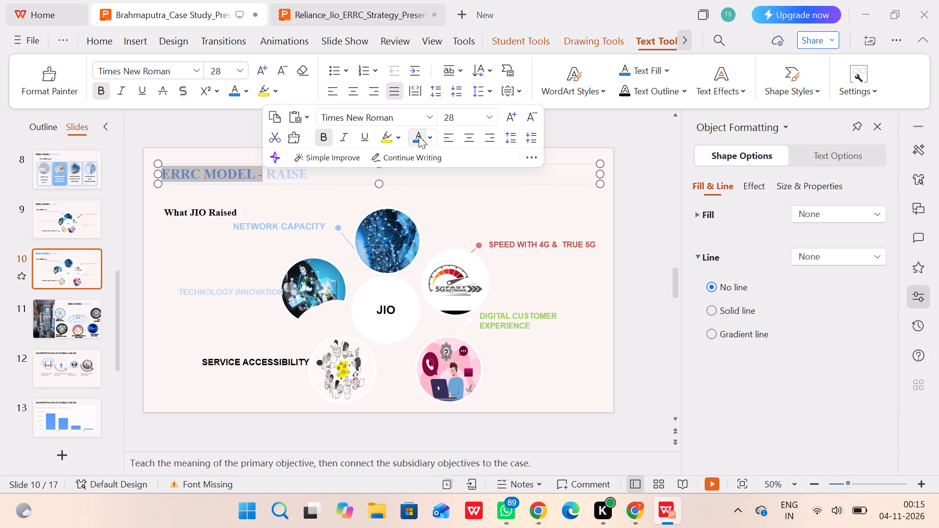
click(429, 138)
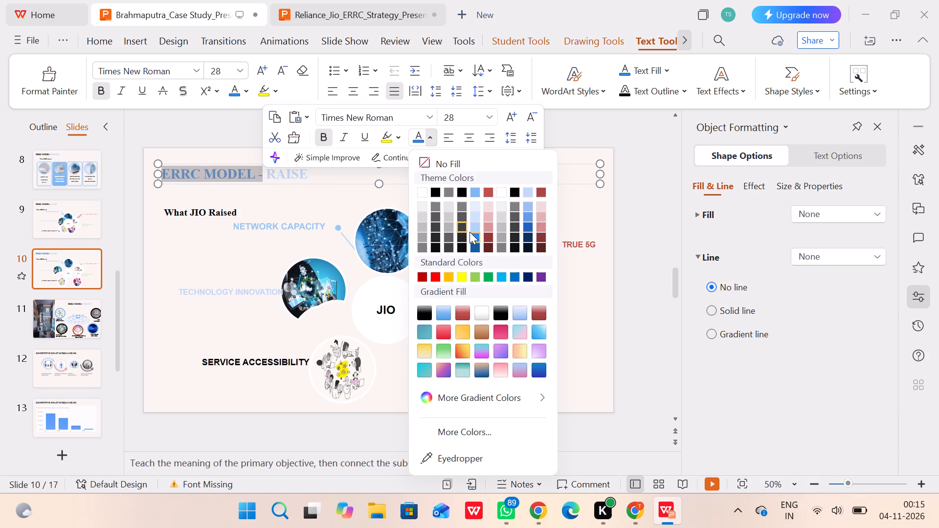
click(474, 247)
click(663, 167)
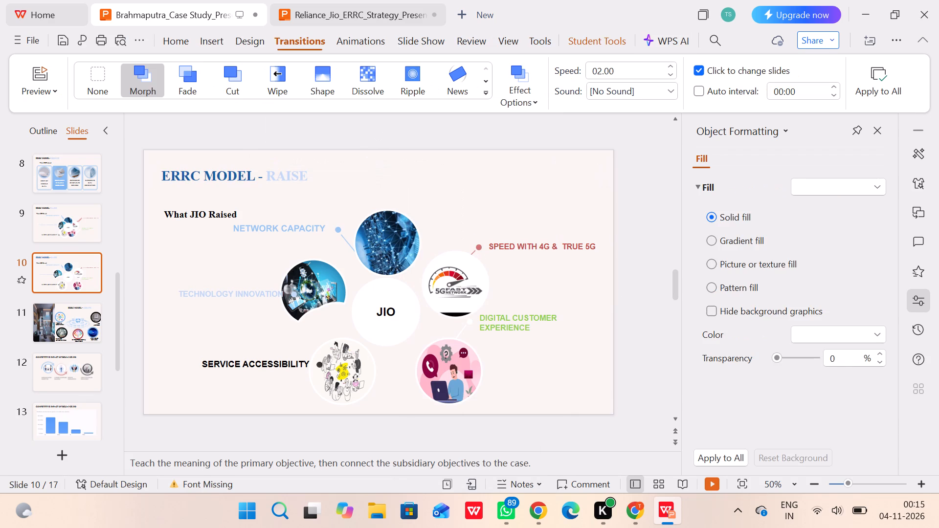
Underline the words "ERRC MODEL" in slide 10's title.
click(160, 173)
drag(165, 173, 238, 174)
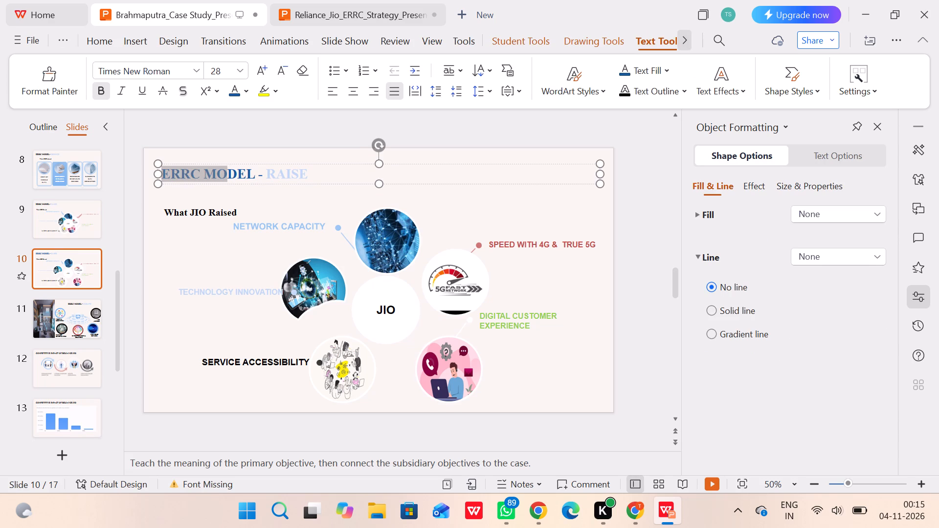
drag(238, 174, 256, 178)
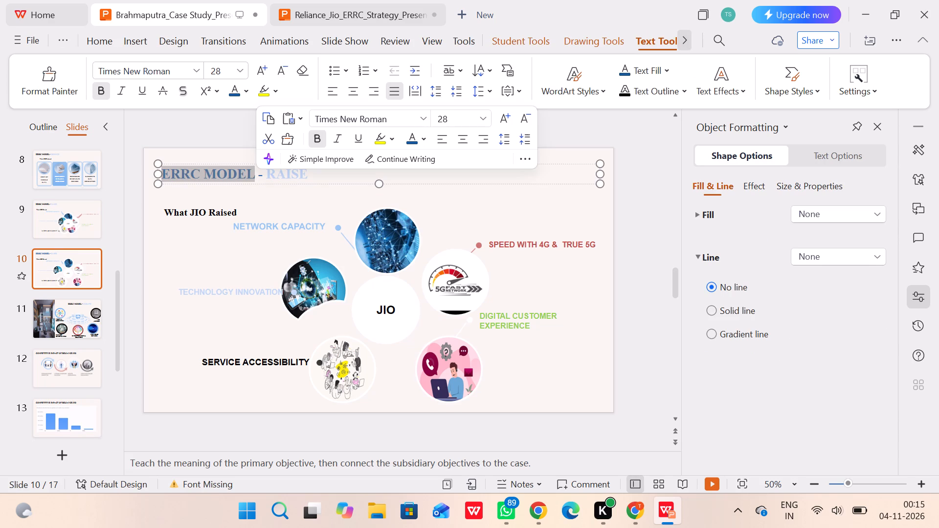
click(358, 133)
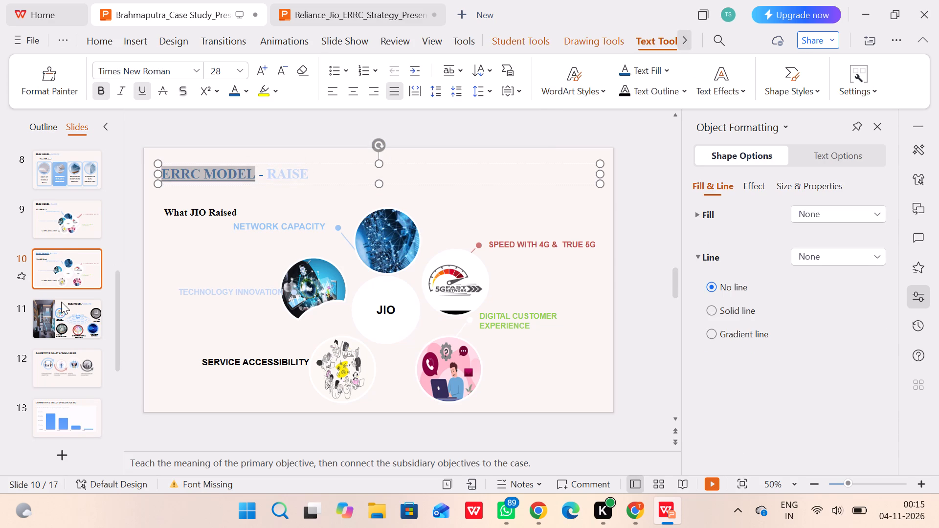
Colour the "ERRC MODEL -" part of slide 9's title dark blue, matching slide 10.
click(63, 229)
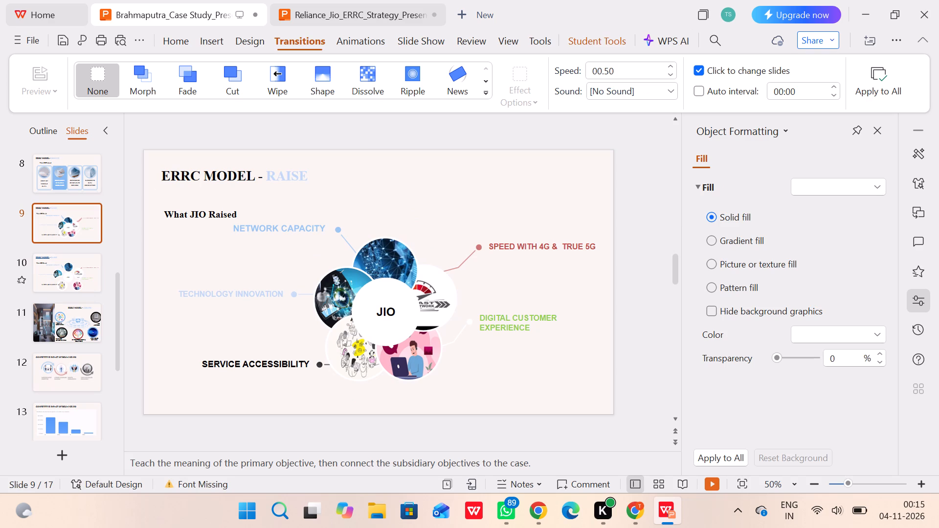
drag(165, 176, 249, 174)
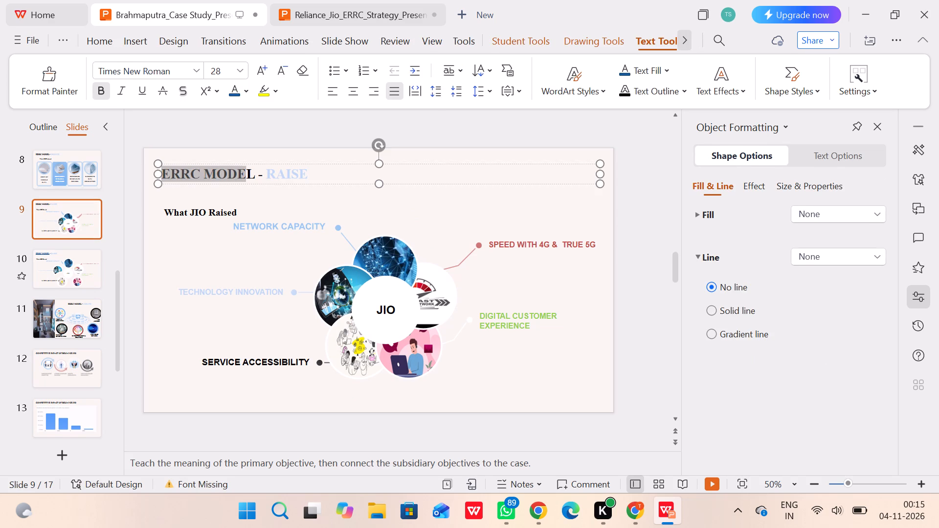
drag(249, 174, 261, 177)
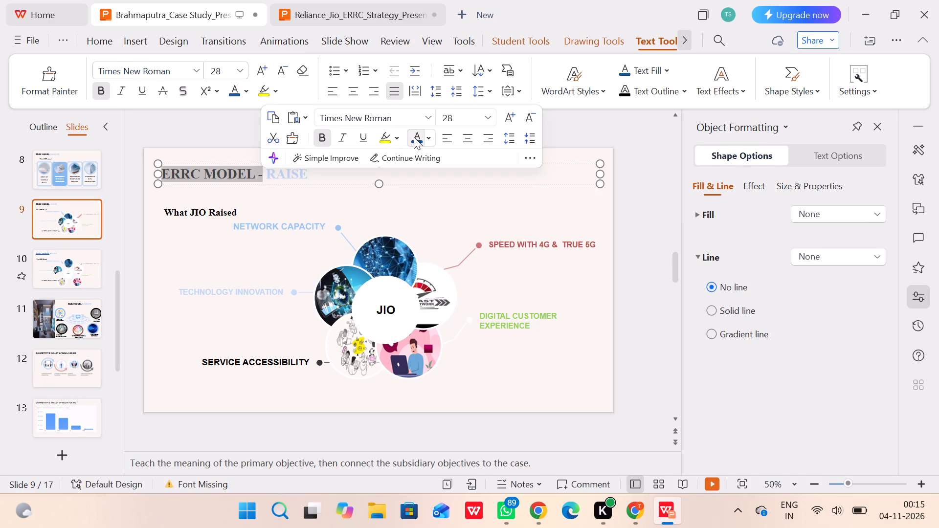
click(414, 137)
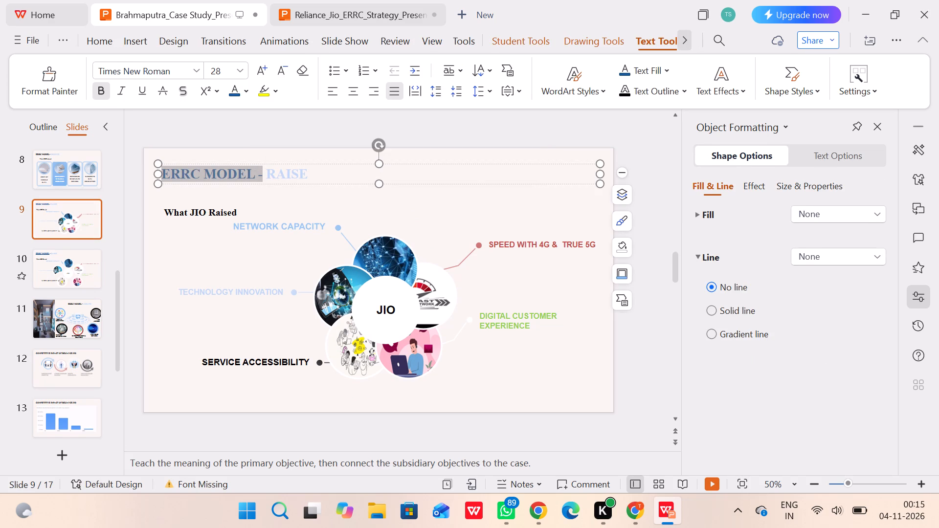
Underline the words "ERRC MODEL" in slide 9's title.
click(169, 171)
drag(166, 172, 179, 172)
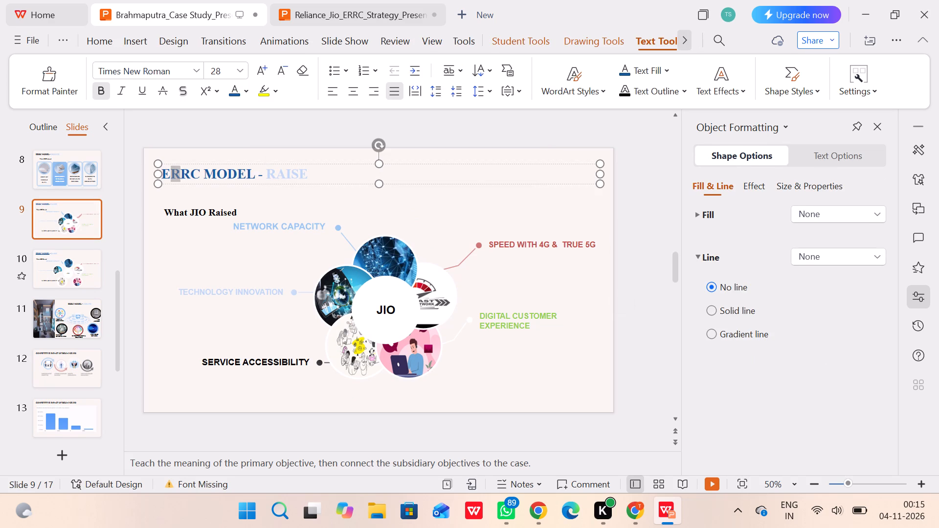
drag(179, 172, 188, 172)
click(188, 172)
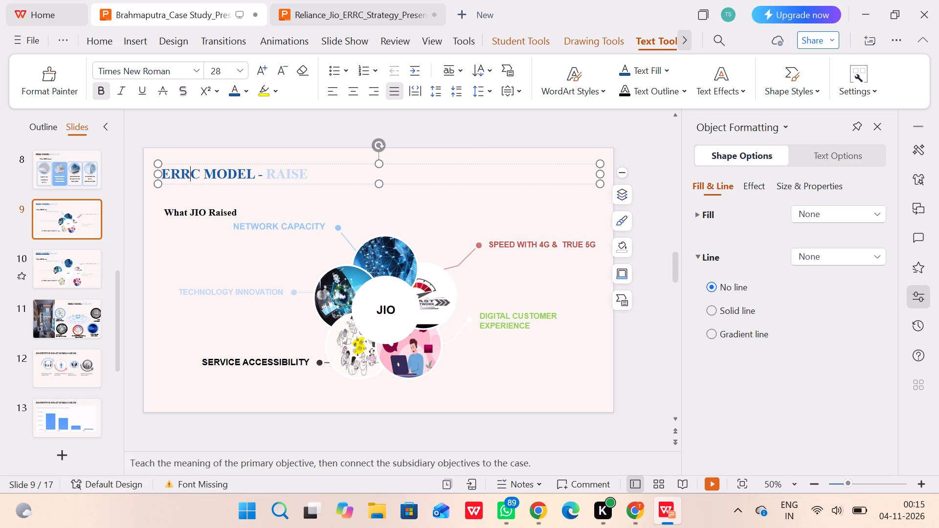
drag(165, 174, 255, 174)
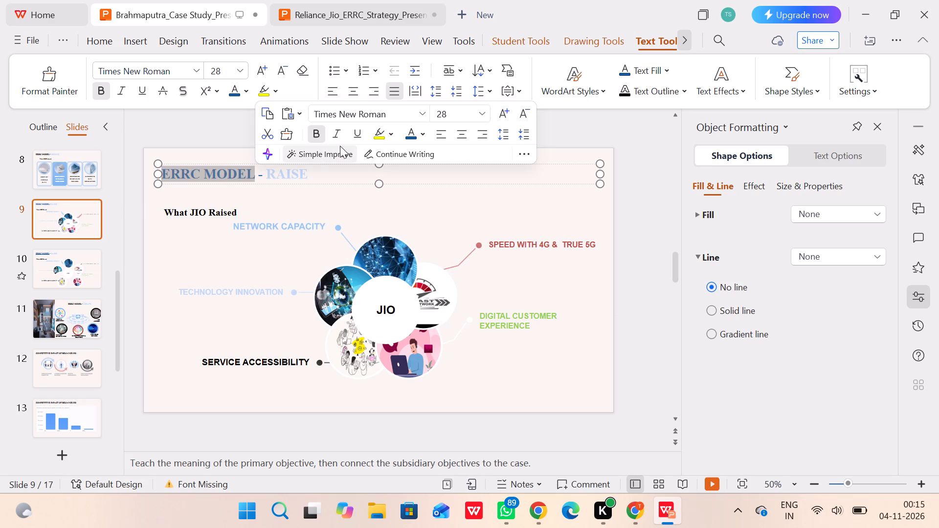
click(353, 136)
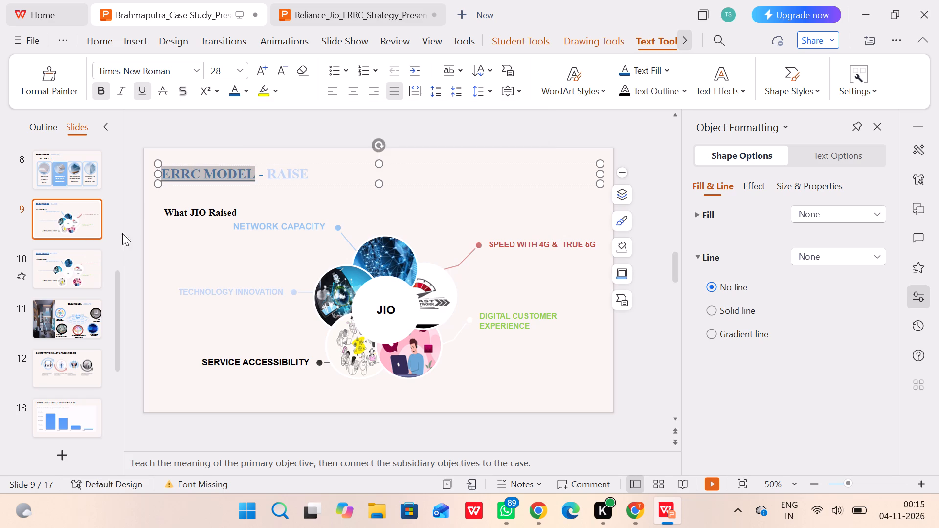
click(135, 234)
Open slide 15, the "CHALLENGES & LIMITATIONS FOR EXPANSION" slide that has only a title.
click(97, 315)
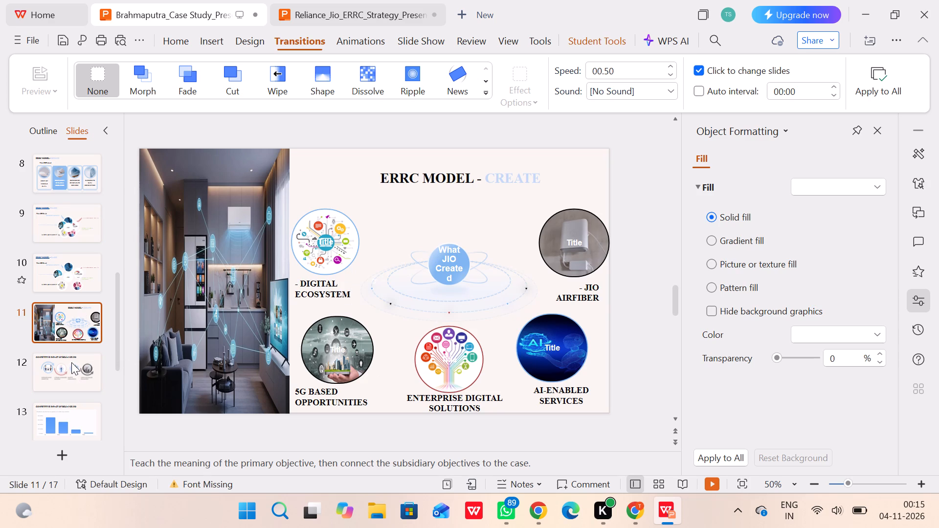
scroll(71, 372, down, 1)
click(60, 371)
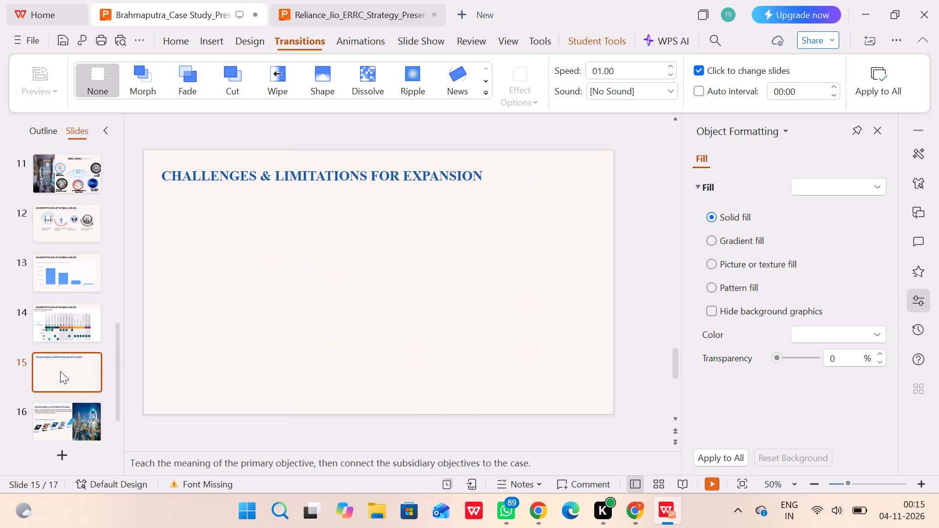
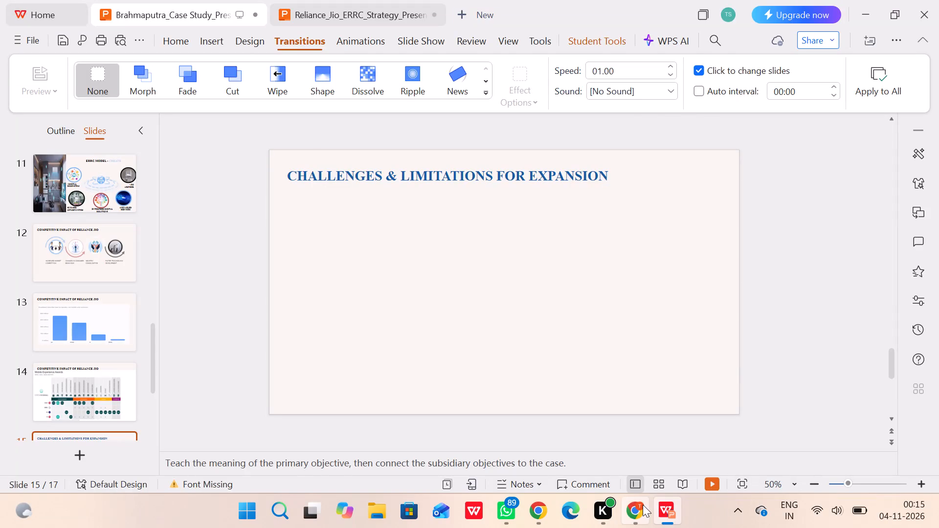
click(643, 505)
click(888, 83)
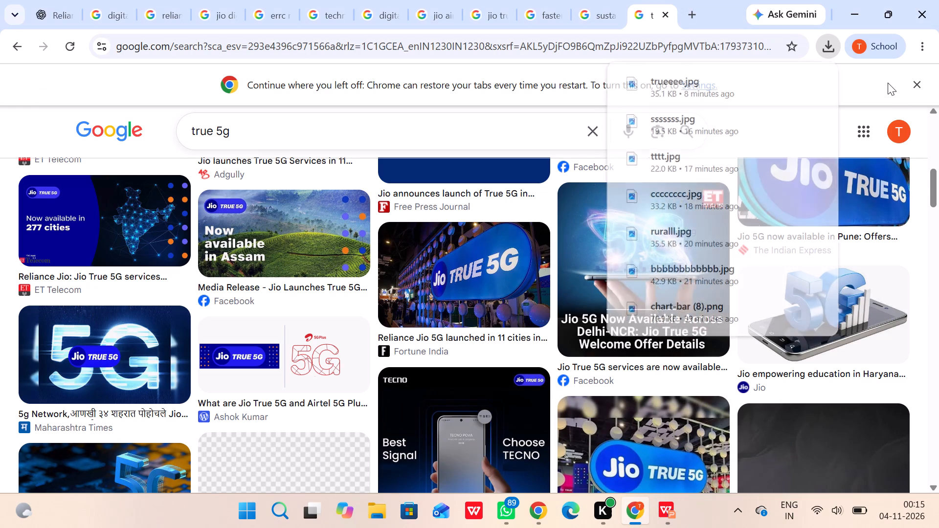
scroll(631, 270, up, 1)
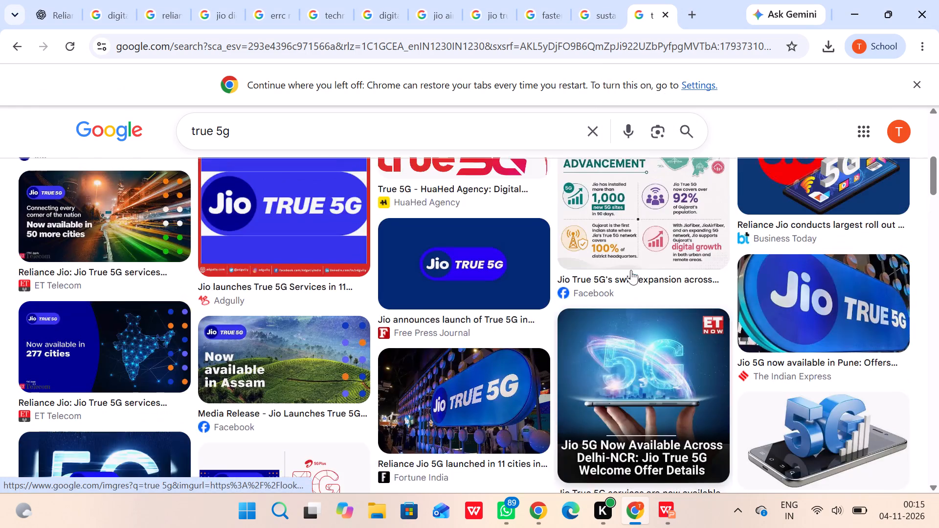
scroll(631, 270, up, 1)
click(67, 8)
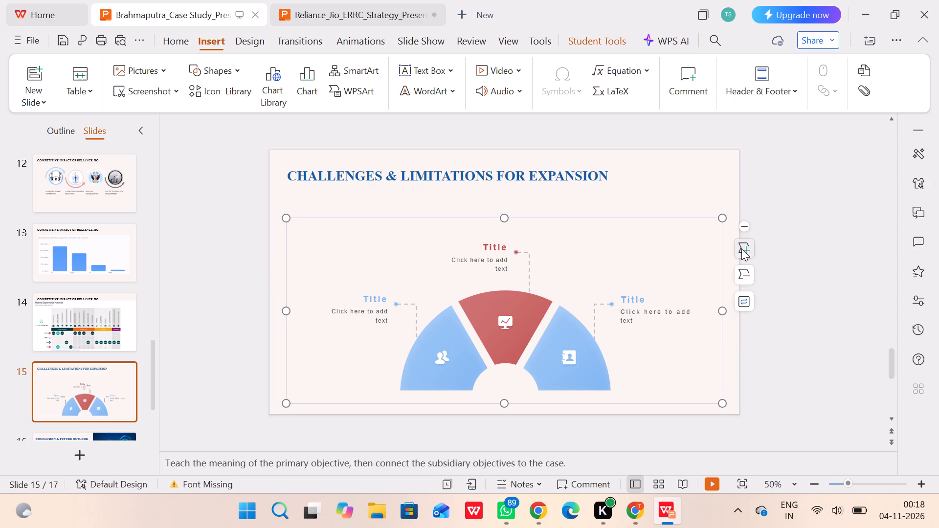
click(741, 248)
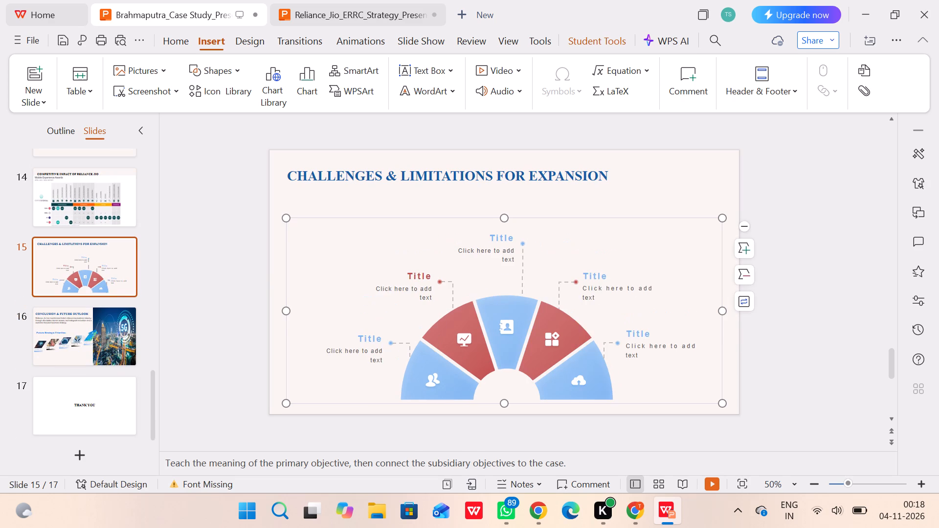
Stretch the semicircle graphic downward until its lower edge sits near the bottom of slide 15.
drag(505, 405, 505, 414)
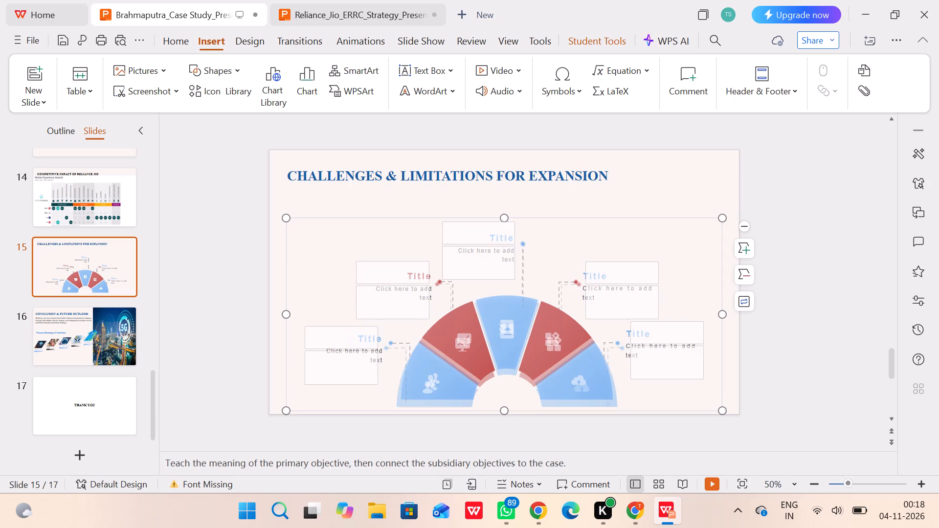
drag(505, 414, 506, 415)
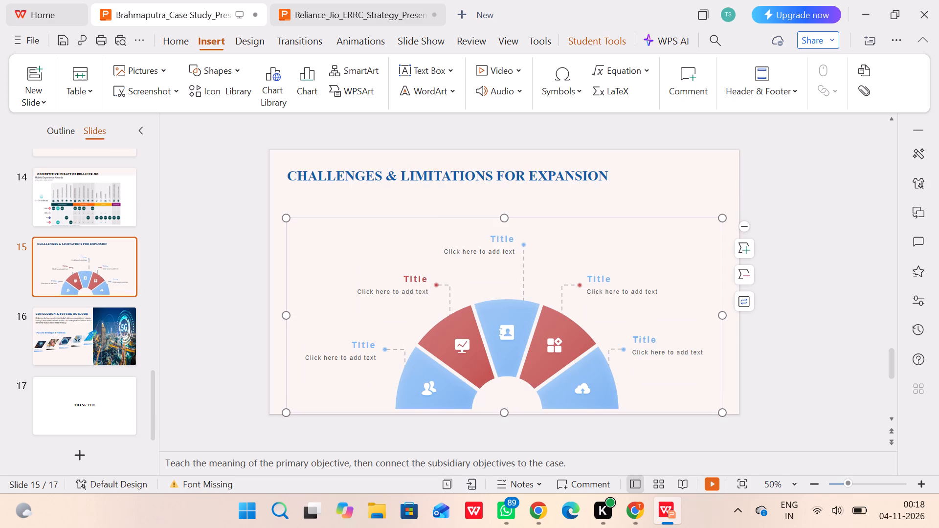
Widen the semicircle graphic to slide 15's full width and extend its upper edge to just below the slide title.
drag(285, 317, 267, 319)
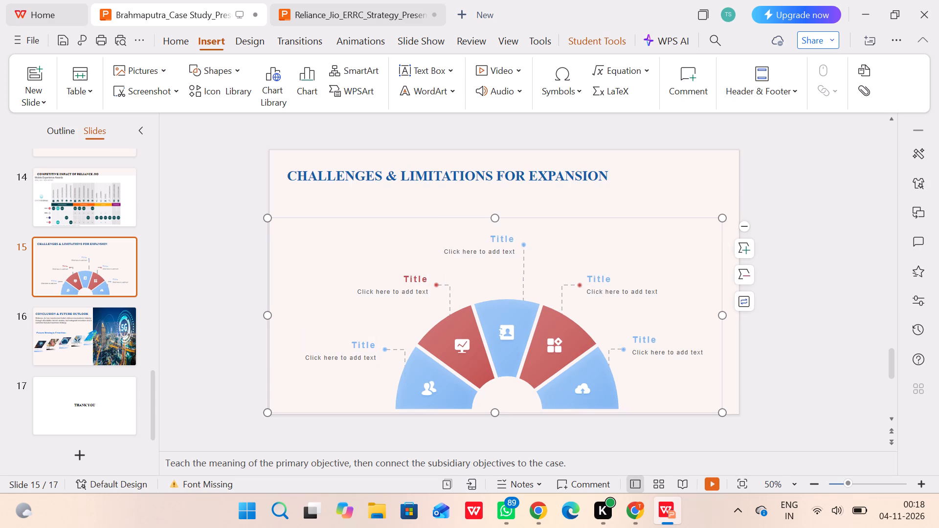
drag(722, 317, 741, 319)
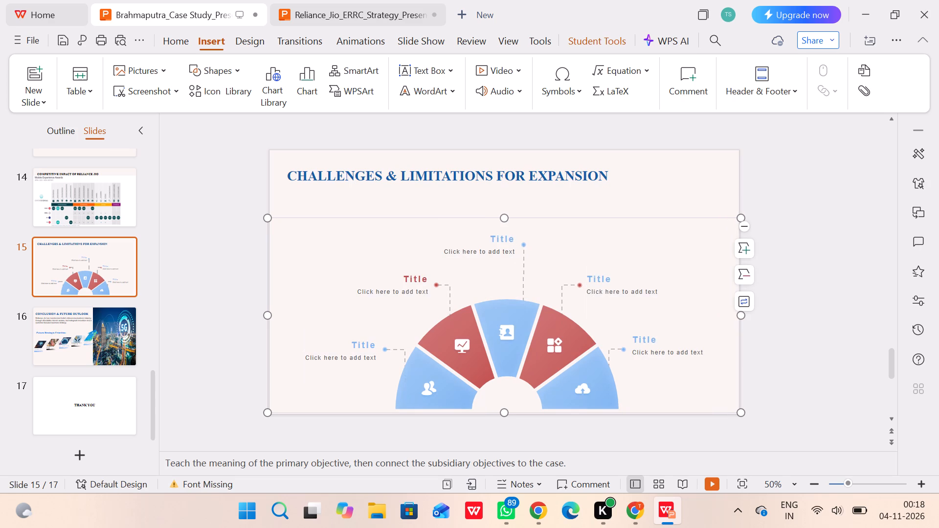
drag(504, 222, 504, 217)
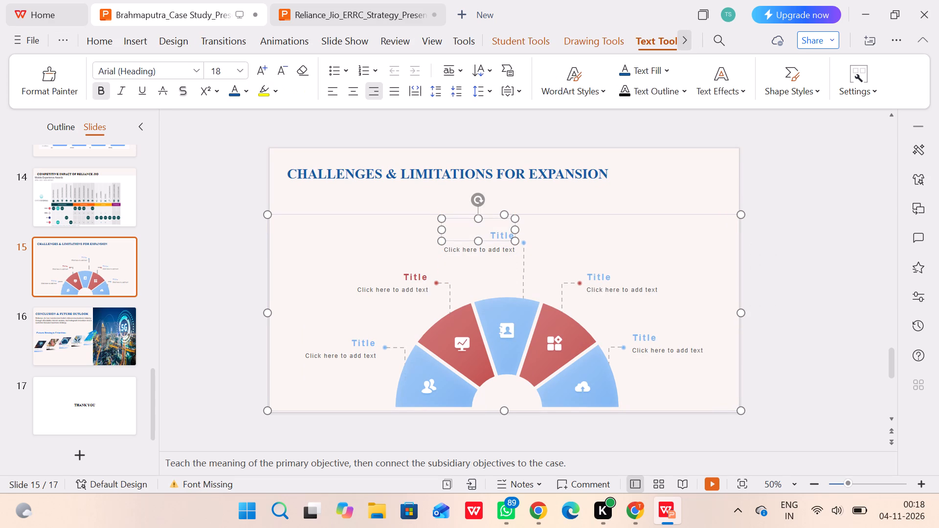
click(66, 35)
click(143, 62)
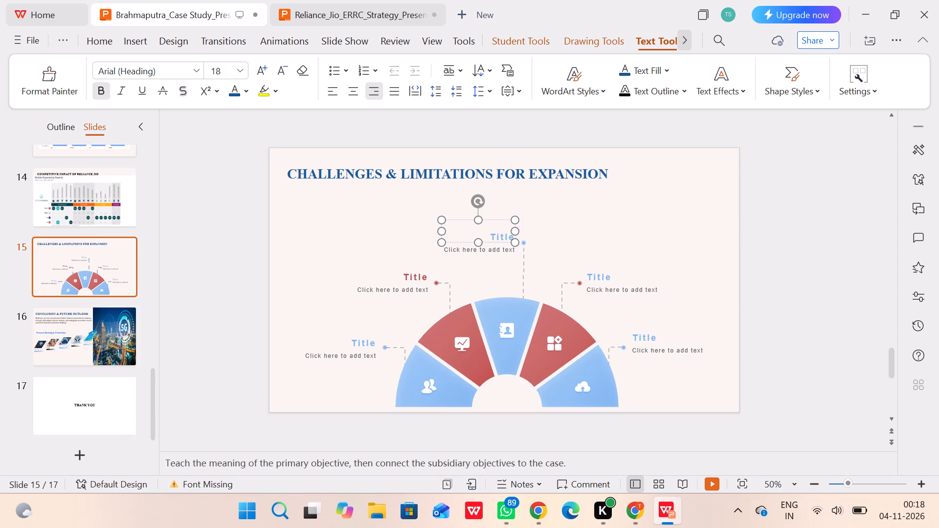
click(586, 246)
click(500, 263)
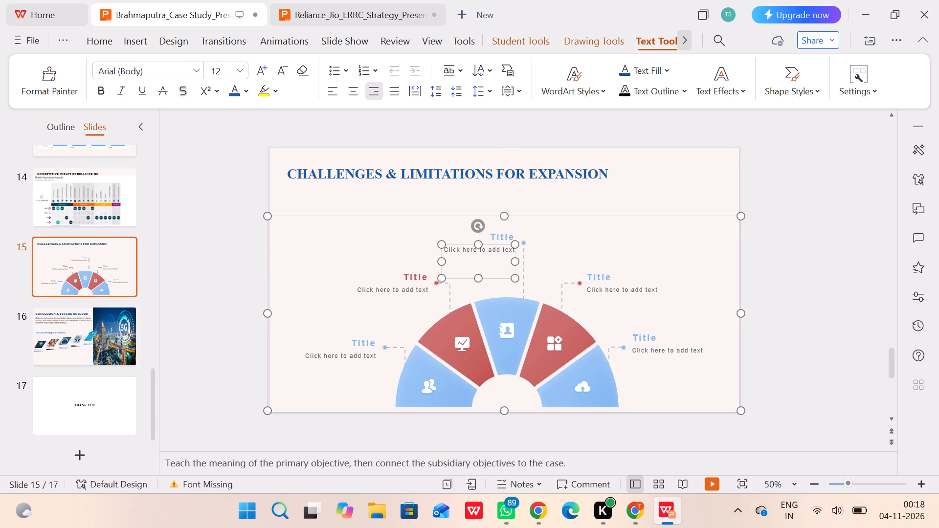
click(507, 216)
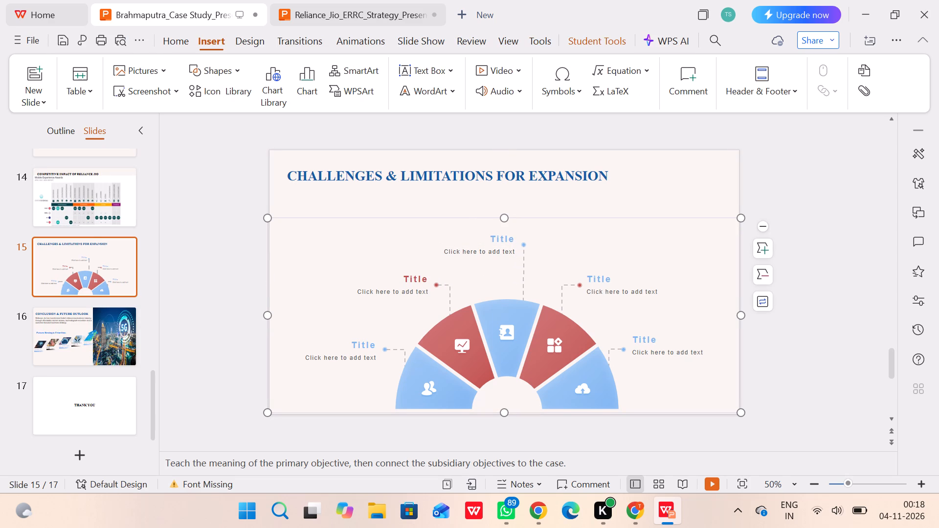
click(506, 416)
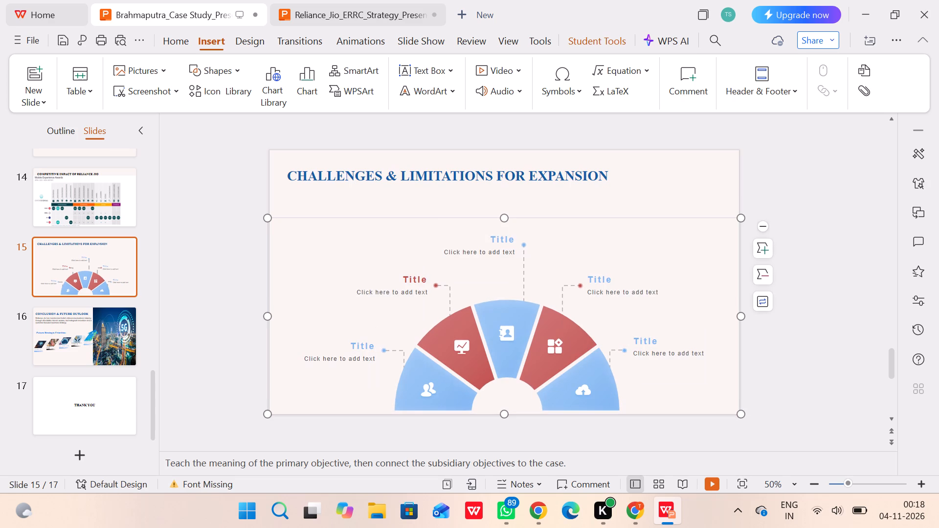
drag(503, 218, 504, 205)
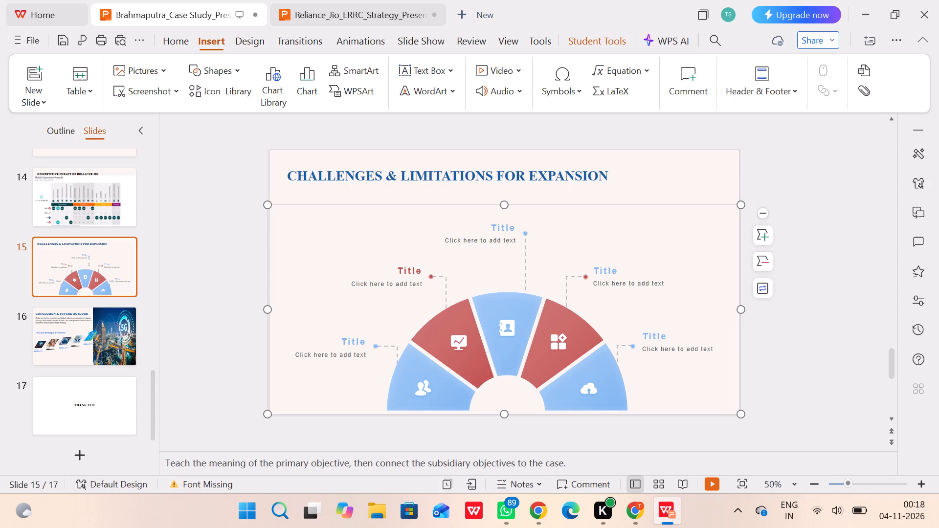
drag(507, 205, 507, 188)
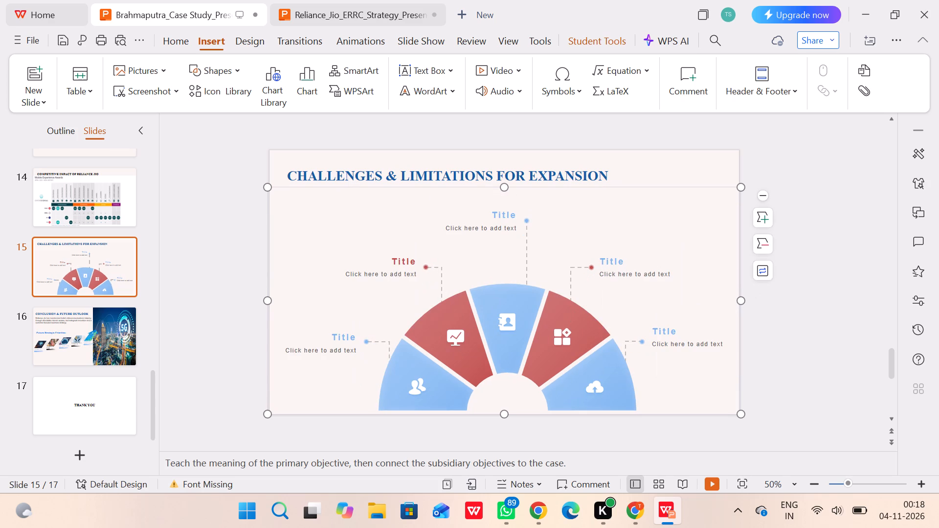
Title the graphic's lower-left segment INTENSE MARKET COMPETITION, following the first challenge in the ChatGPT chat.
click(422, 379)
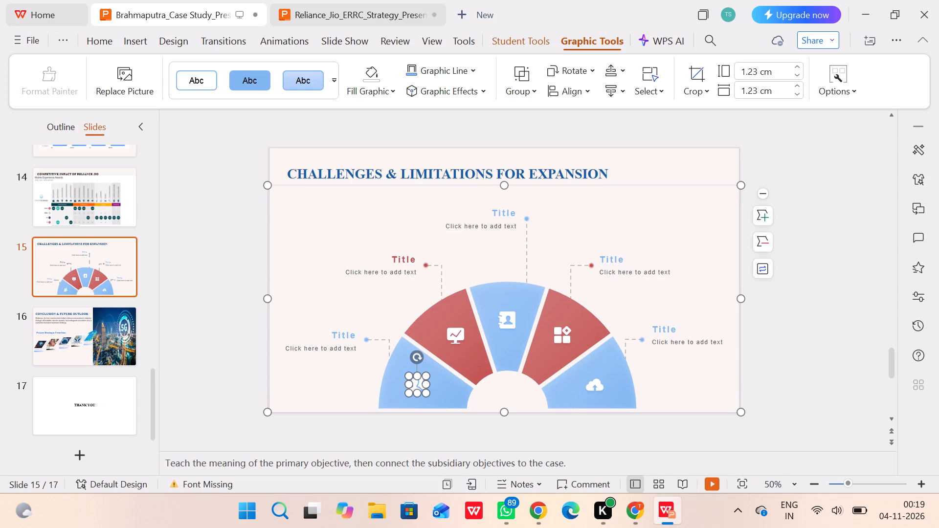
click(336, 335)
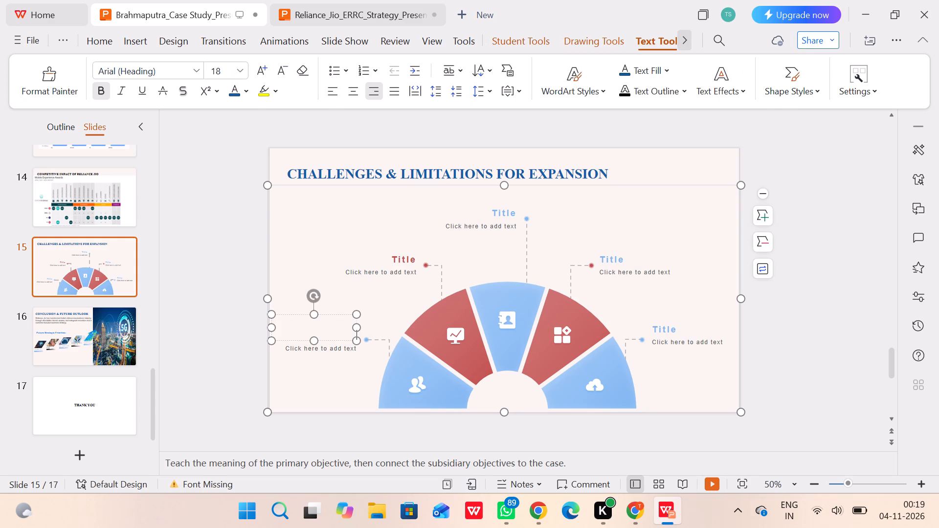
click(638, 522)
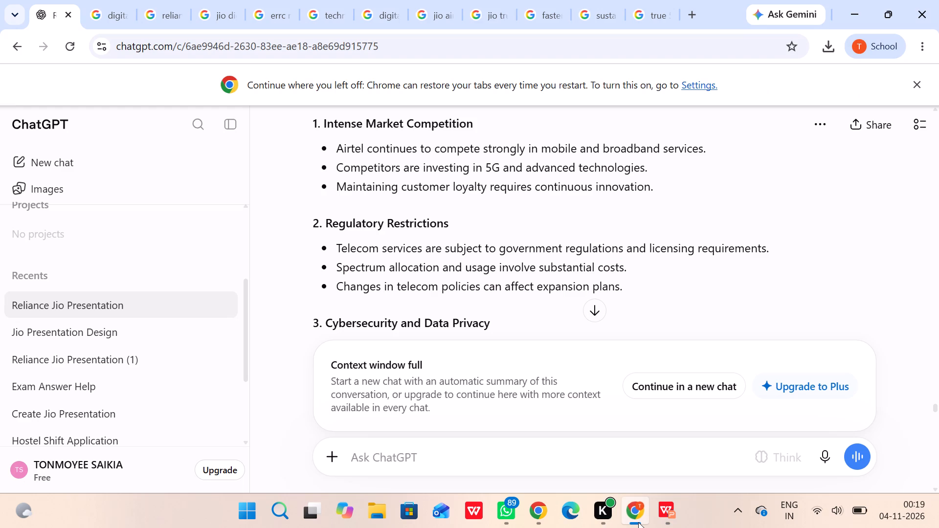
click(667, 510)
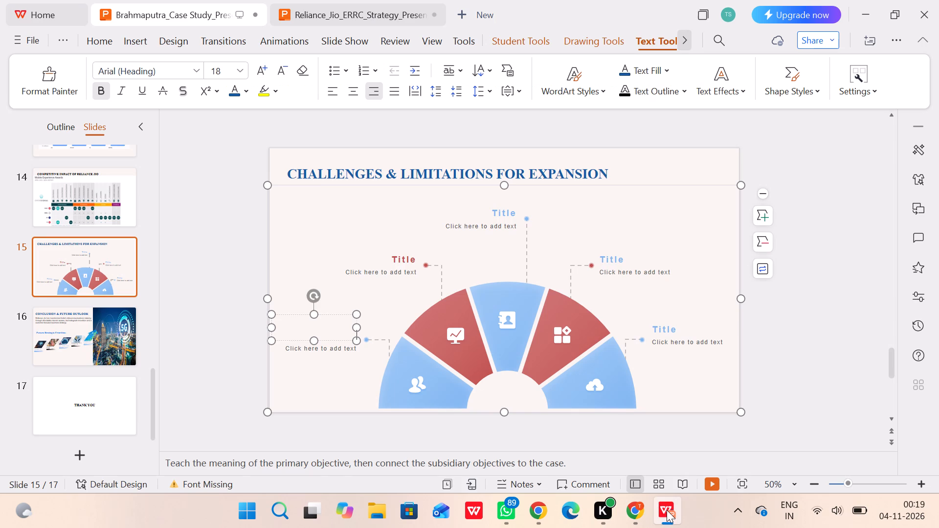
text(INTE)
text(NSE MARKET)
key(space)
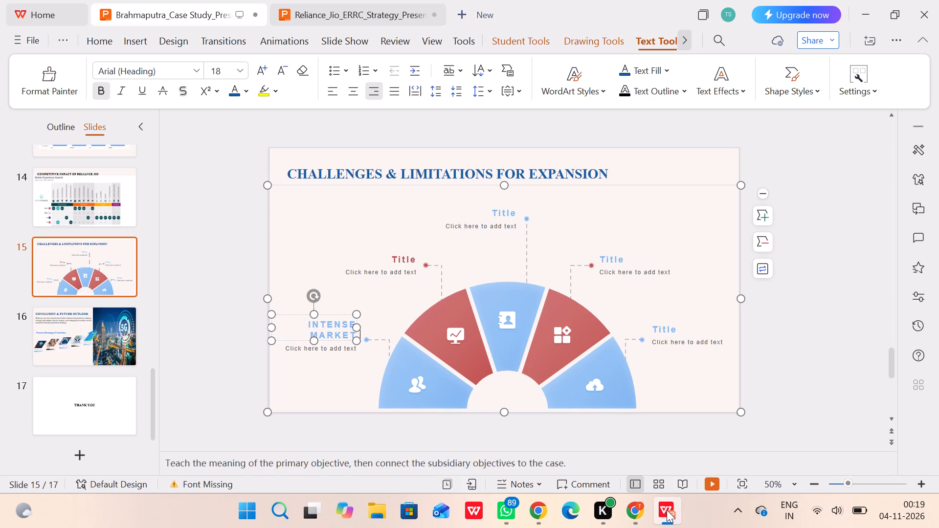
text(COMPETITION)
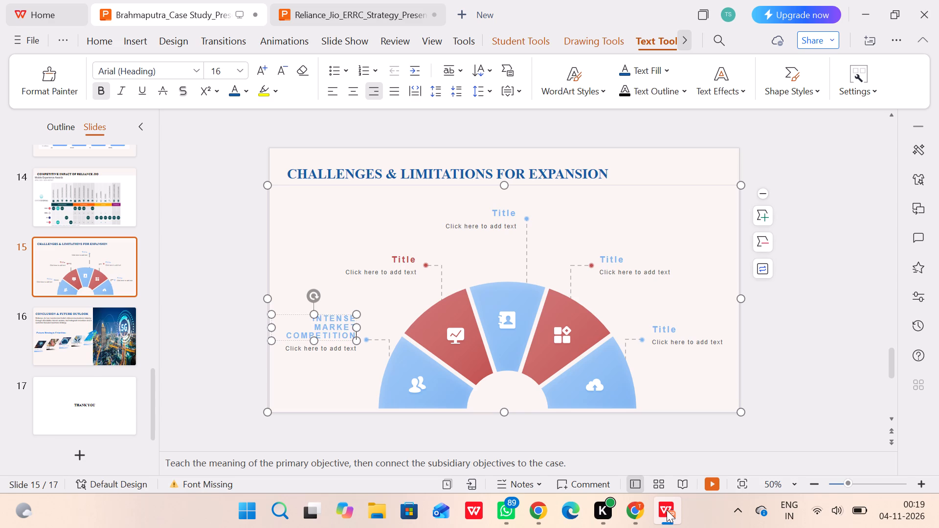
Title the upper-left red segment REGULATORY RESTRICTIONS, checking the wording against the second challenge in ChatGPT.
click(629, 521)
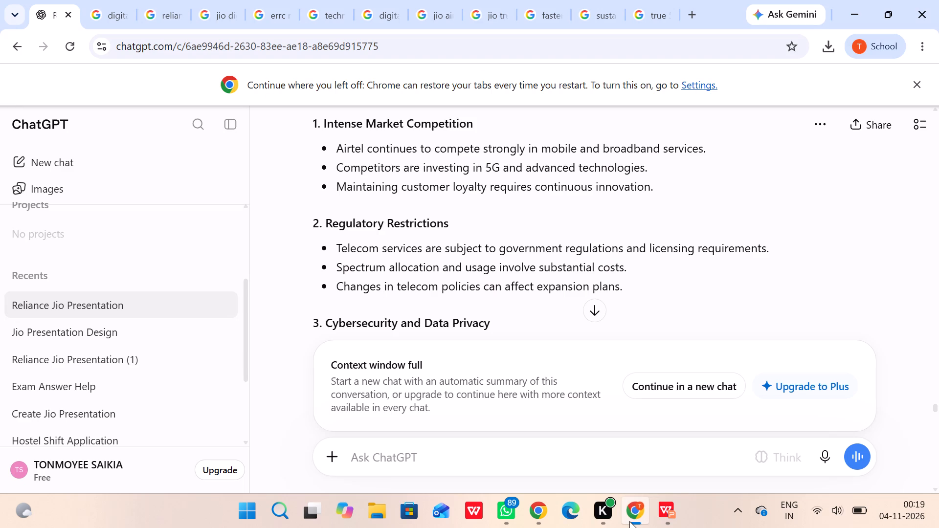
click(661, 522)
click(409, 262)
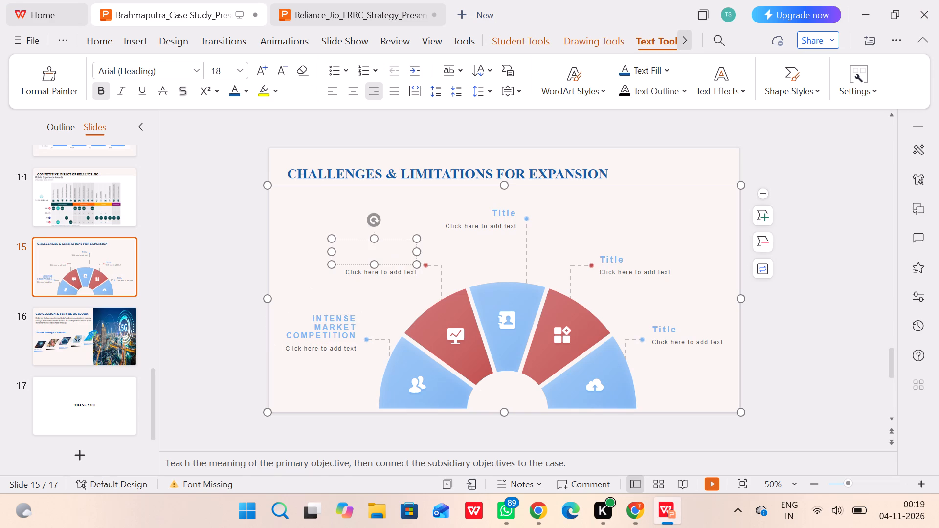
text(REGULATORY RESR)
key(BackSpace)
text(TRU)
key(BackSpace)
text(IC)
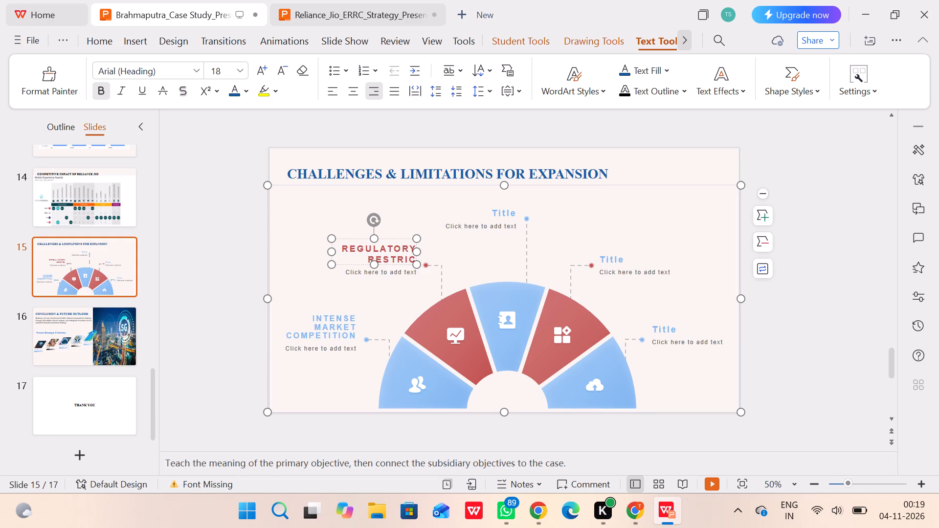
key(BackSpace)
text(CTION)
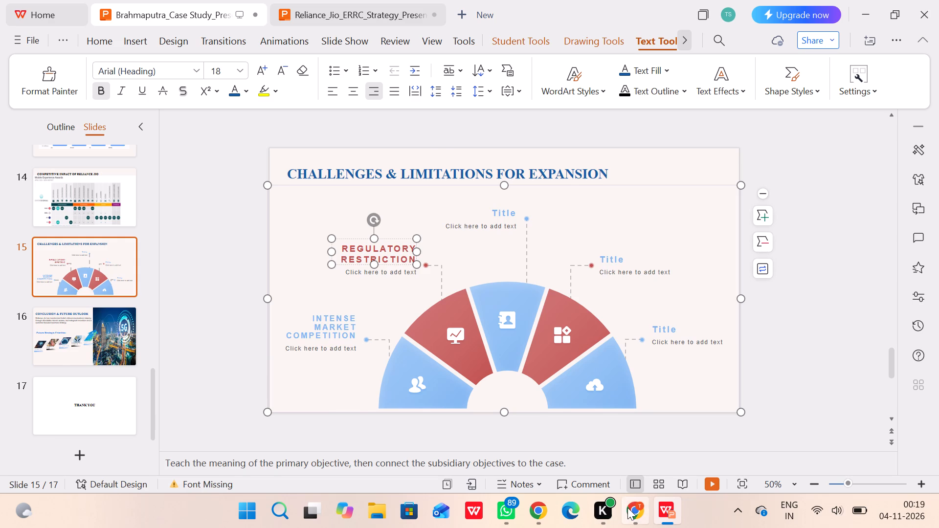
click(627, 507)
click(627, 507)
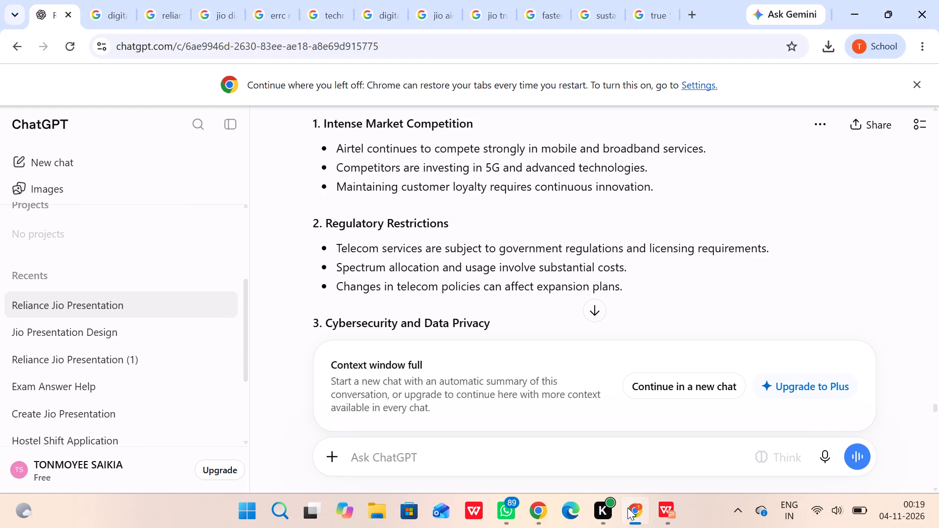
key(s)
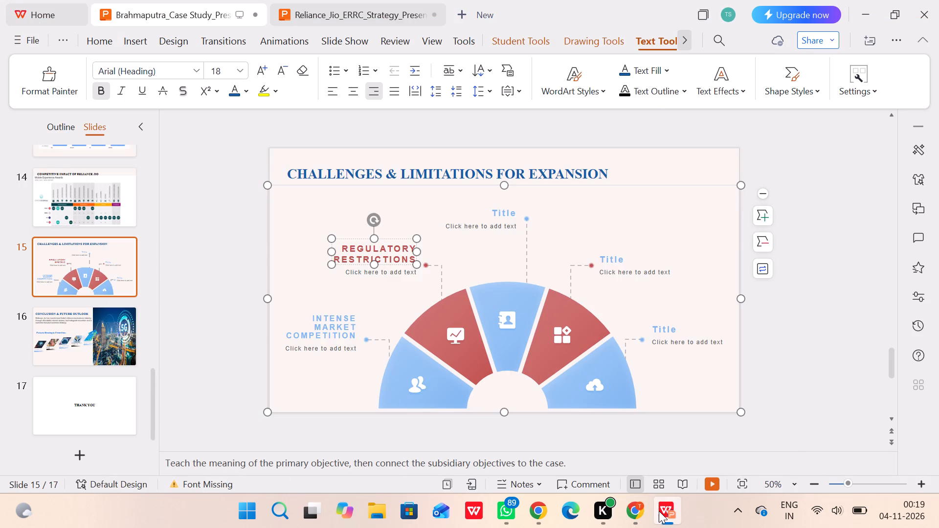
Look up the third challenge in ChatGPT and title the graphic's top centre segment CYBER & DATA PRIVACY.
click(642, 506)
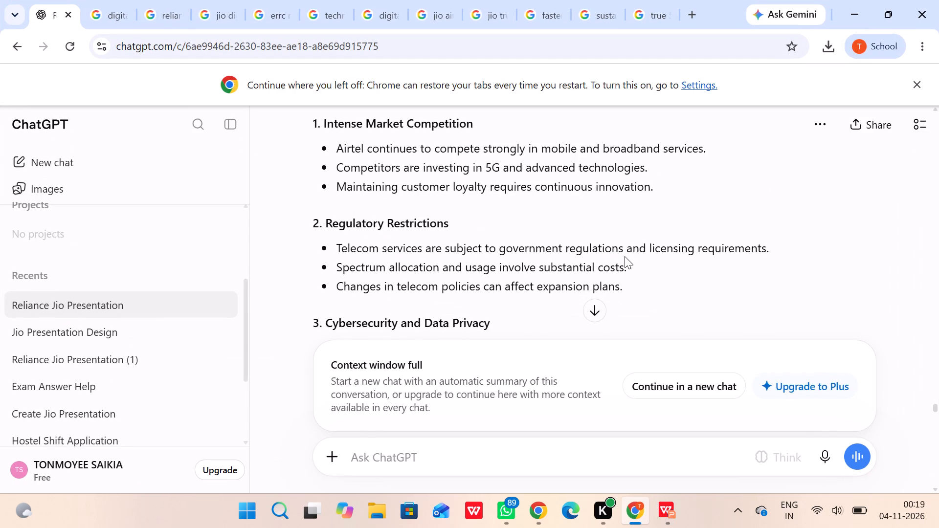
scroll(625, 256, down, 3)
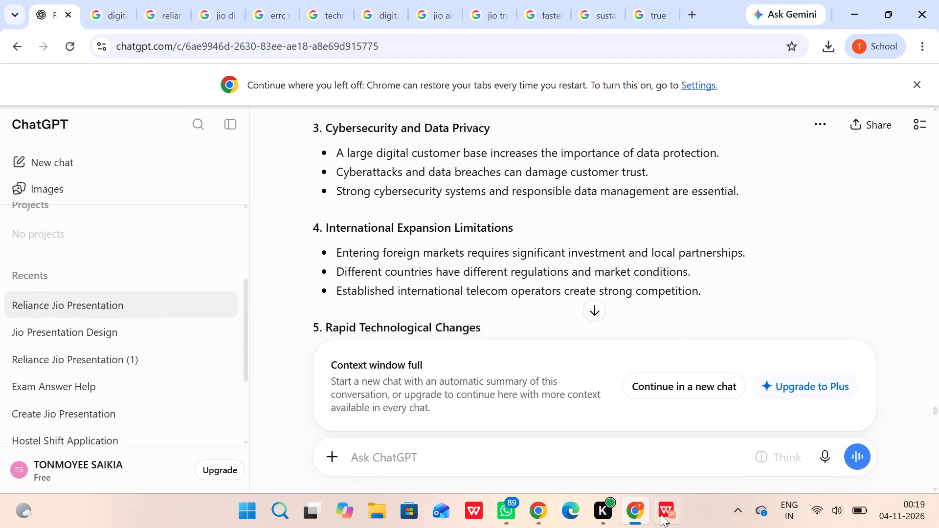
click(661, 515)
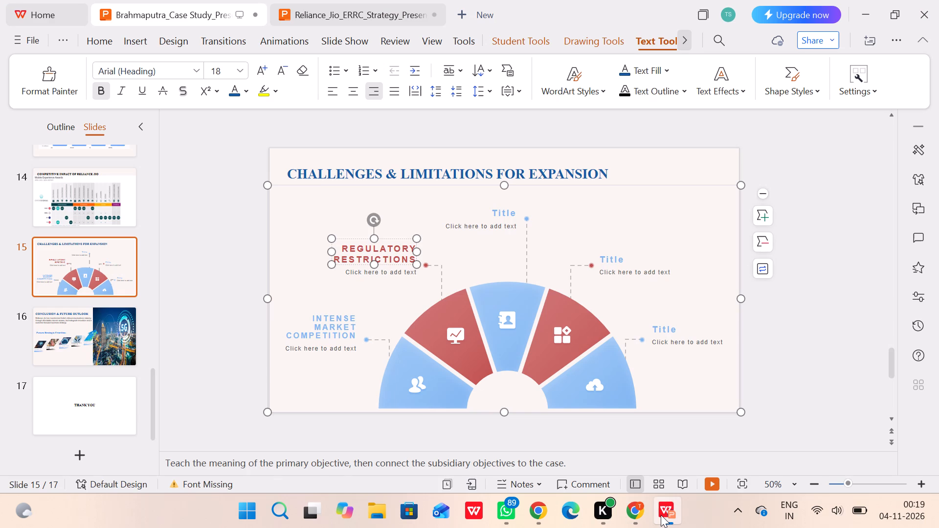
click(509, 211)
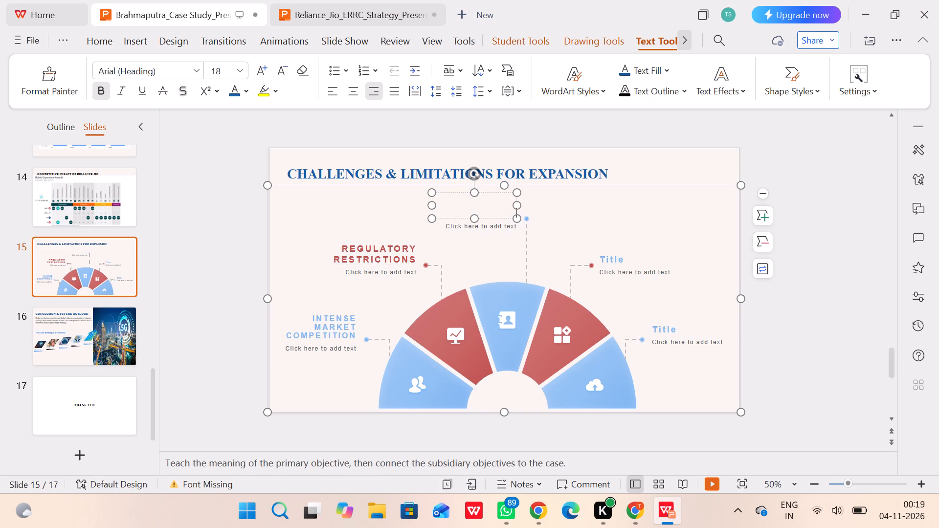
text(CYBER)
key(space)
text(& DATA PRIVACY)
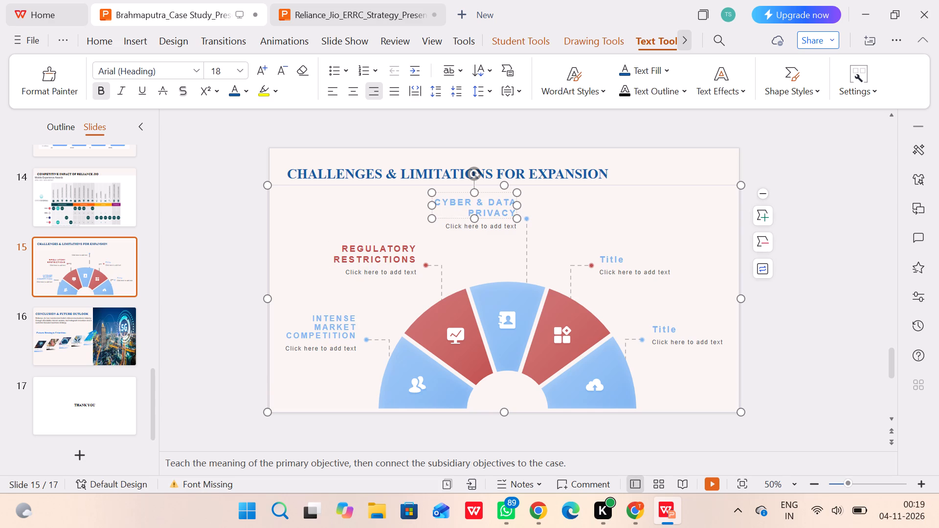
Title the graphic's upper-right red segment INTERNATIONAL EXPANSION LIMITATION, following the fourth challenge in the ChatGPT chat.
click(615, 255)
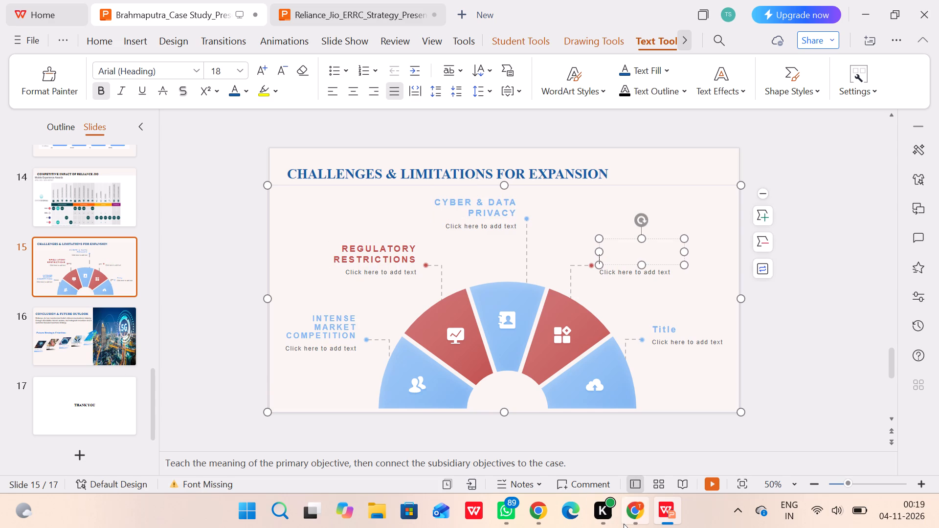
click(624, 524)
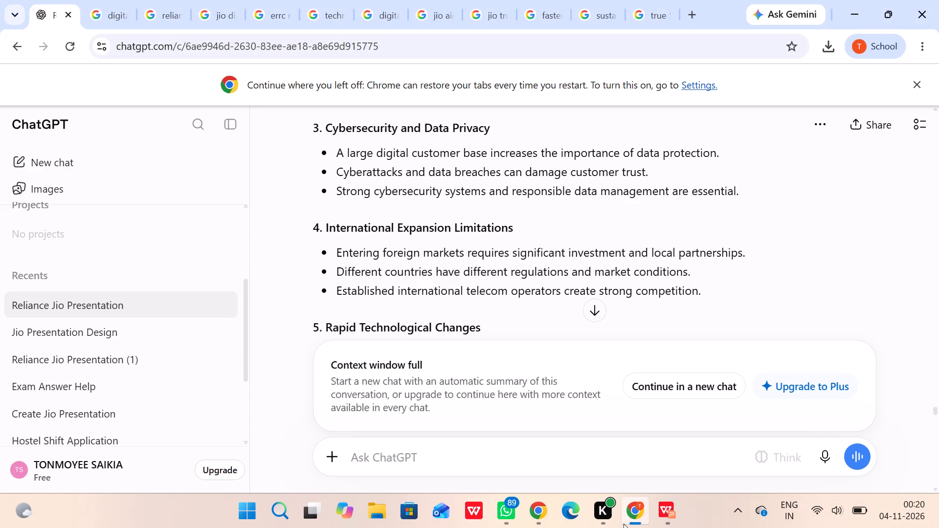
click(624, 524)
key(i)
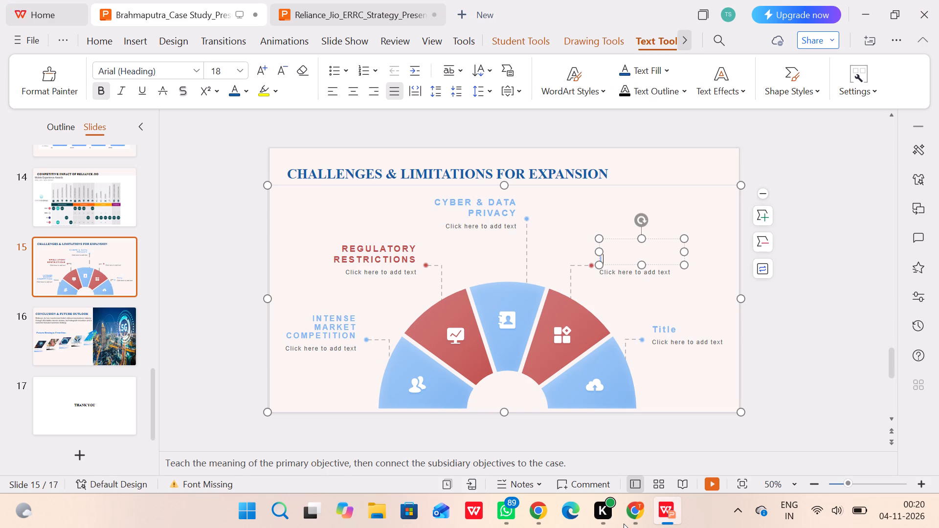
text(NTERNATIONAL &)
key(space)
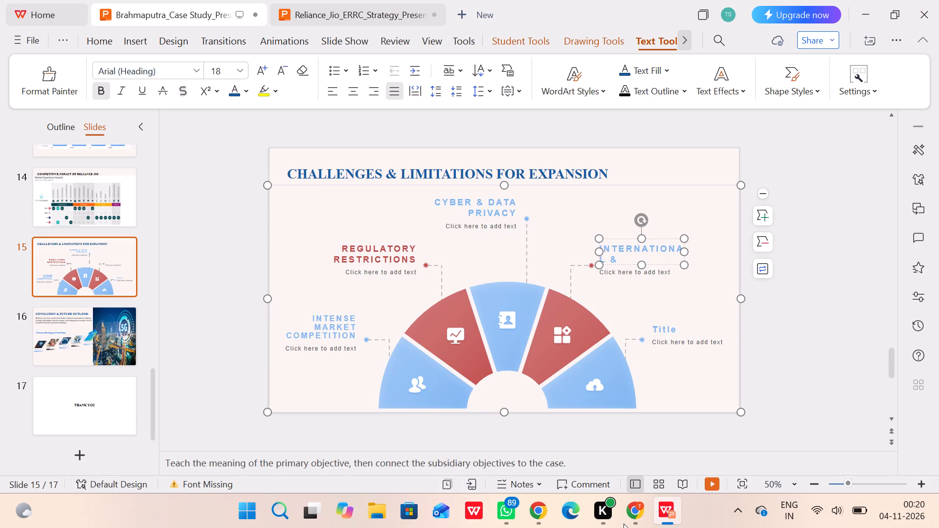
click(631, 518)
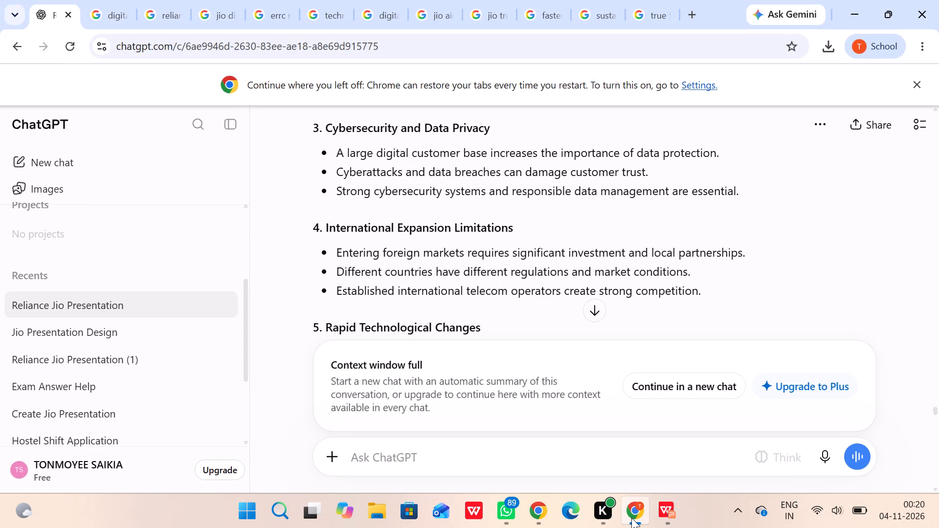
click(631, 518)
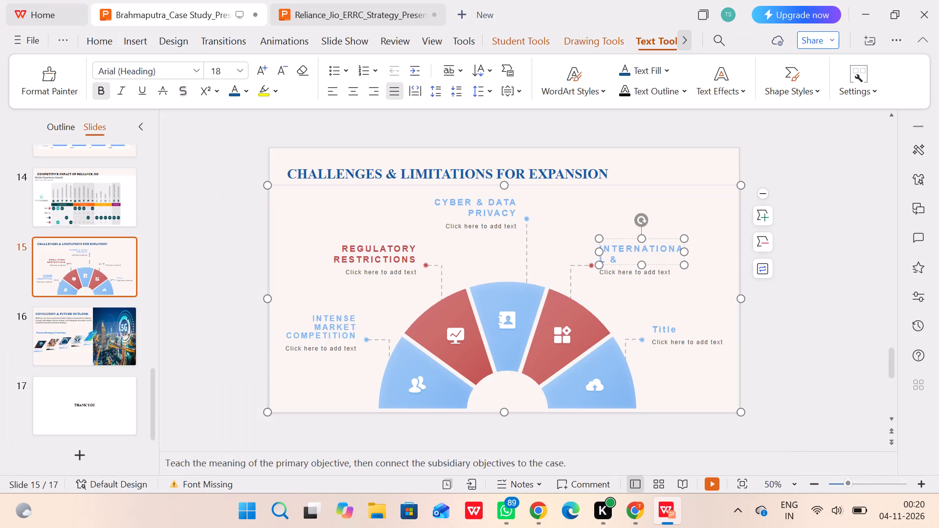
key(BackSpace)
key(BackSpace)
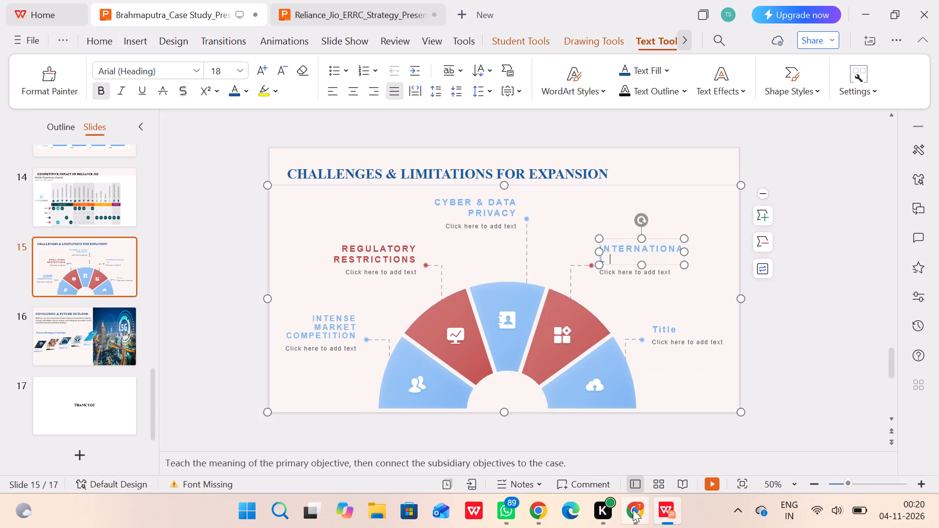
click(633, 509)
click(633, 509)
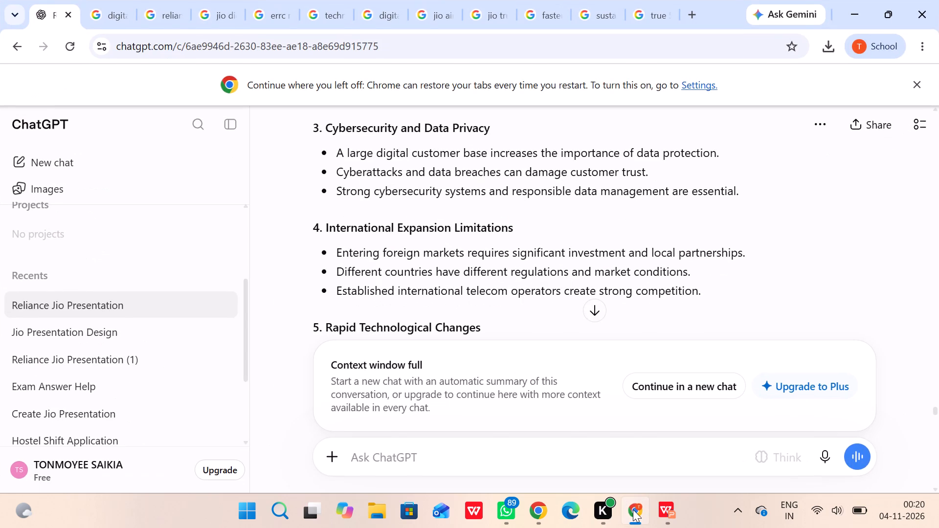
text(EXPAM)
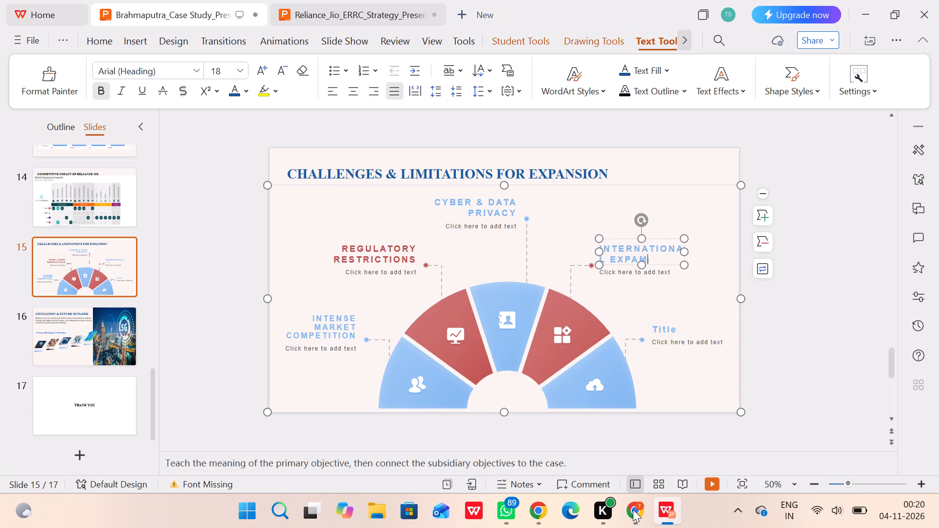
key(BackSpace)
text(NSION LIMITATION)
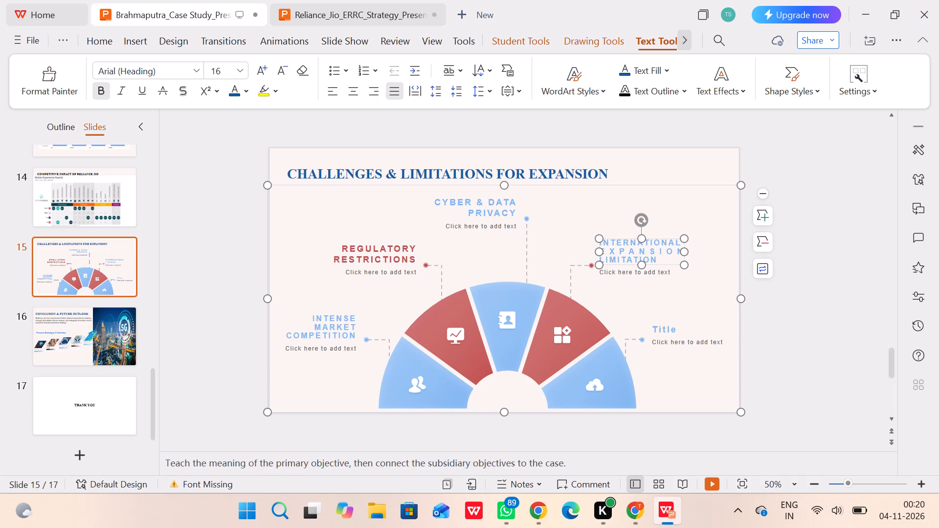
Recheck the fourth challenge's wording in ChatGPT and make the last word of the upper-right segment's title LIMITATIONS.
click(673, 329)
click(636, 518)
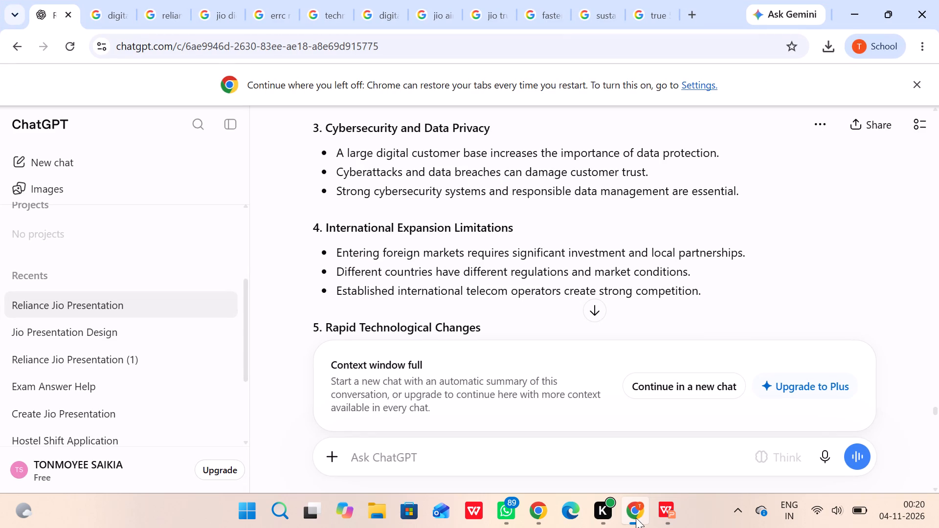
click(636, 518)
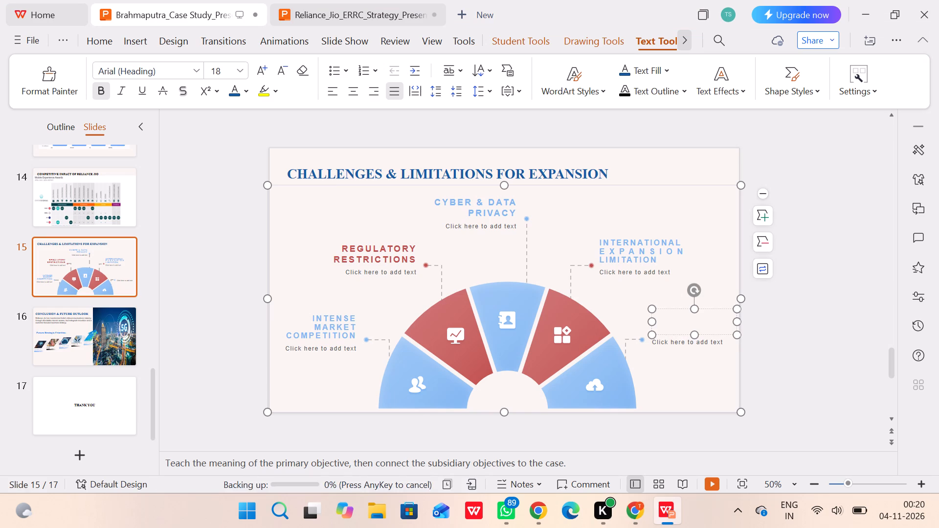
click(664, 263)
key(s)
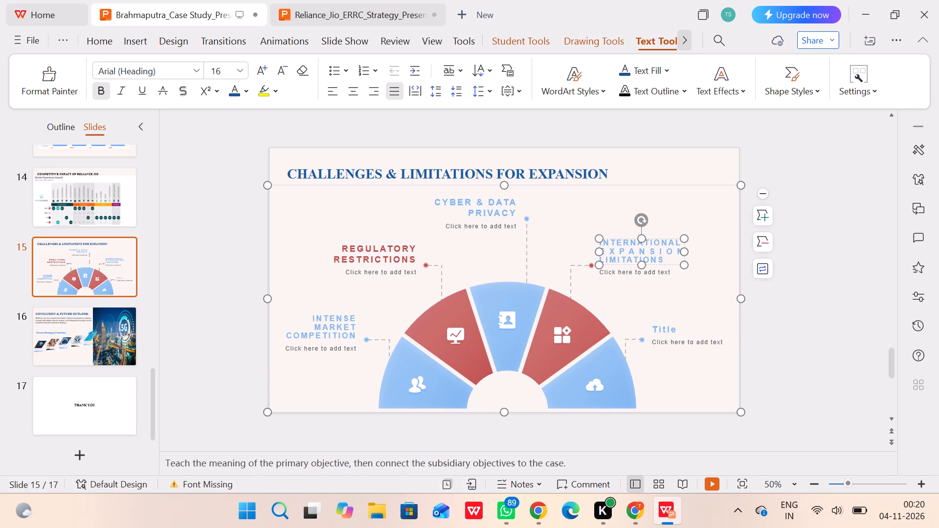
click(671, 329)
text(RAPID TECHNOLOGIV)
key(BackSpace)
text(CAL CHANGES)
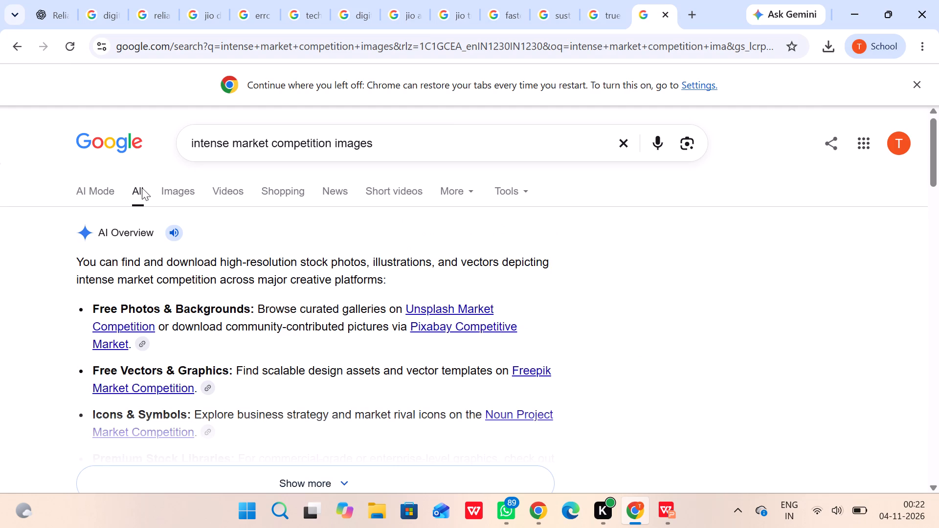
click(168, 189)
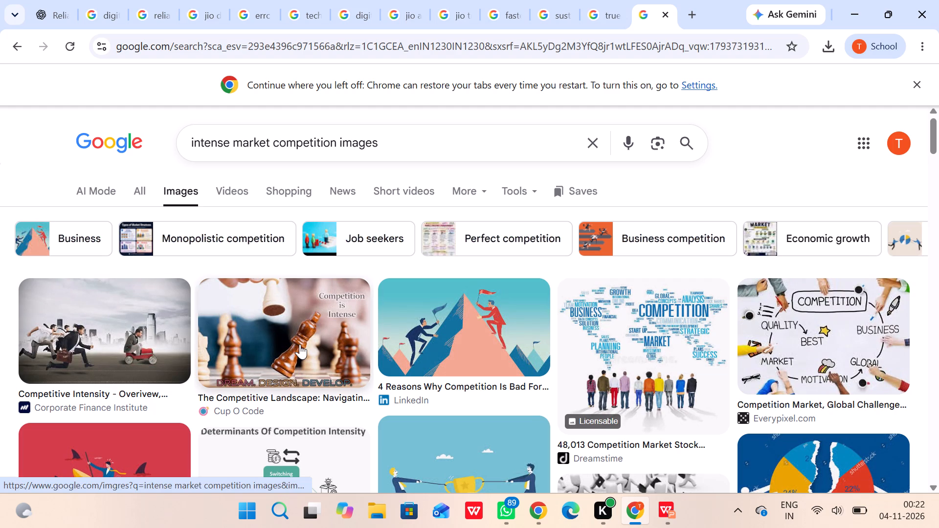
Save the picture of businessmen racing with a cart from the Corporate Finance Institute result to Downloads as innnn.
right_click(128, 325)
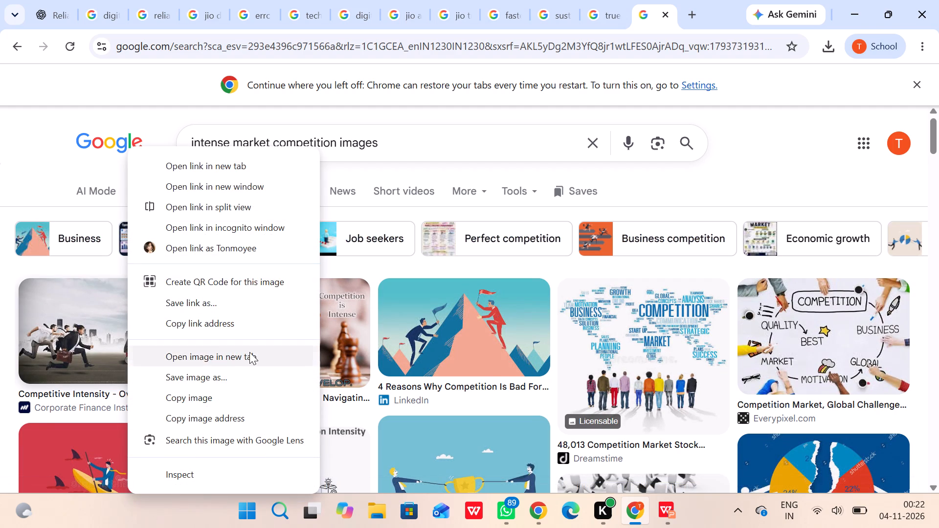
click(207, 382)
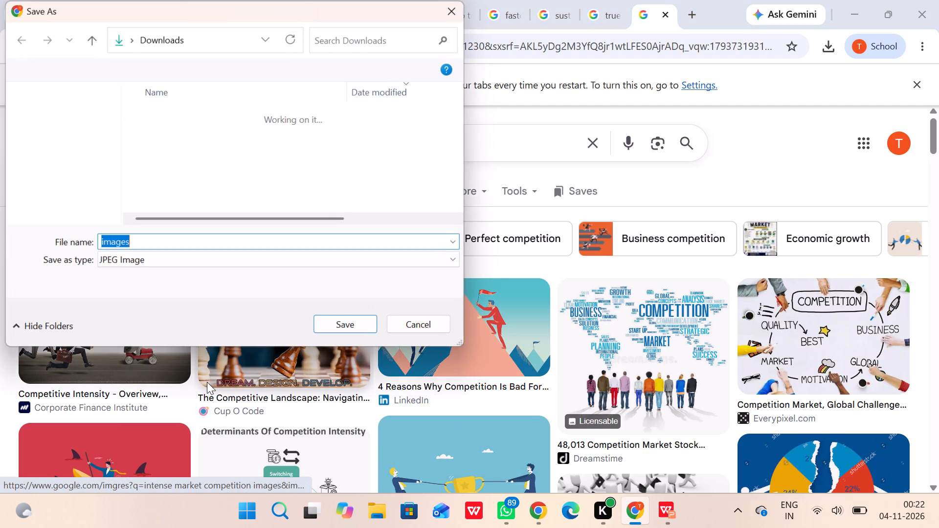
text(innnn)
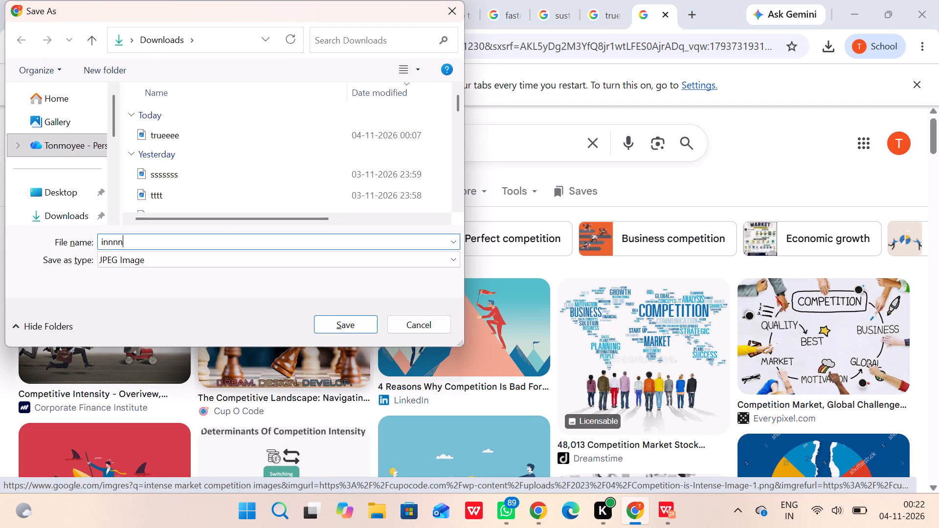
key(Return)
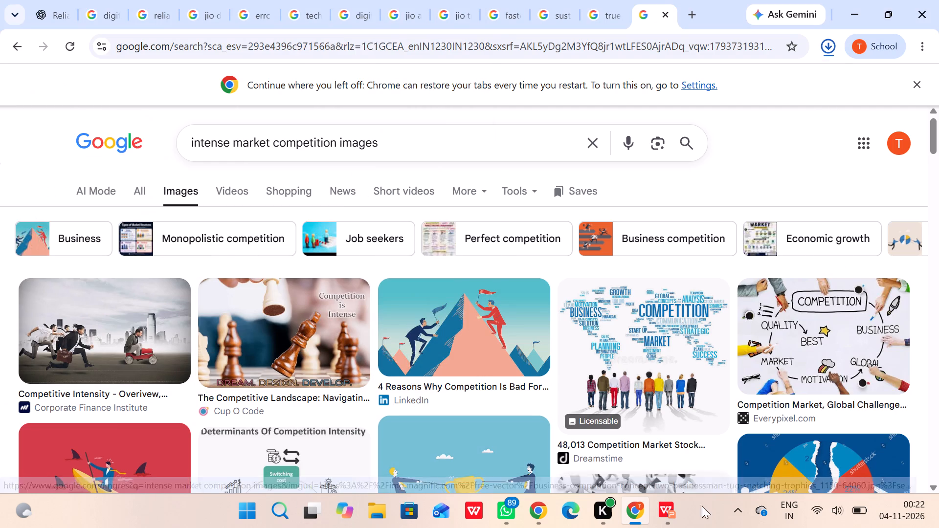
In WPS Presentation, fill the INTENSE MARKET COMPETITION segment on slide 15 with the picture innnn.jpg.
click(664, 516)
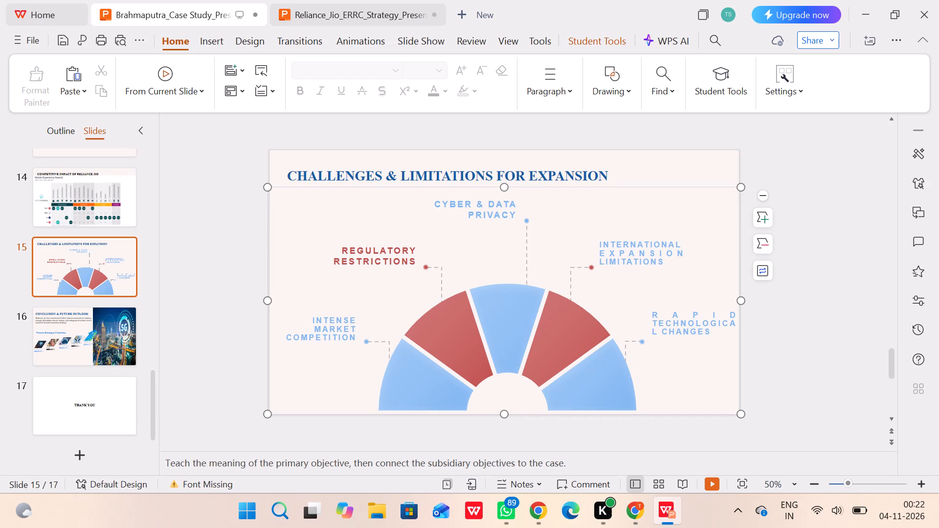
click(438, 389)
right_click(438, 389)
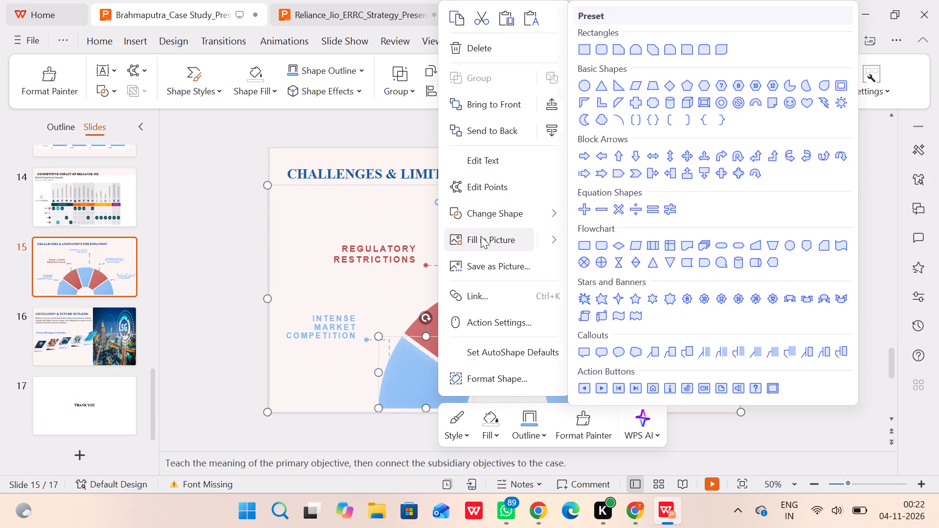
click(481, 237)
text(inn)
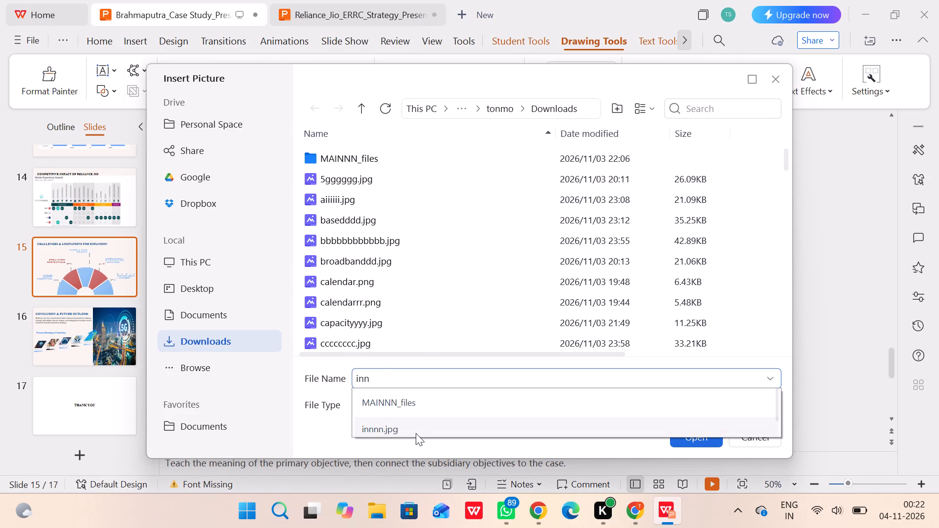
click(416, 433)
click(692, 433)
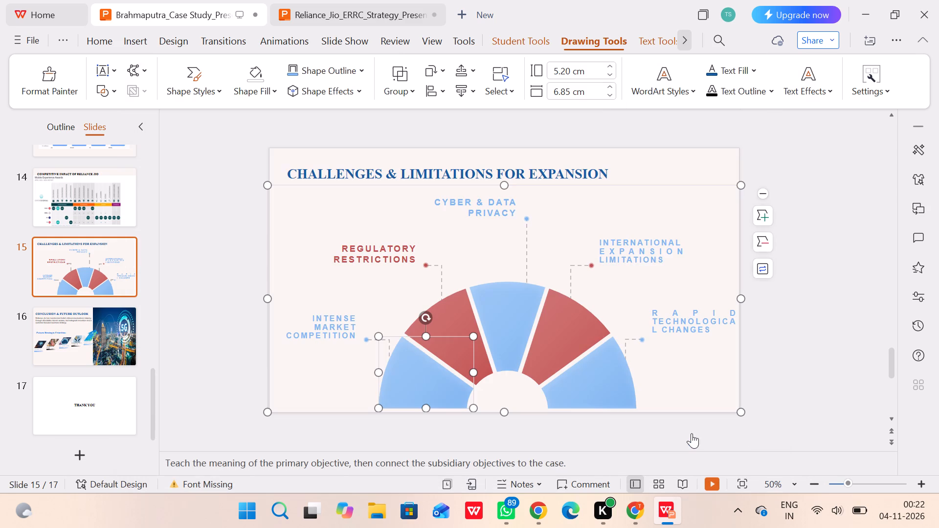
click(637, 519)
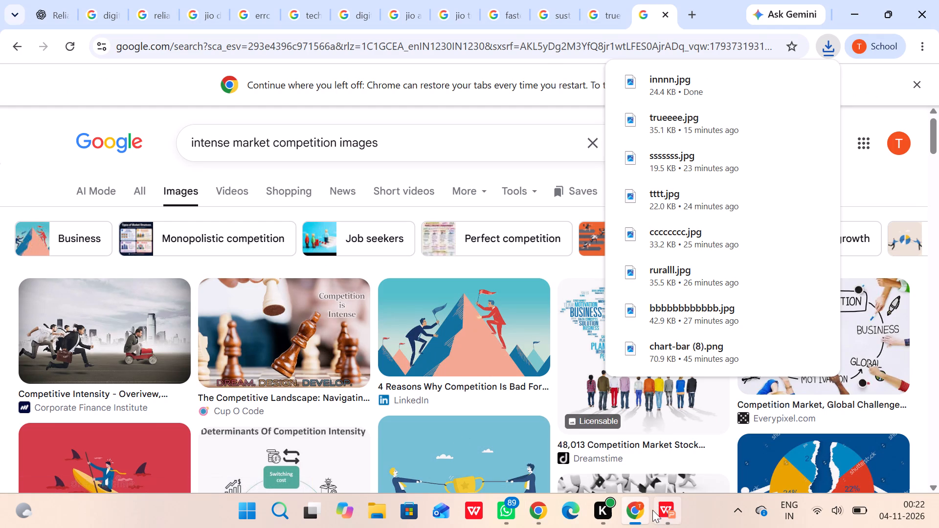
click(651, 509)
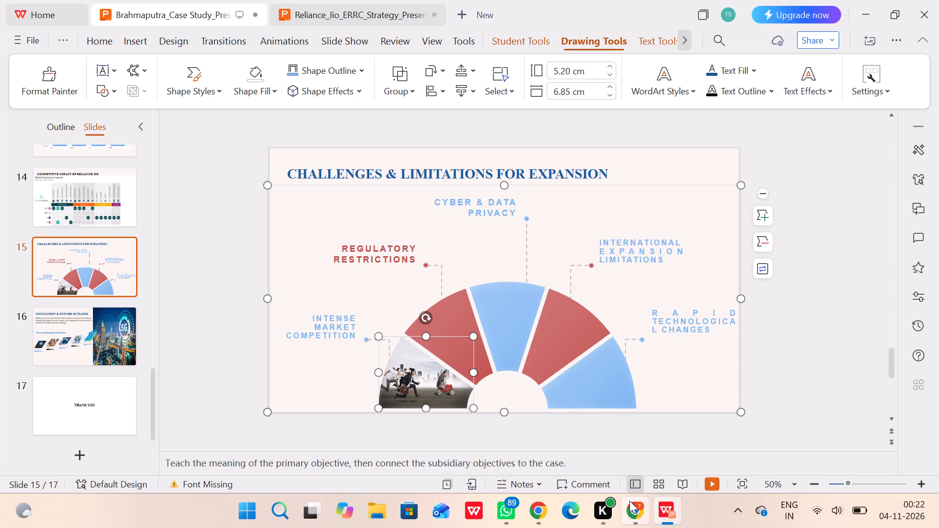
Back in Chrome, change the Google image search to "regulatory restrictions images".
click(629, 501)
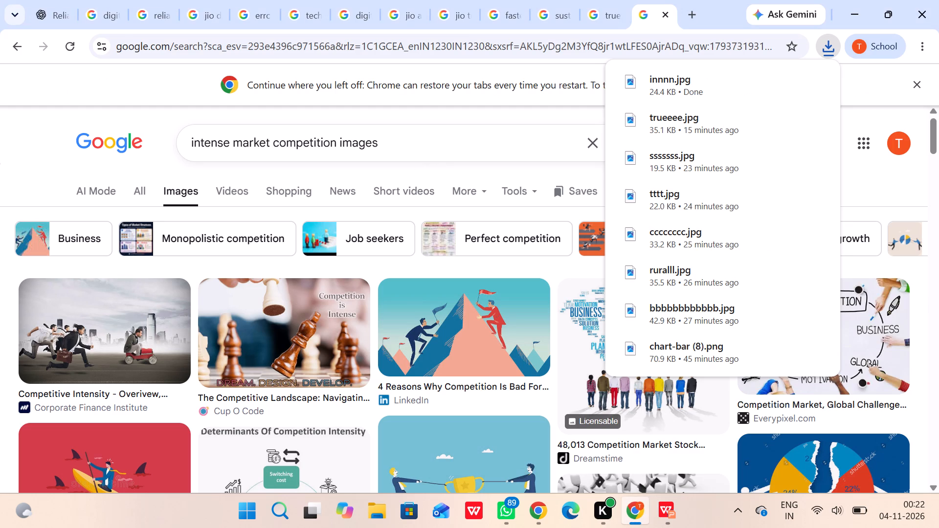
drag(338, 145, 159, 131)
text(regulay)
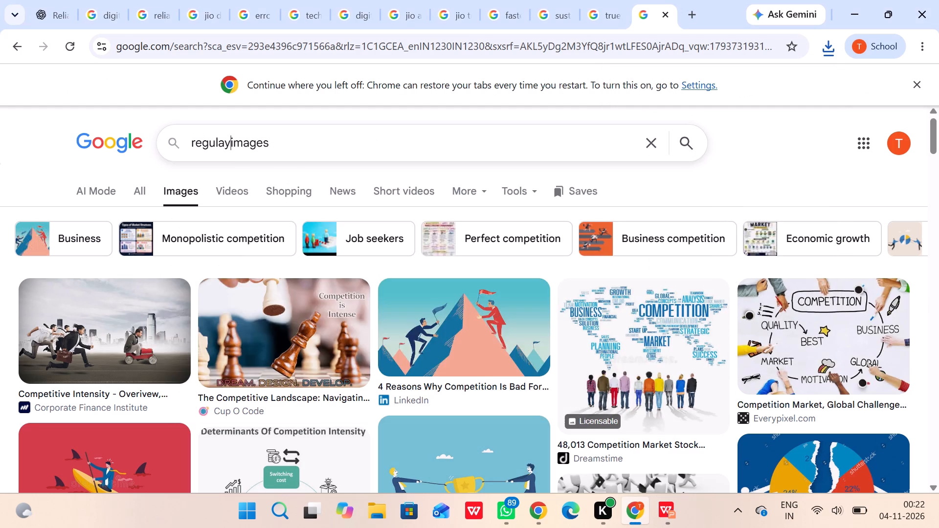
key(BackSpace)
text(tory restriction)
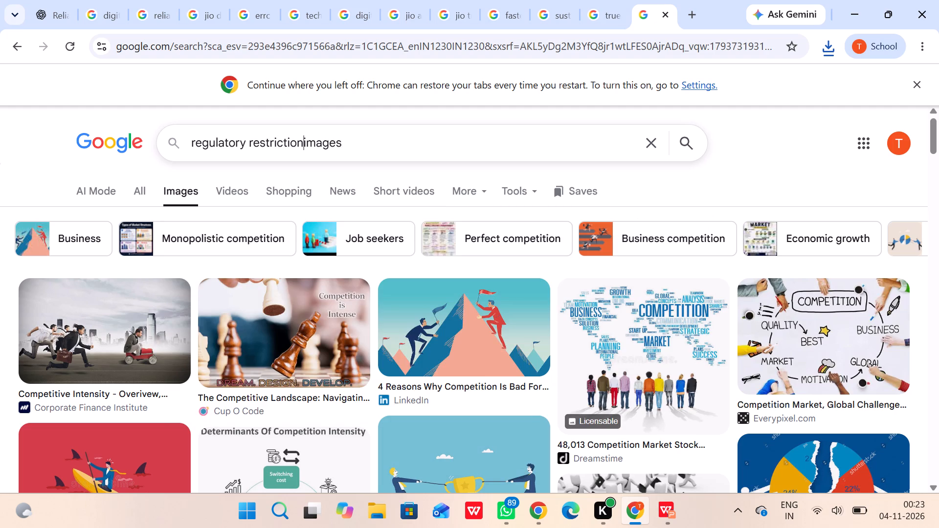
text(s)
key(space)
key(Return)
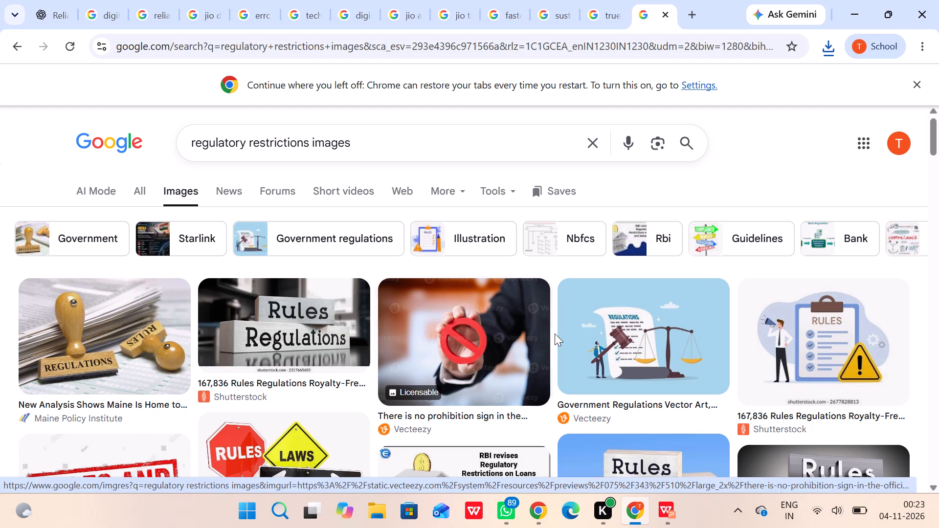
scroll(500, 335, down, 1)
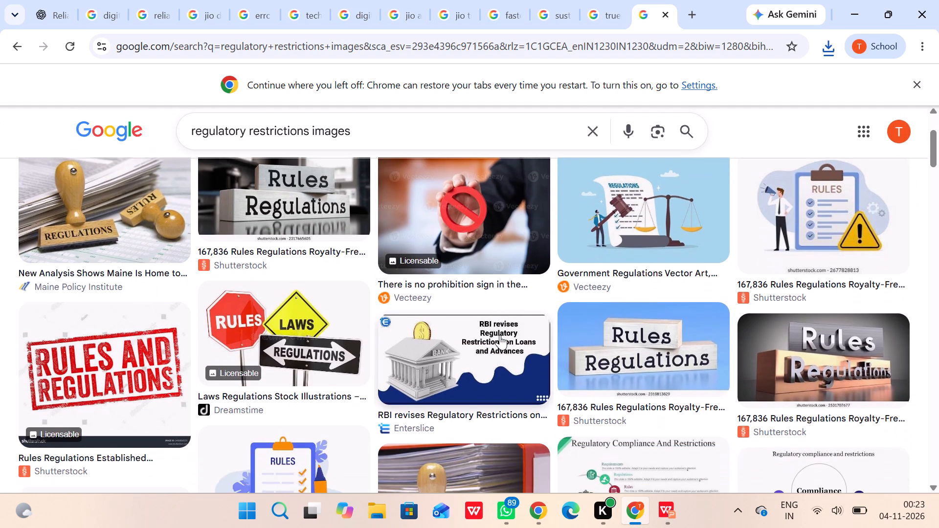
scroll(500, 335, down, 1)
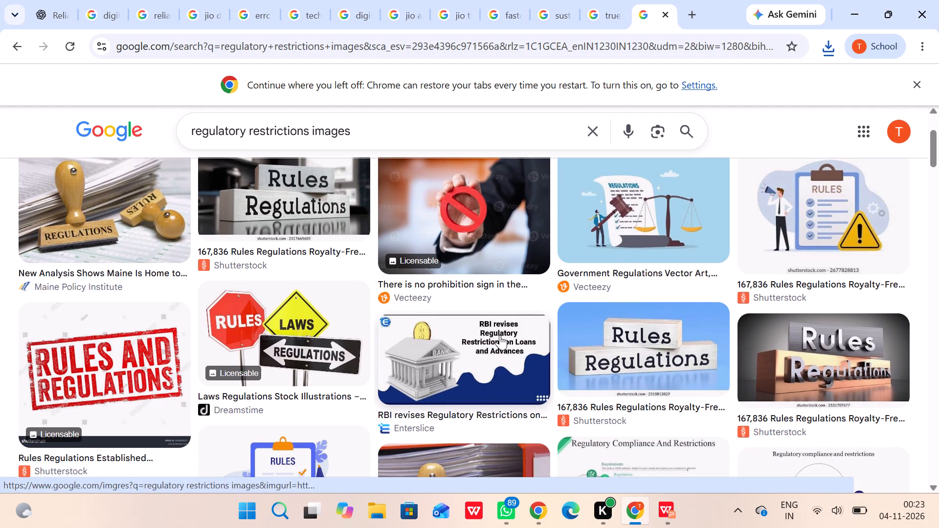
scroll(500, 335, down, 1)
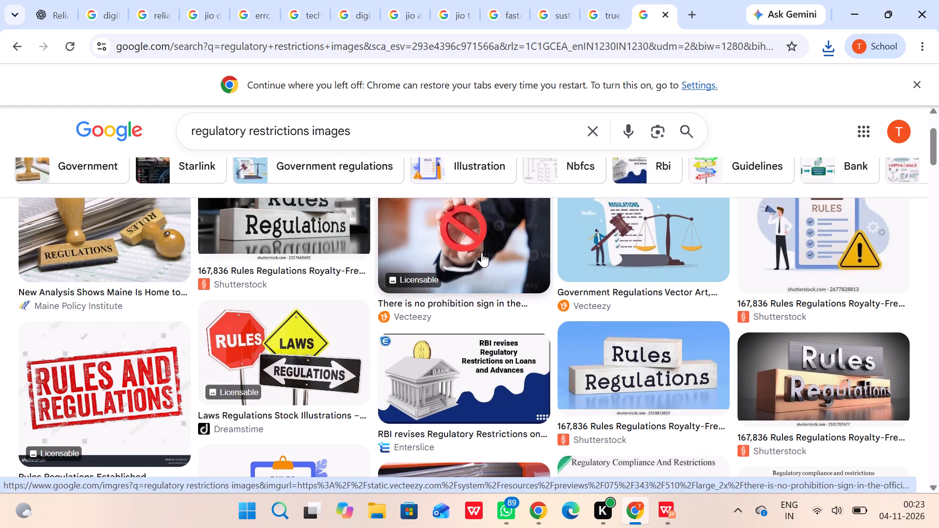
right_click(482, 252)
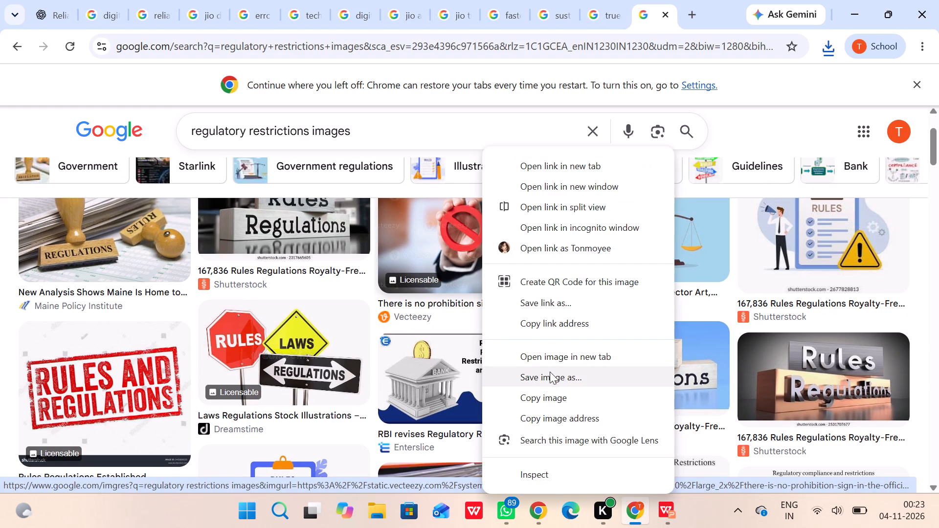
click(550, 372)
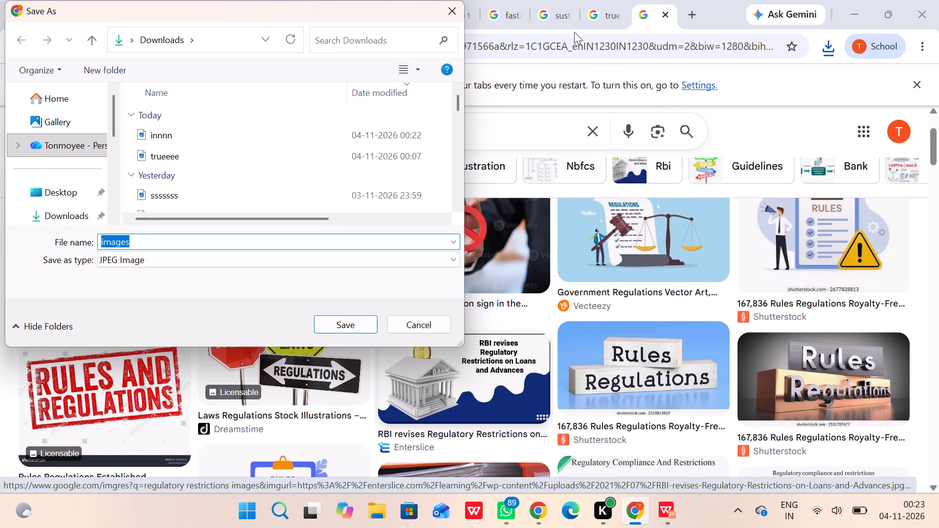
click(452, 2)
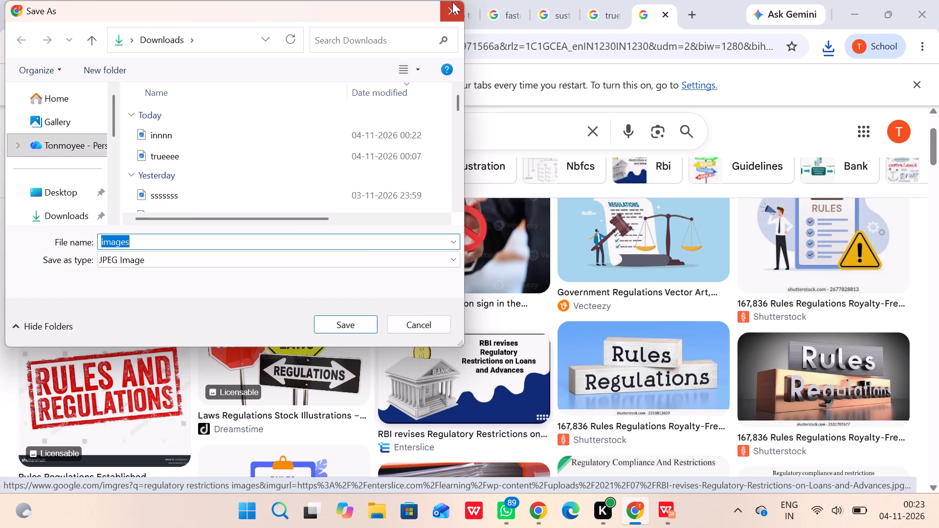
Save the Vecteezy picture of a hand holding a red prohibition sign to Downloads as reeee.
scroll(391, 271, right, 1)
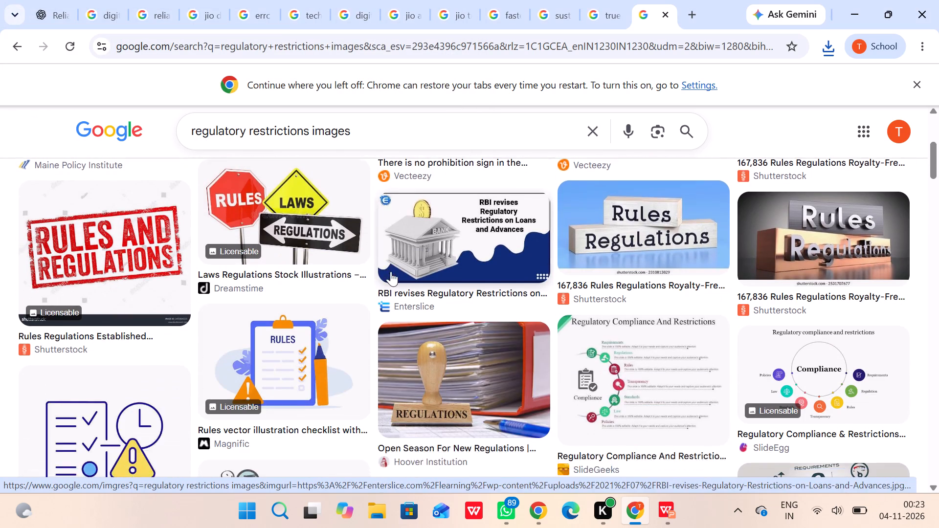
scroll(391, 271, up, 3)
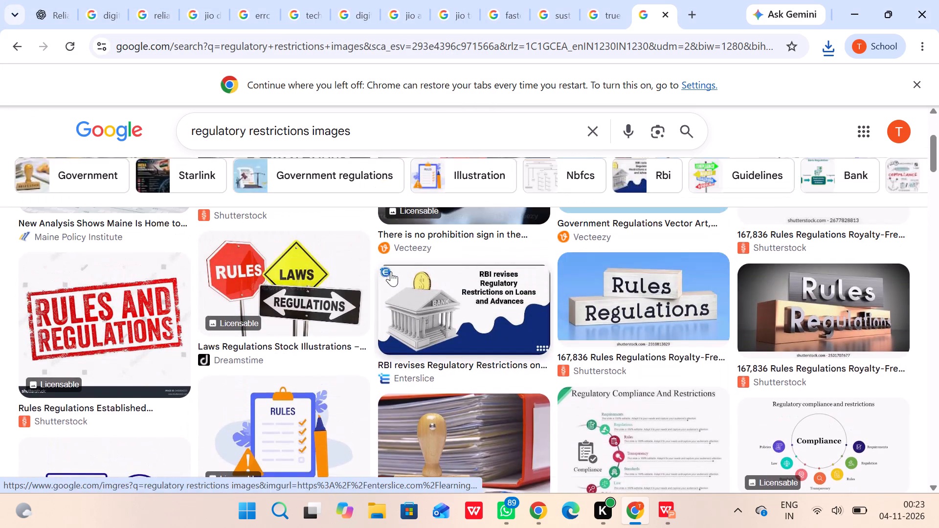
scroll(391, 271, up, 1)
right_click(440, 303)
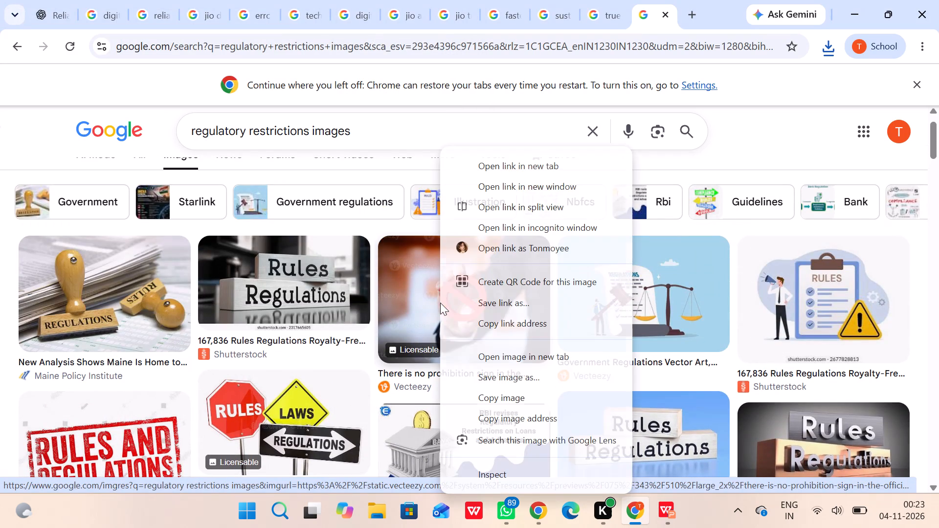
click(509, 382)
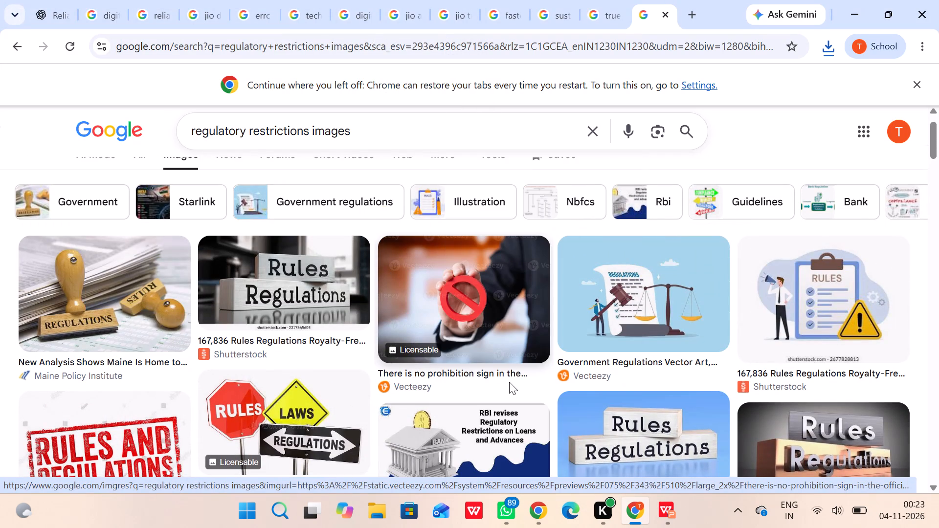
key(r)
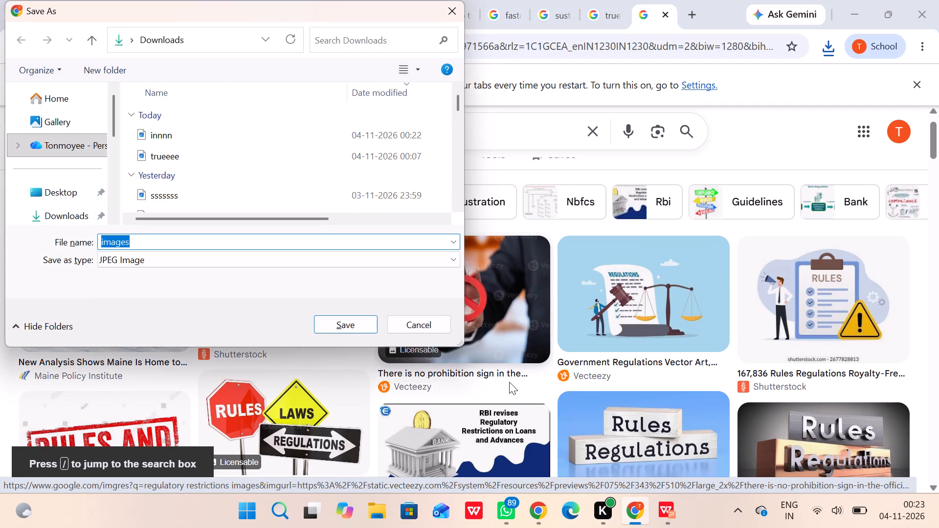
text(reeee)
key(Return)
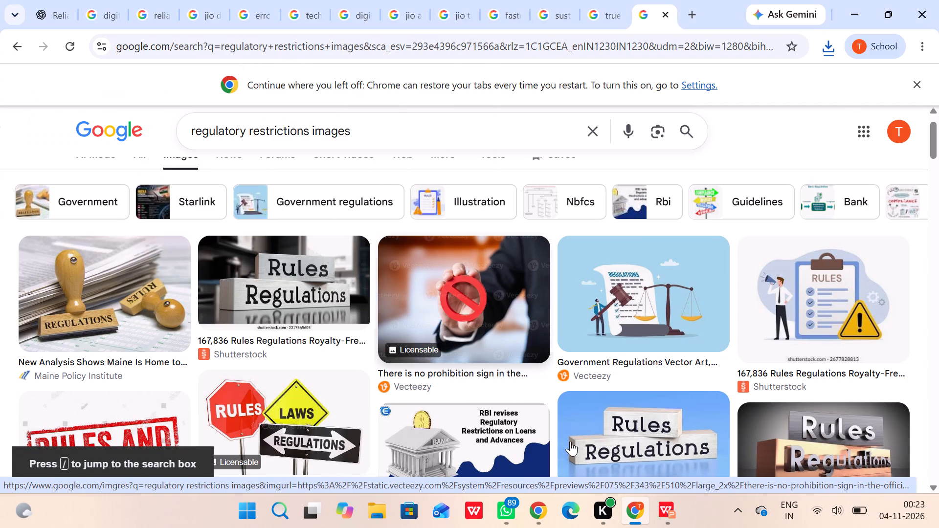
In WPS Presentation, fill the REGULATORY RESTRICTIONS segment on slide 15 with the picture reeee.jpg.
click(665, 499)
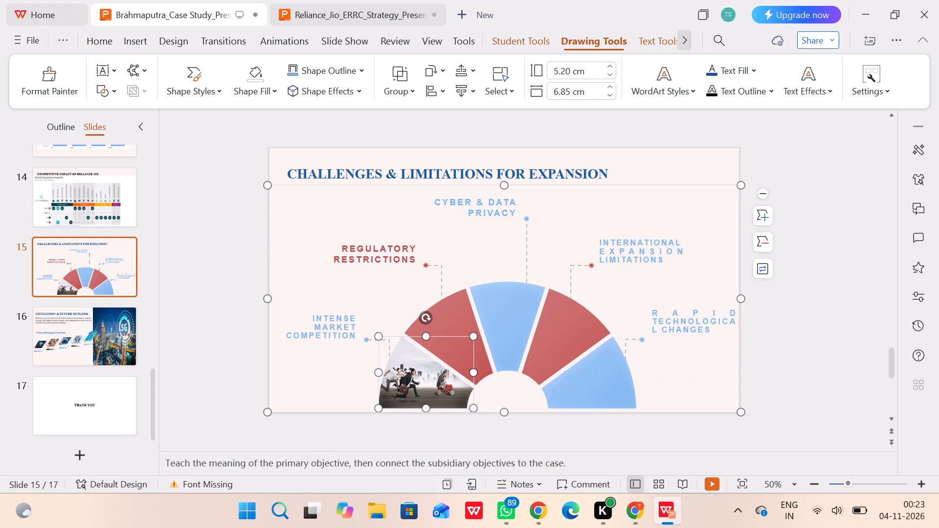
click(455, 313)
right_click(455, 313)
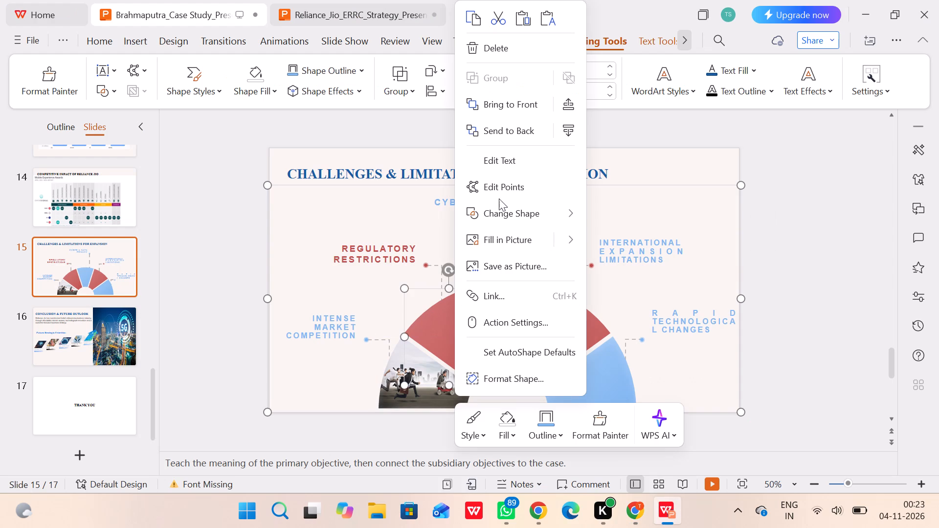
click(497, 239)
text(ree)
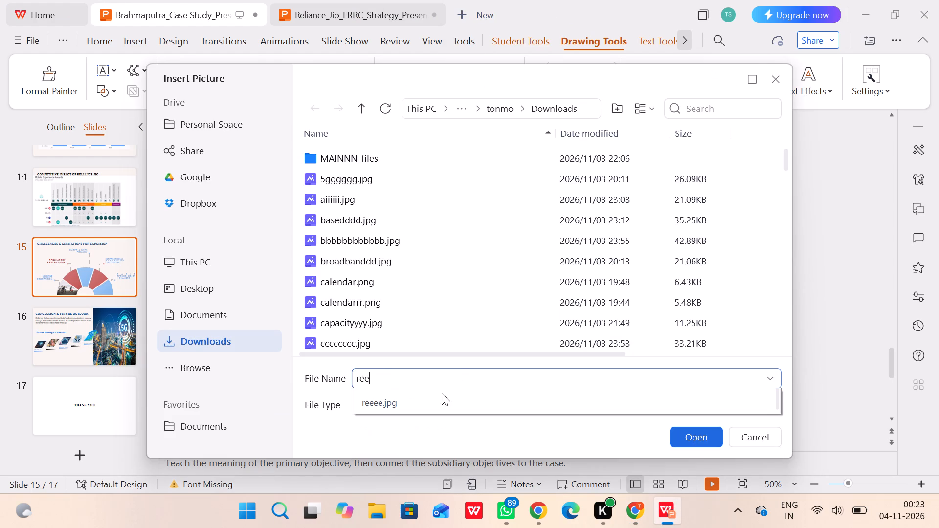
click(442, 393)
click(691, 434)
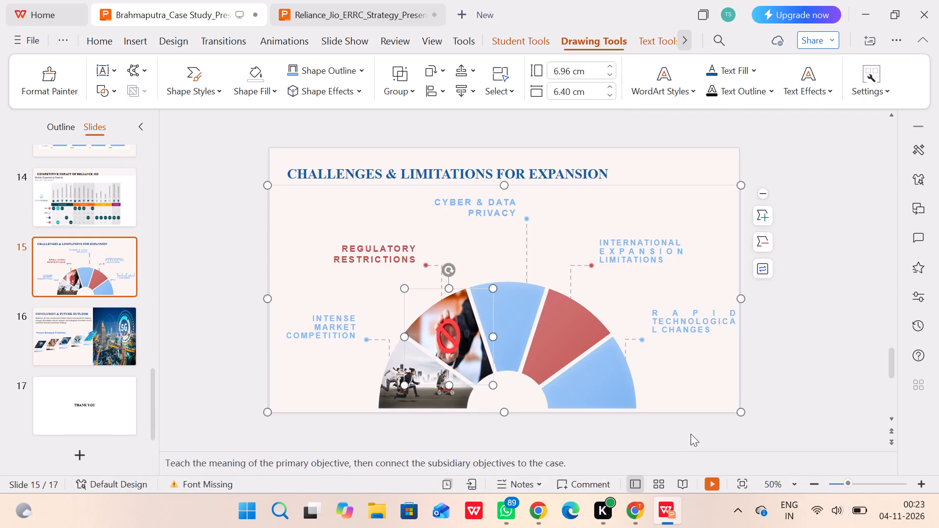
Back in Chrome, change the Google image search to "cyber & data privacy images".
click(513, 296)
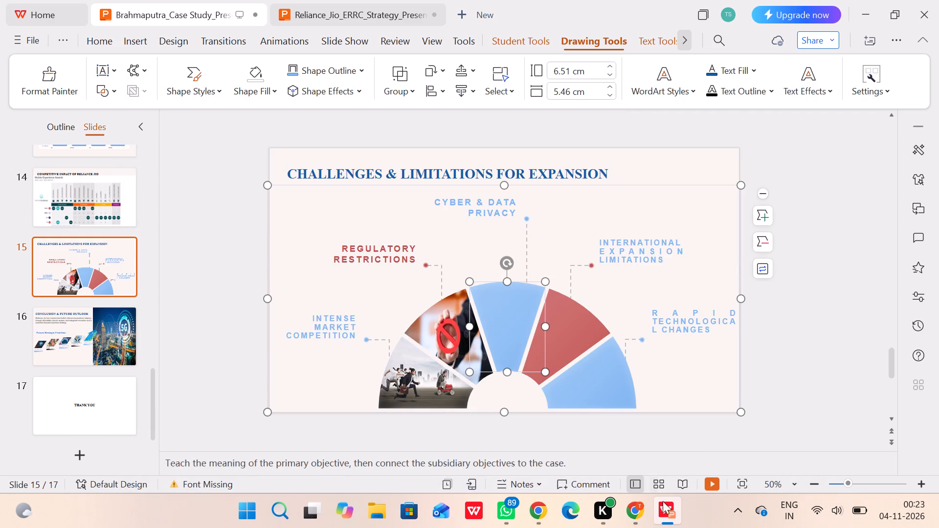
click(626, 517)
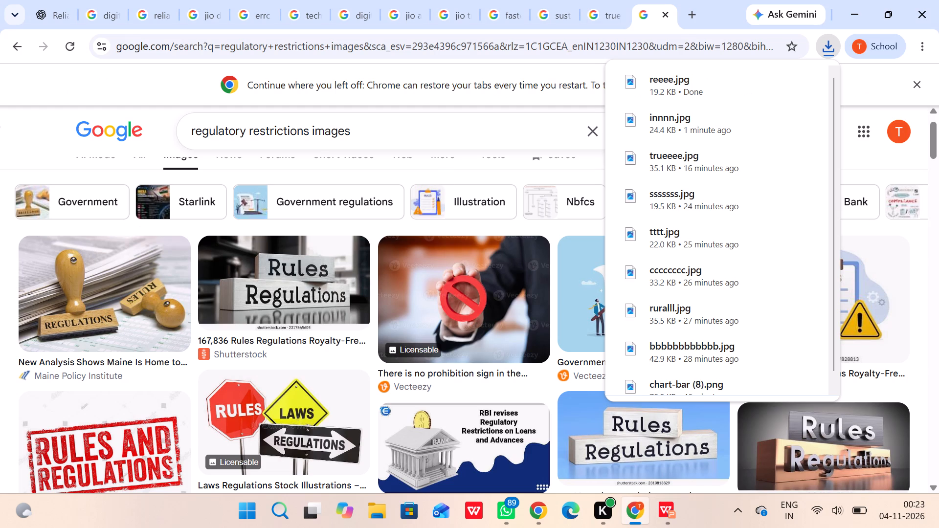
click(307, 133)
drag(307, 133, 172, 141)
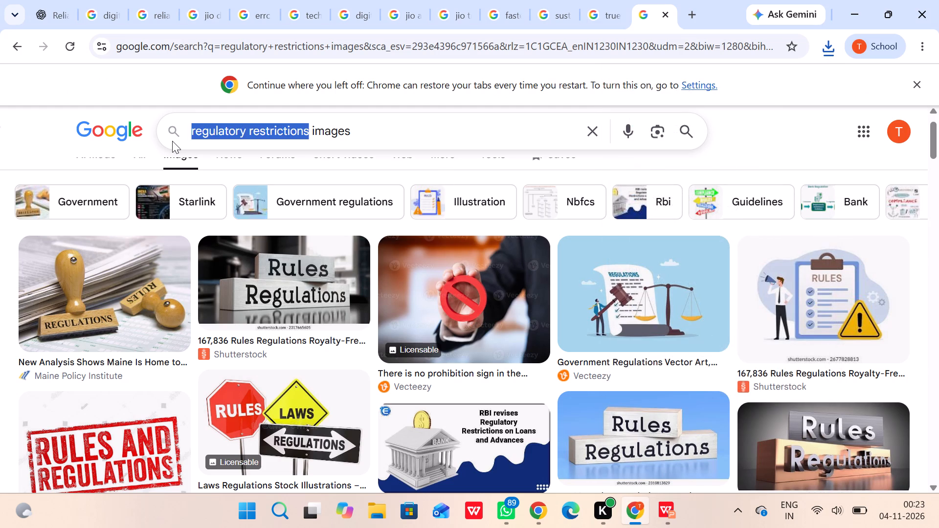
text(cyber & data)
key(space)
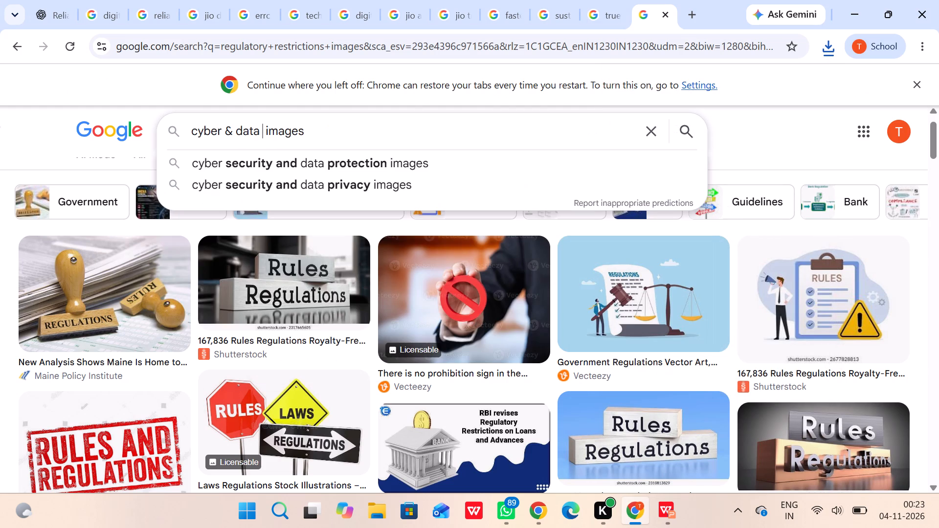
text(privacy)
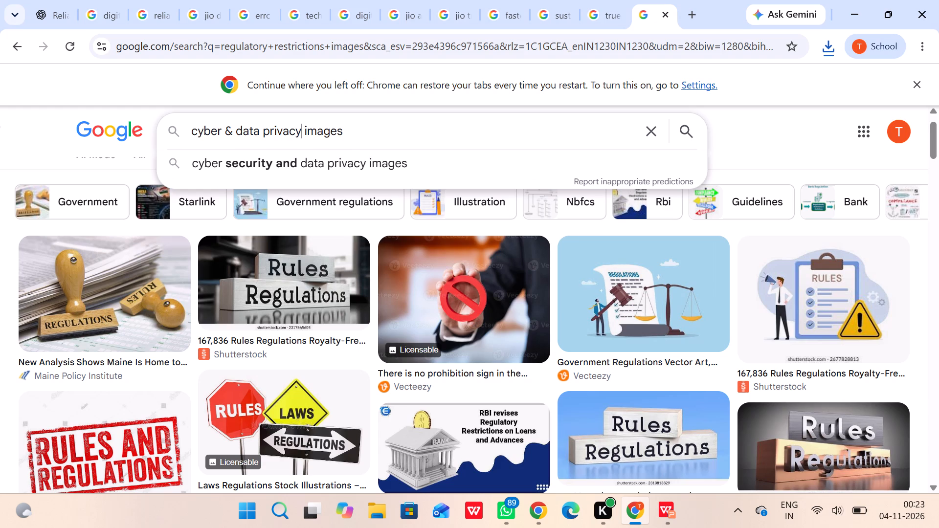
key(Return)
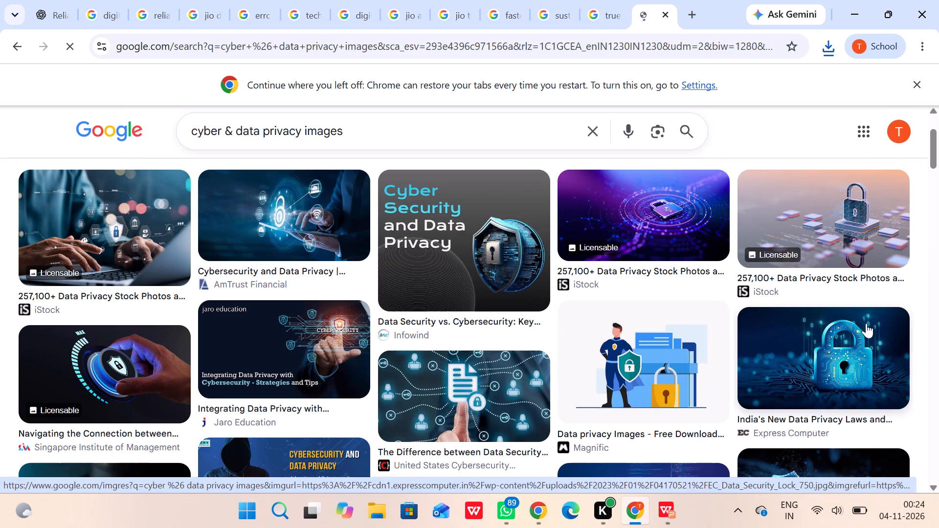
Save the Express Computer picture of a glowing blue padlock to Downloads as cyyyy.
right_click(840, 347)
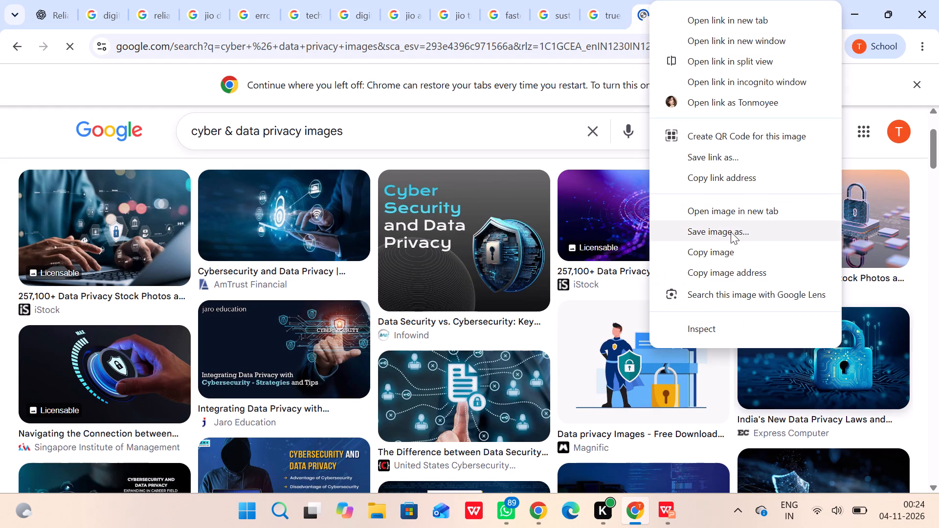
click(730, 231)
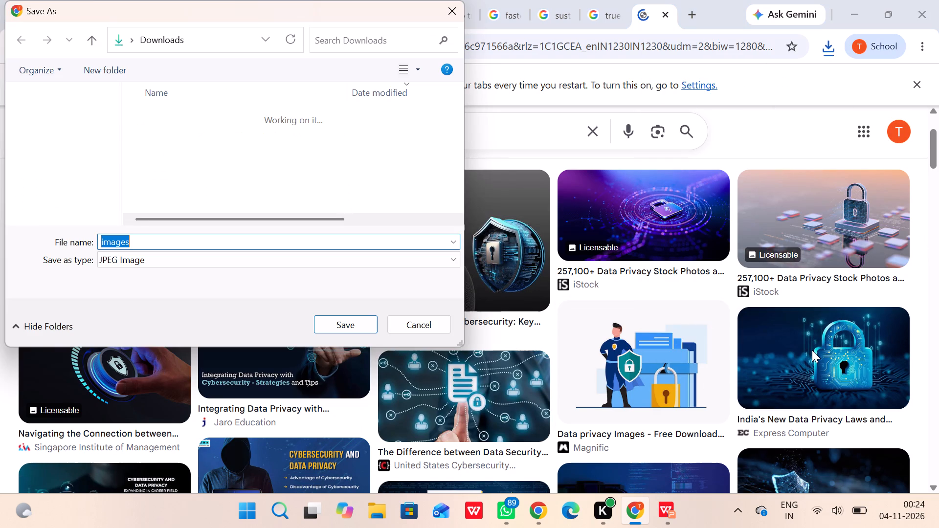
text(cyyyy)
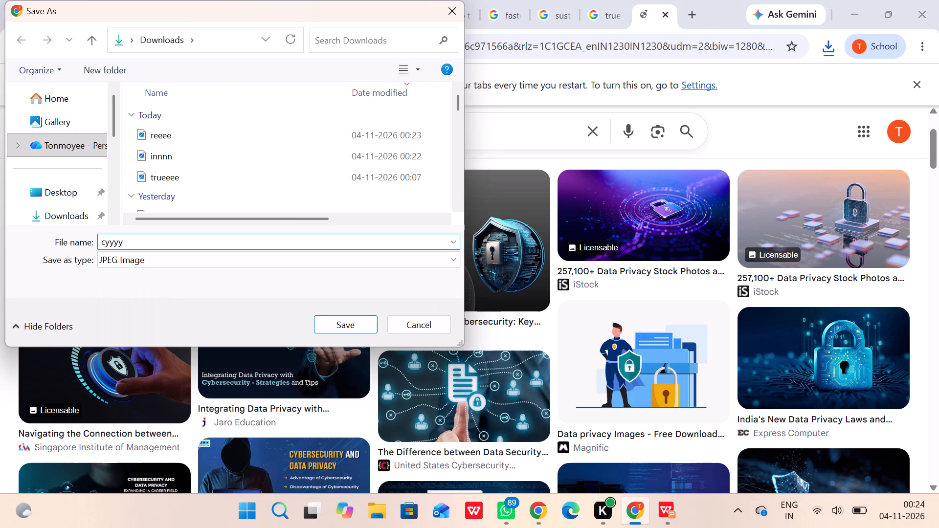
key(Return)
In WPS Presentation, fill the CYBER & DATA PRIVACY segment on slide 15 with the picture cyyyy.jpg.
click(674, 513)
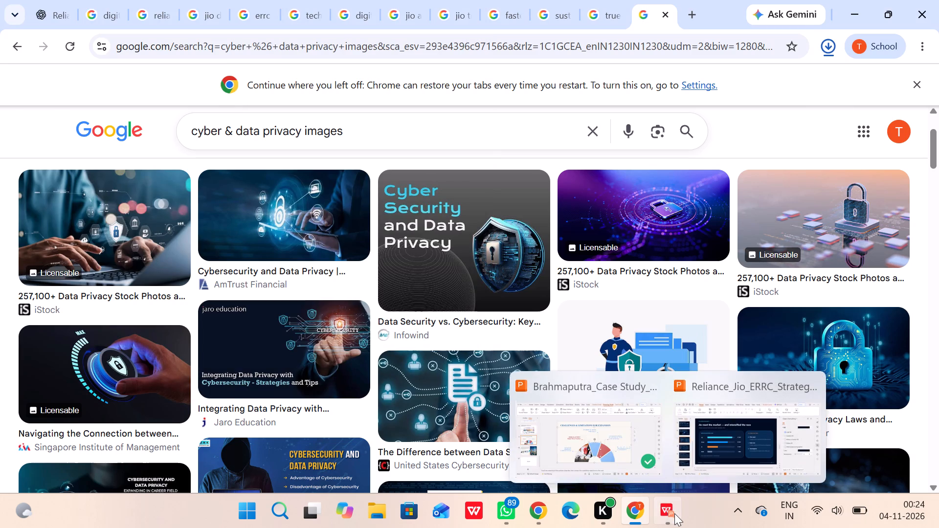
right_click(502, 298)
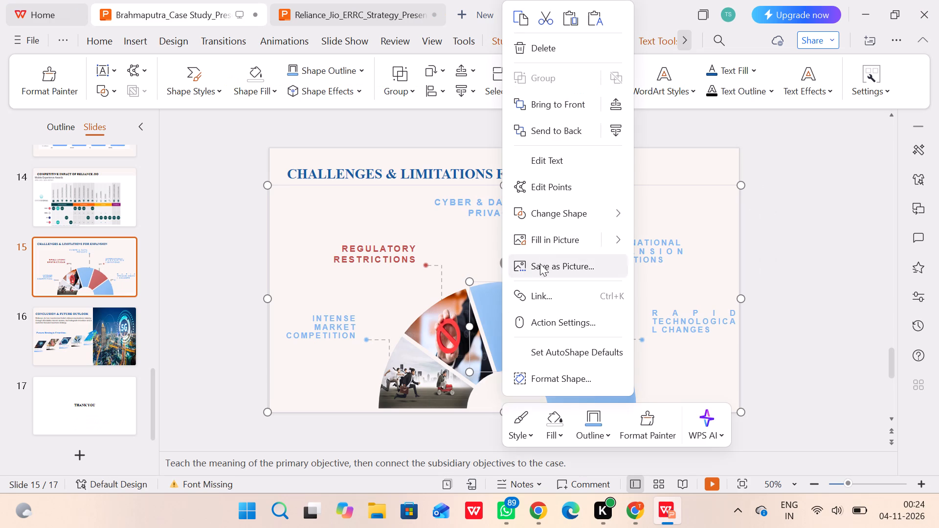
click(546, 239)
text(cyy)
click(485, 398)
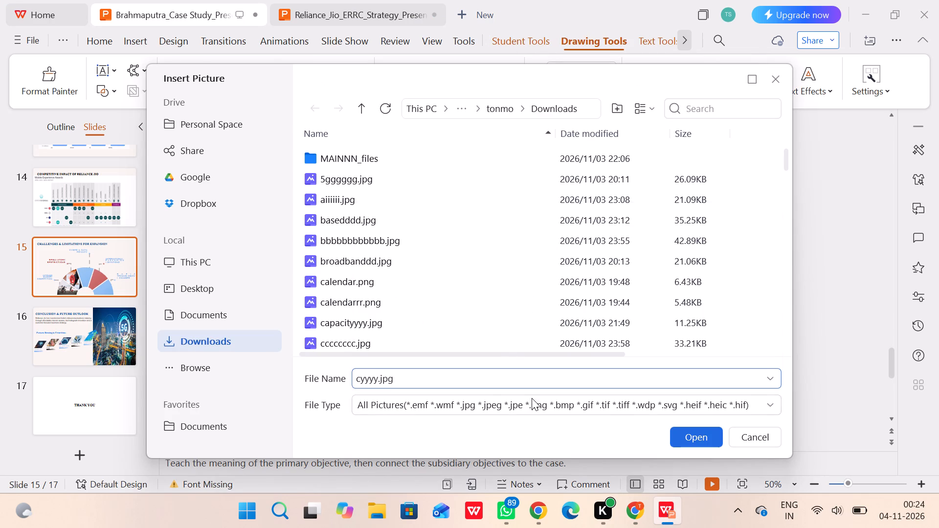
click(695, 434)
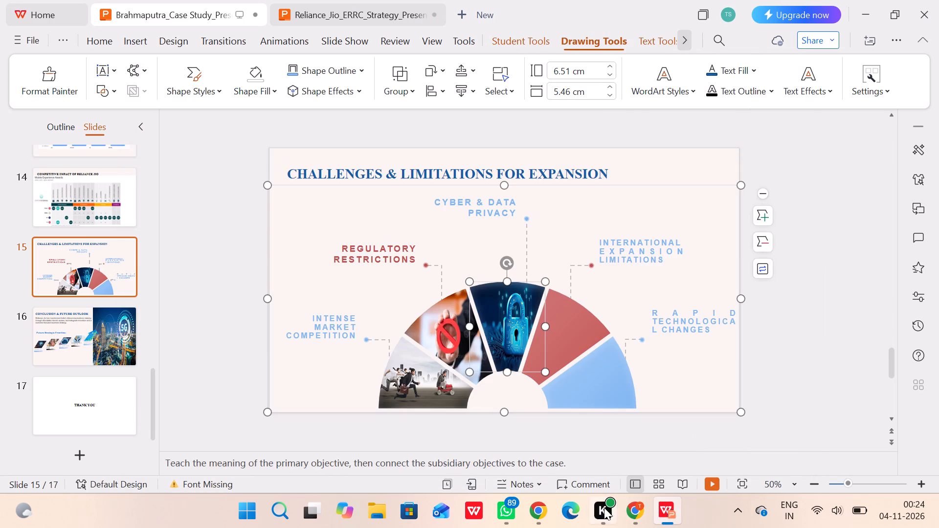
Back in Chrome, change the Google image search to "international expansion limitation images".
click(629, 507)
click(660, 507)
click(633, 514)
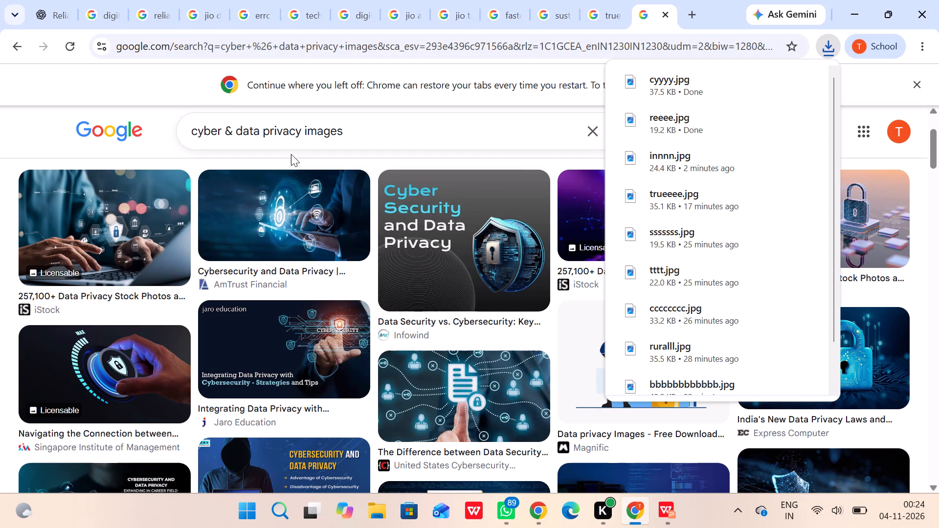
drag(301, 130, 185, 149)
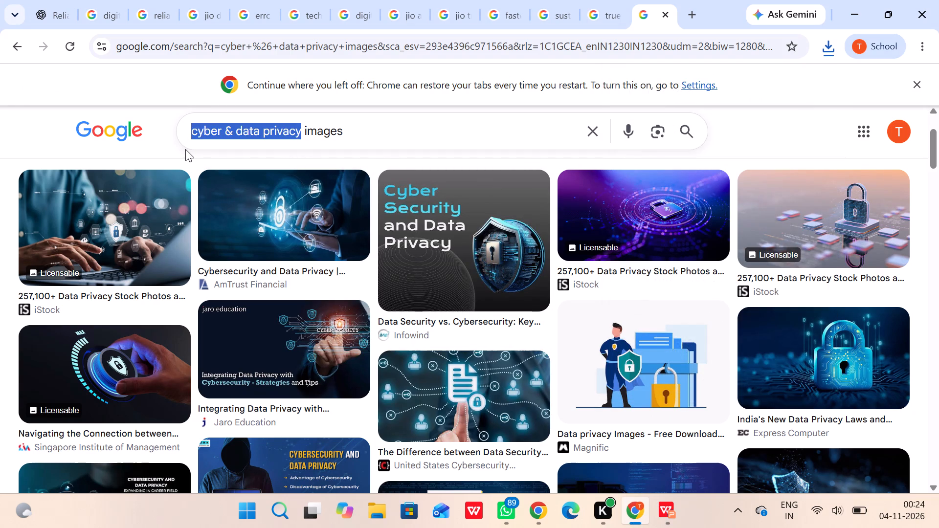
text(international expansion limitatio)
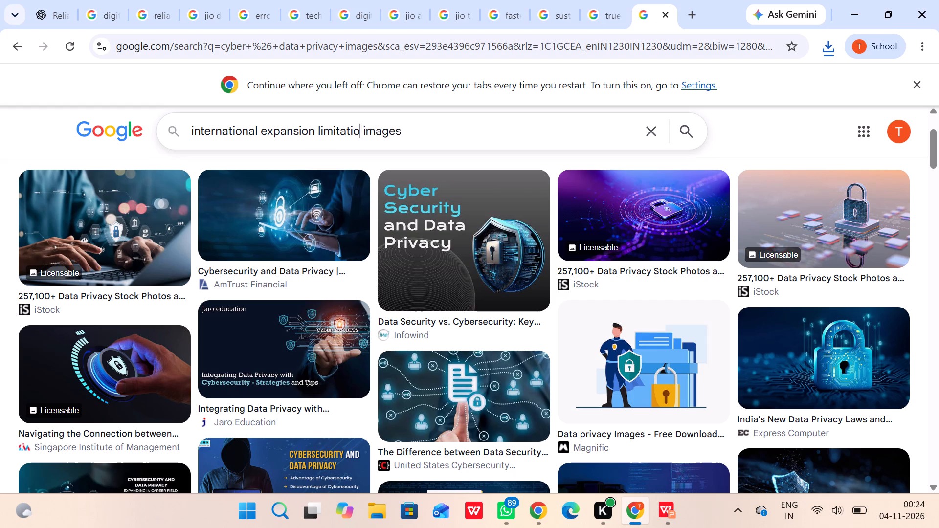
text(n)
key(Return)
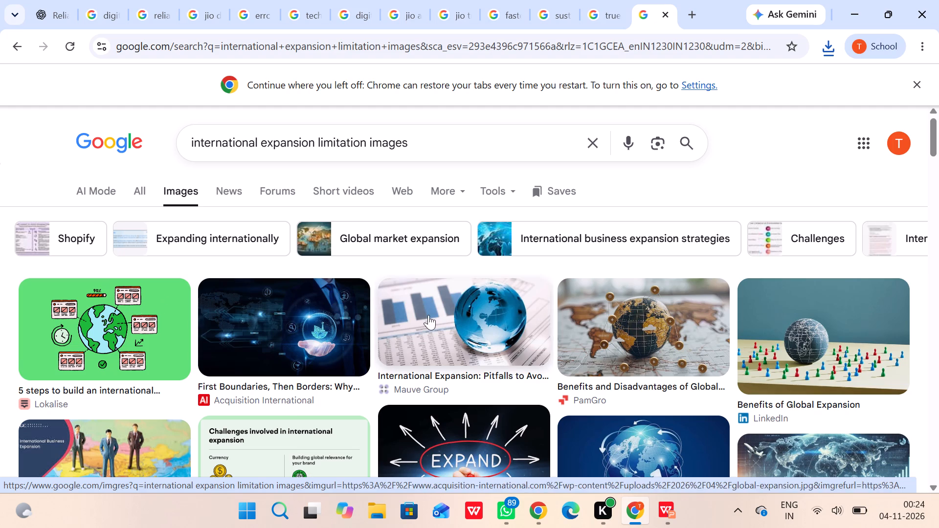
Save the Mauve Group picture of a blue glass globe on charts to Downloads as interrr.
scroll(428, 315, down, 2)
scroll(681, 324, up, 1)
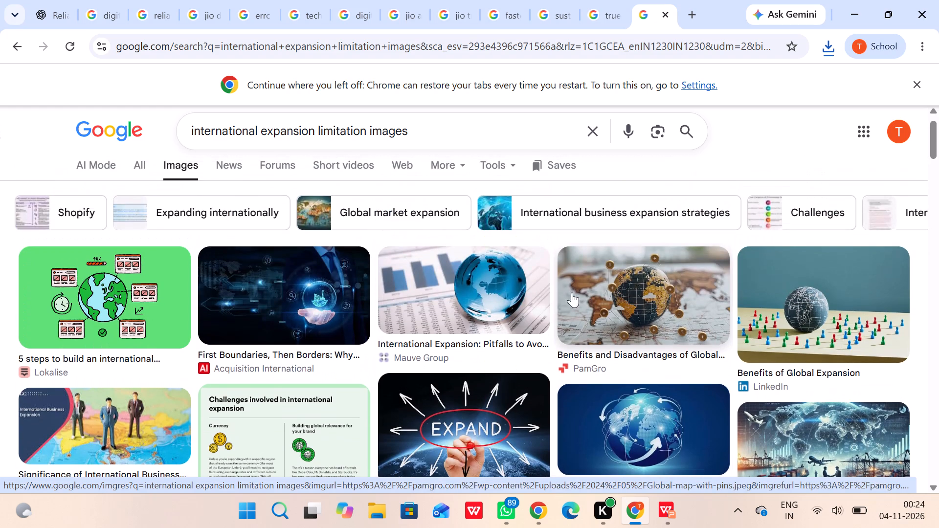
right_click(486, 290)
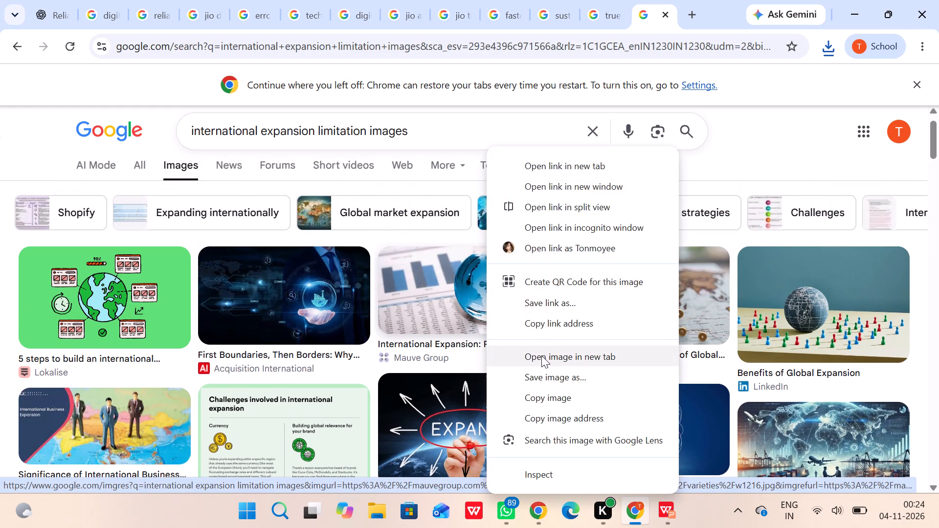
click(550, 383)
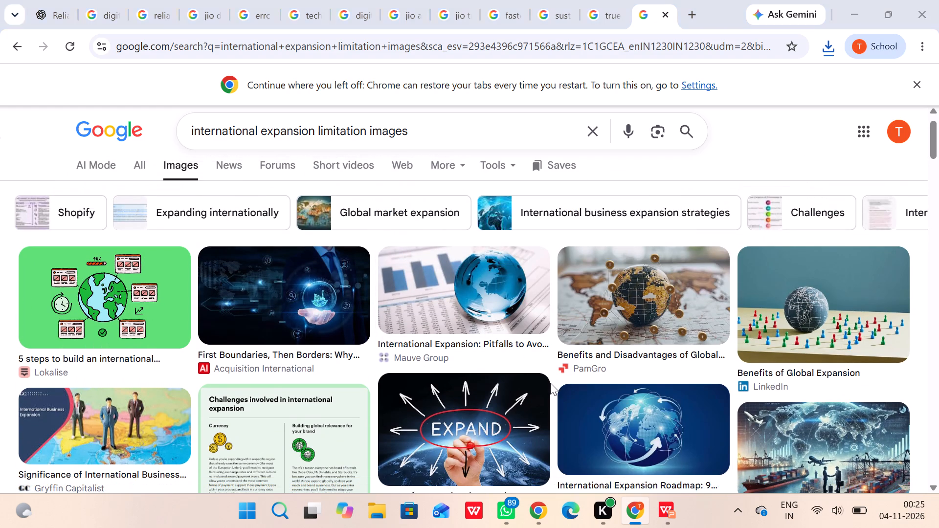
text(interrr)
key(Return)
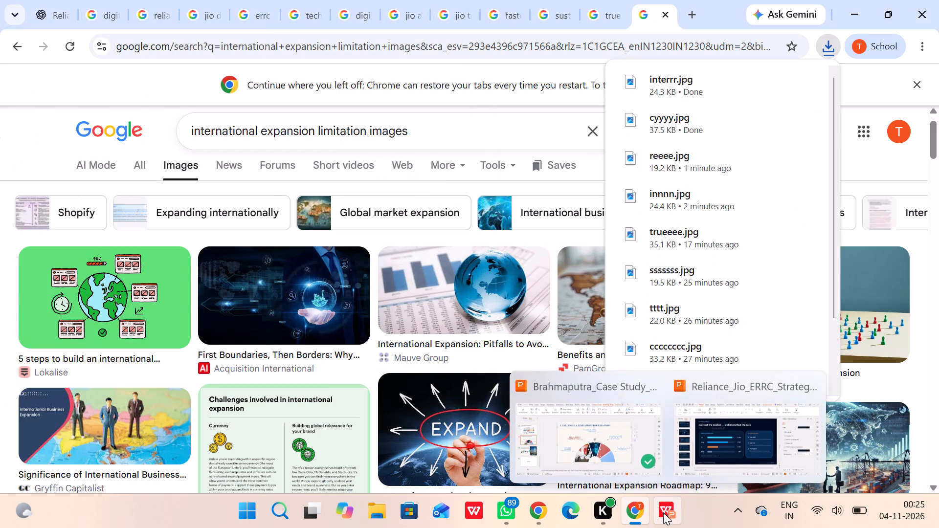
In WPS Presentation, fill the INTERNATIONAL EXPANSION LIMITATIONS segment on slide 15 with the picture interrr.jpg.
click(663, 512)
click(573, 317)
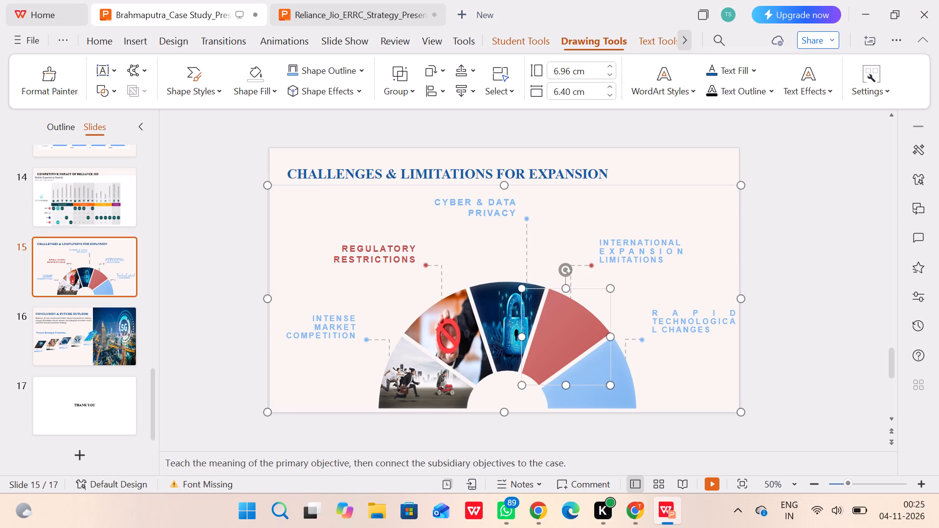
right_click(573, 317)
click(619, 236)
text(interr)
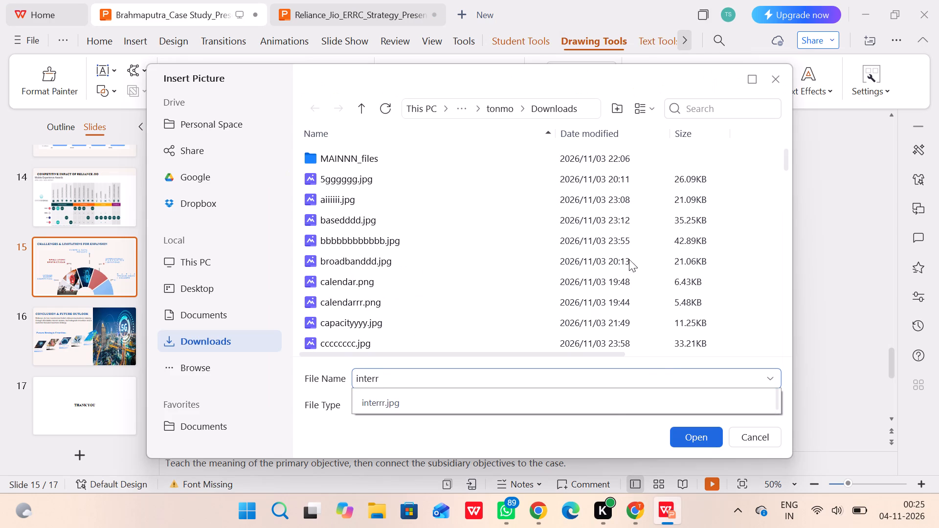
click(606, 403)
key(Return)
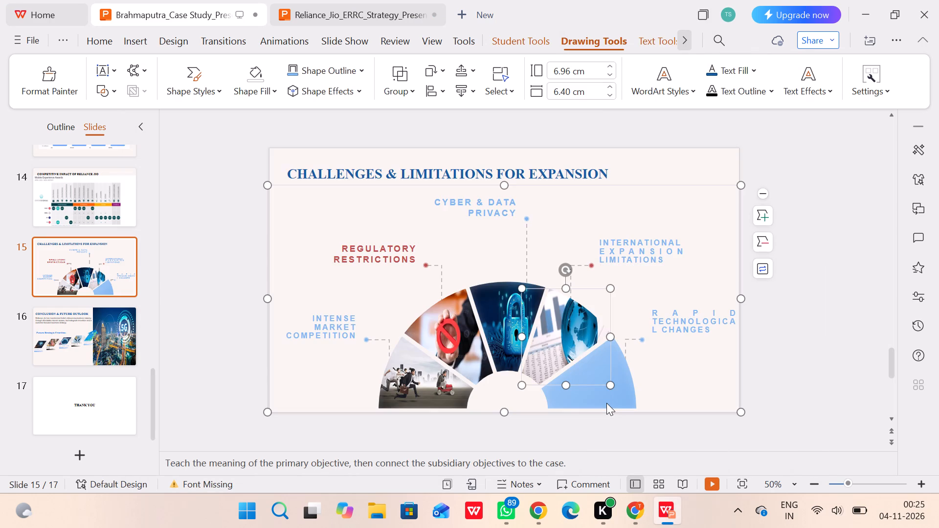
Back in Chrome, change the Google image search to "rapid technological changes images".
click(622, 385)
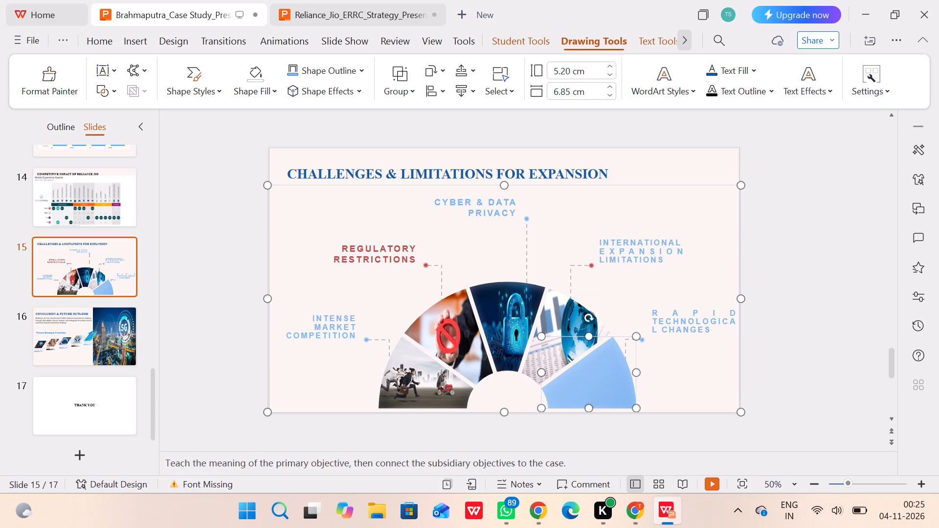
click(639, 513)
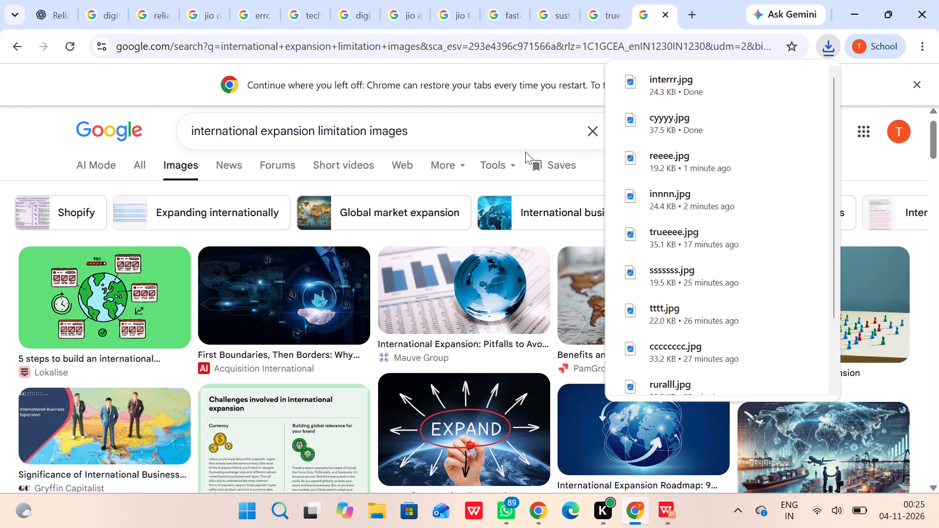
click(671, 508)
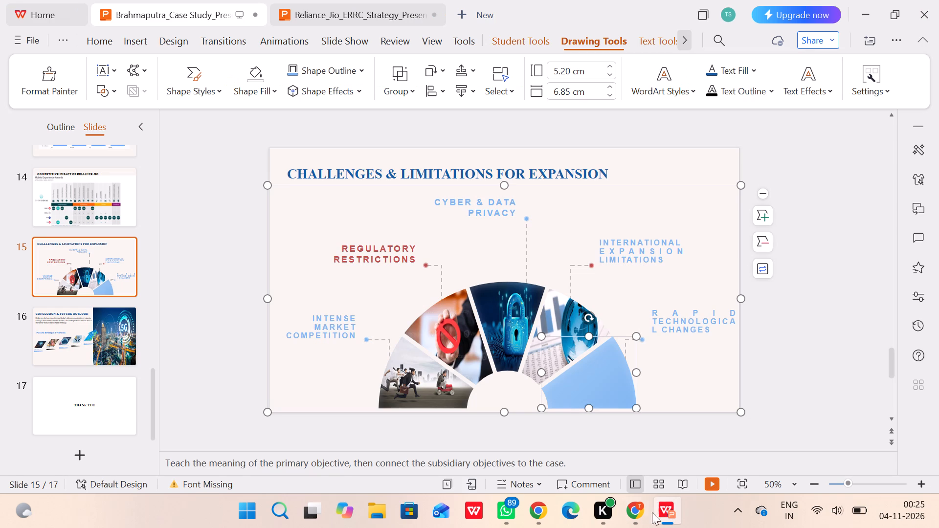
click(631, 513)
drag(366, 128, 172, 130)
text(rapid te)
text(chnologi)
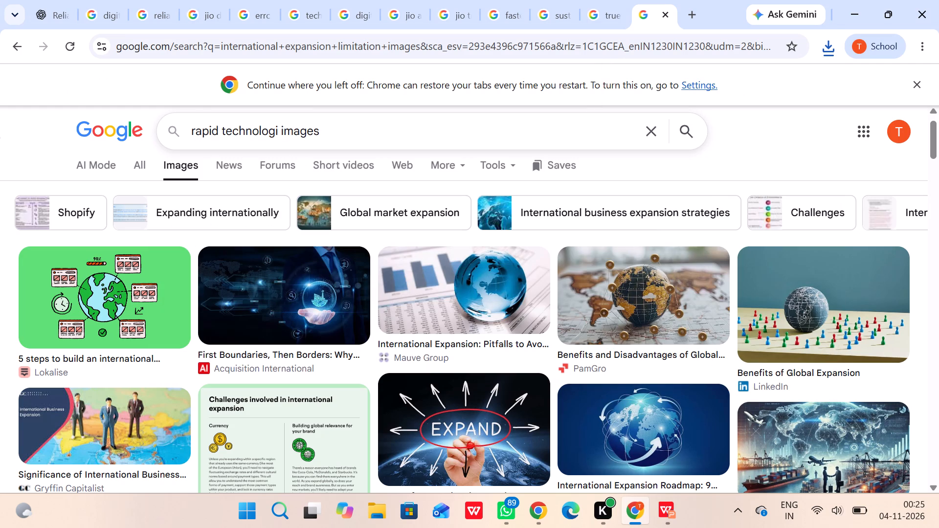
text(cal changes)
key(Return)
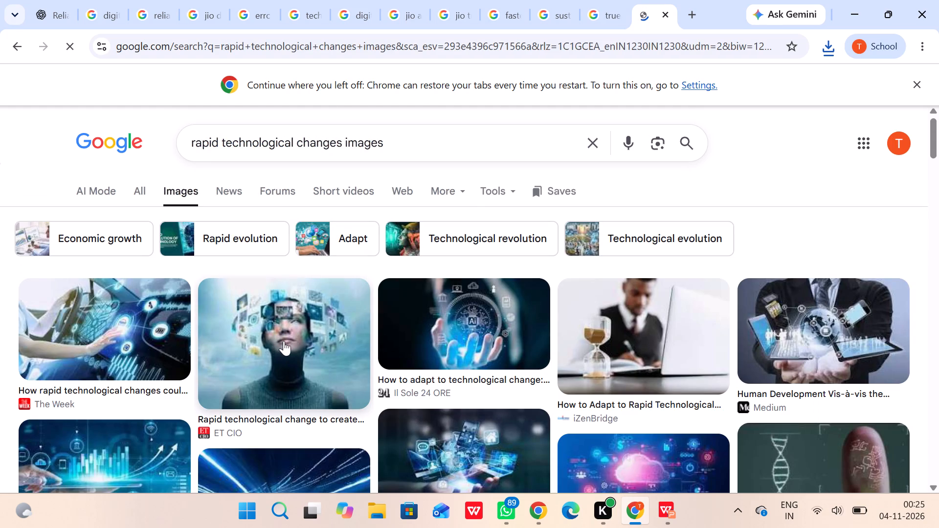
Save the Il Sole 24 ORE picture of a hand beneath an AI circle to Downloads as chhh.
right_click(481, 323)
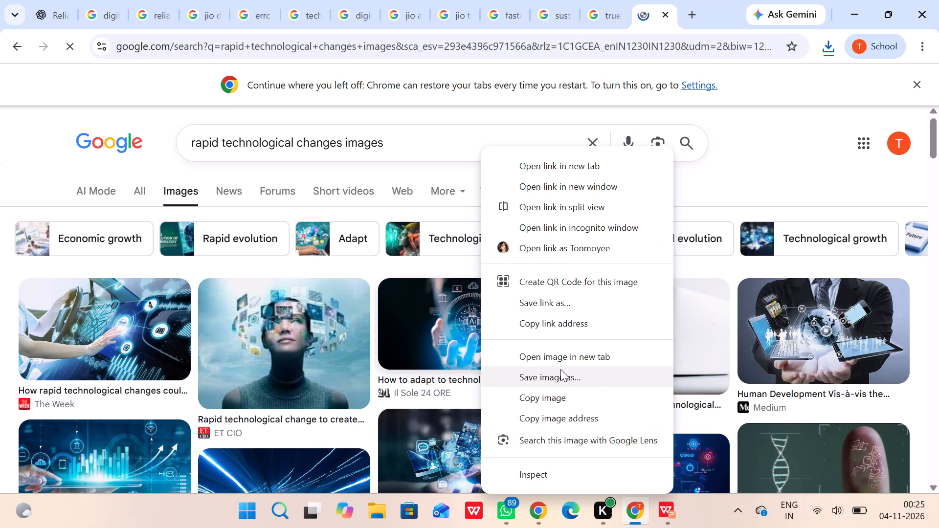
click(560, 369)
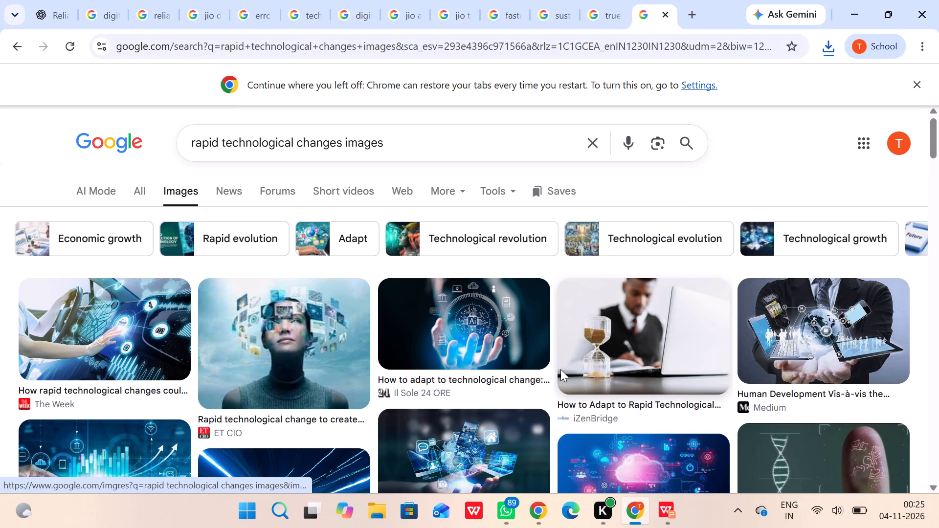
text(chhhh)
key(Return)
In WPS Presentation, fill the RAPID TECHNOLOGICAL CHANGES segment on slide 15 with the picture chhh.jpg.
click(661, 522)
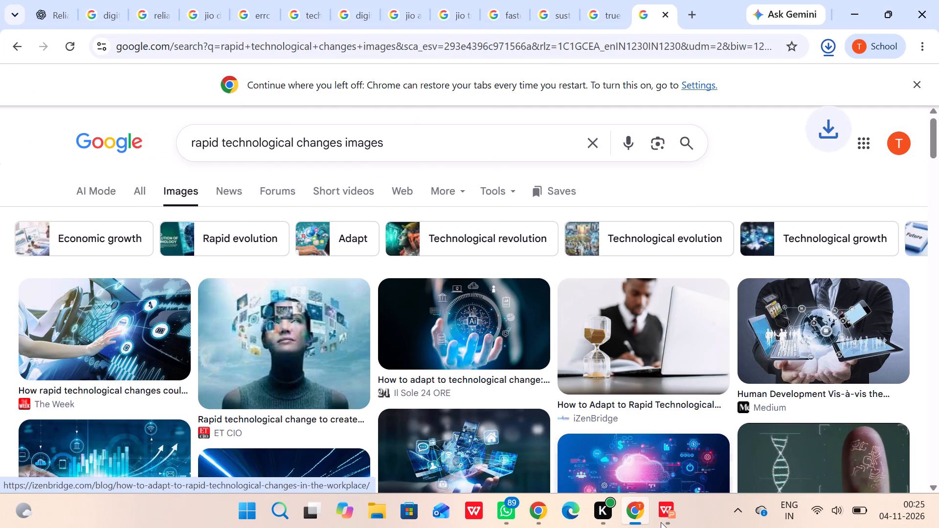
right_click(605, 373)
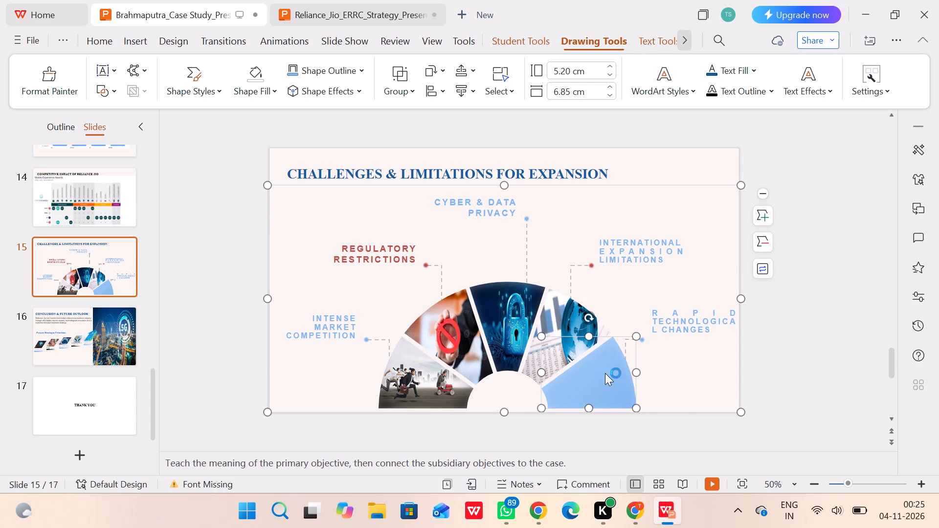
click(653, 243)
text(chhh)
click(475, 393)
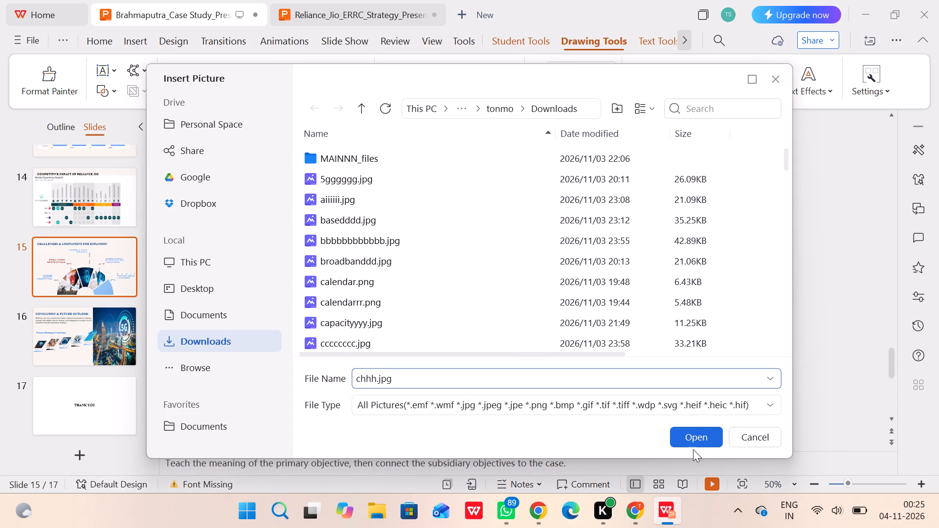
click(693, 441)
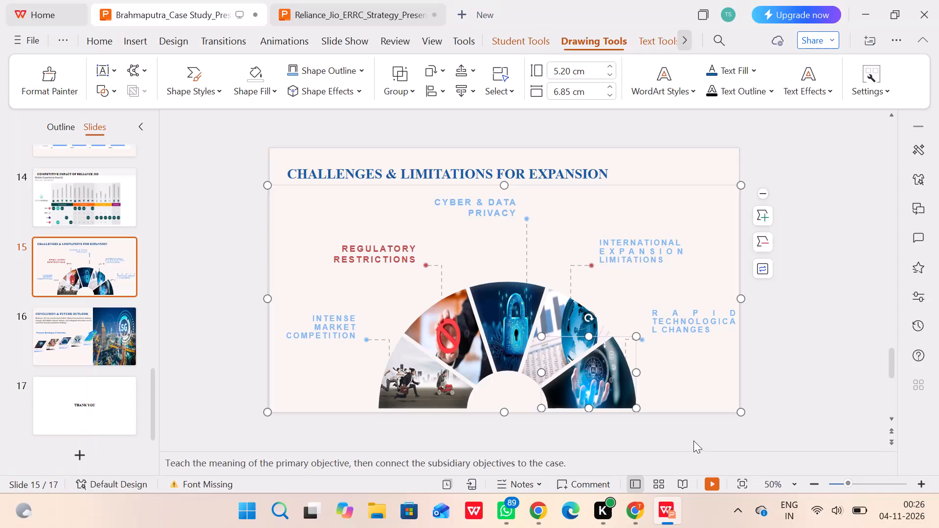
Widen the RAPID TECHNOLOGICAL CHANGES label's text box slightly so the word TECHNOLOGICAL fits on one line.
click(657, 319)
drag(650, 320, 649, 320)
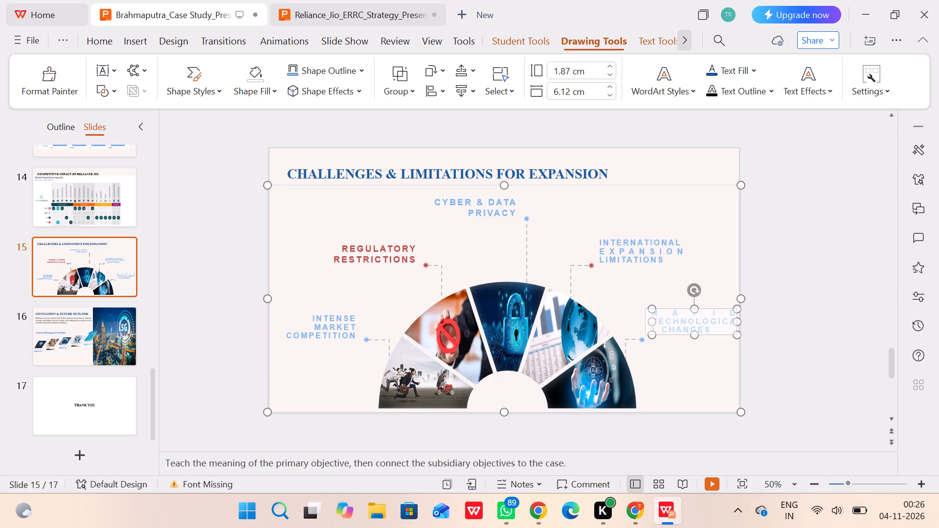
drag(649, 320, 646, 320)
click(846, 264)
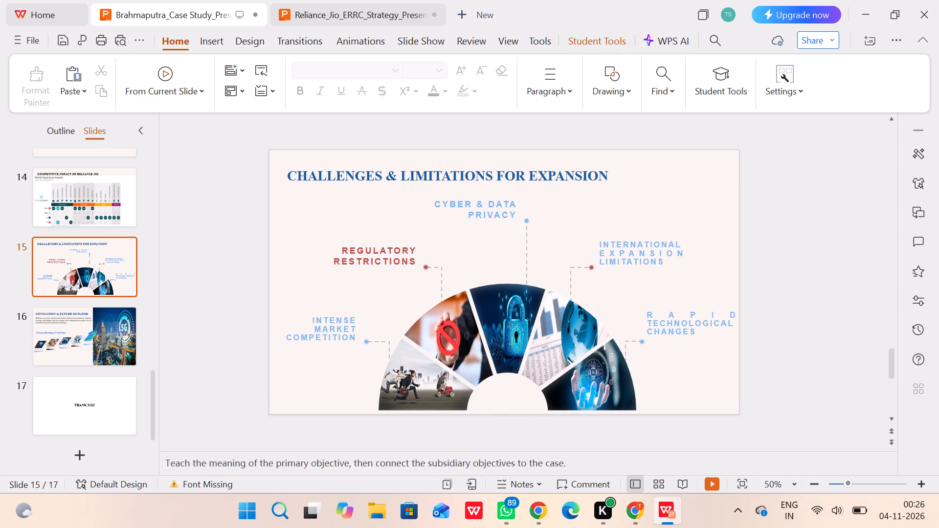
Underline the slide 15 title CHALLENGES & LIMITATIONS FOR EXPANSION and set its font size to 32.
click(340, 168)
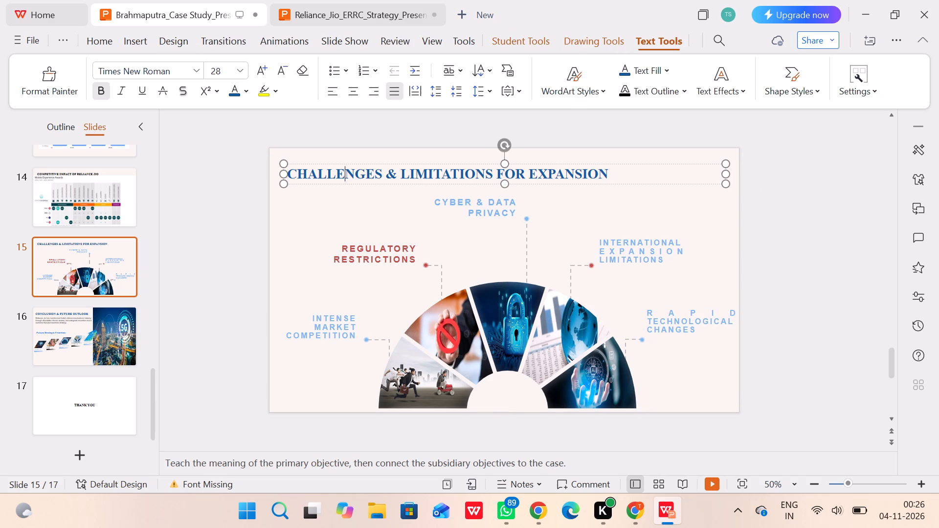
drag(291, 172, 640, 185)
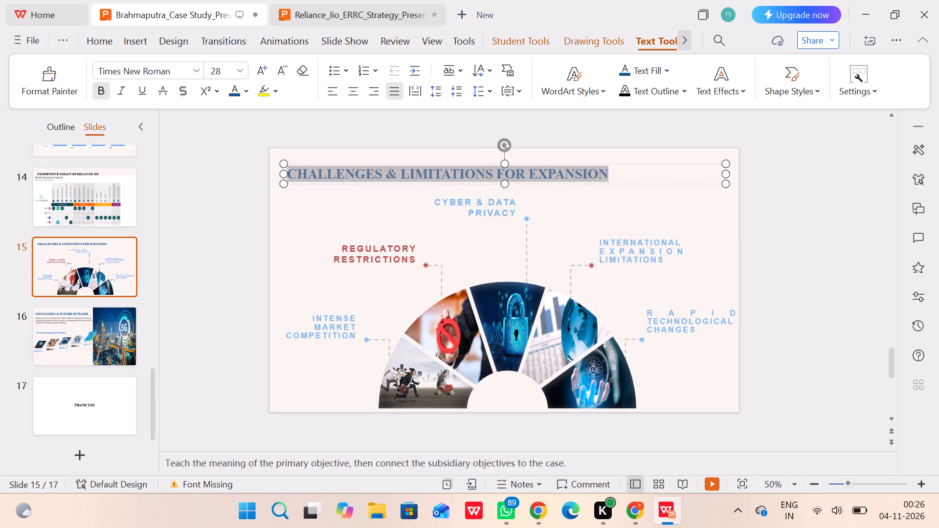
drag(640, 185, 671, 184)
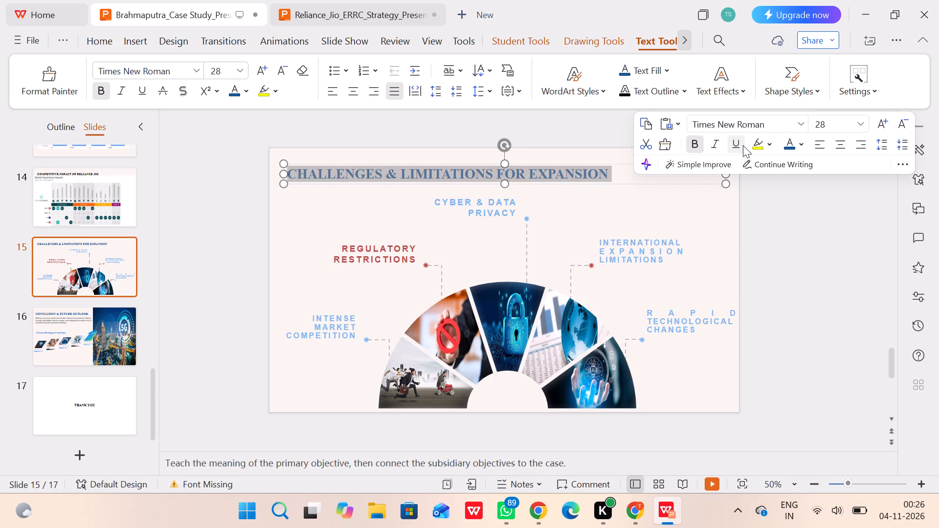
click(741, 144)
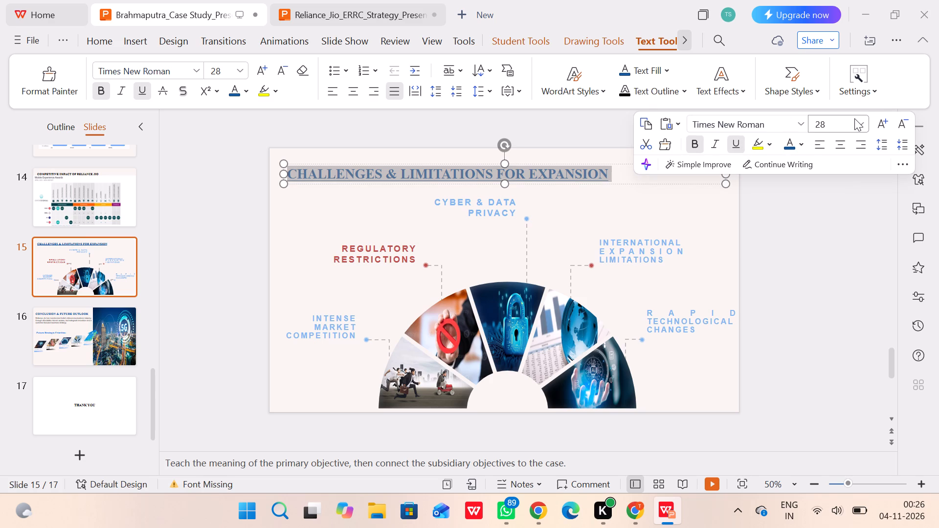
click(864, 119)
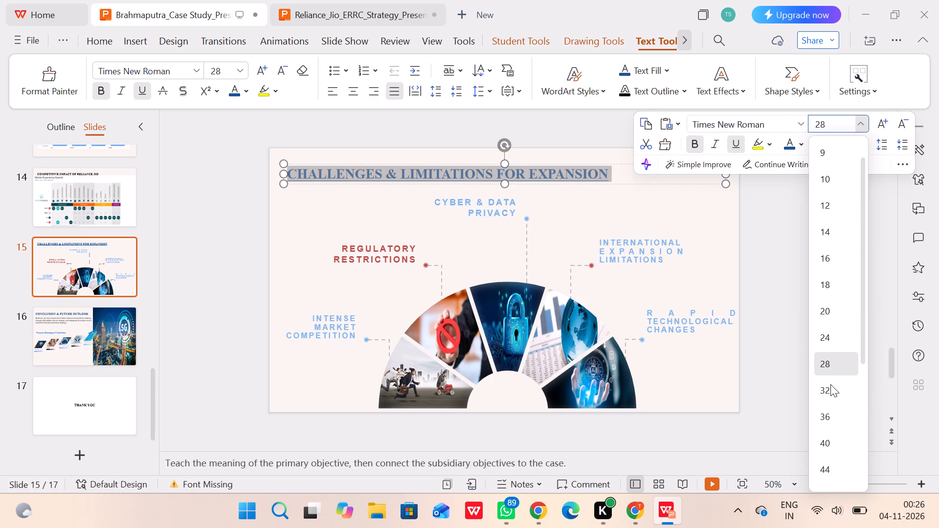
click(830, 384)
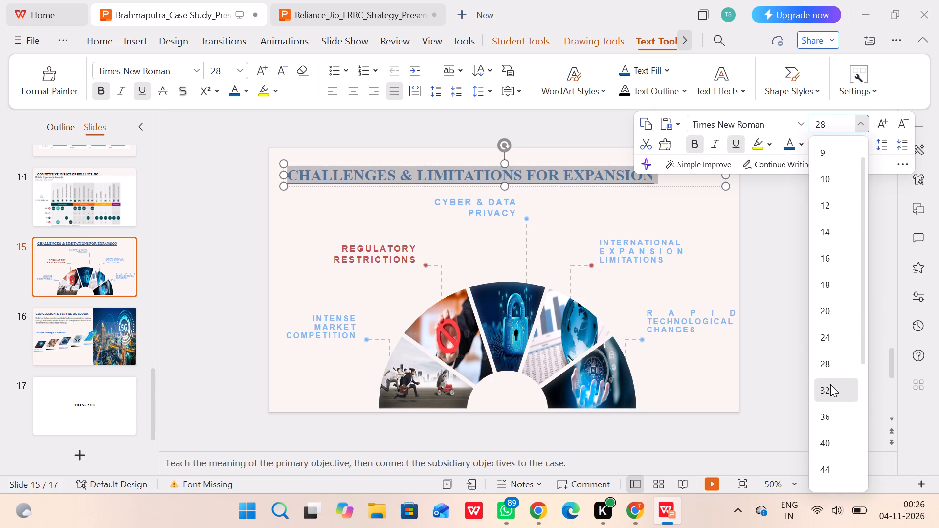
click(802, 291)
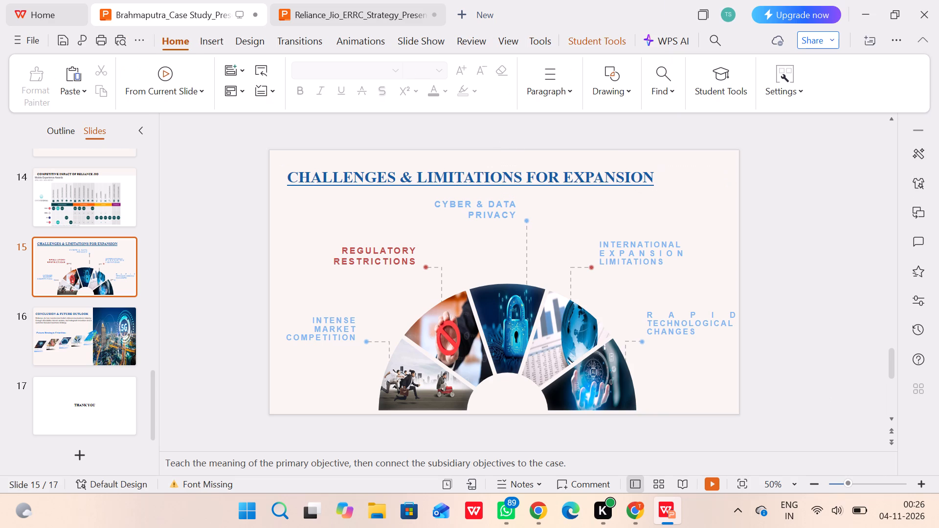
Set the RAPID TECHNOLOGICAL CHANGES label's font size to 20 and widen its text box so TECHNOLOGICAL fits on one line.
click(700, 330)
drag(700, 330, 644, 307)
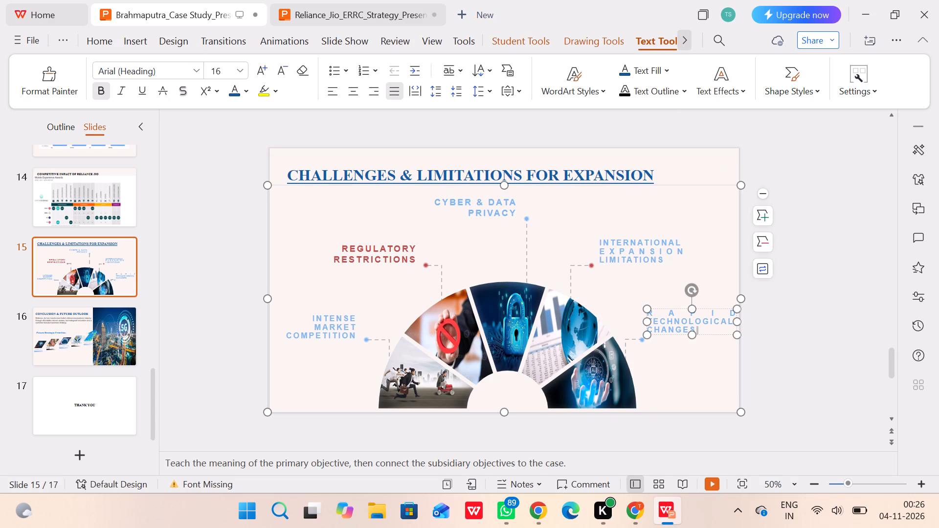
click(702, 327)
drag(702, 327, 637, 304)
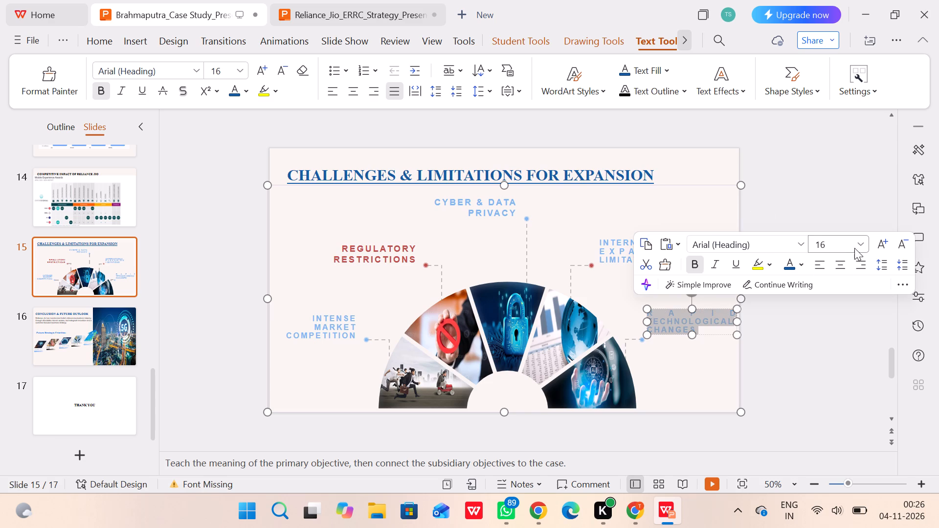
click(857, 247)
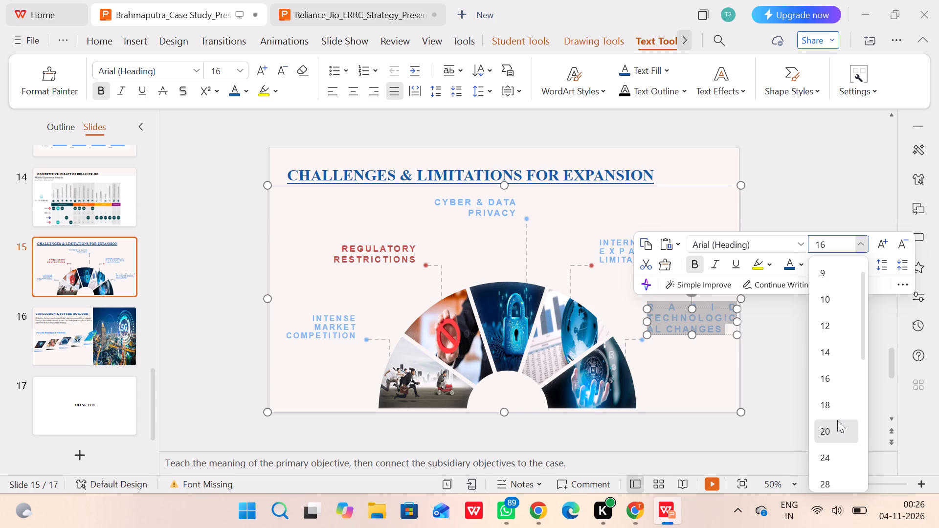
click(839, 443)
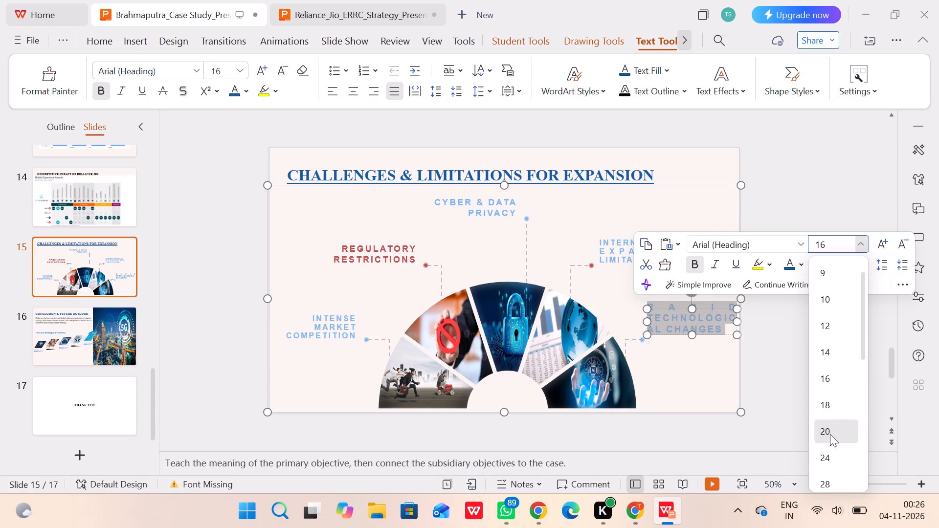
click(830, 434)
click(795, 402)
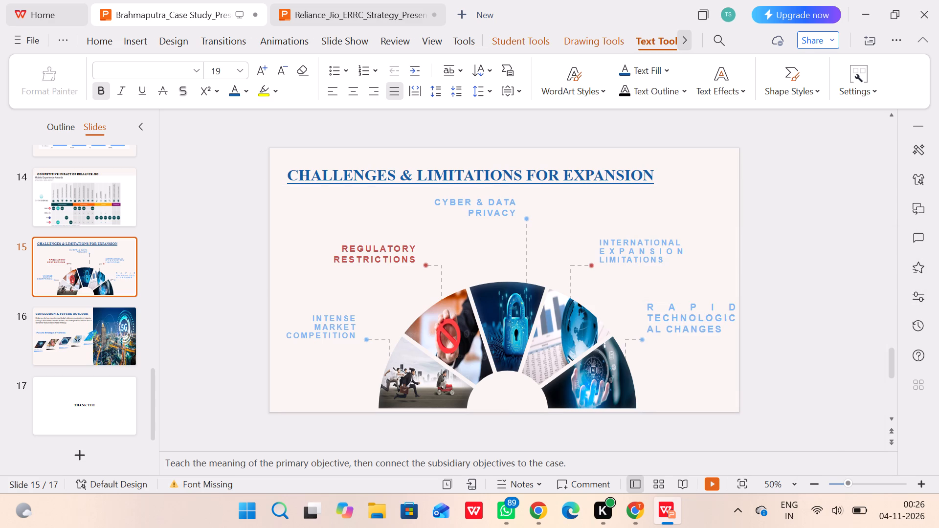
click(670, 325)
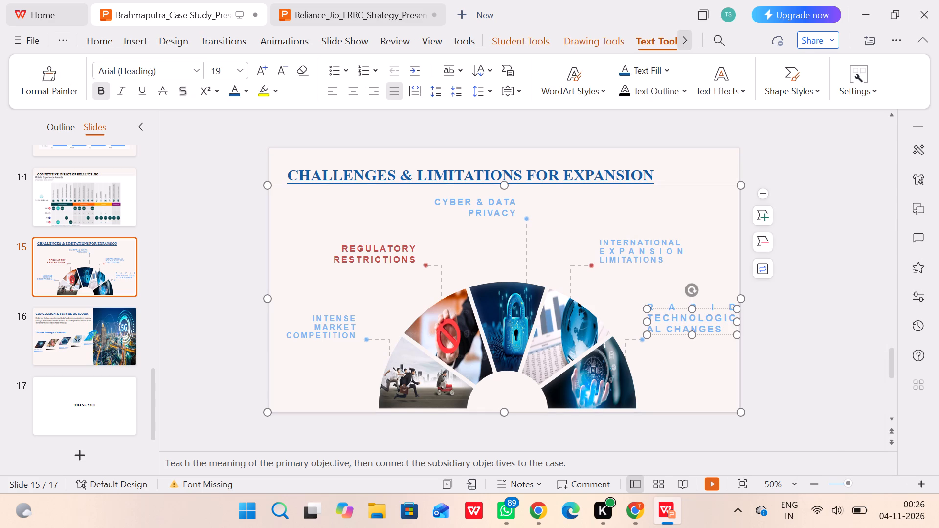
drag(648, 321, 640, 322)
drag(640, 322, 632, 322)
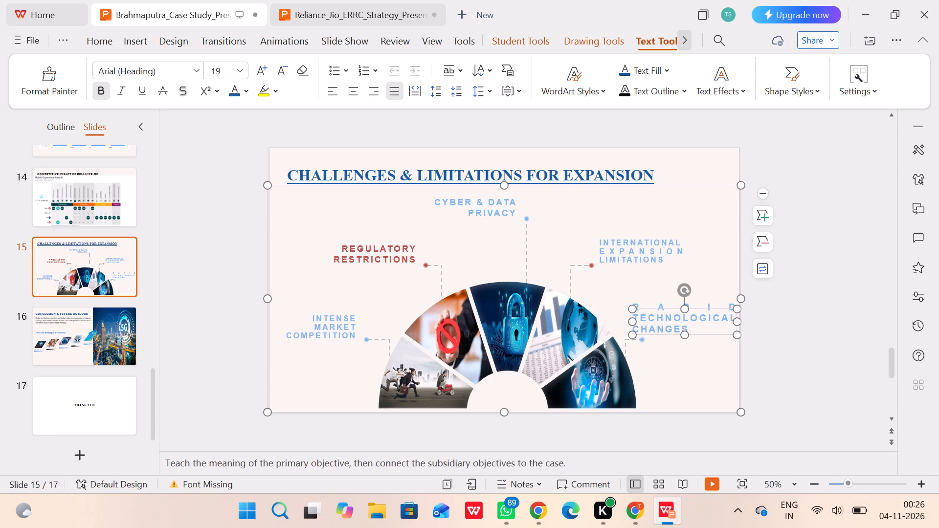
click(833, 227)
Set the INTERNATIONAL EXPANSION LIMITATIONS label's font size to 20 and widen its text box so INTERNATIONAL fits on one line.
click(632, 246)
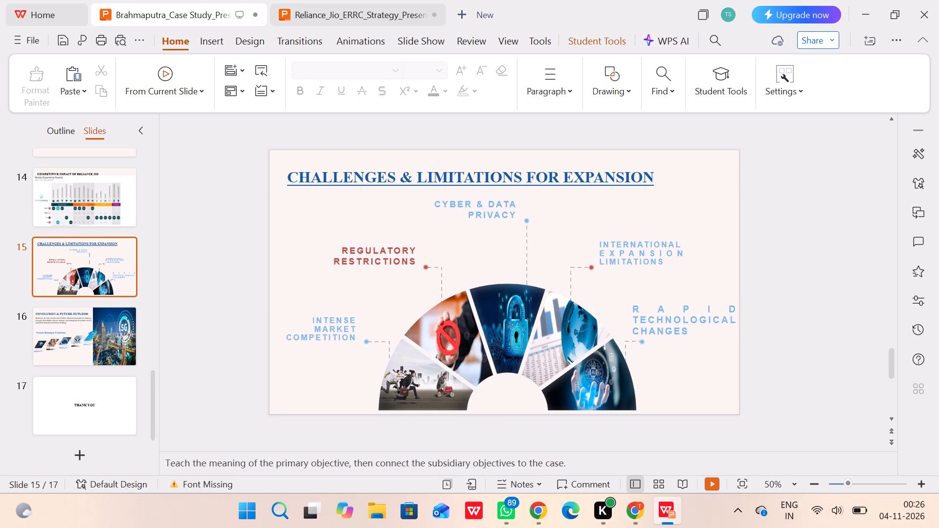
drag(666, 260, 584, 237)
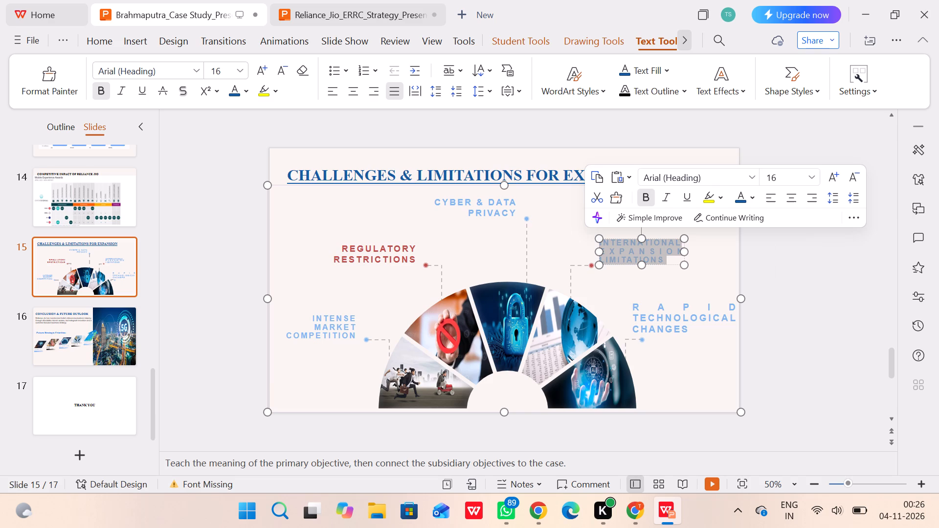
click(813, 174)
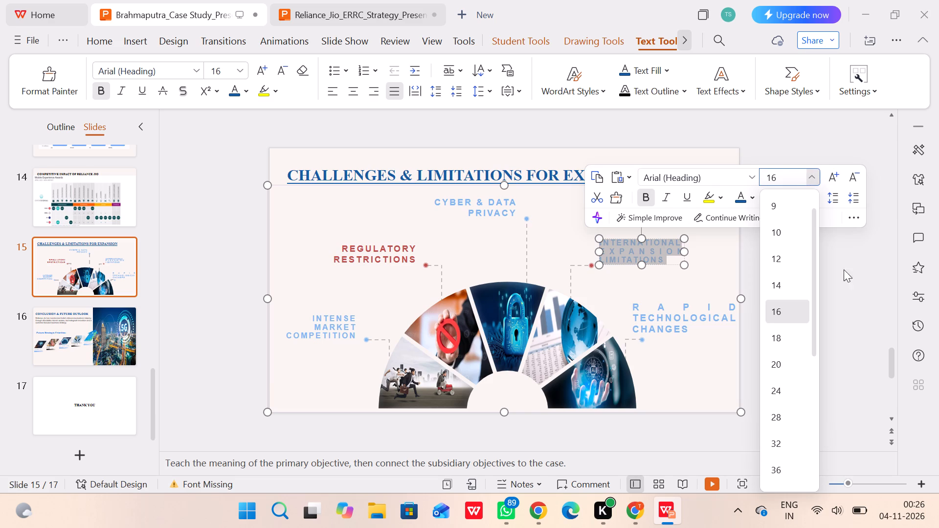
click(787, 369)
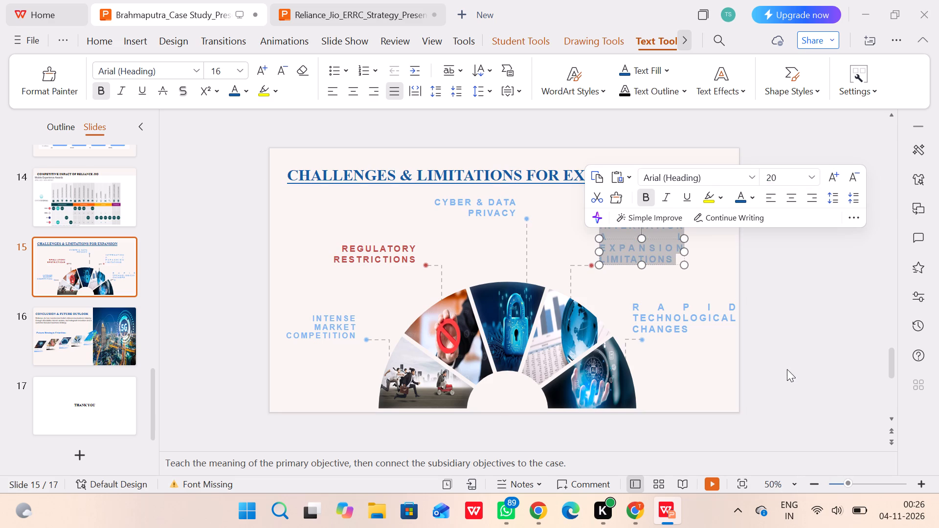
click(686, 252)
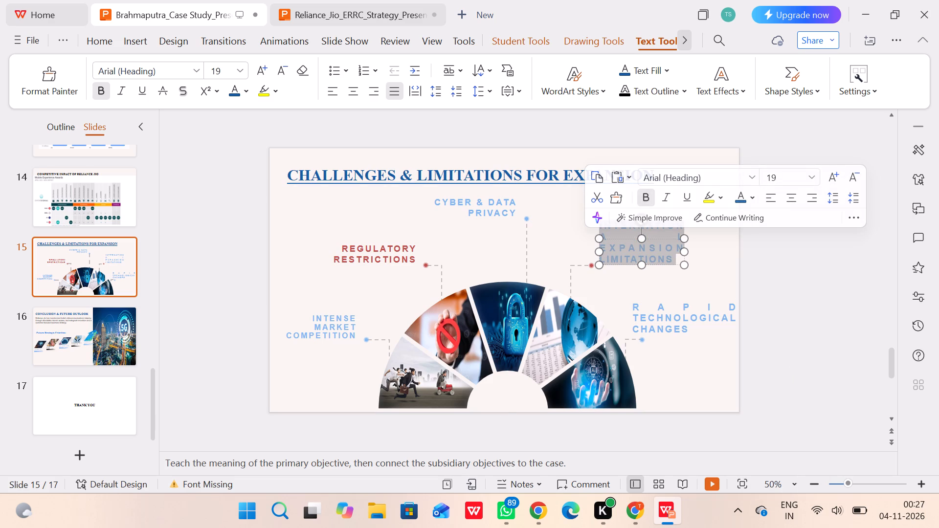
drag(686, 252, 697, 249)
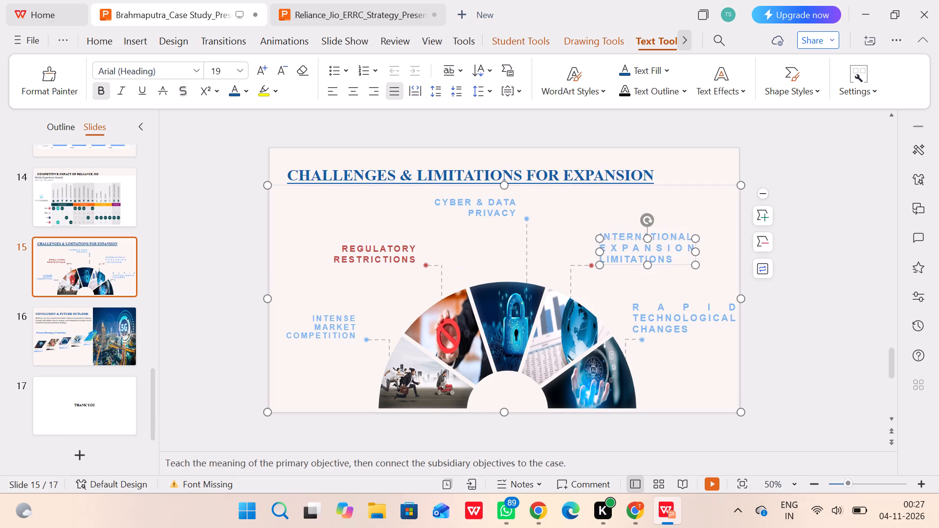
click(769, 178)
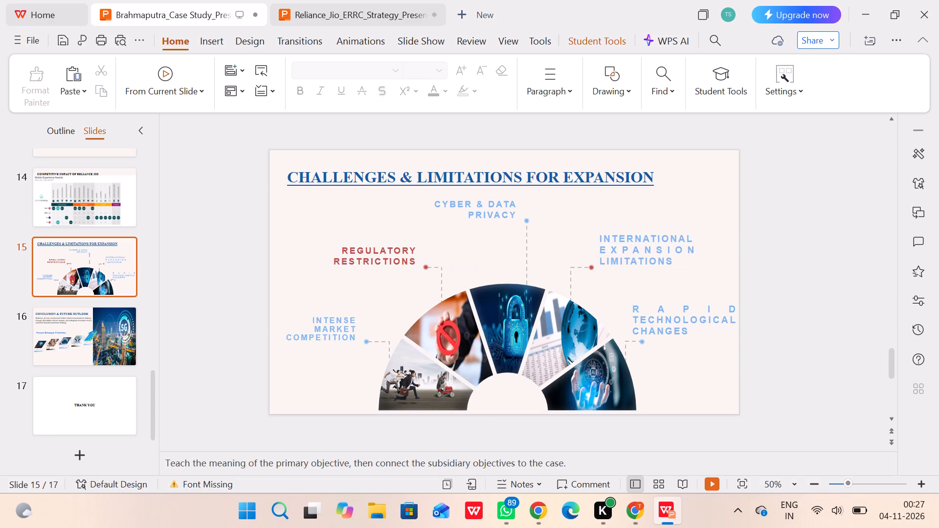
Set the CYBER & DATA PRIVACY label's font size to 20.
click(480, 212)
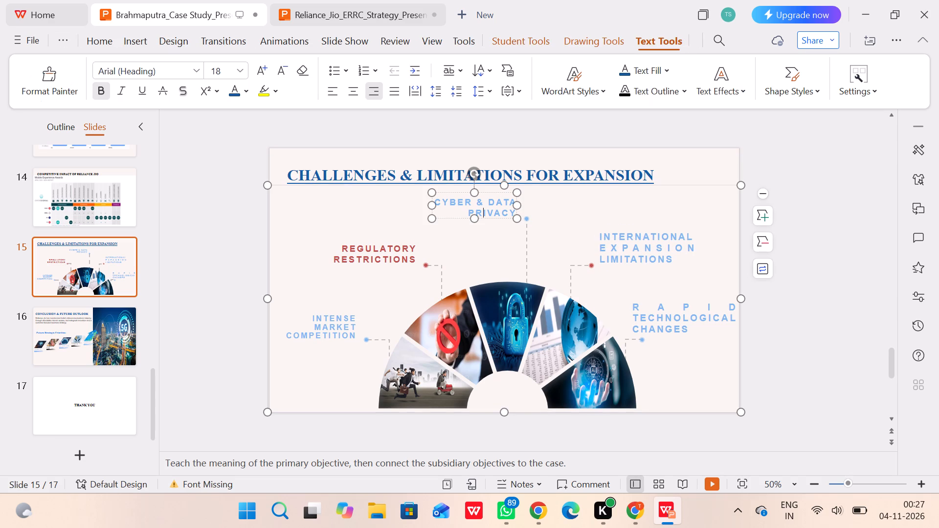
drag(436, 201, 468, 214)
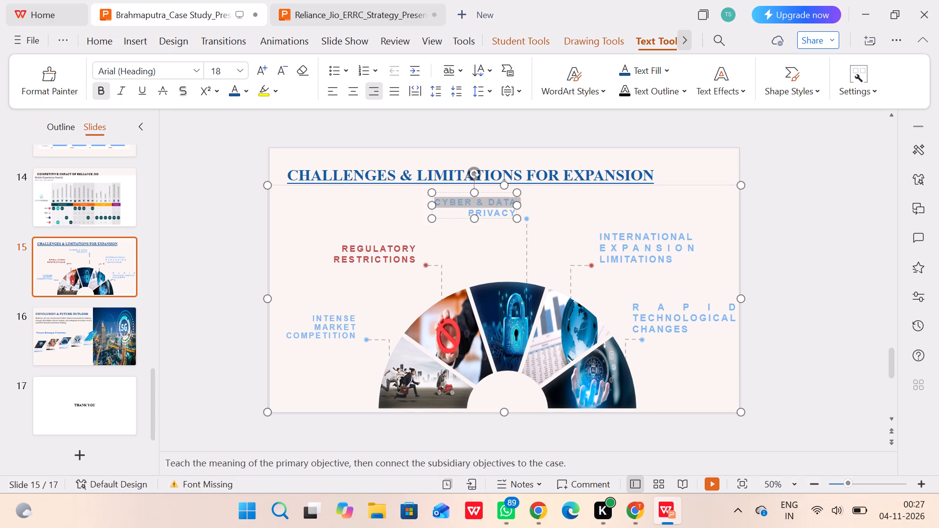
drag(468, 214, 560, 244)
click(792, 182)
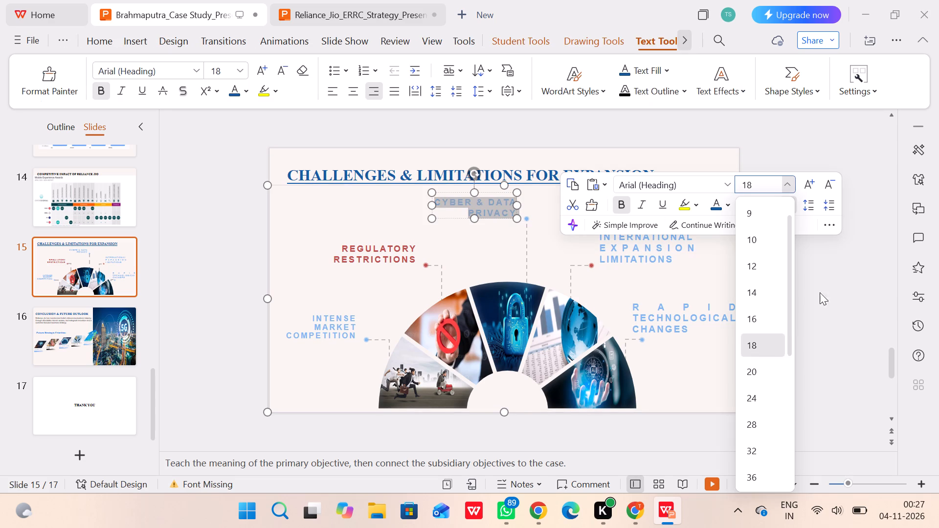
click(755, 374)
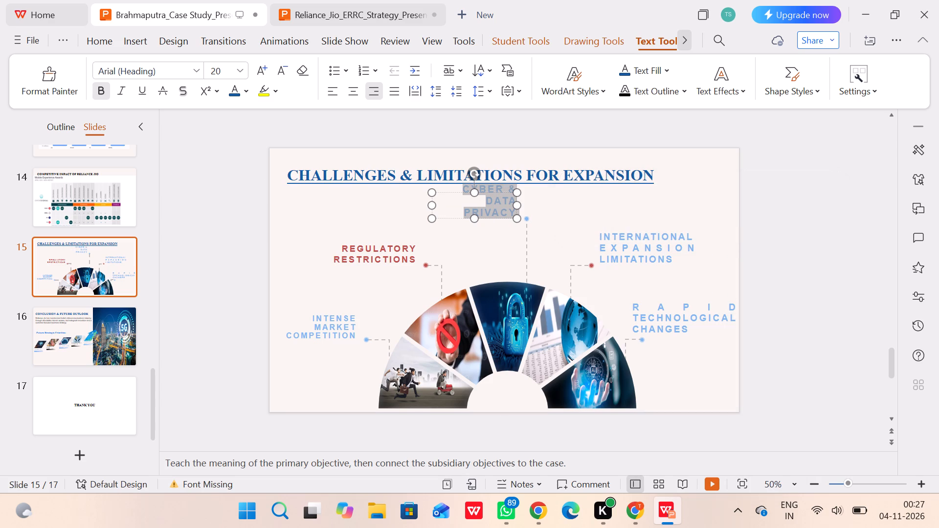
Widen the CYBER & DATA PRIVACY label's text box so CYBER & DATA fits on one line.
drag(430, 208, 413, 208)
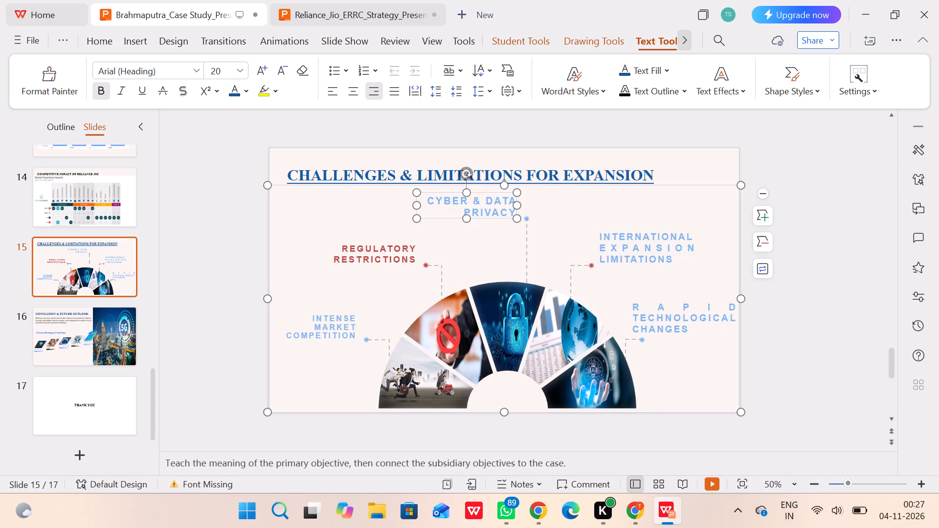
Set the REGULATORY RESTRICTIONS label's font size to 20.
click(400, 248)
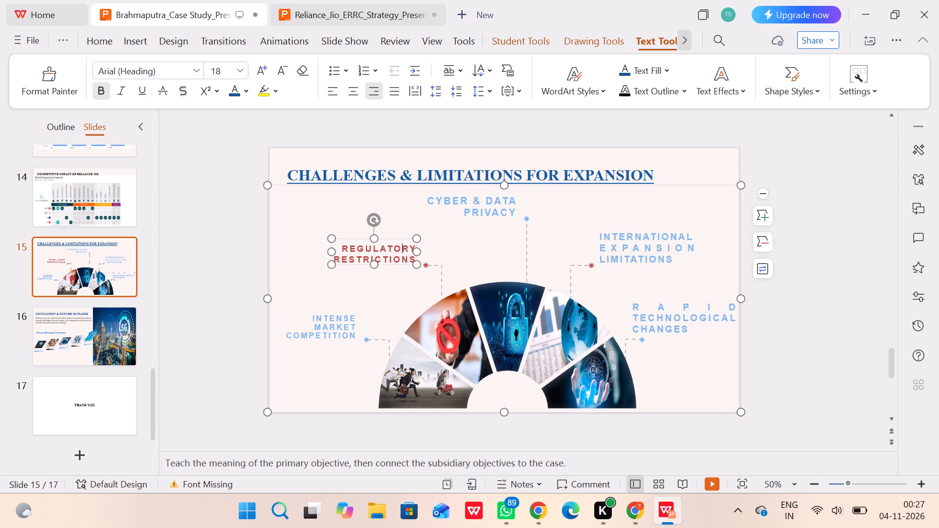
drag(343, 247, 440, 290)
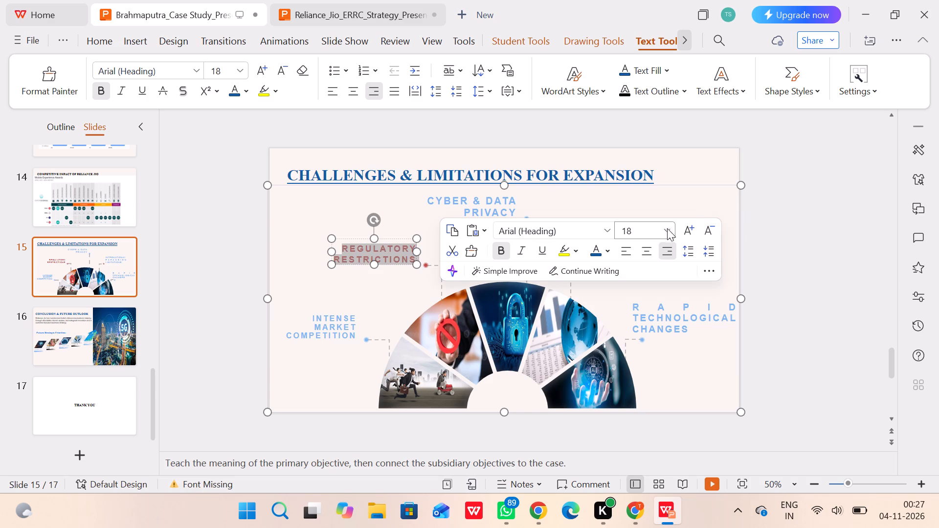
click(669, 230)
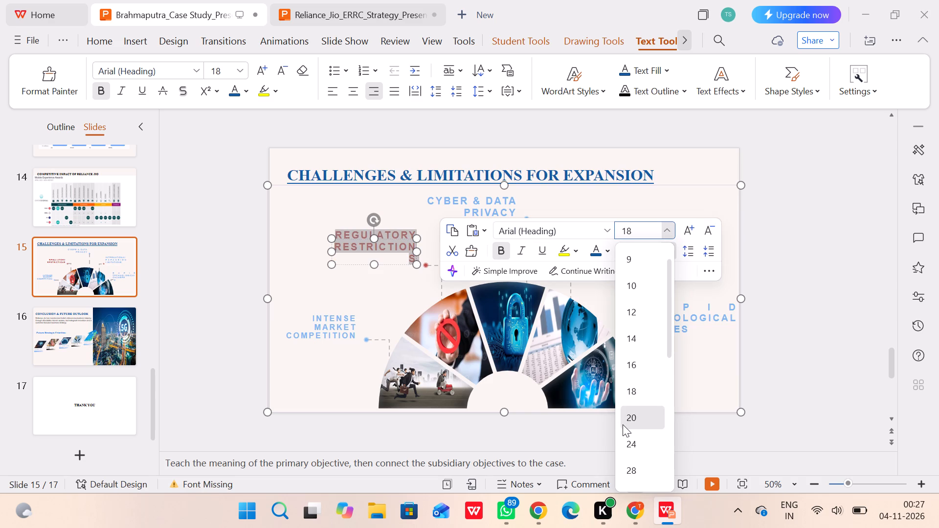
click(623, 424)
Set the INTENSE MARKET COMPETITION label's font size to 20.
click(351, 330)
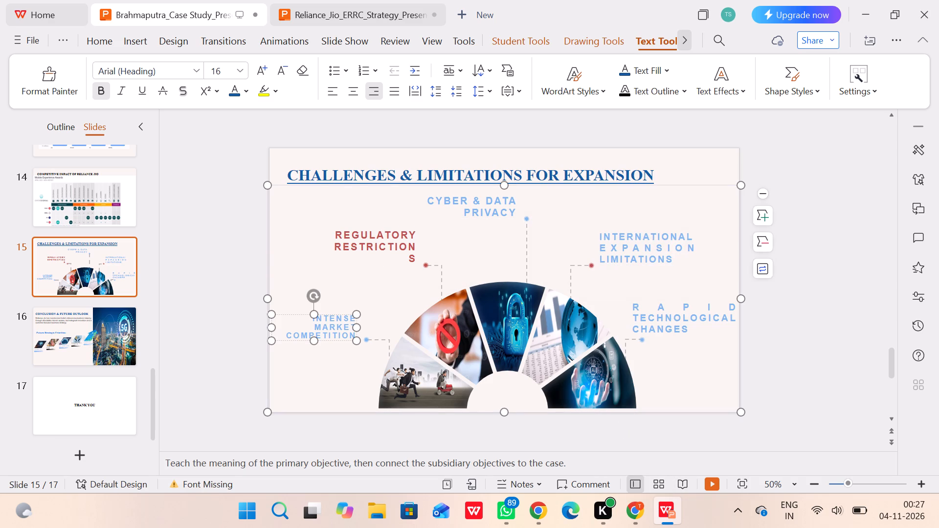
drag(305, 317, 406, 373)
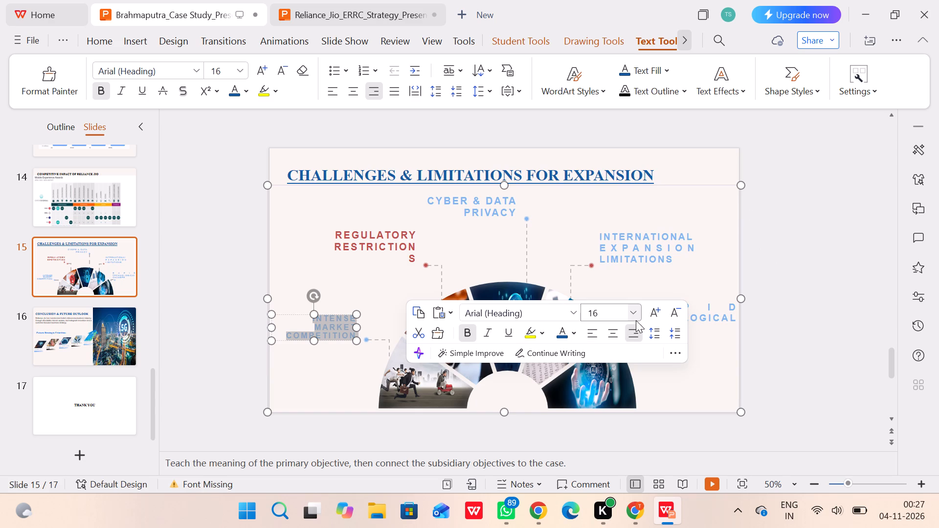
click(636, 320)
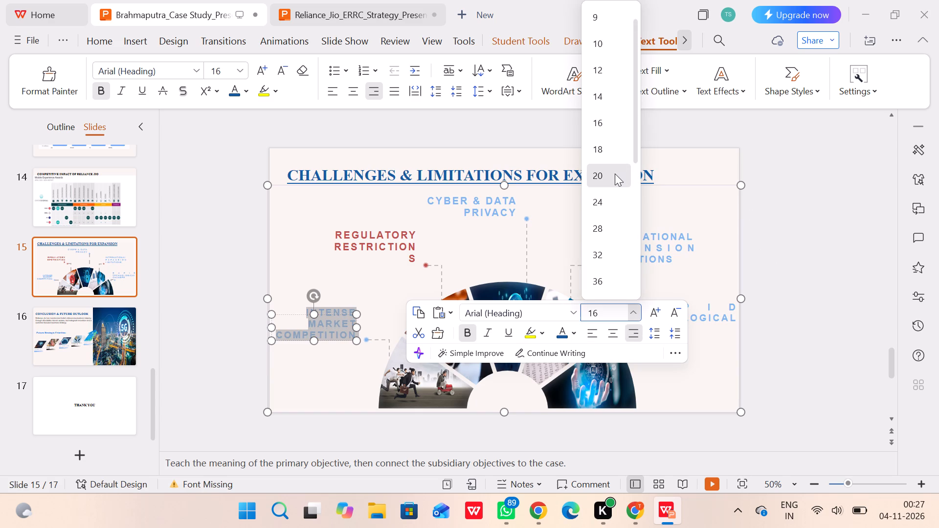
click(615, 174)
click(789, 198)
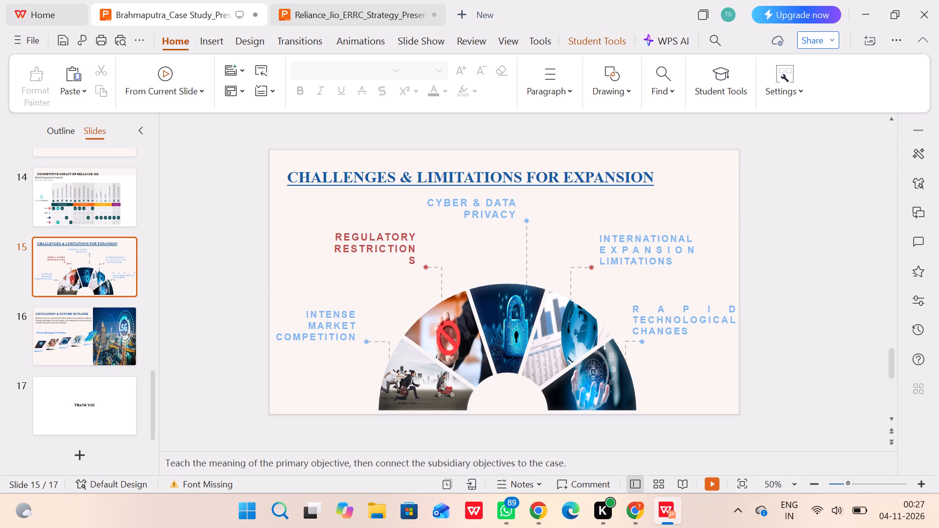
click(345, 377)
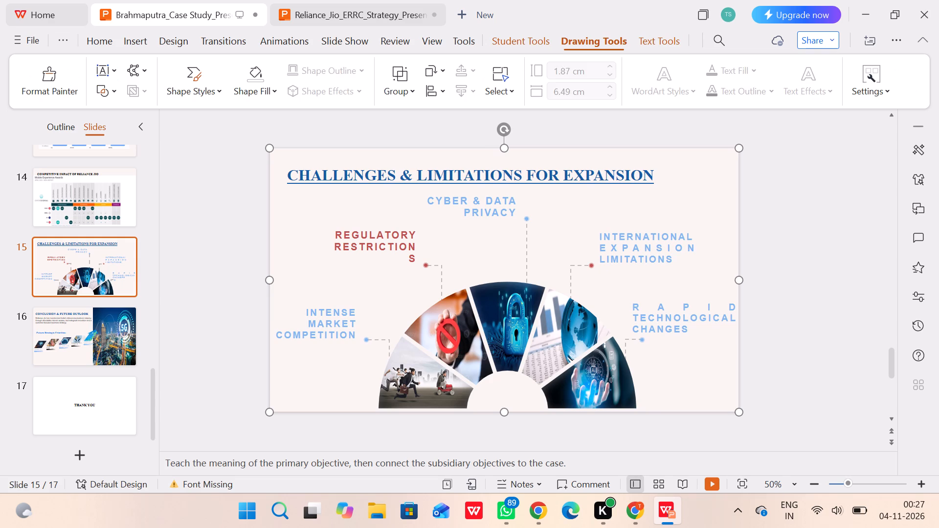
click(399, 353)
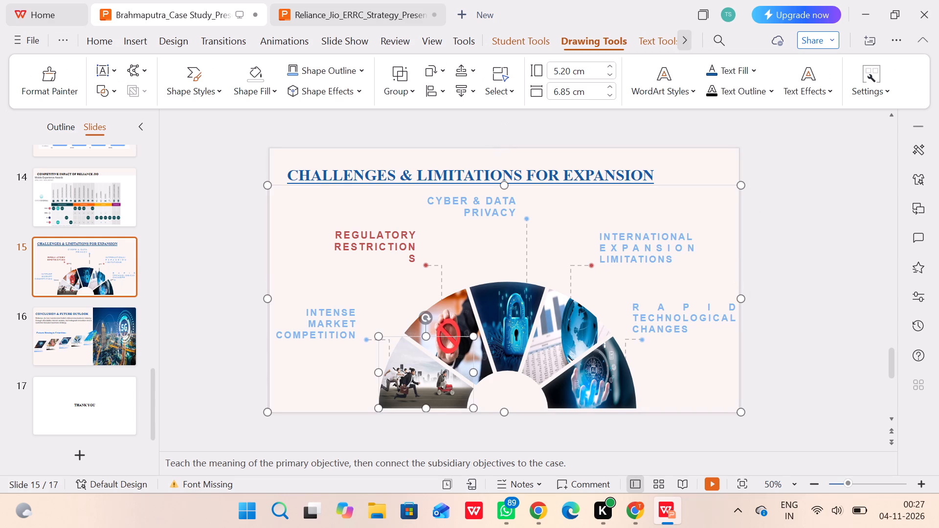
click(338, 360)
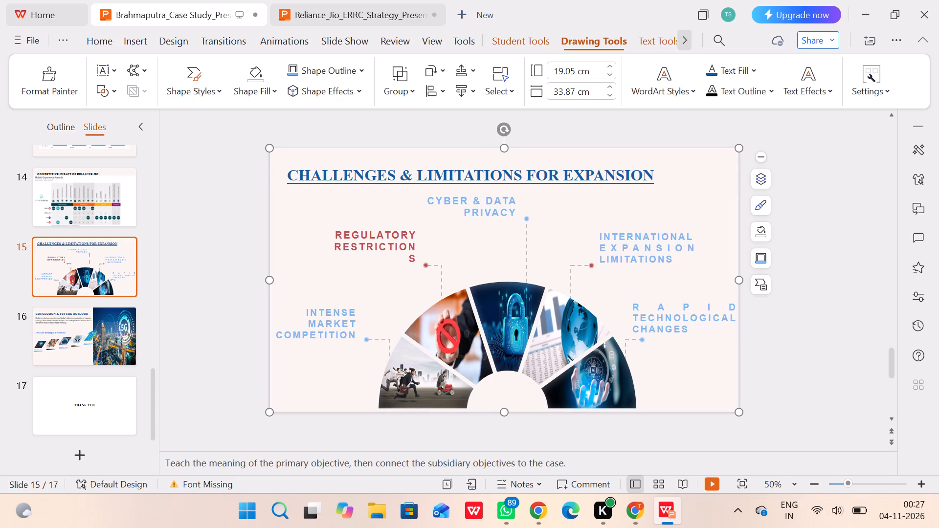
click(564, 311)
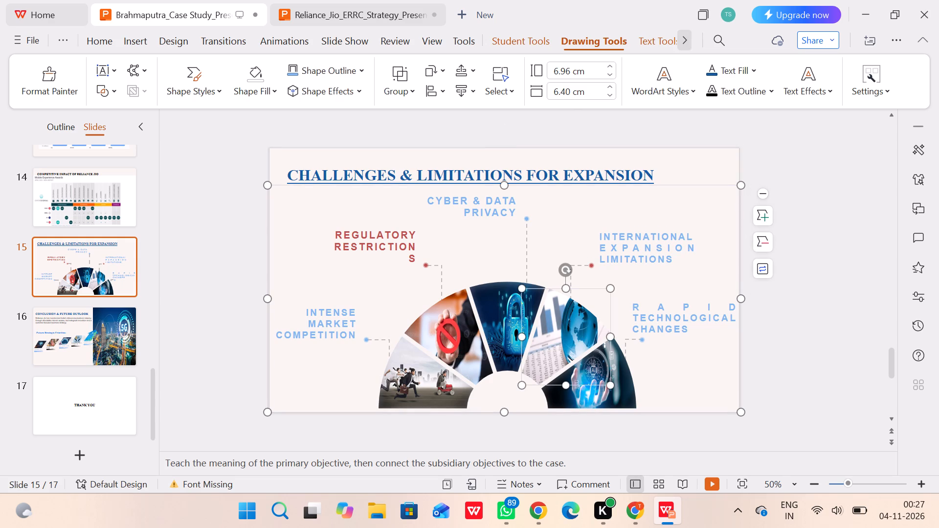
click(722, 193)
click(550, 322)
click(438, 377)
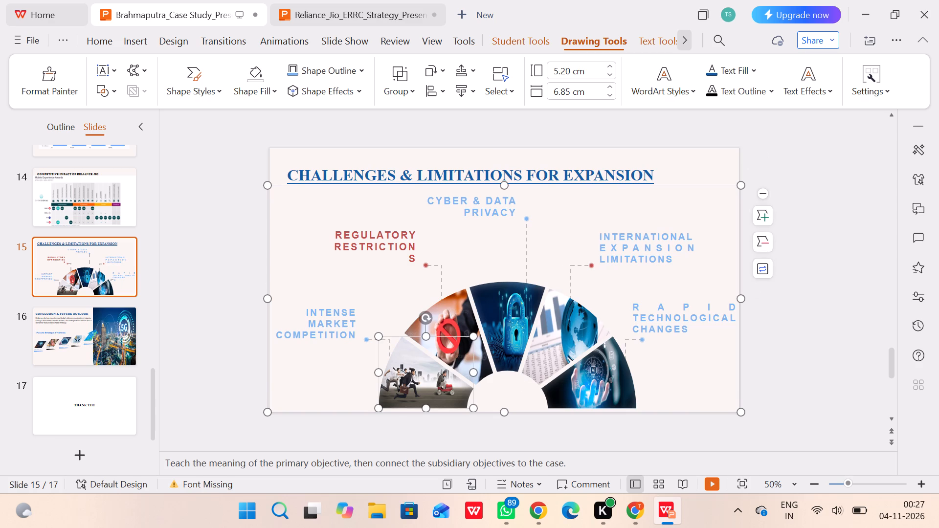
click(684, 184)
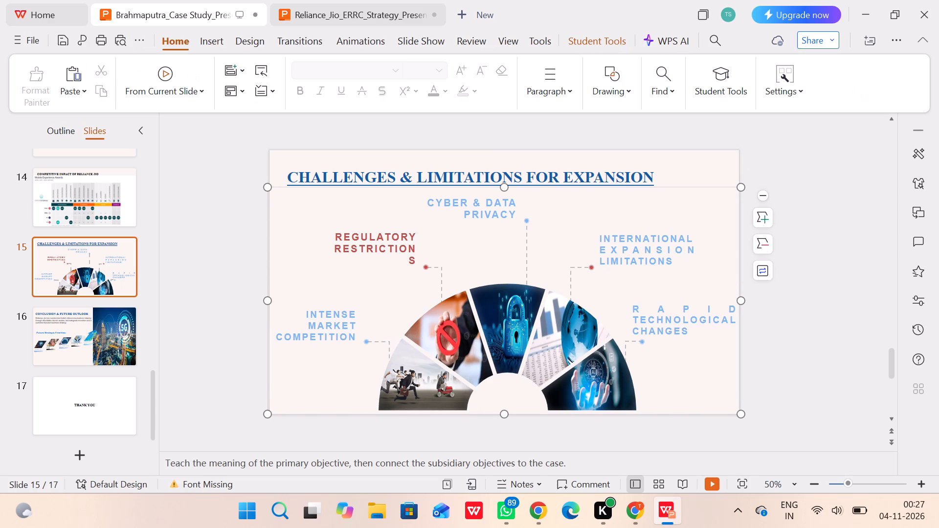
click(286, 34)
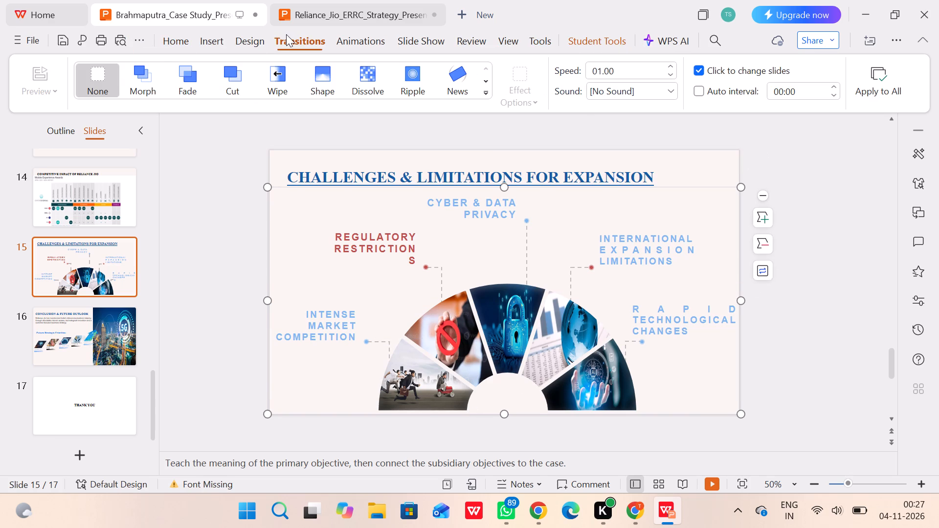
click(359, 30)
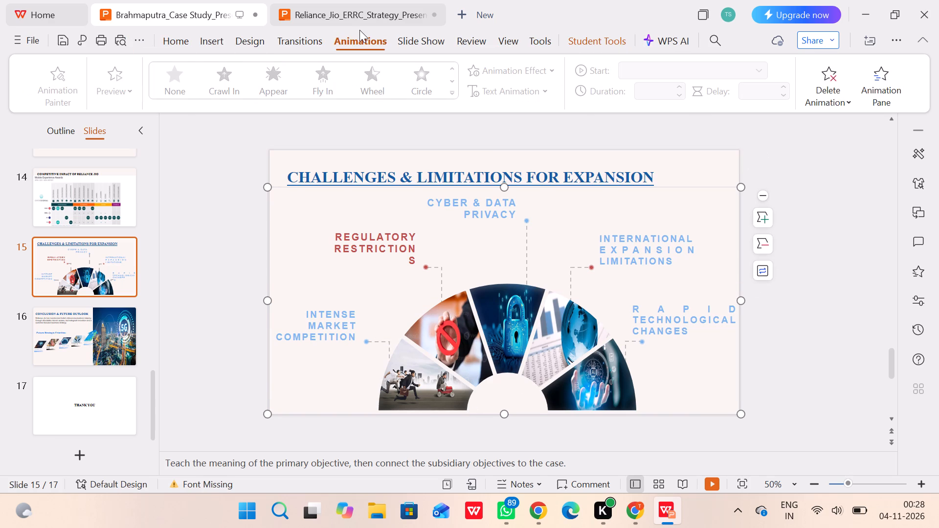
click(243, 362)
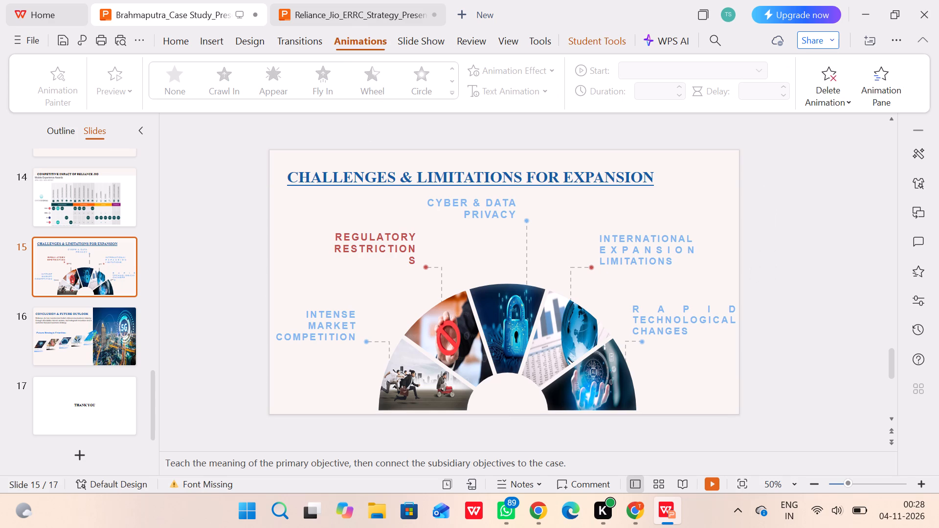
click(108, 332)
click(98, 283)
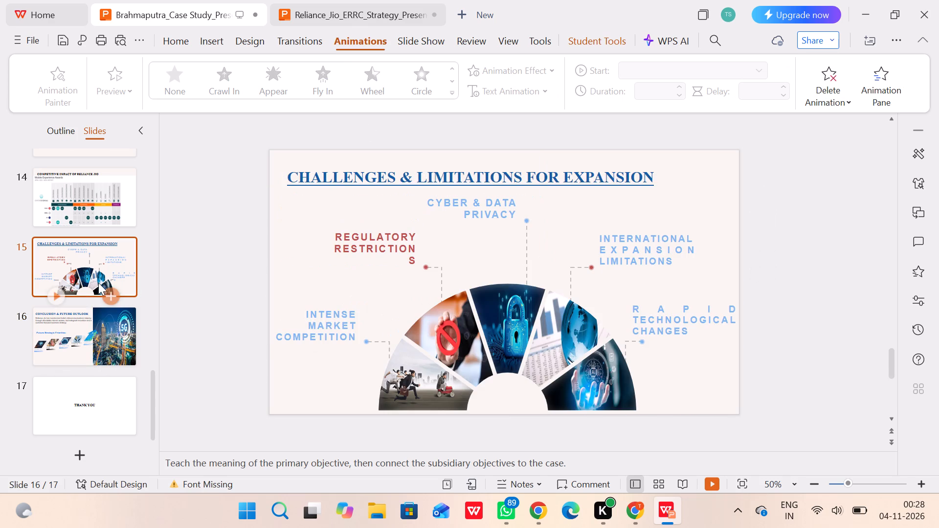
Group all labels, connectors and picture-filled segments of the semicircle diagram on the Challenges & Limitations slide.
click(416, 358)
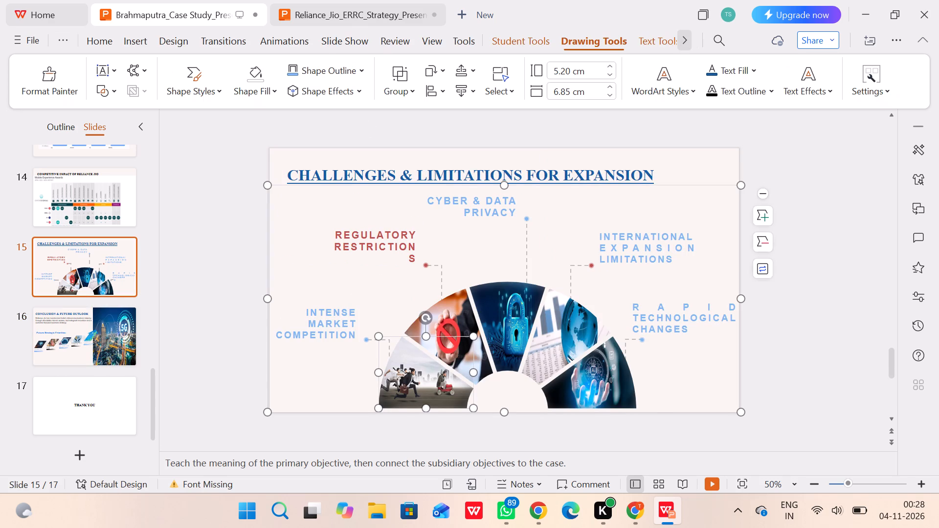
click(403, 236)
click(483, 201)
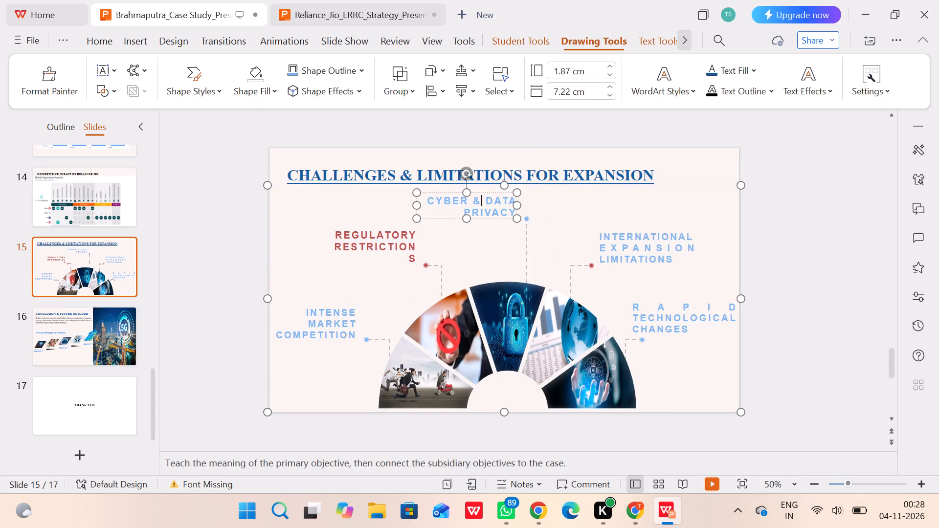
drag(774, 171, 296, 398)
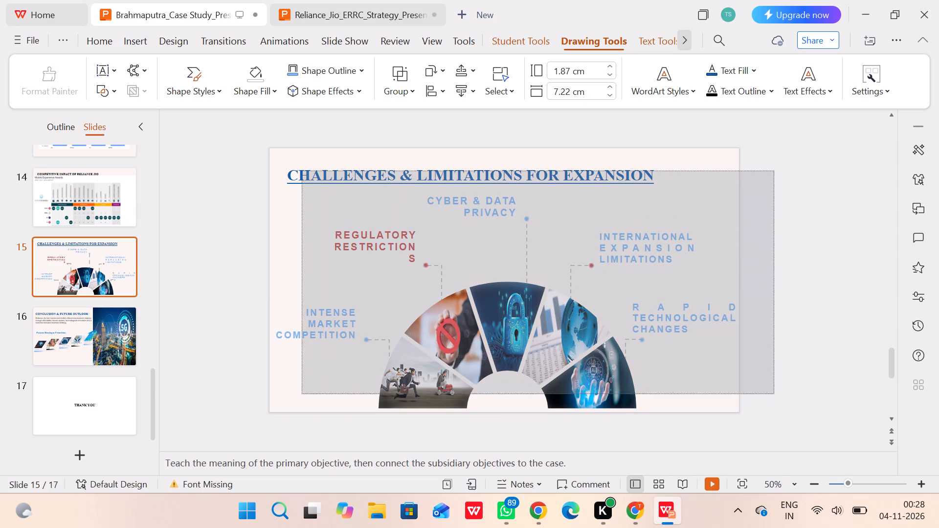
drag(296, 398, 261, 444)
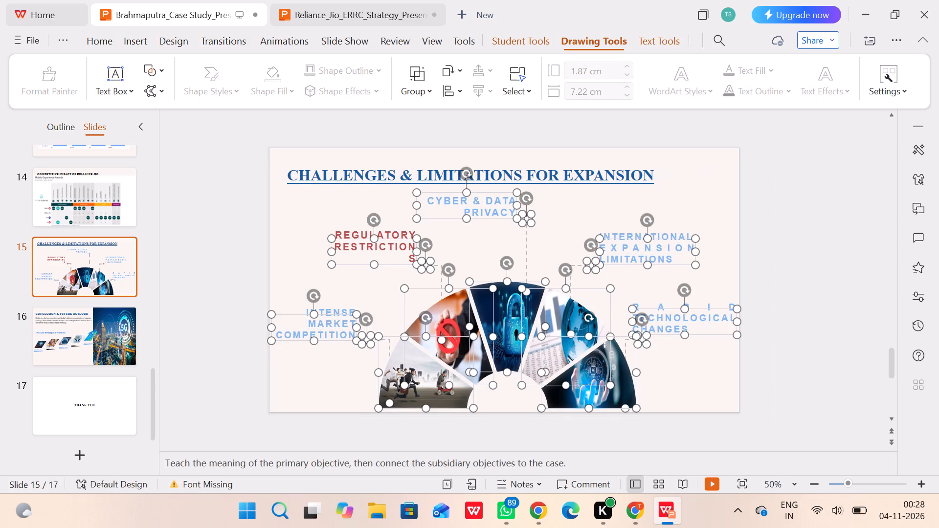
right_click(525, 332)
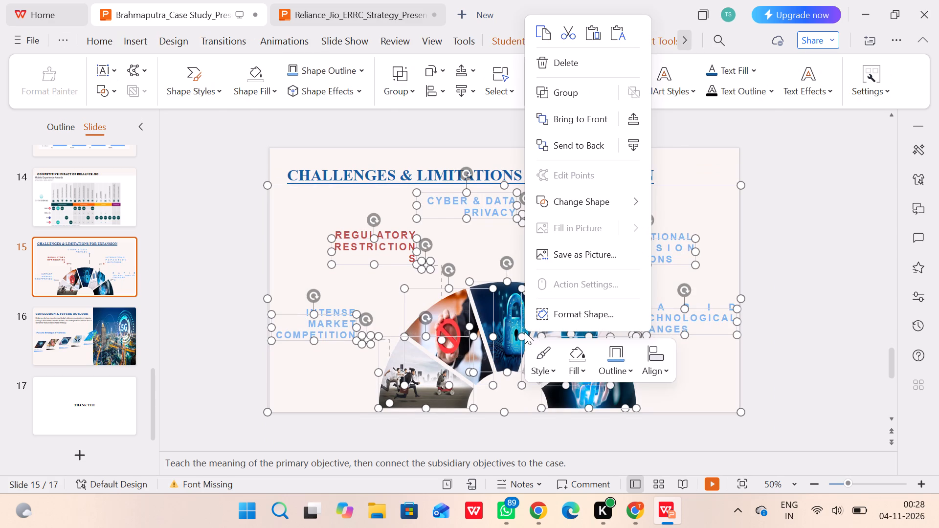
click(585, 92)
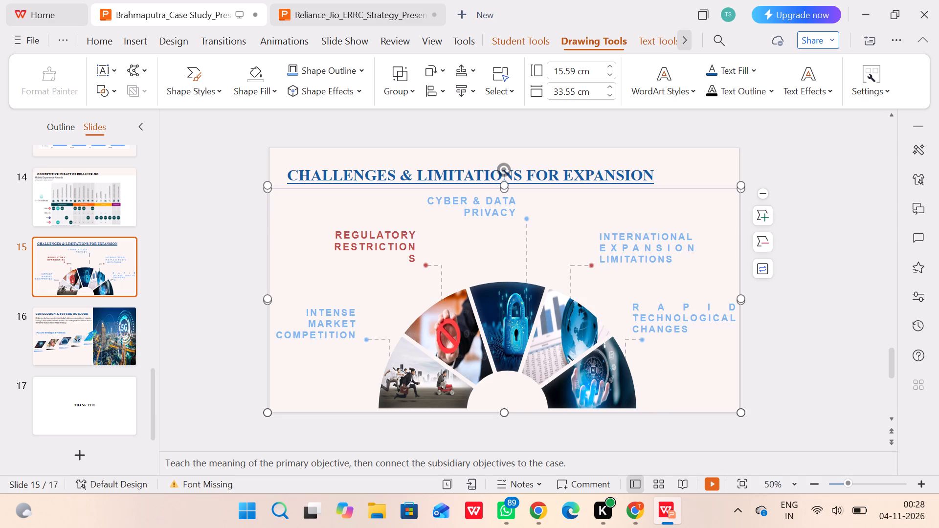
Apply the Wheel entrance animation to the grouped semicircle diagram.
click(284, 35)
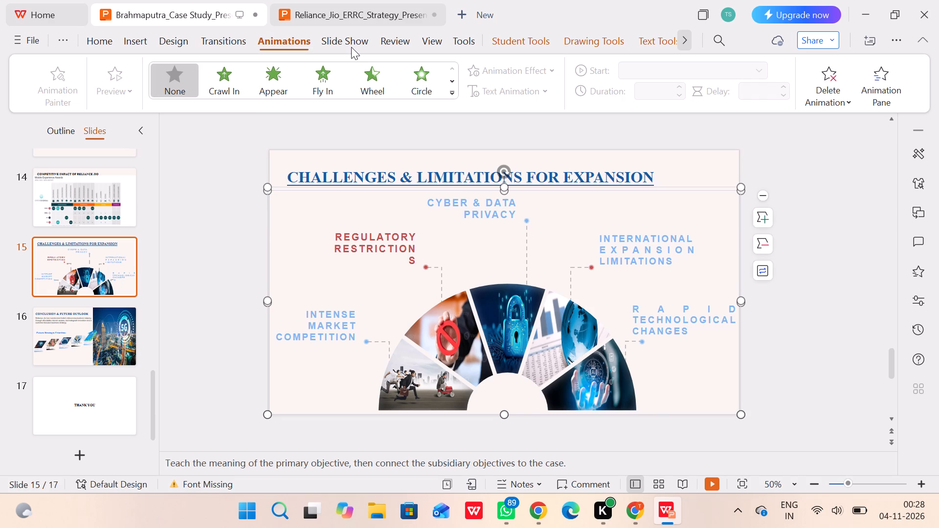
click(448, 94)
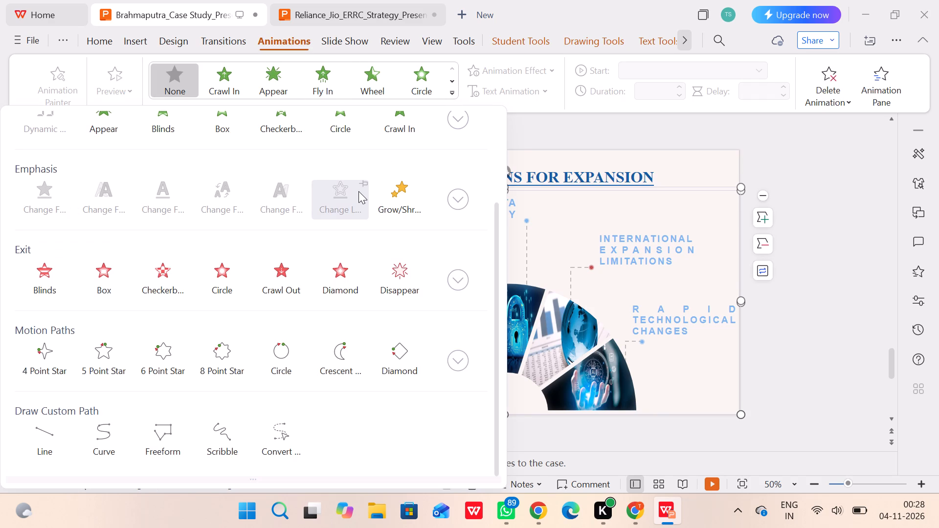
scroll(358, 191, up, 3)
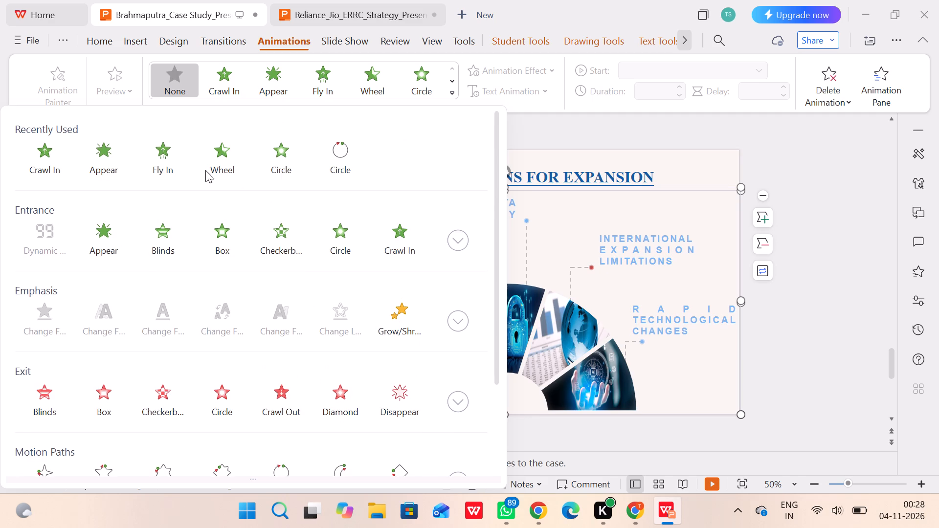
click(211, 158)
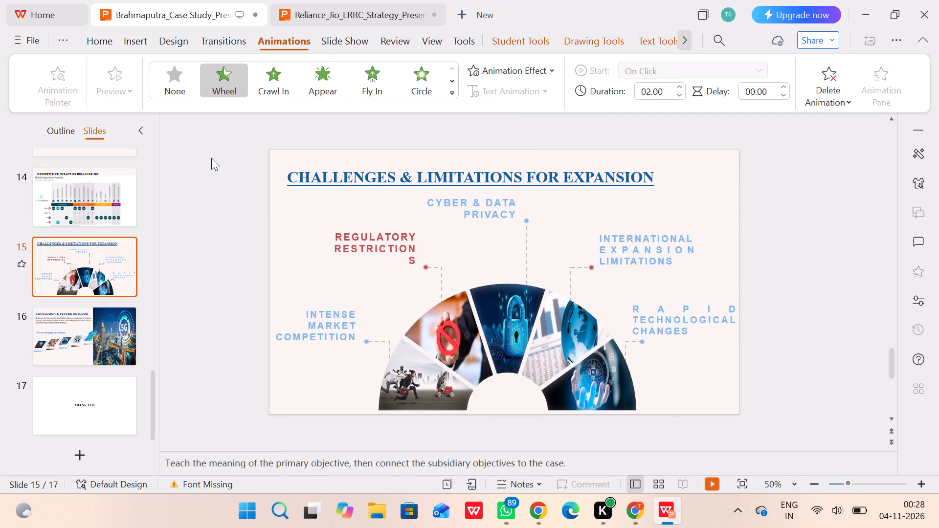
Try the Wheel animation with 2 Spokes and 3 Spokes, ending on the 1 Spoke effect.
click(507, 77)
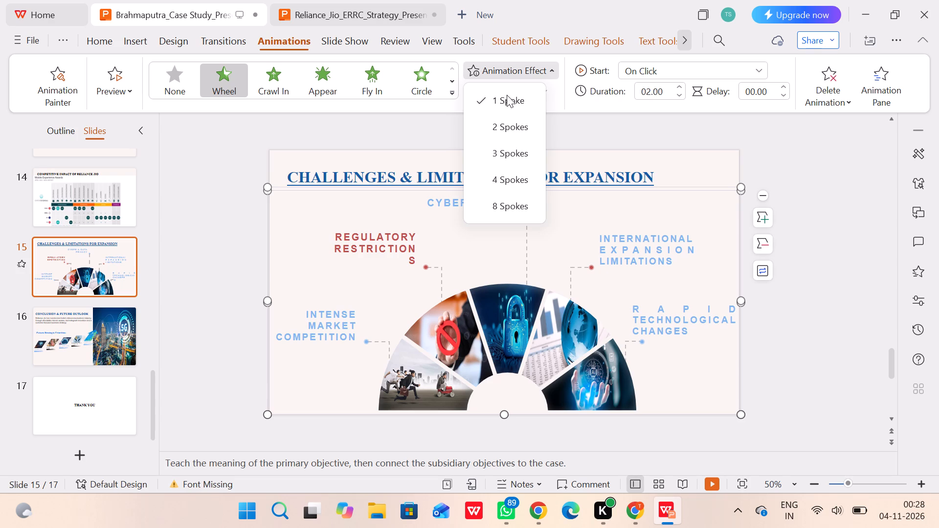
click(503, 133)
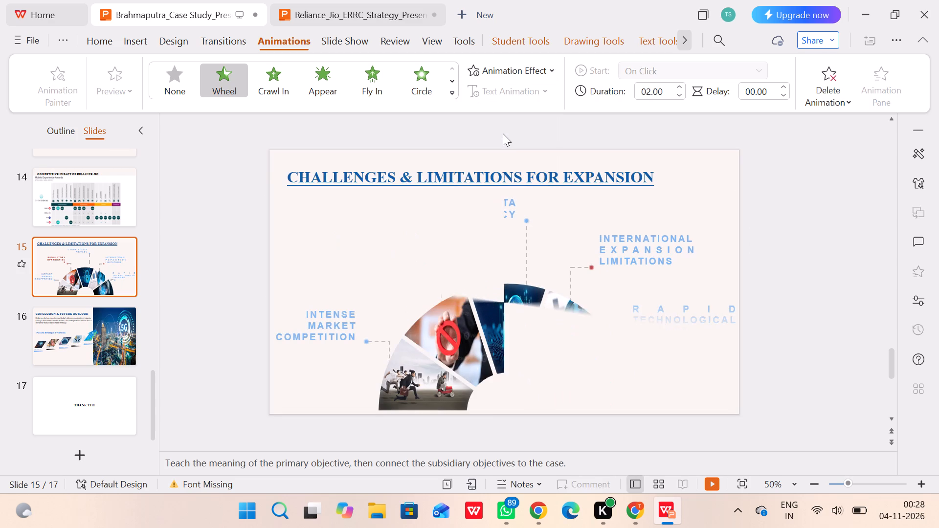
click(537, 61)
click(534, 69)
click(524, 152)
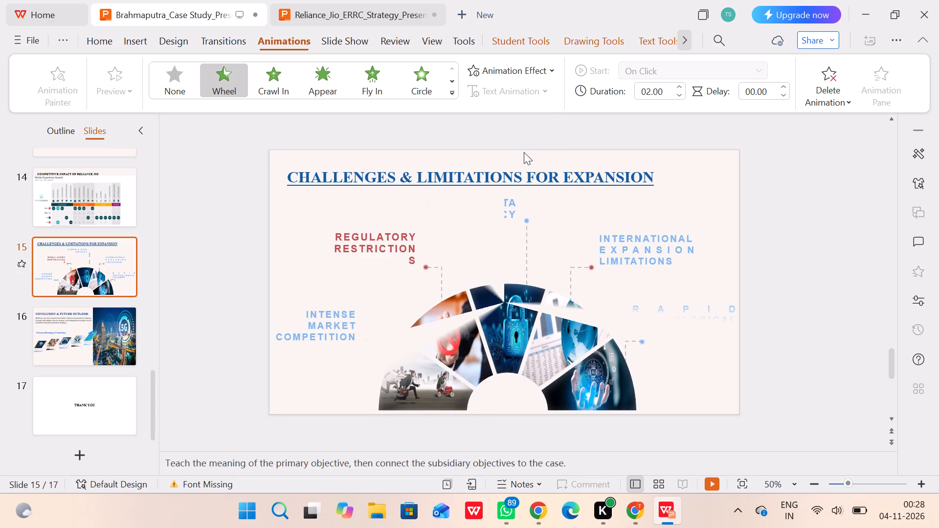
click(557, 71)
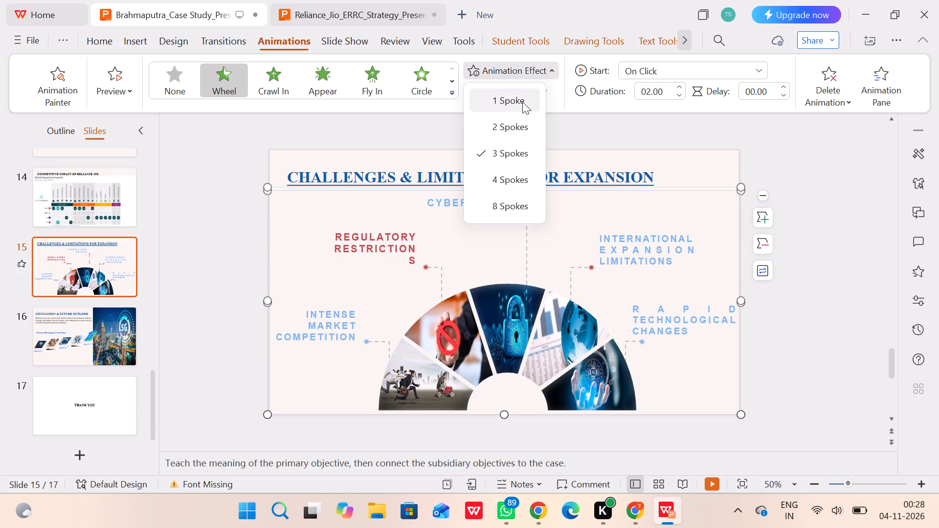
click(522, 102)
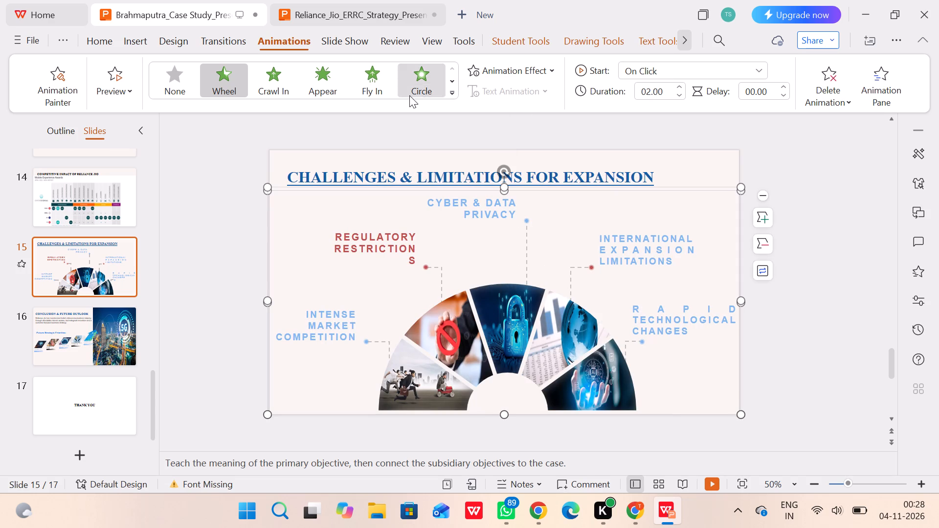
Change the challenges graphic's entrance animation to Circle.
click(421, 82)
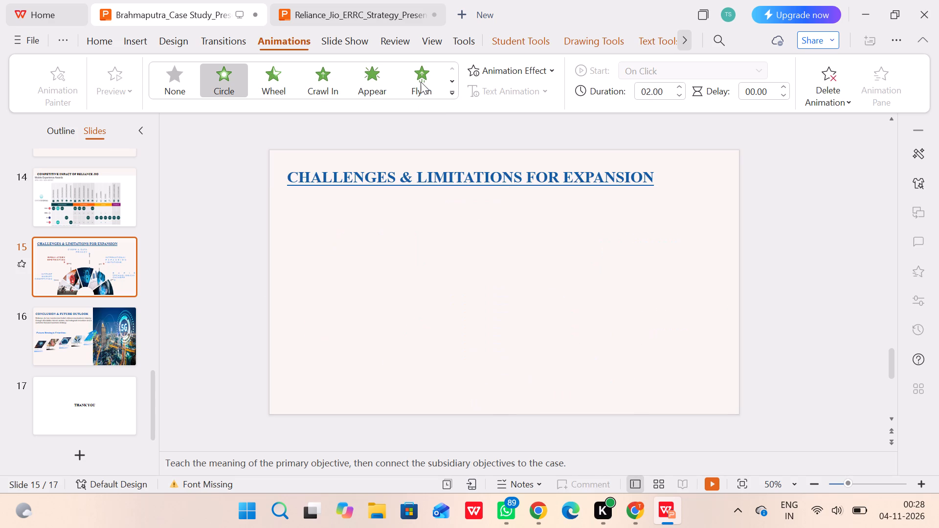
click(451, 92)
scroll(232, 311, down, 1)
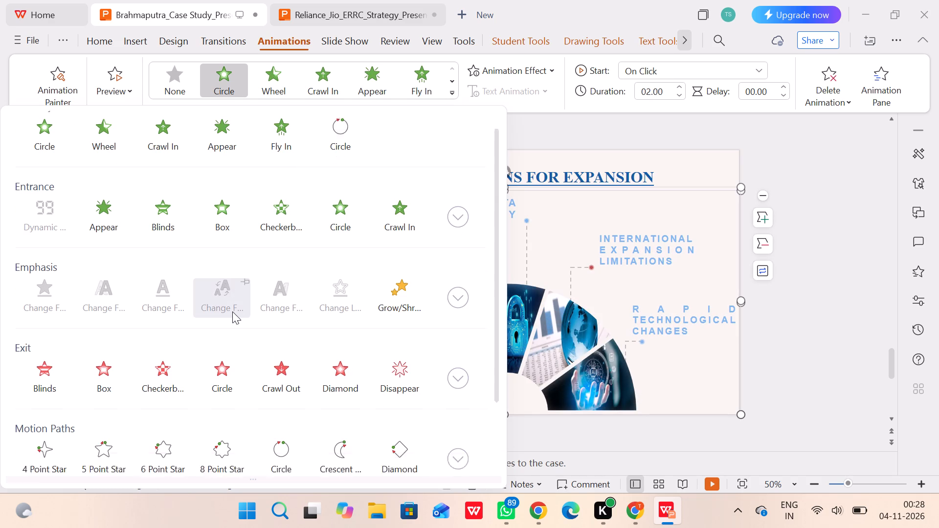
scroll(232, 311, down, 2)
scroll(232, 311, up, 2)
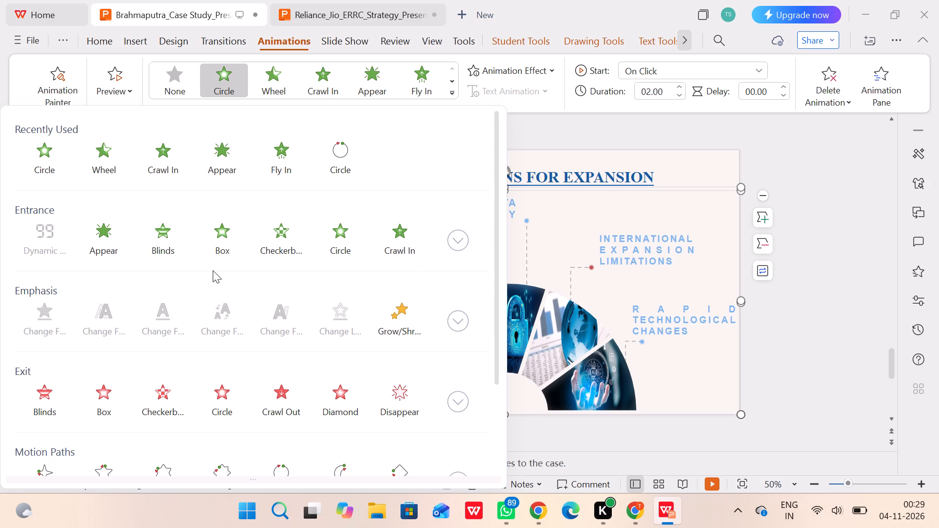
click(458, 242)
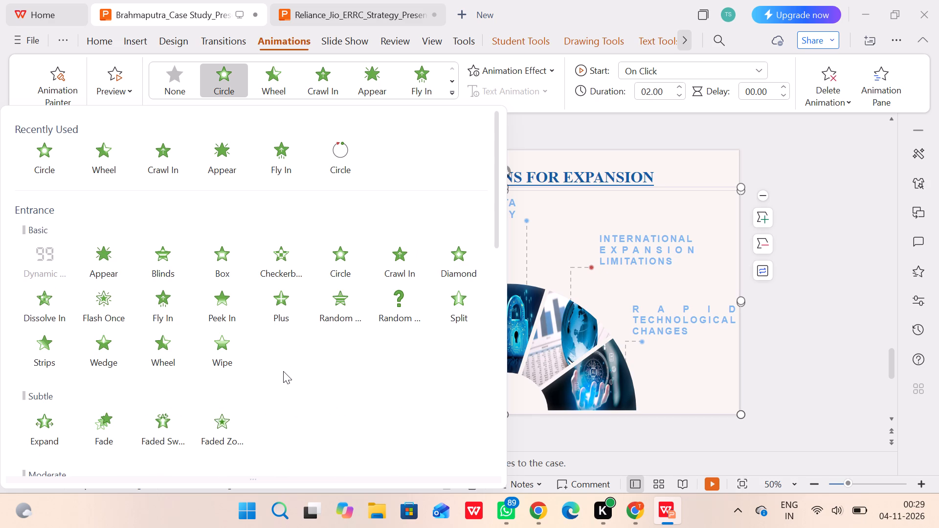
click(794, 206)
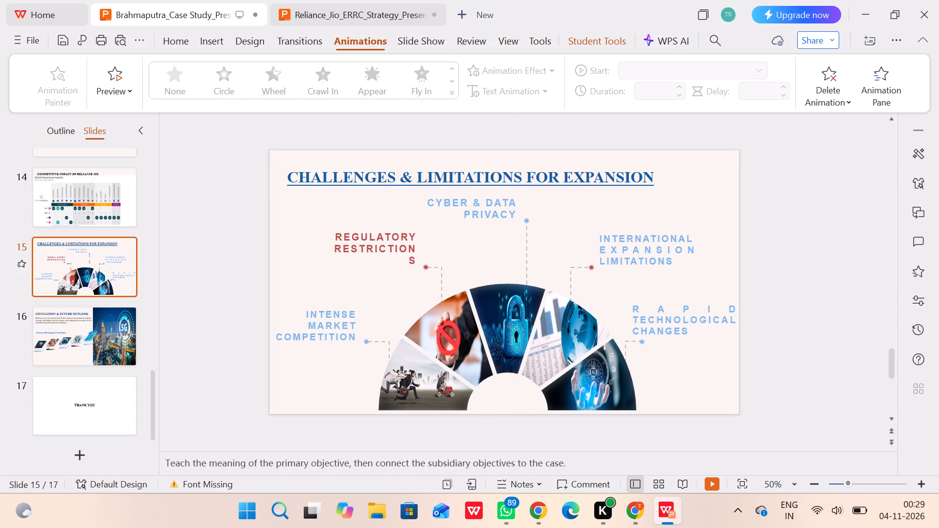
Duplicate slide 15.
right_click(112, 259)
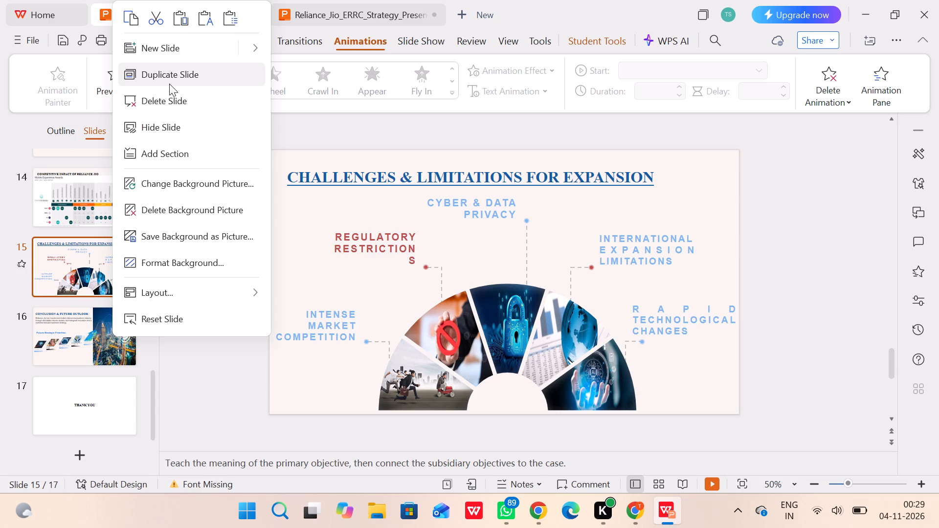
click(169, 84)
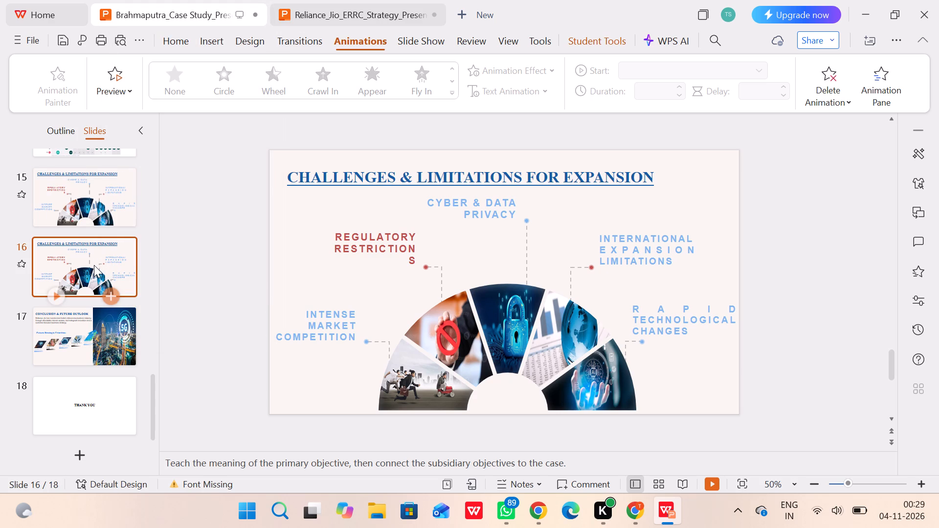
On the duplicated slide 16, shrink the challenges graphic to about 14.9 cm high and 16.1 cm wide, keeping it along the slide's left edge.
click(507, 320)
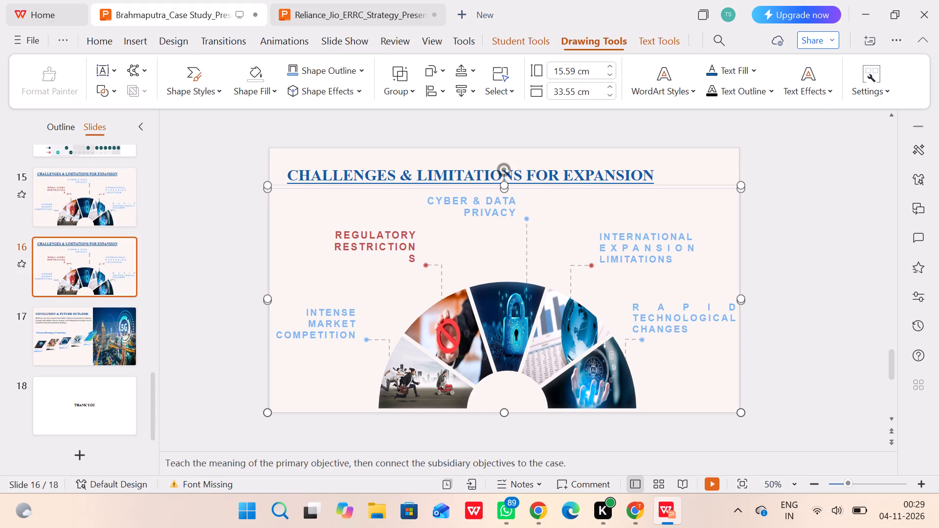
drag(740, 299, 660, 300)
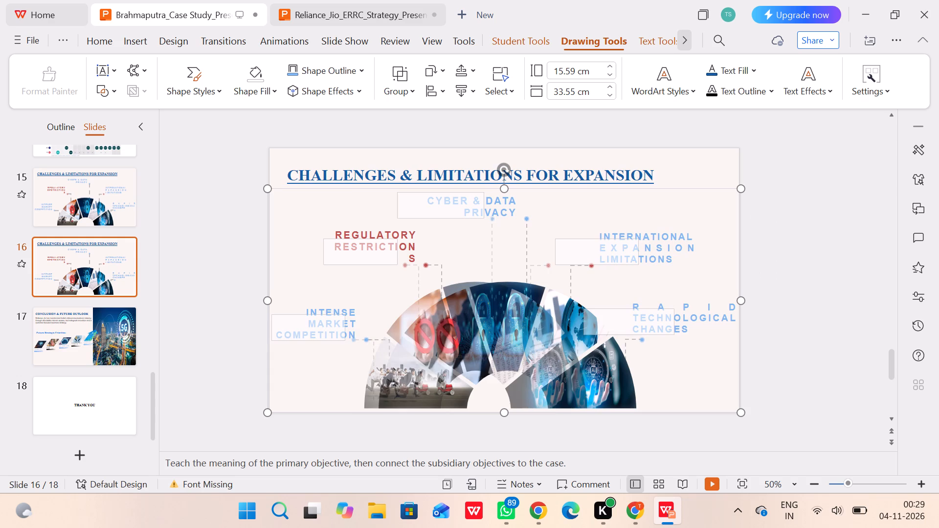
drag(660, 300, 552, 302)
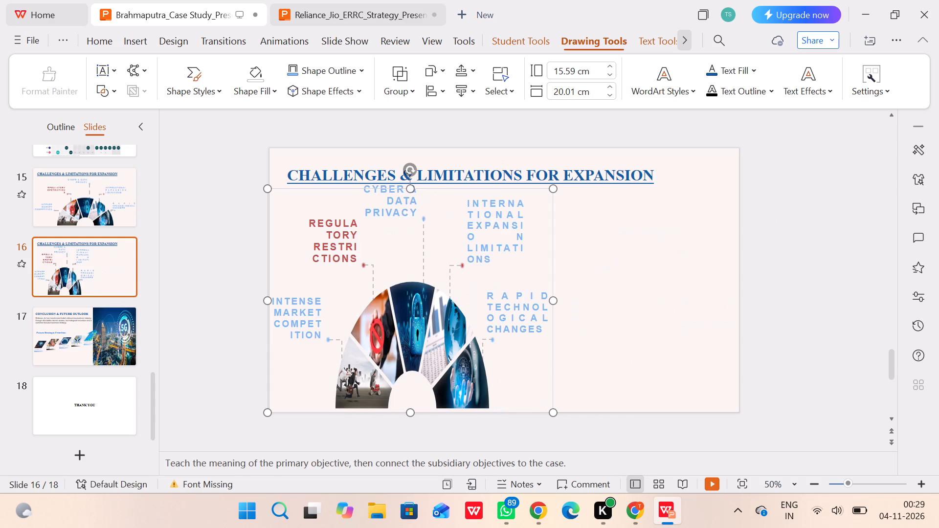
drag(411, 187, 412, 201)
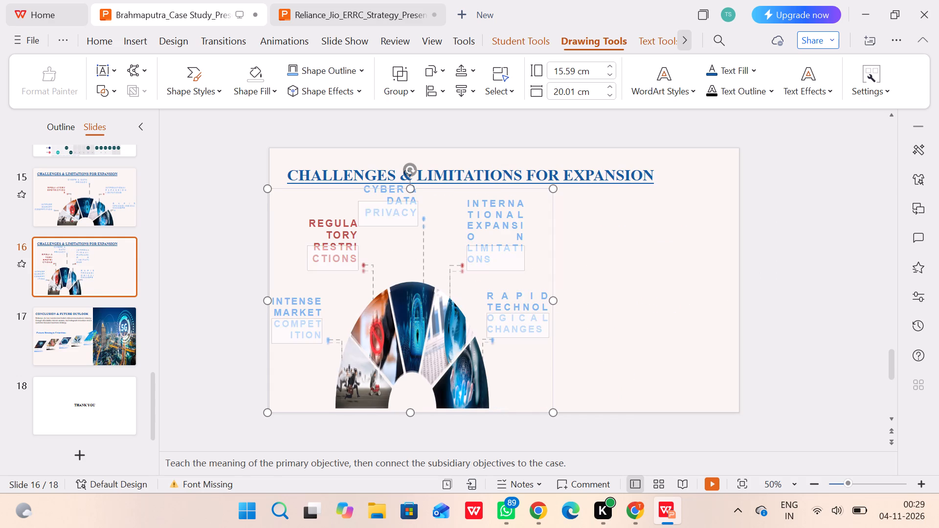
drag(412, 201, 412, 205)
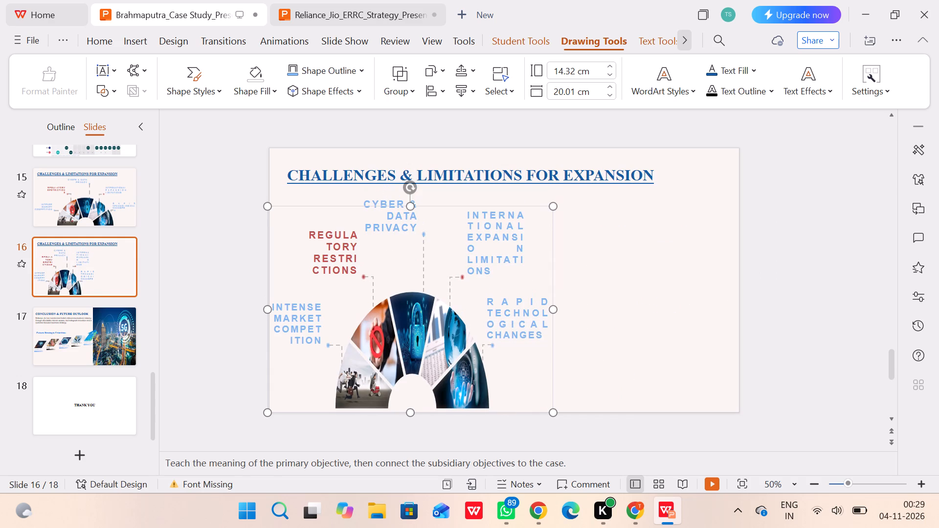
drag(411, 208, 411, 200)
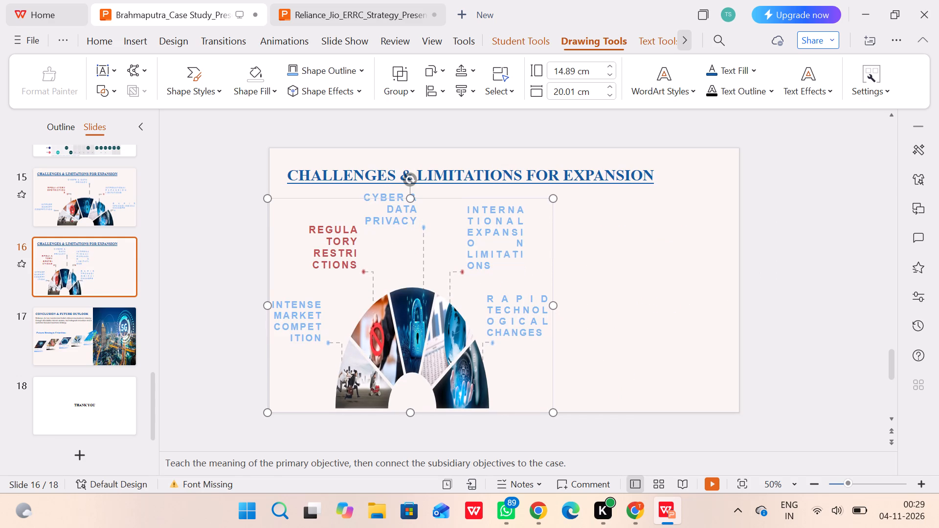
click(411, 200)
drag(556, 308, 502, 303)
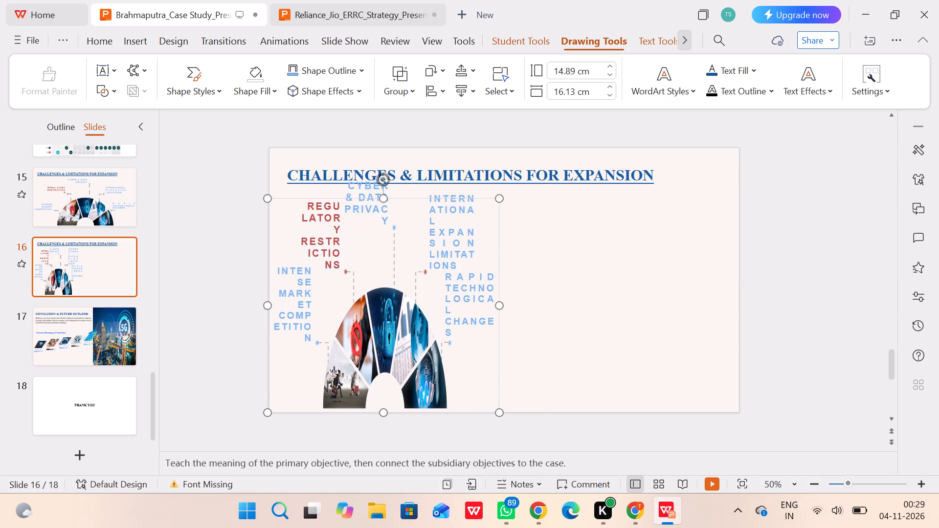
click(823, 261)
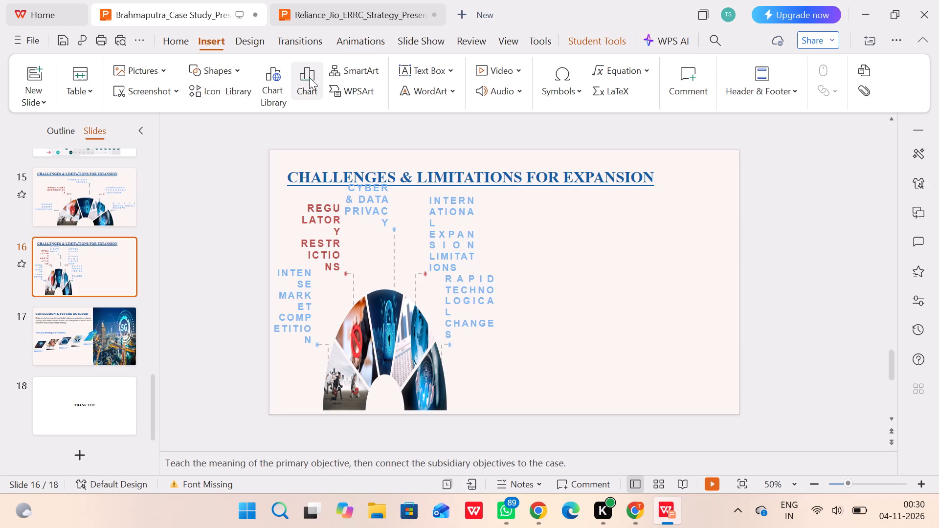
click(354, 88)
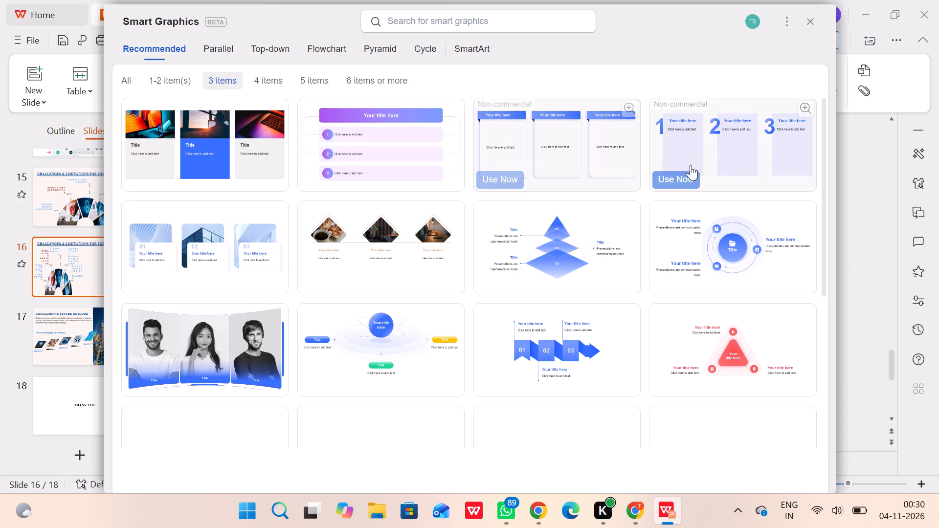
scroll(506, 294, down, 1)
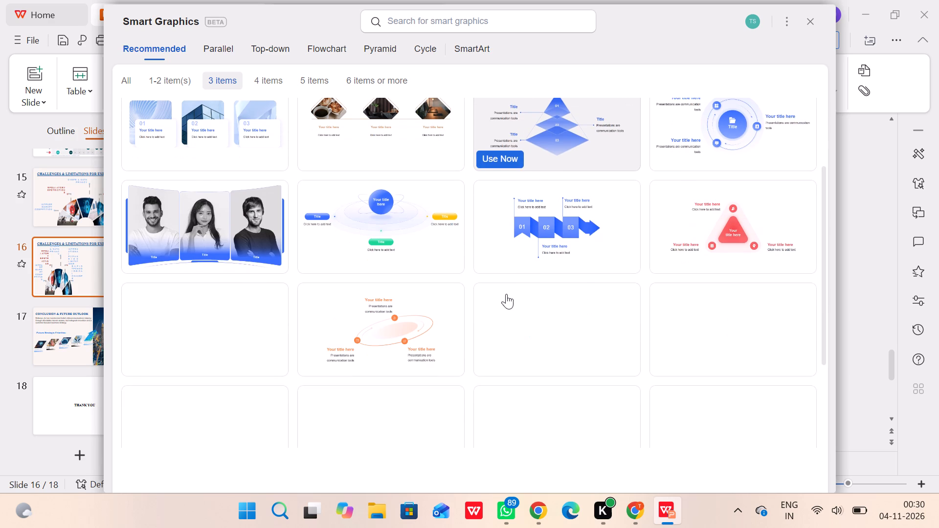
scroll(506, 294, down, 3)
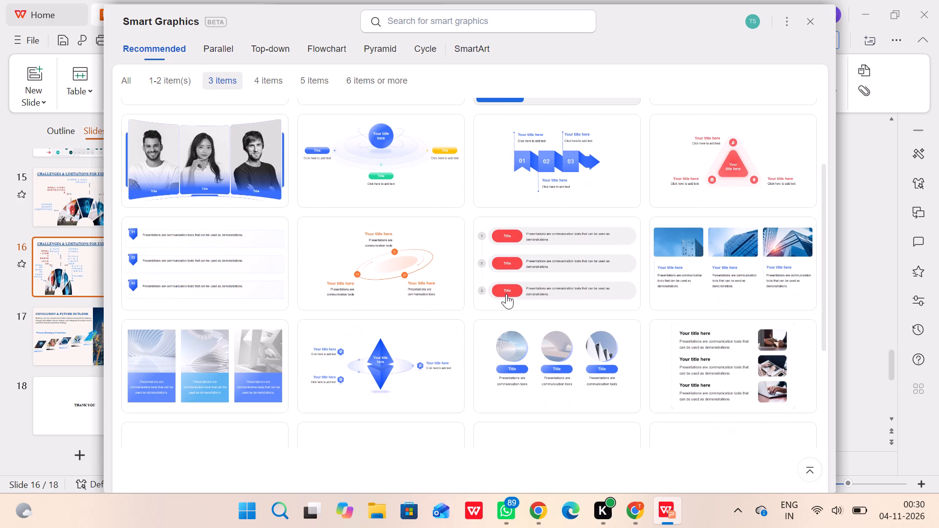
scroll(506, 294, down, 1)
click(648, 508)
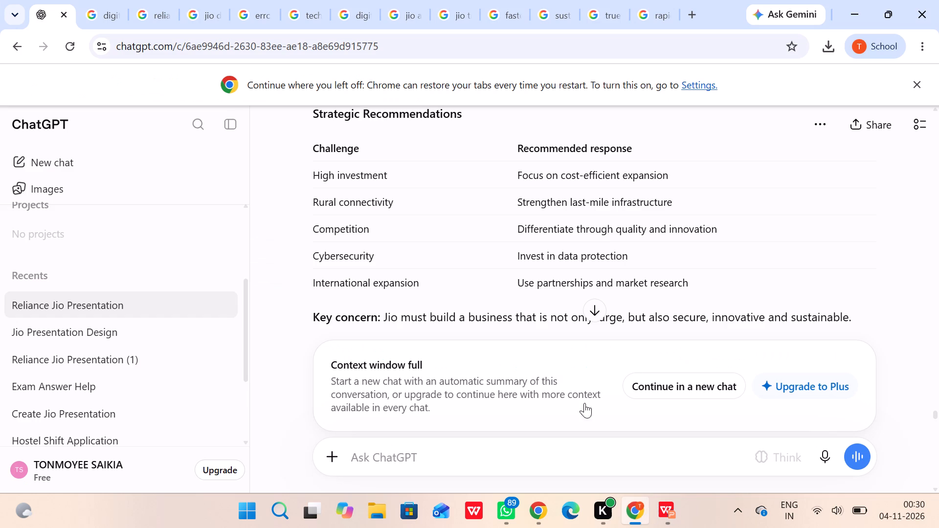
click(674, 511)
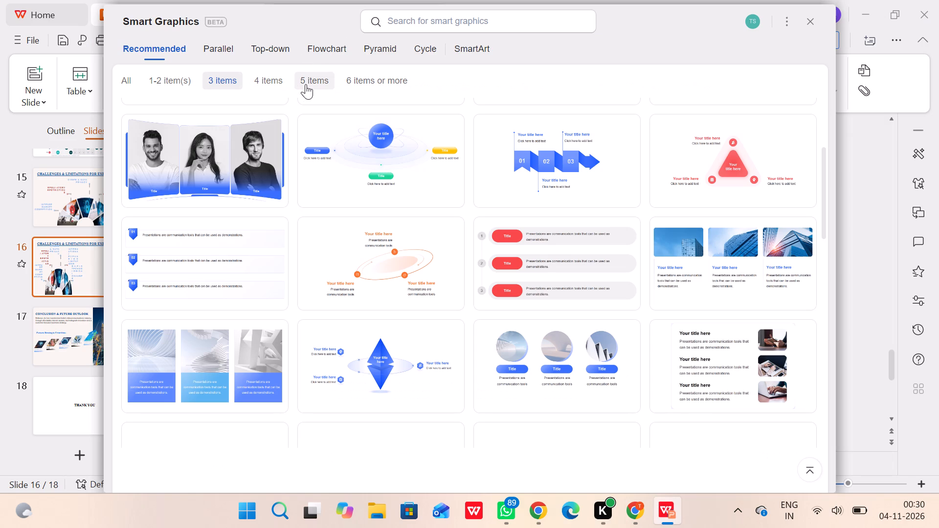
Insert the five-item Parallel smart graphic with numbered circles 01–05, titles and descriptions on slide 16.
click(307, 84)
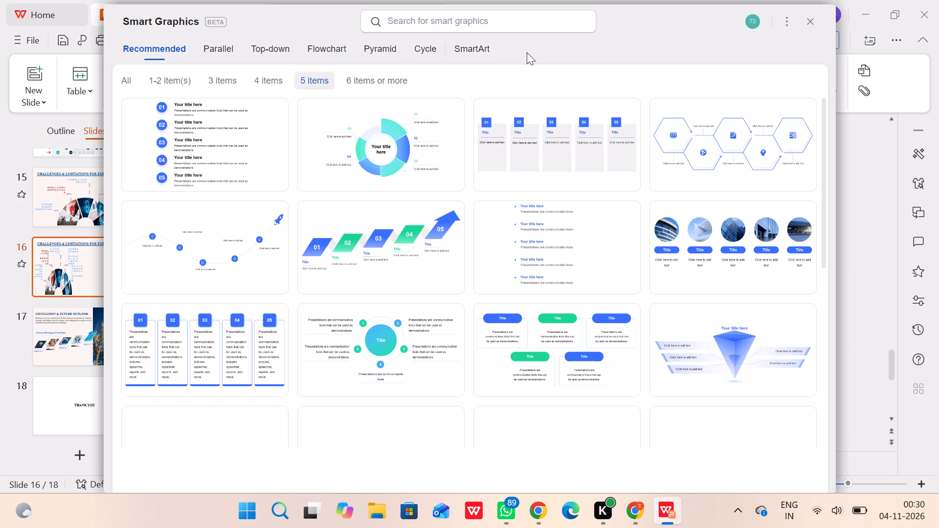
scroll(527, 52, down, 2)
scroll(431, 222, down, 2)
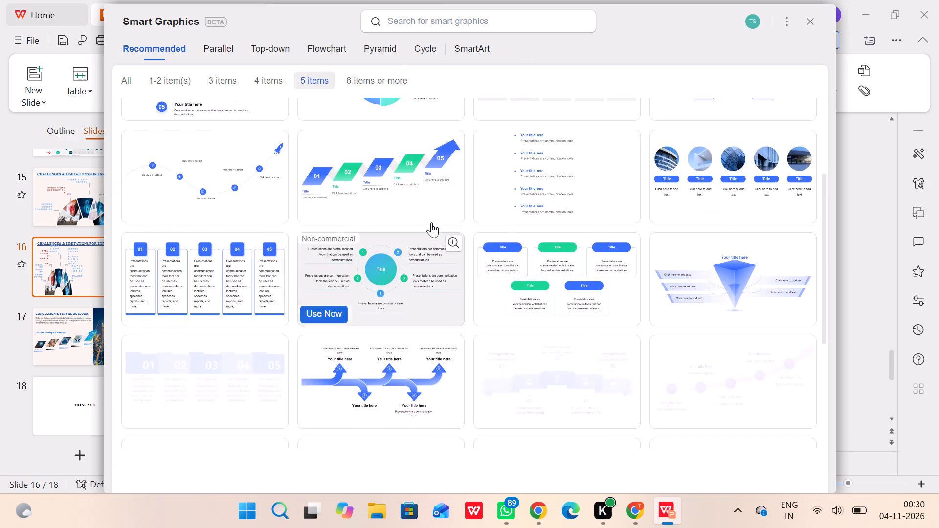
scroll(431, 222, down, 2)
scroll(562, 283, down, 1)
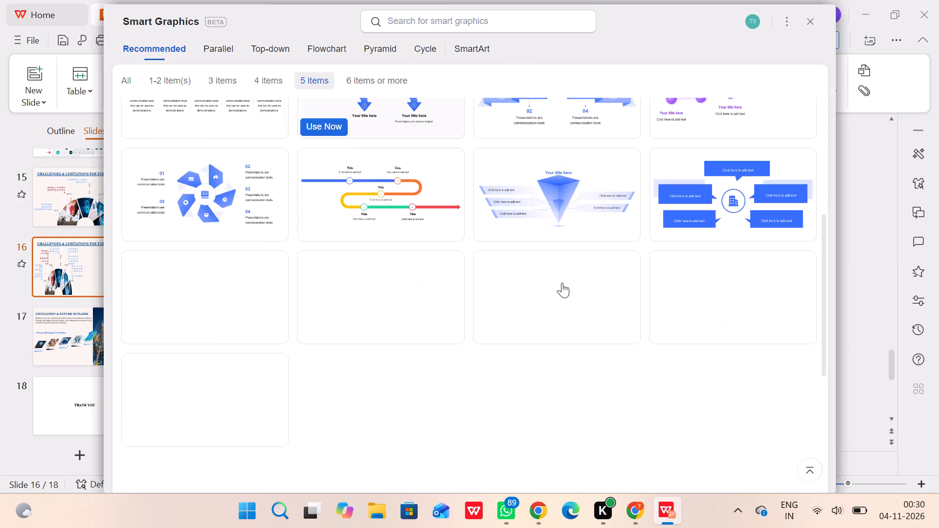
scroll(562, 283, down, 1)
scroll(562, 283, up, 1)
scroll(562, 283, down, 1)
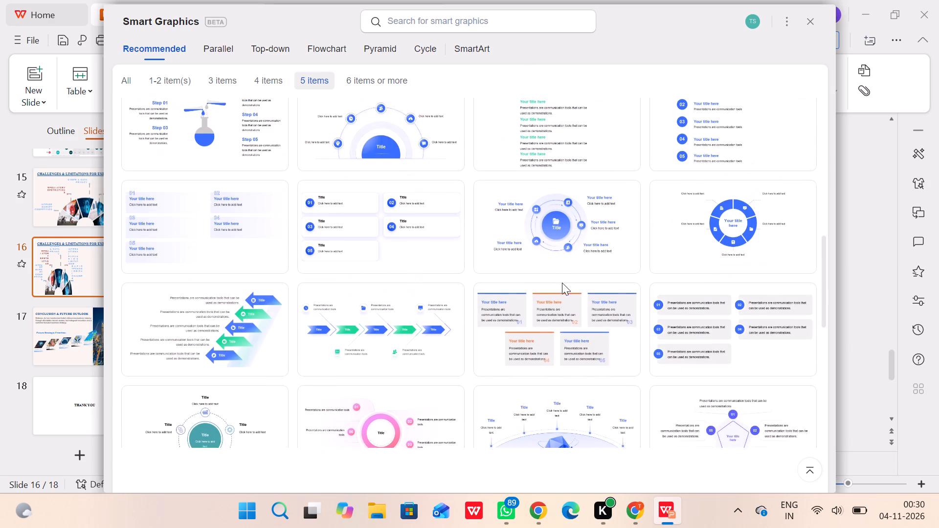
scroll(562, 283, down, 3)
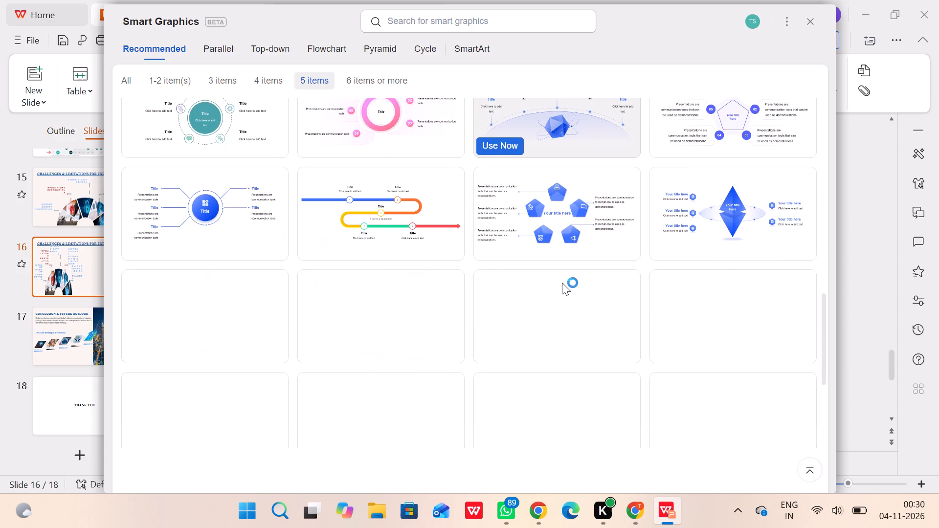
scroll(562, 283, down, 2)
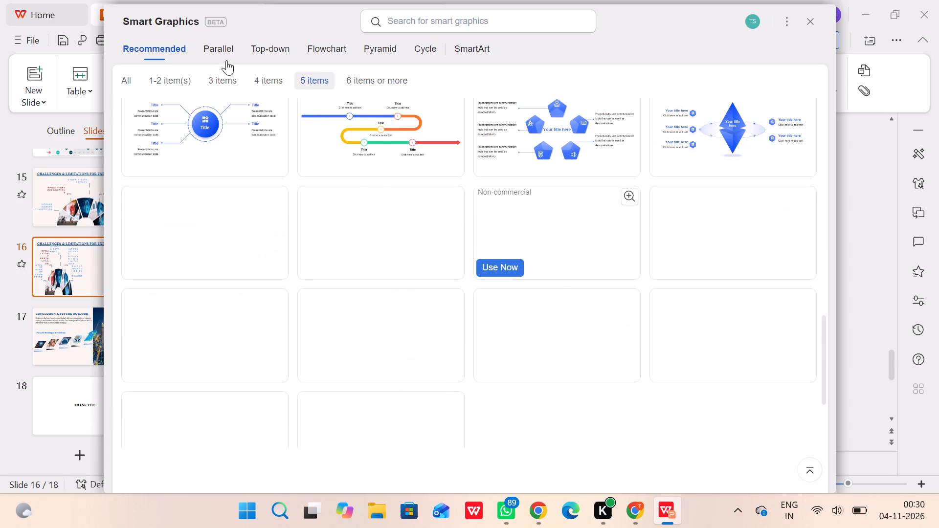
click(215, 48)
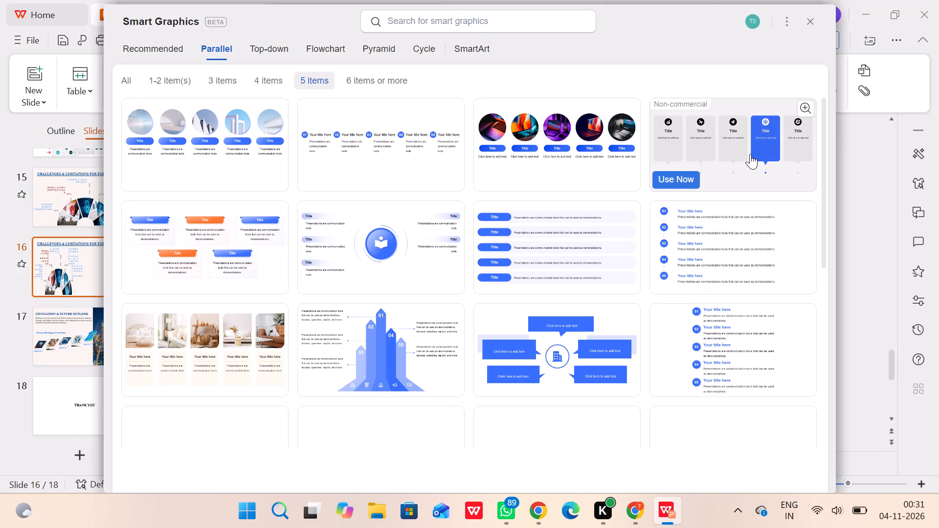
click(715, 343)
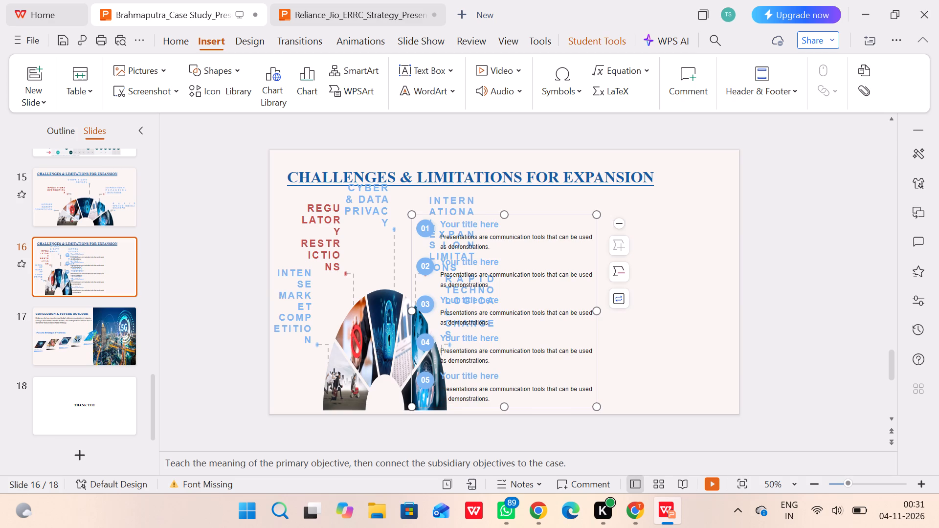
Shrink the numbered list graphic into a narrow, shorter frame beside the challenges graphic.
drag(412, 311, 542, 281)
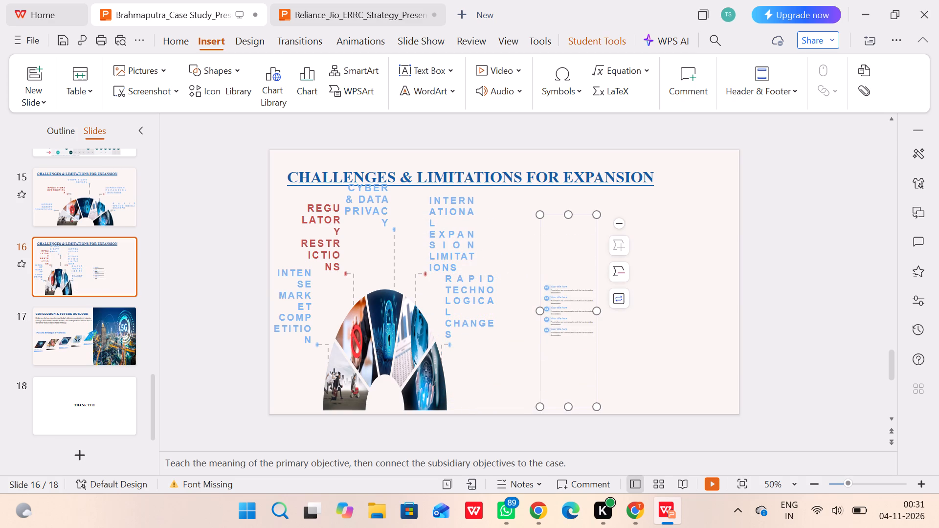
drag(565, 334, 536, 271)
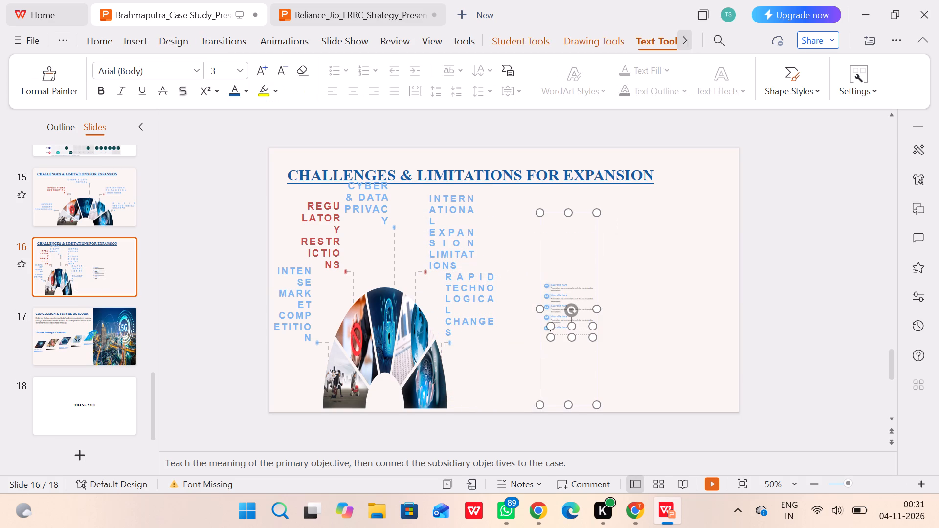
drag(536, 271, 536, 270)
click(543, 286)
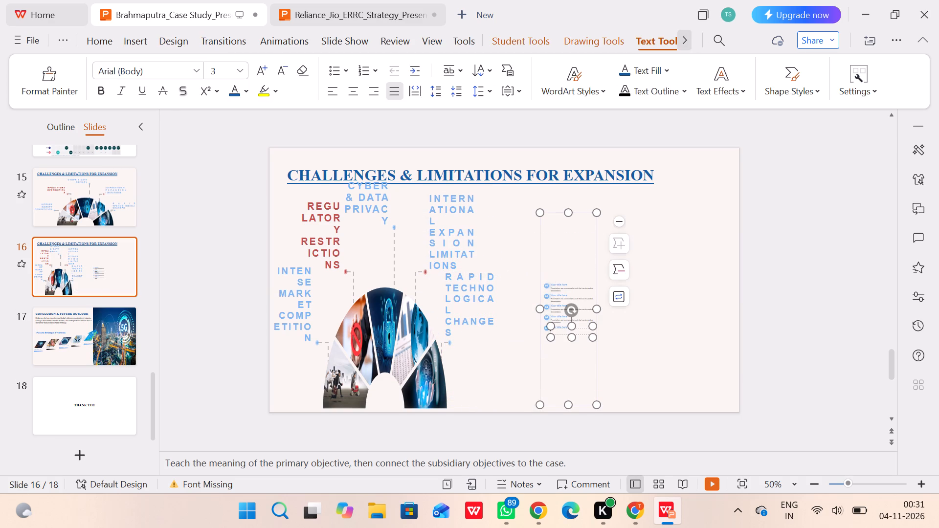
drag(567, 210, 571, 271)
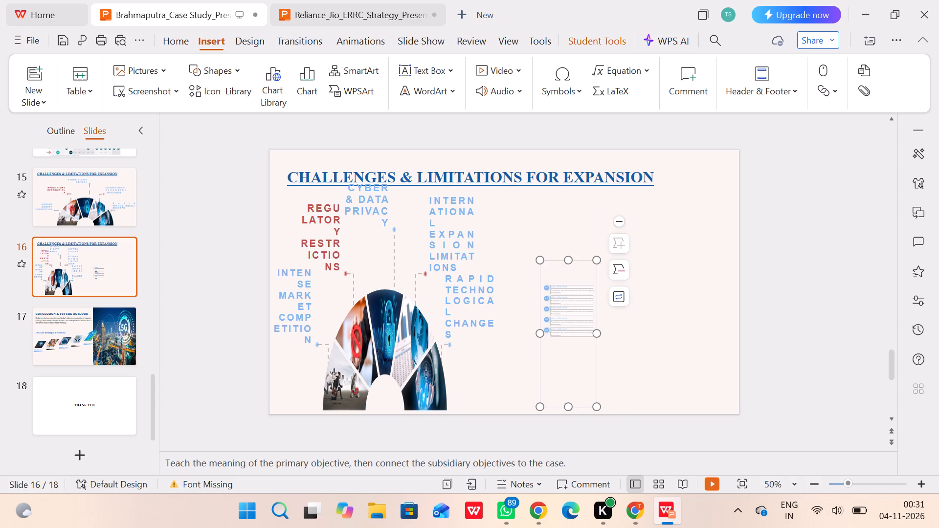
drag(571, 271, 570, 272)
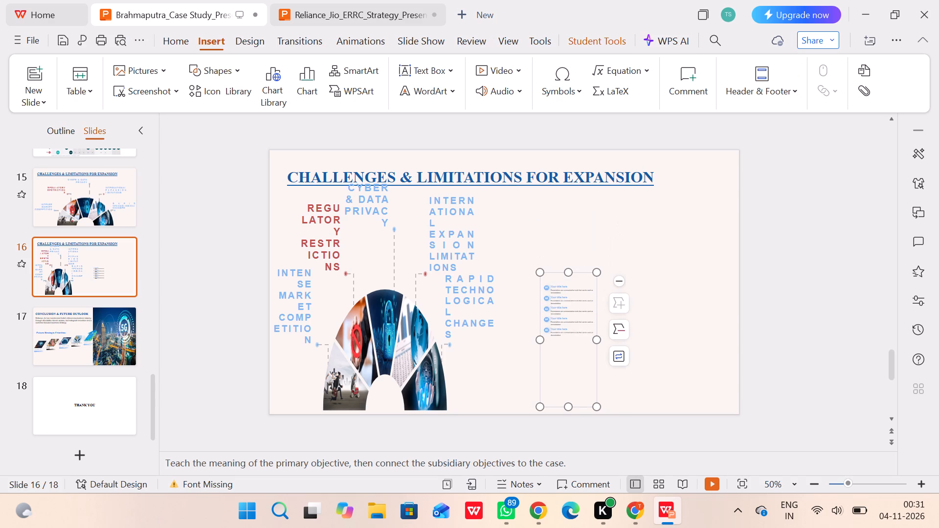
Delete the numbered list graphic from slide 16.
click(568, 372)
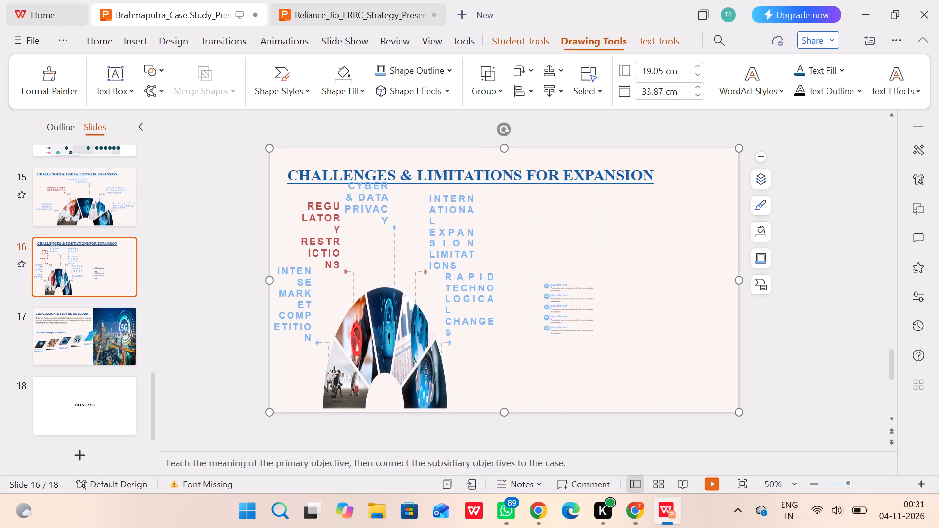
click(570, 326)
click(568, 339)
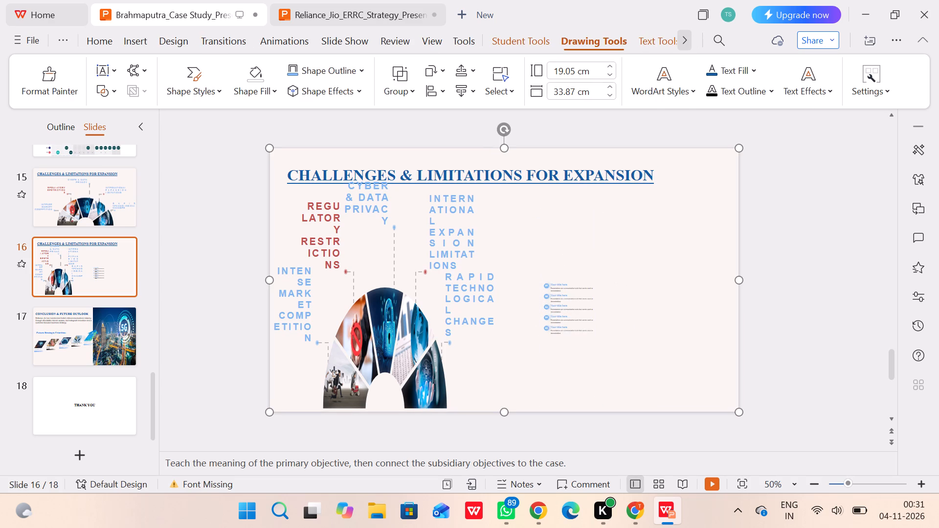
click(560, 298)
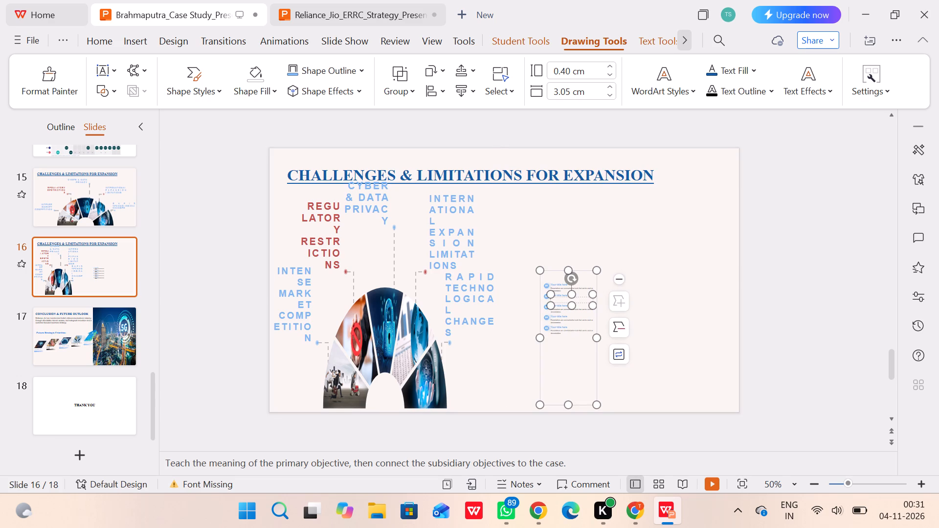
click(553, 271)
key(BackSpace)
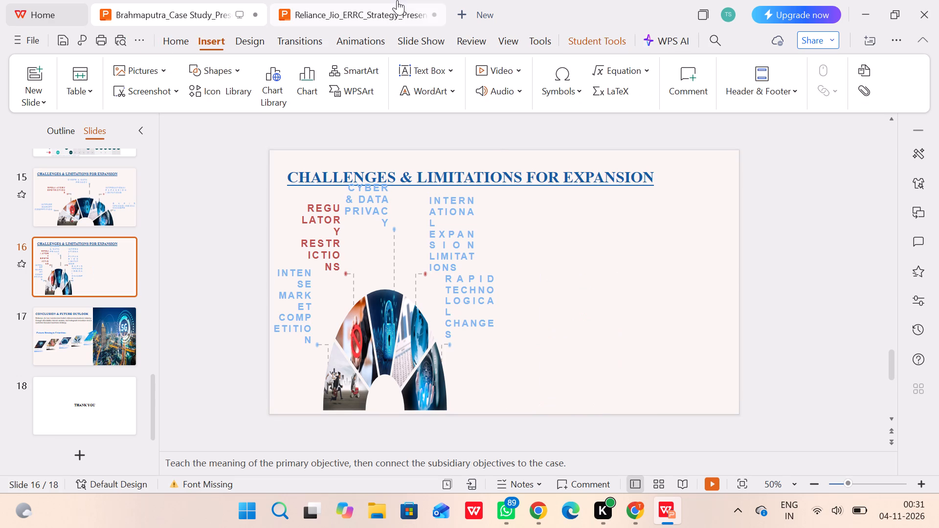
Examine the five-item Parallel and Top-down smart graphics for a layout that suits slide 16.
click(354, 83)
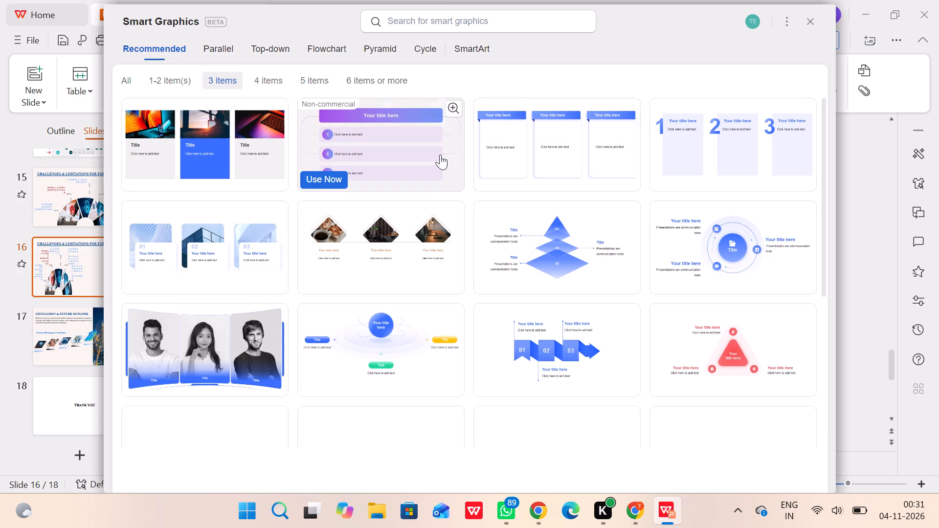
click(305, 73)
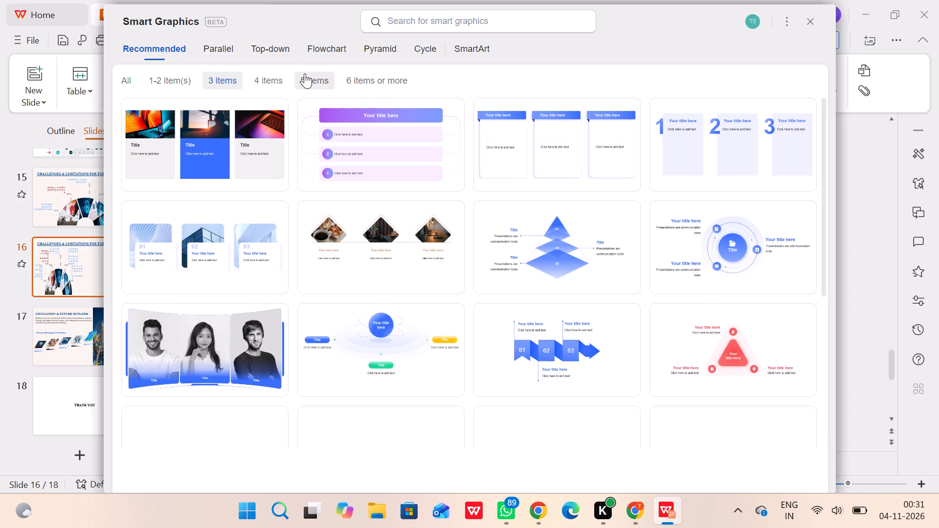
click(222, 47)
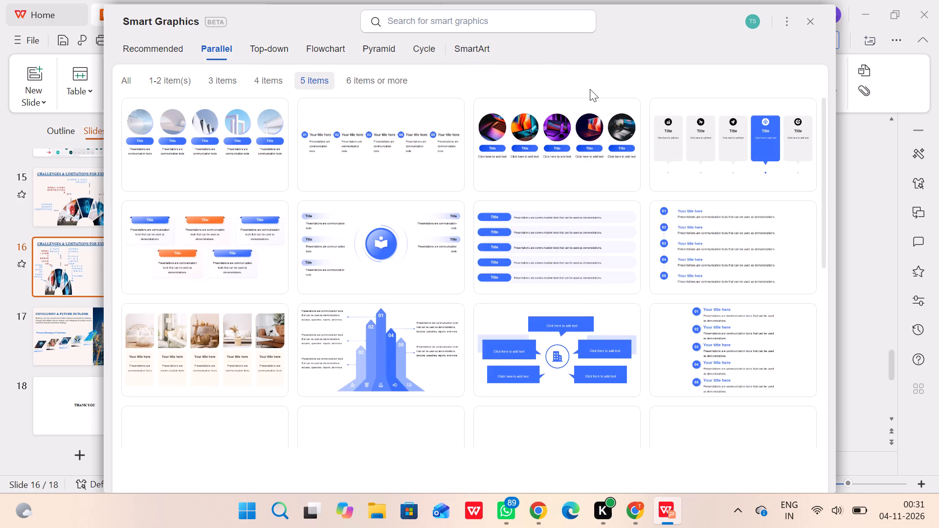
scroll(590, 89, down, 1)
scroll(565, 237, down, 1)
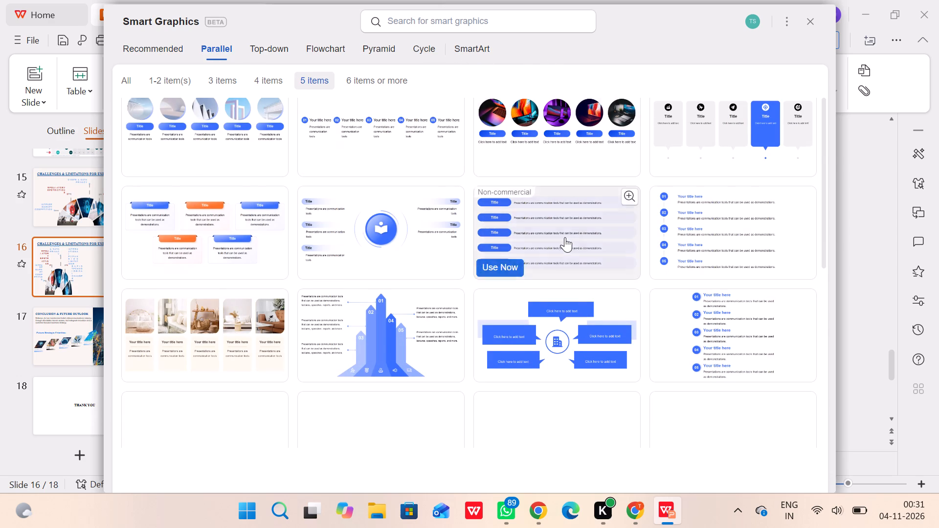
scroll(565, 237, down, 2)
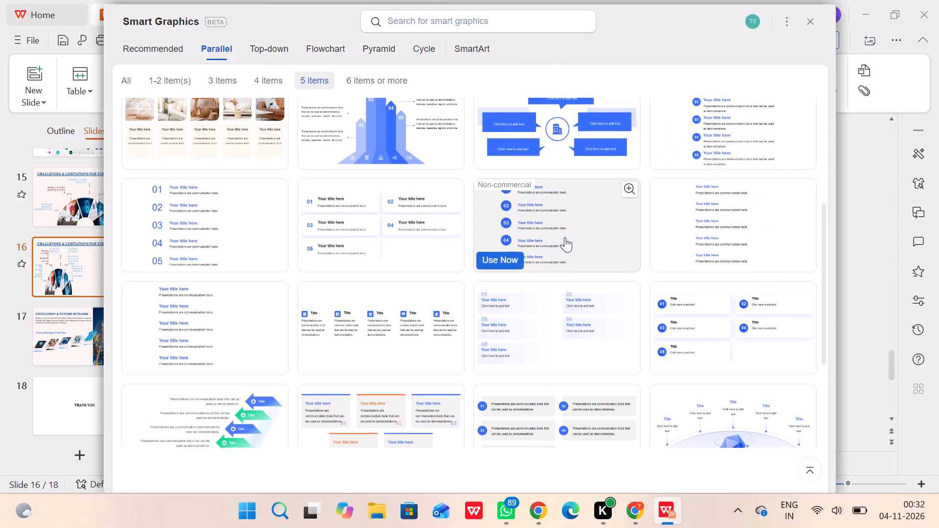
scroll(565, 237, down, 4)
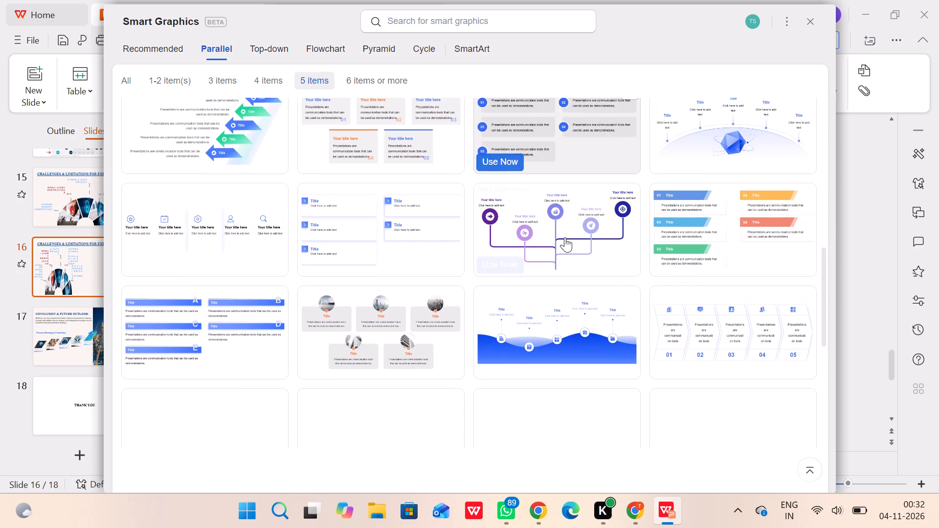
scroll(565, 237, down, 1)
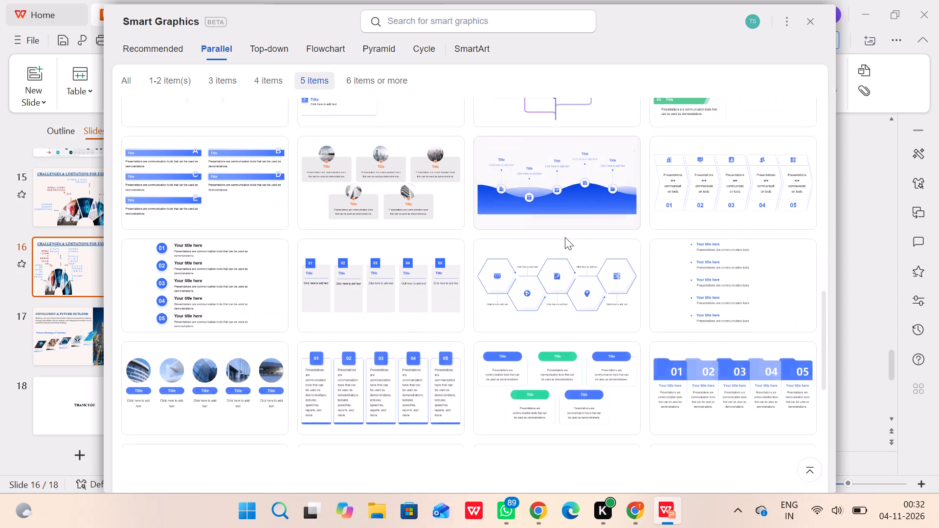
scroll(565, 237, down, 4)
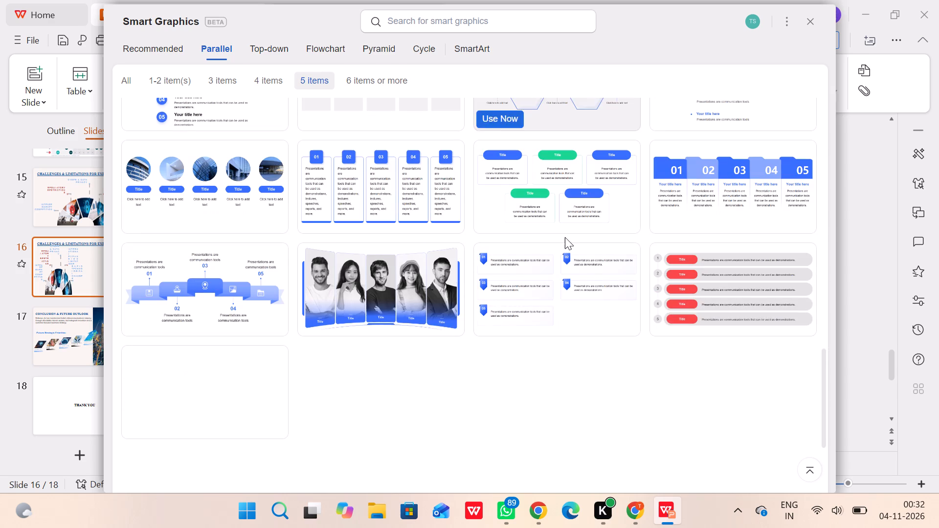
scroll(565, 237, down, 2)
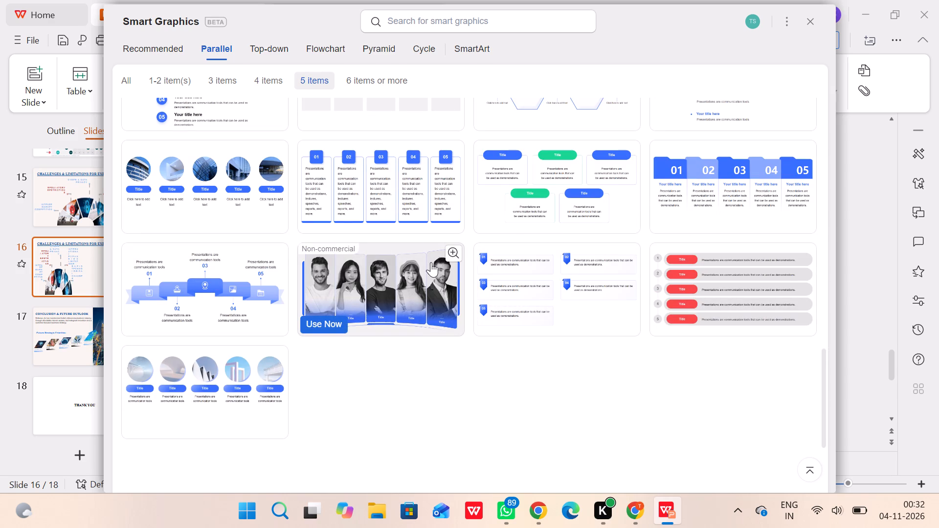
scroll(431, 262, down, 4)
scroll(431, 262, up, 3)
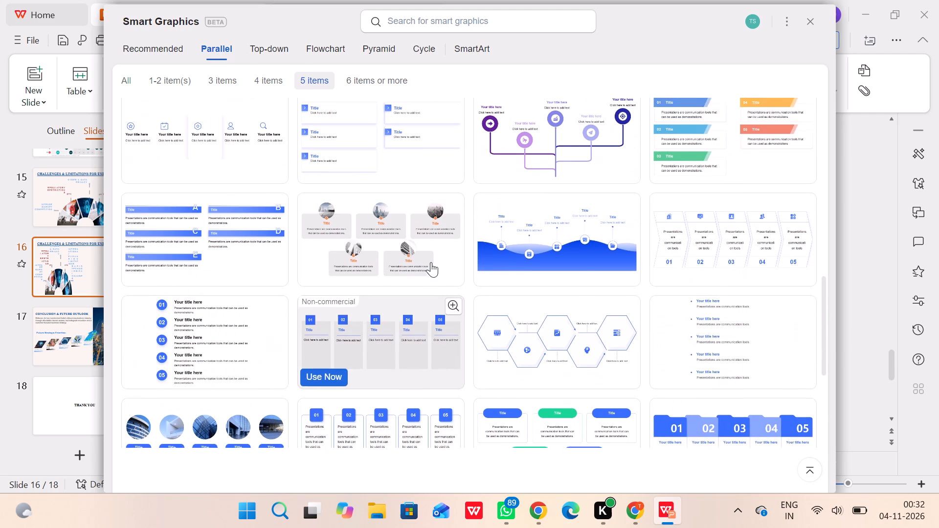
scroll(431, 262, up, 1)
click(263, 40)
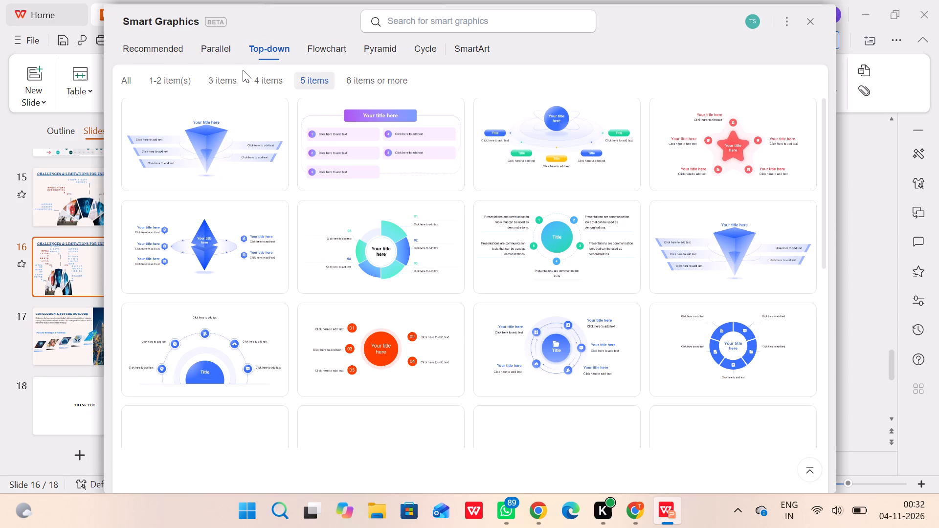
Insert the five-item Parallel smart graphic with circular icons on branching connector lines on slide 16.
click(221, 51)
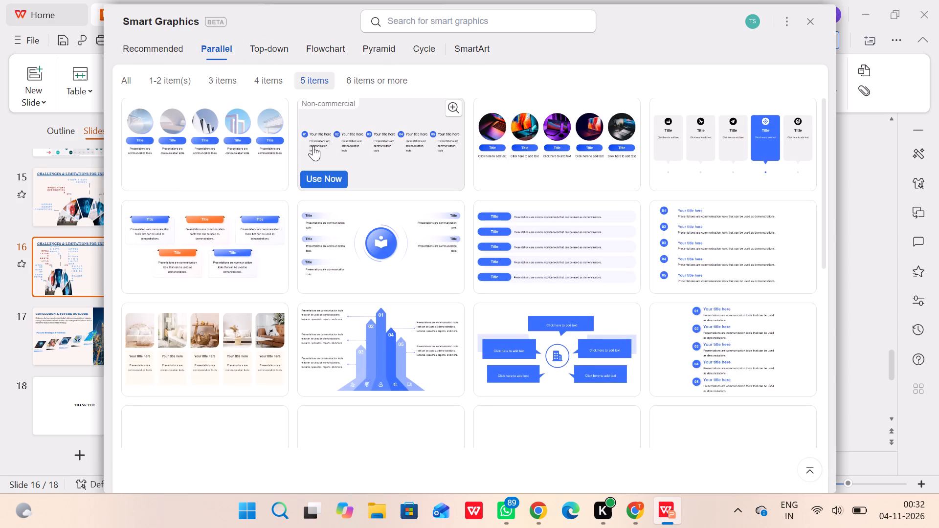
scroll(313, 146, down, 2)
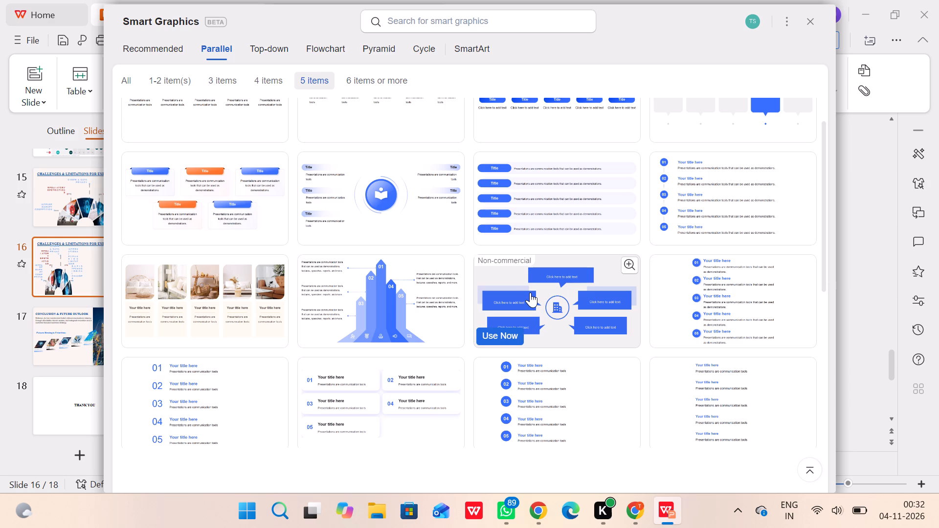
scroll(530, 292, up, 1)
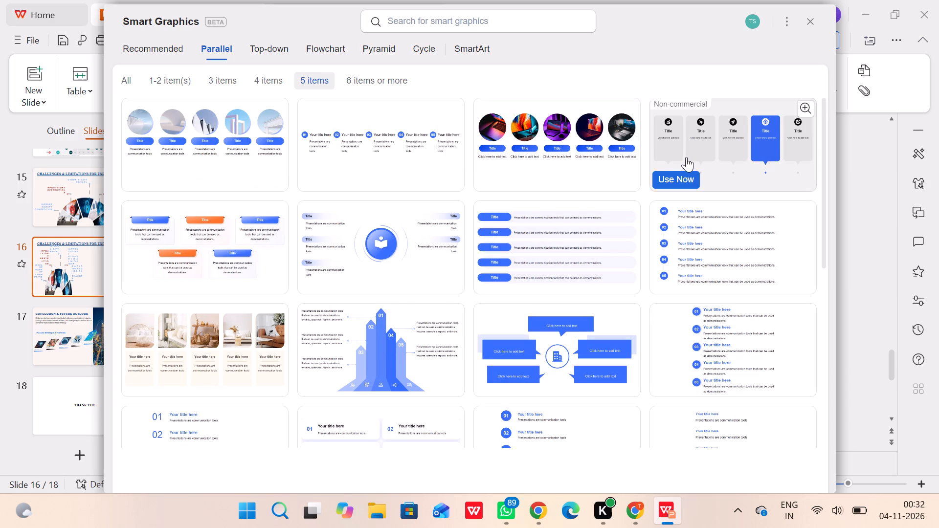
scroll(537, 220, up, 2)
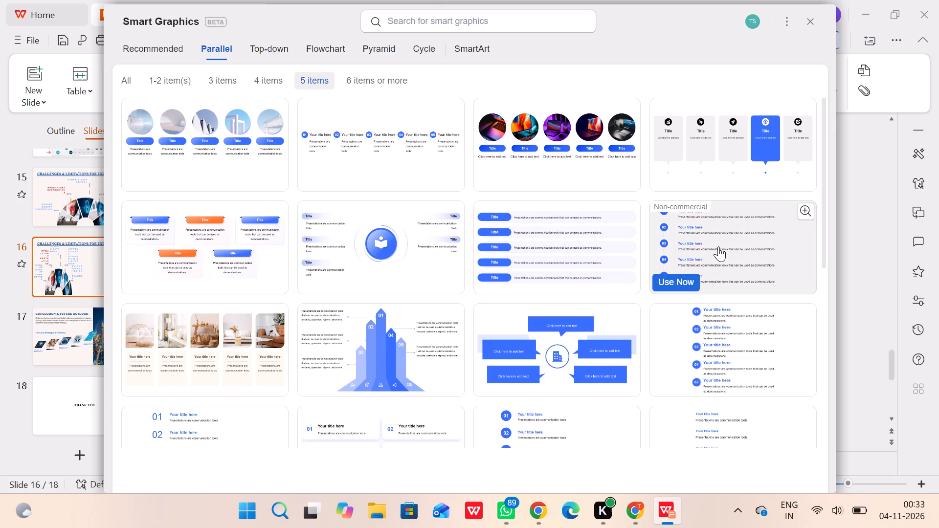
scroll(718, 246, down, 4)
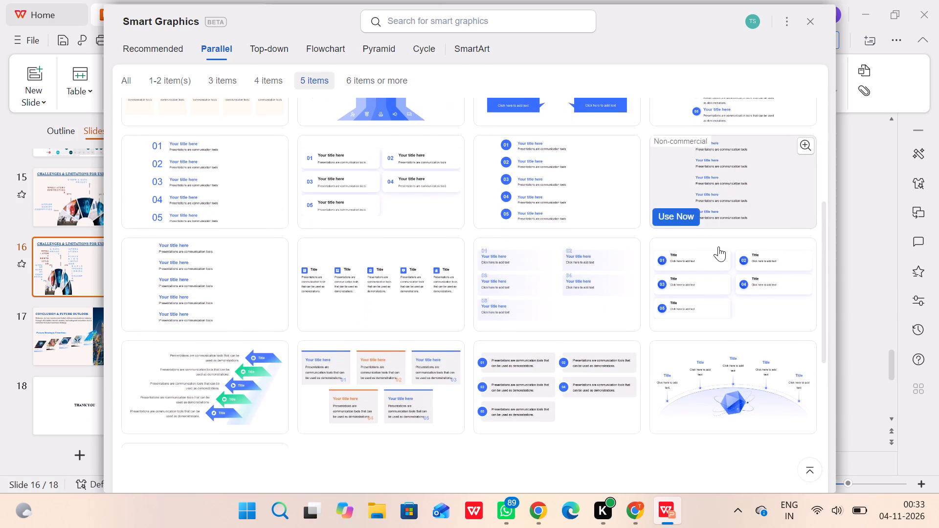
scroll(718, 246, down, 2)
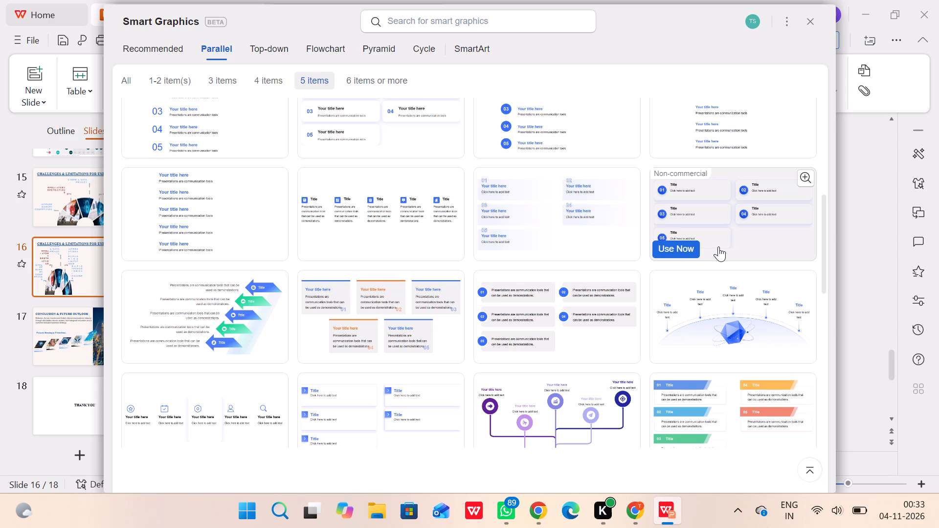
scroll(634, 296, down, 2)
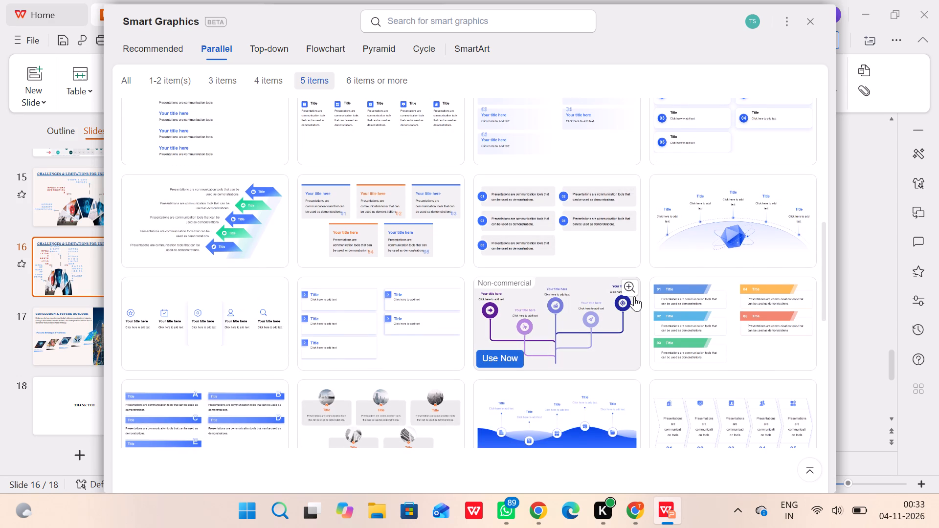
scroll(634, 296, down, 1)
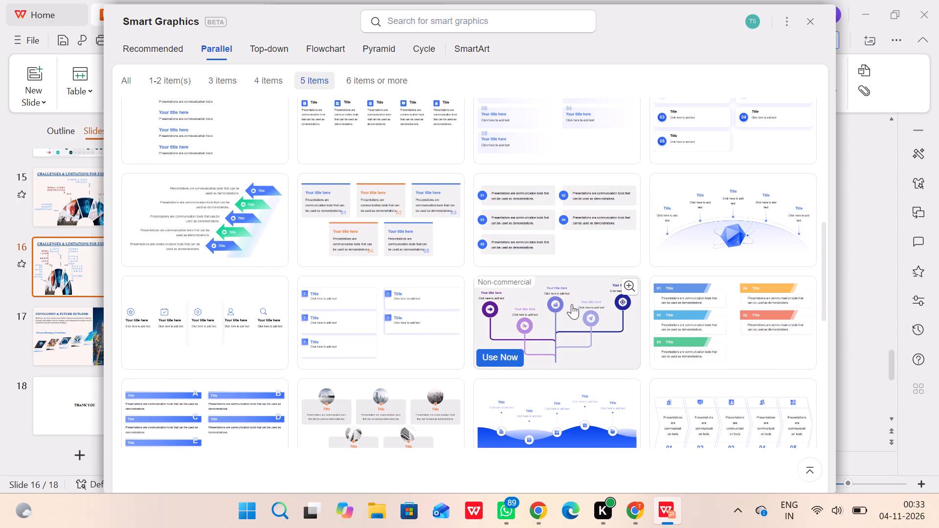
click(572, 304)
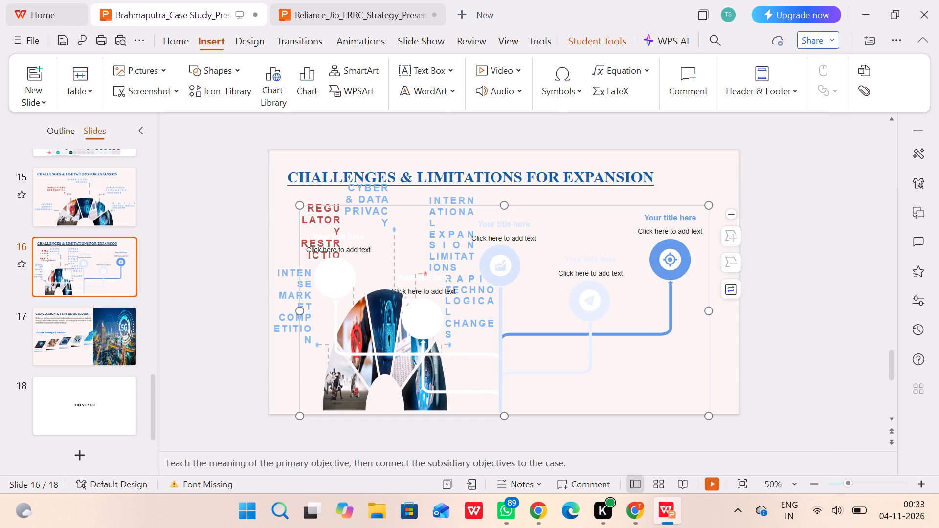
Narrow the branching graphic from its left side so it sits beside the challenges graphic.
drag(298, 310, 418, 312)
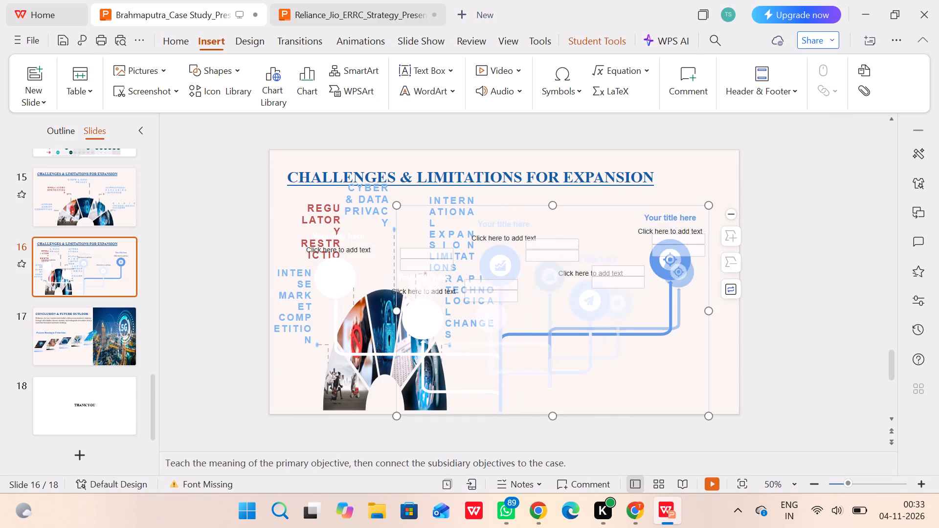
drag(418, 312, 529, 305)
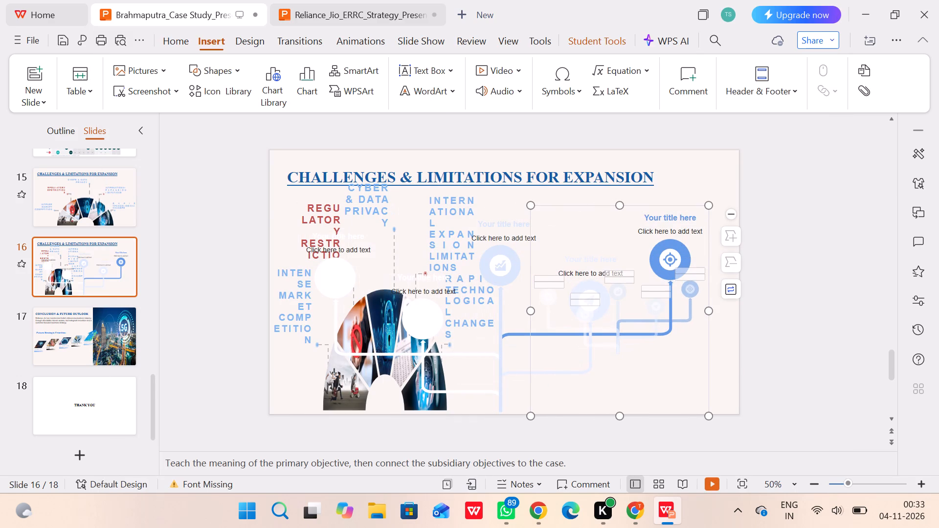
Set the "Intense Market Competition" label in the challenges graphic to font size 12.
click(451, 264)
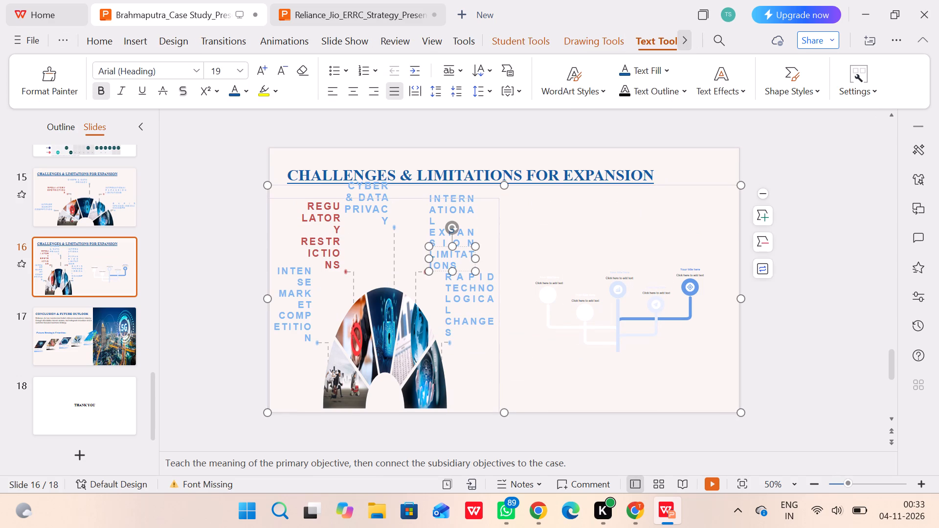
drag(276, 269, 305, 300)
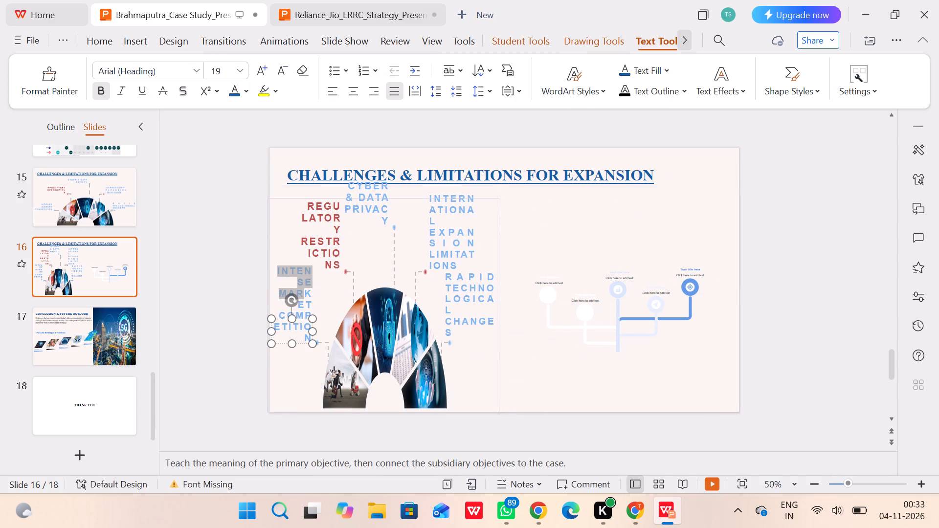
drag(305, 300, 319, 349)
click(546, 286)
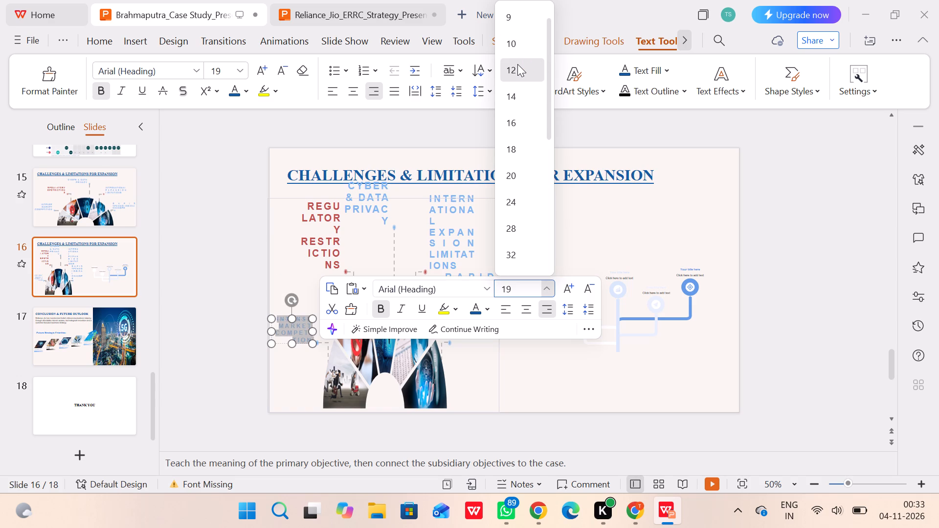
click(517, 64)
Set the "Regulatory Restrictions" label in the challenges graphic to font size 12.
click(331, 214)
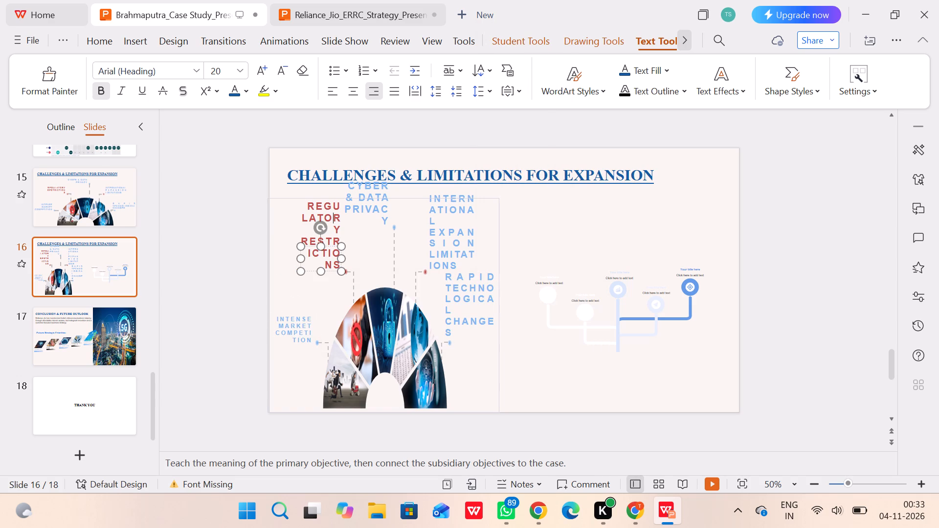
drag(304, 204, 354, 293)
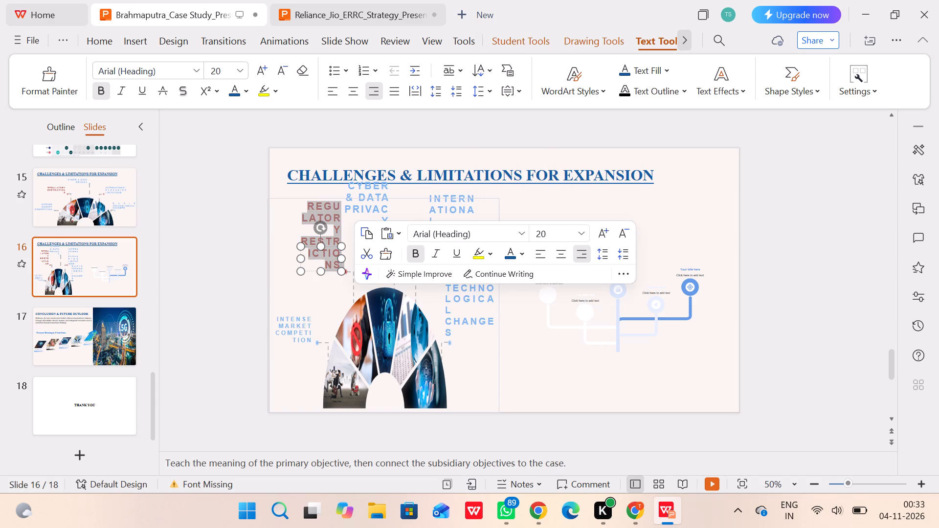
click(546, 231)
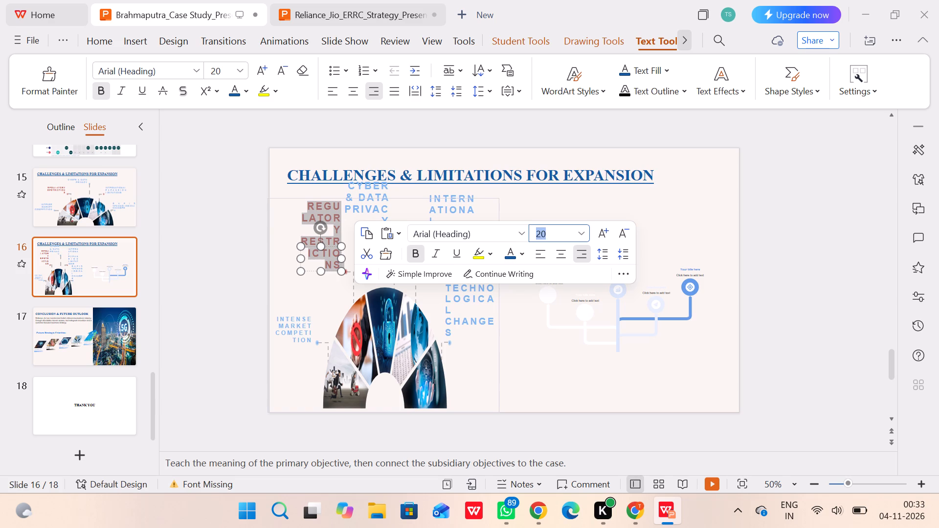
text(12)
key(Return)
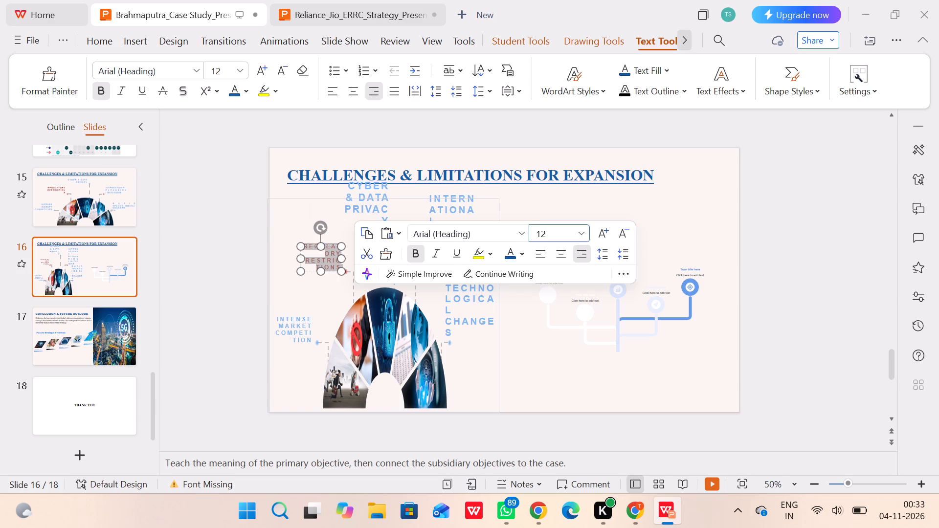
Set the "Cyber & Data Privacy" label in the challenges graphic to font size 12.
click(351, 184)
click(351, 184)
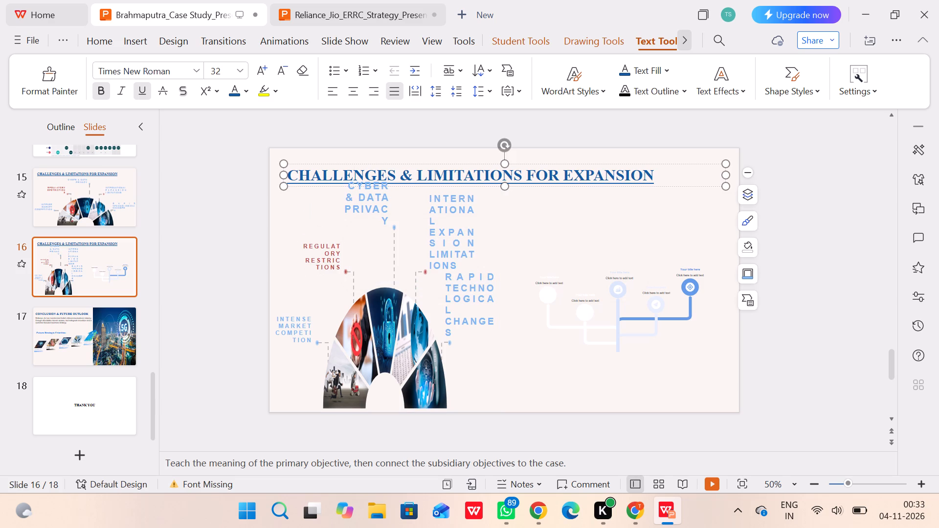
click(350, 185)
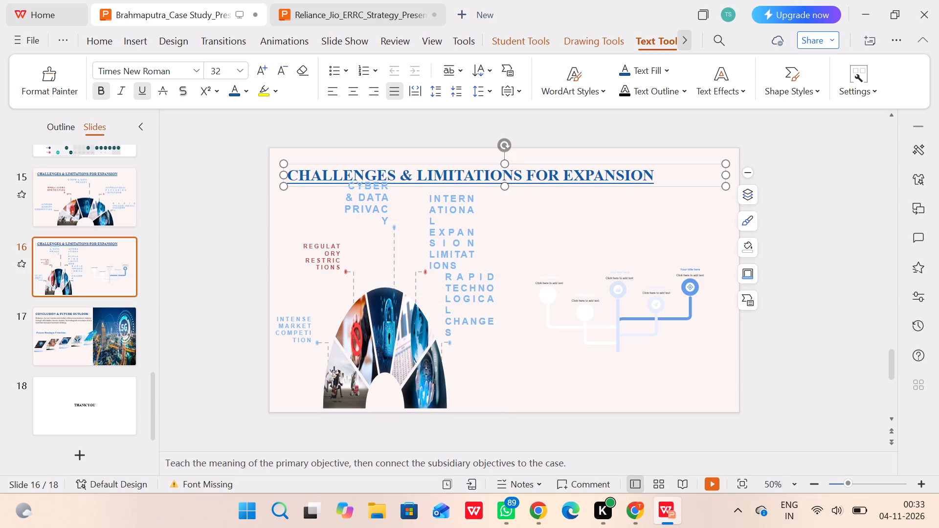
click(385, 216)
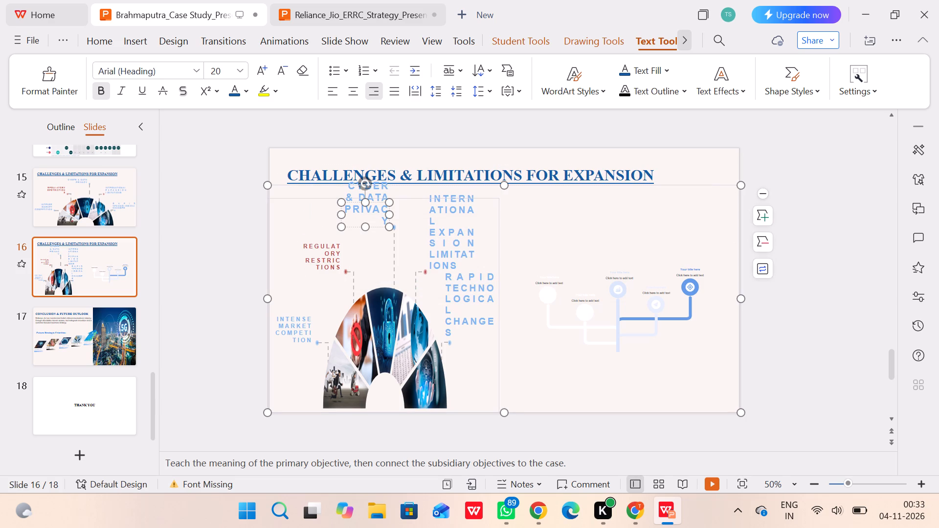
drag(386, 220, 334, 172)
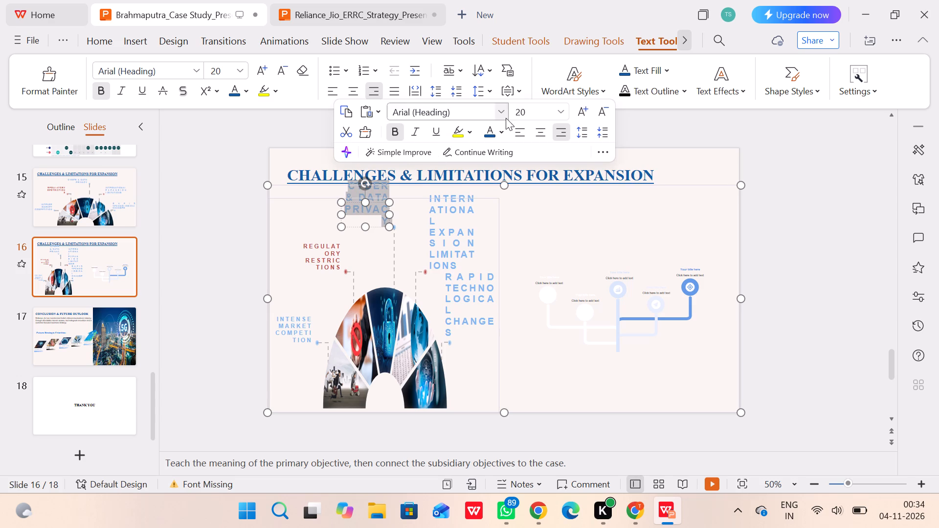
click(533, 111)
text(12)
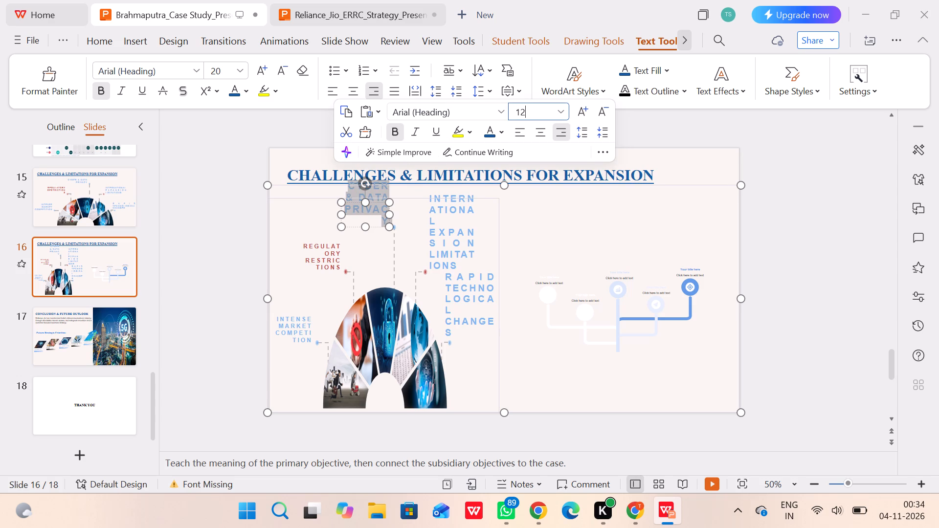
key(Return)
key(Return)
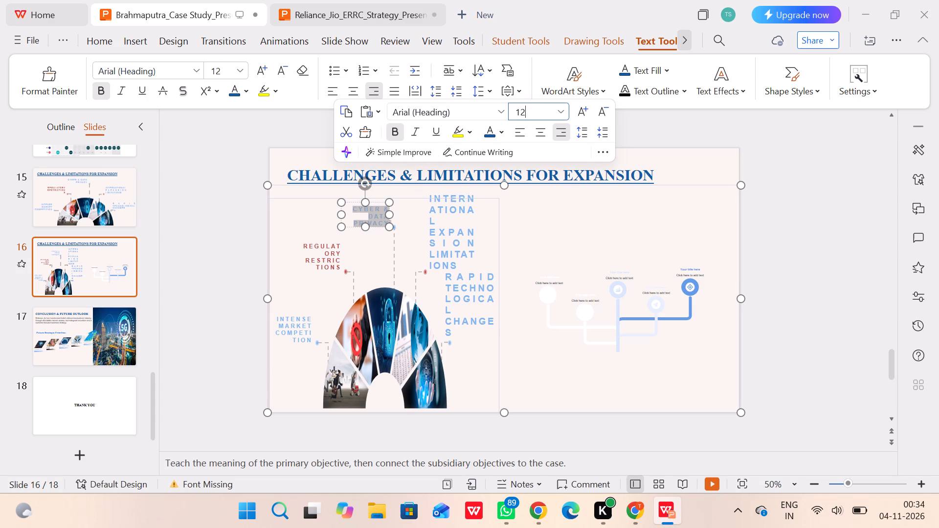
Set the "International Expansion Limitations" label in the challenges graphic to font size 12.
click(470, 230)
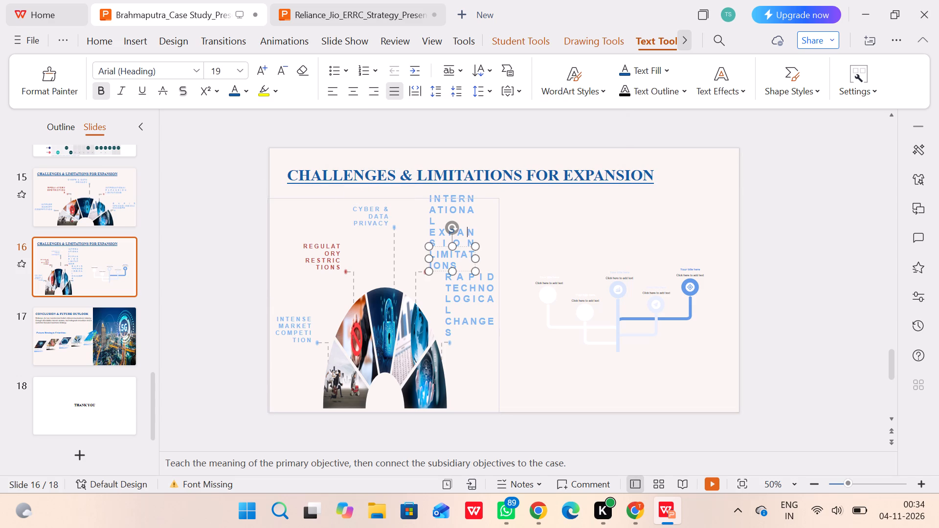
click(429, 197)
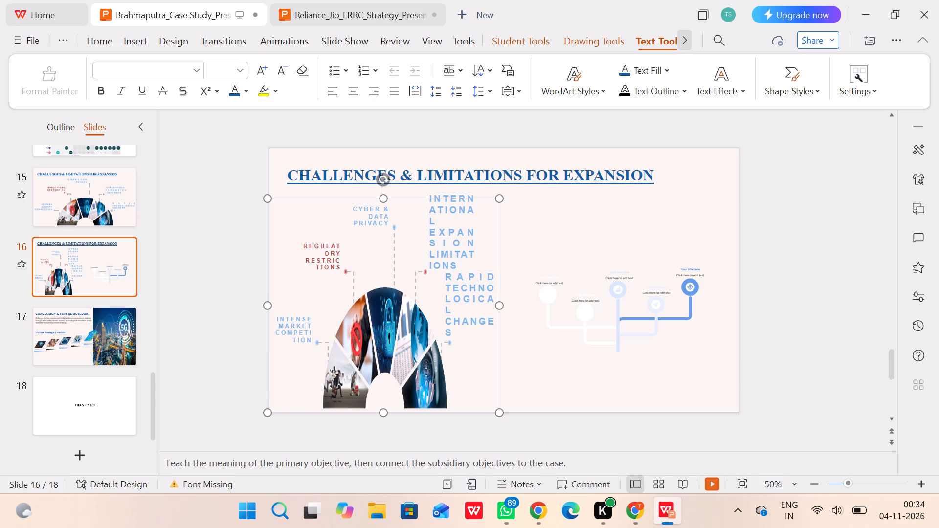
drag(457, 261, 424, 179)
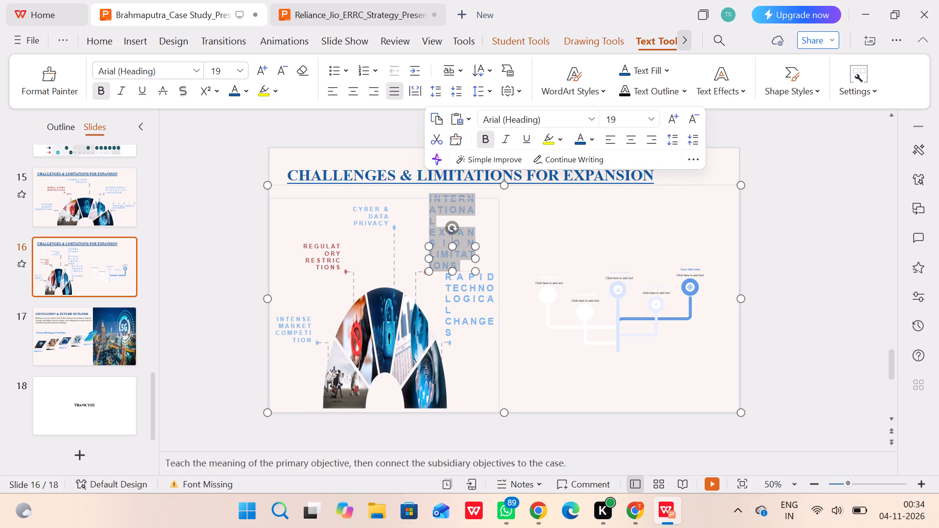
click(616, 124)
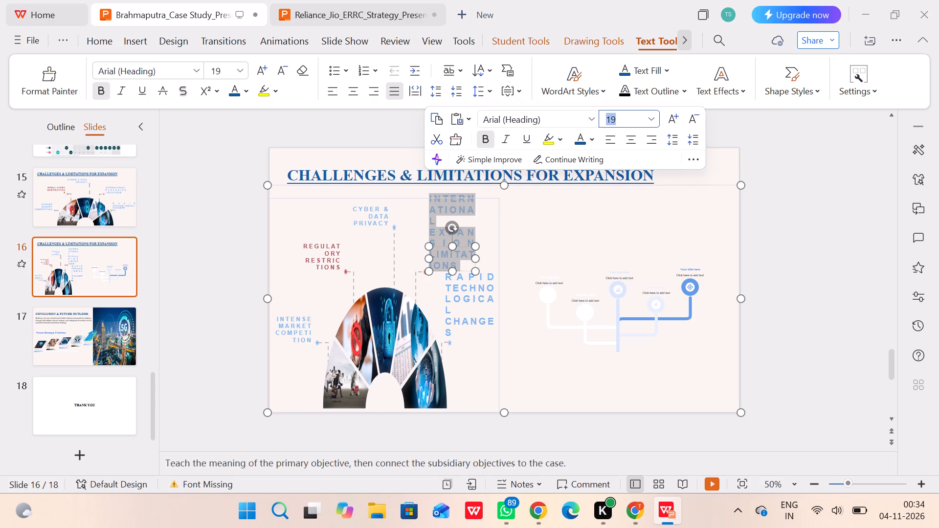
text(12)
key(Return)
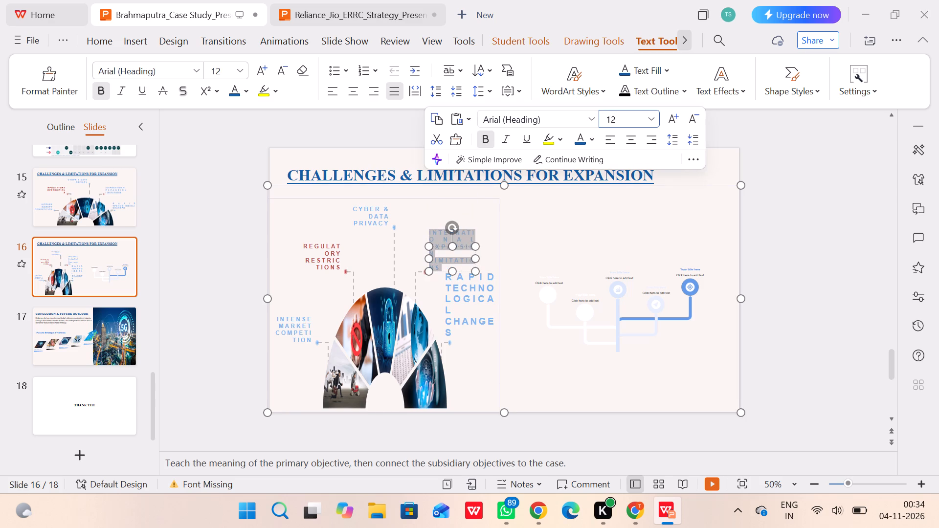
Set the "Rapid Technological Changes" label in the challenges graphic to font size 12.
click(464, 294)
drag(453, 330, 445, 263)
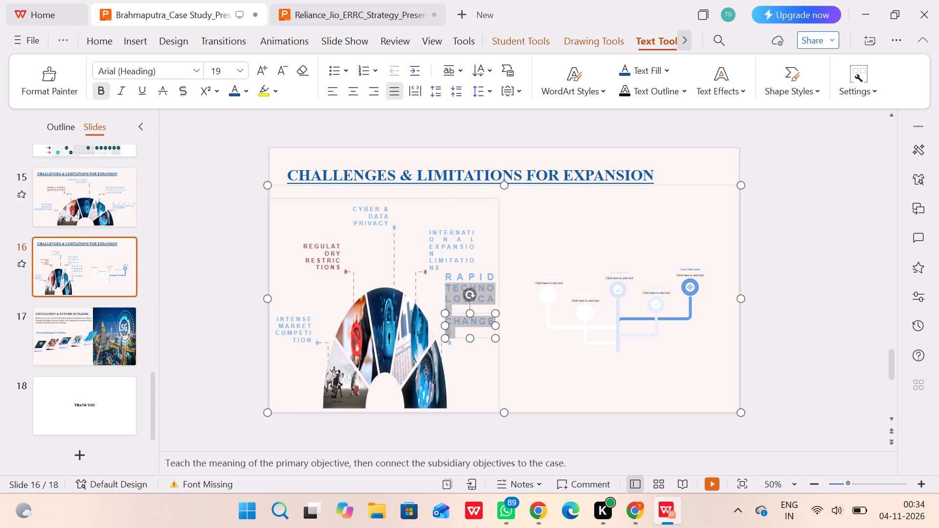
drag(445, 263, 446, 261)
click(650, 199)
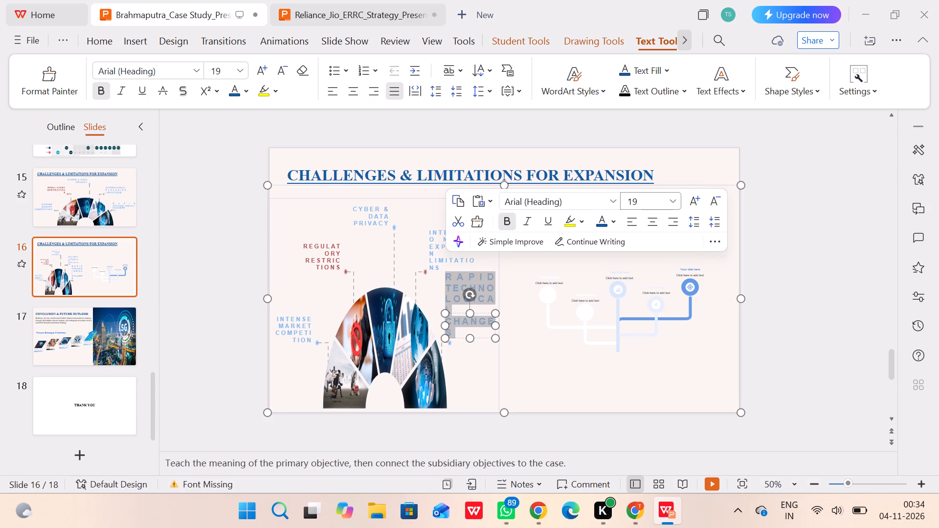
text(12)
key(Return)
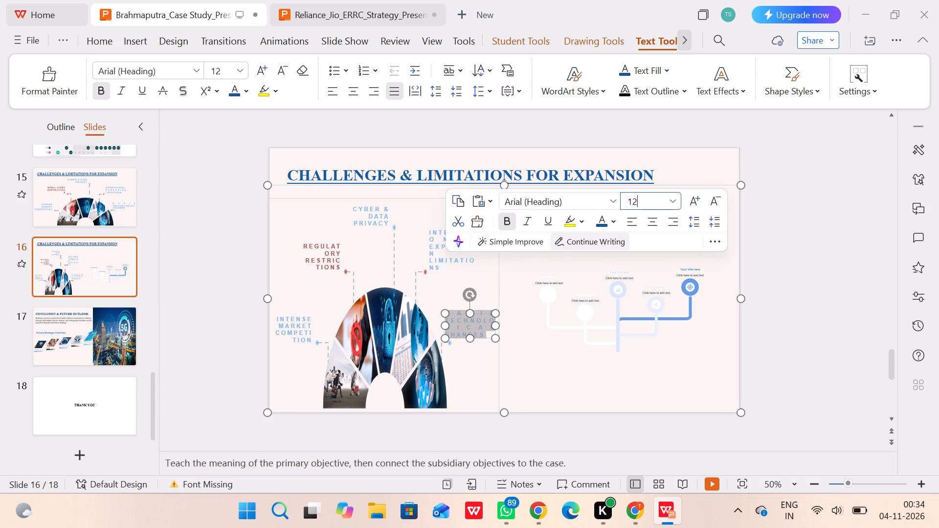
Shrink the challenges graphic by lowering its top edge slightly and narrowing it from its right side to about a third of the slide width.
click(373, 324)
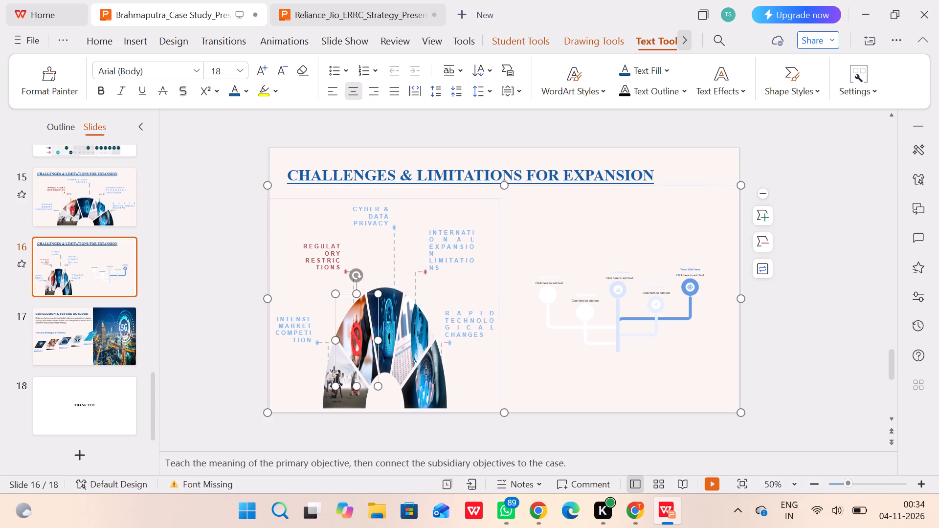
click(416, 201)
click(449, 325)
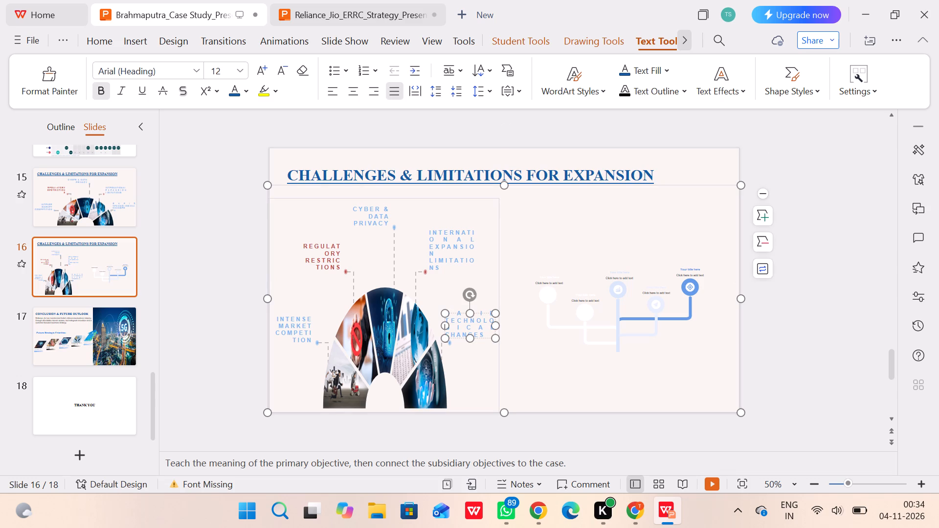
click(384, 401)
click(399, 310)
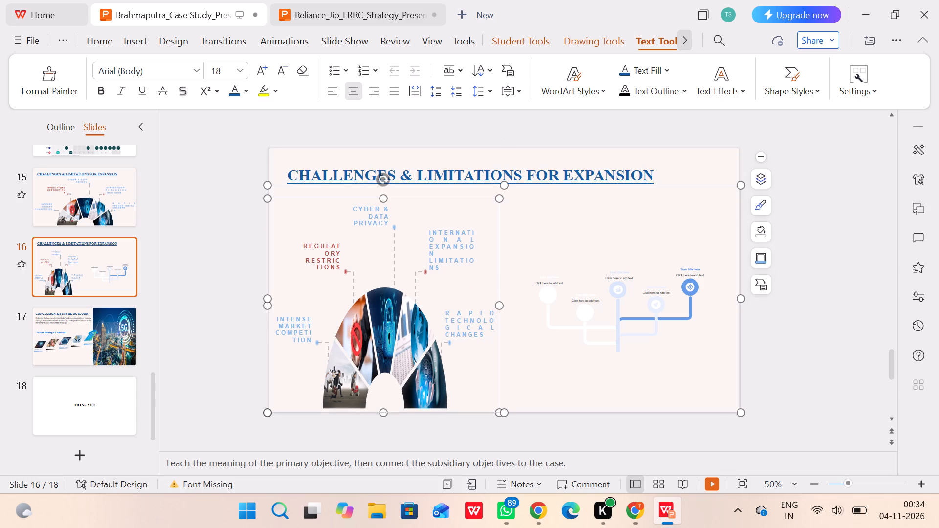
drag(382, 201, 384, 225)
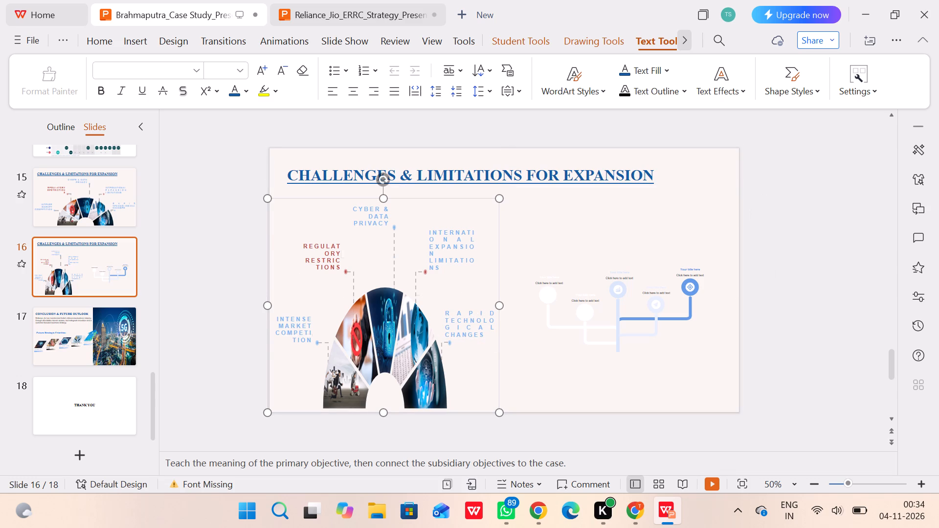
drag(384, 225, 384, 257)
drag(384, 255, 384, 260)
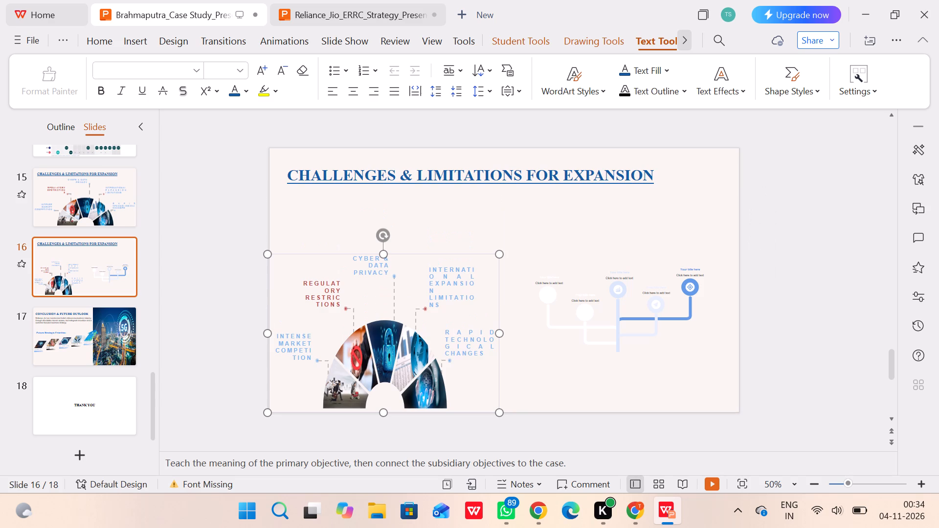
drag(384, 260, 386, 292)
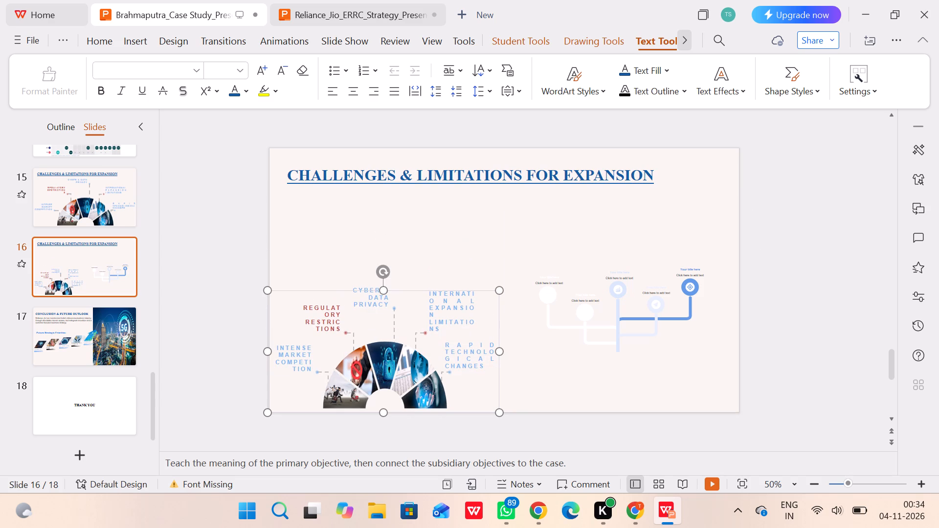
drag(382, 293, 383, 213)
drag(497, 314, 451, 306)
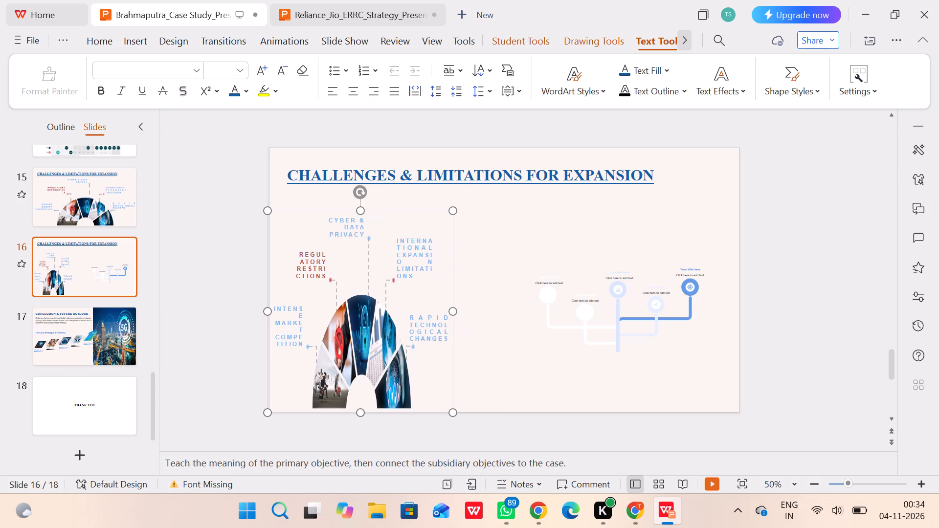
drag(451, 310, 425, 309)
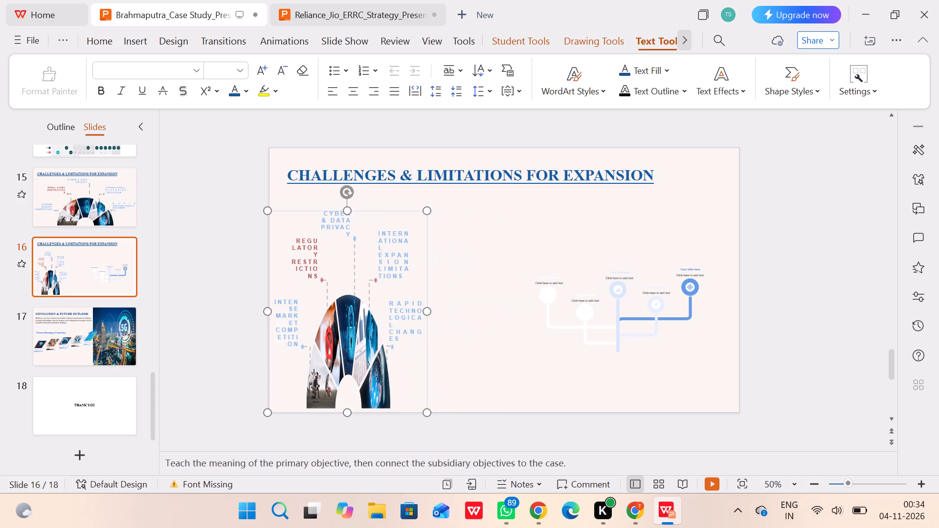
Widen the branching graphic by extending its left side toward the challenges graphic.
click(609, 298)
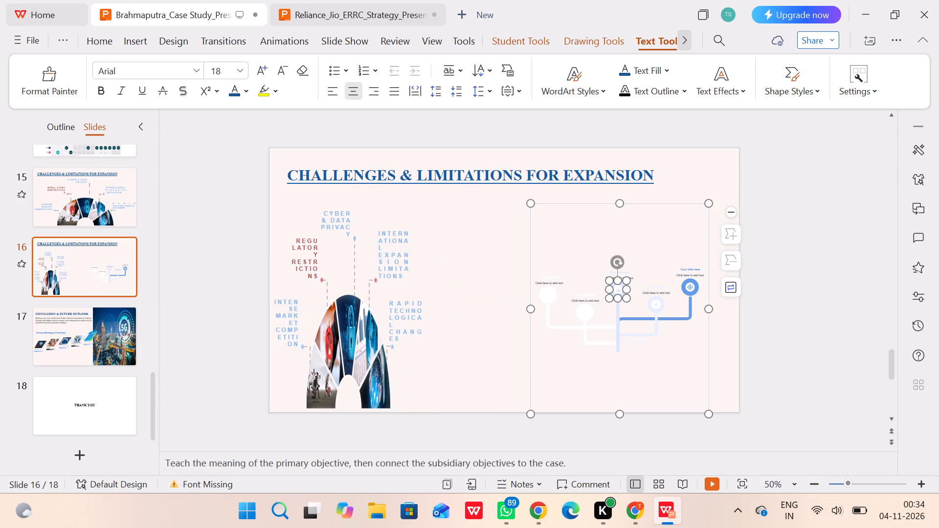
drag(528, 311, 459, 308)
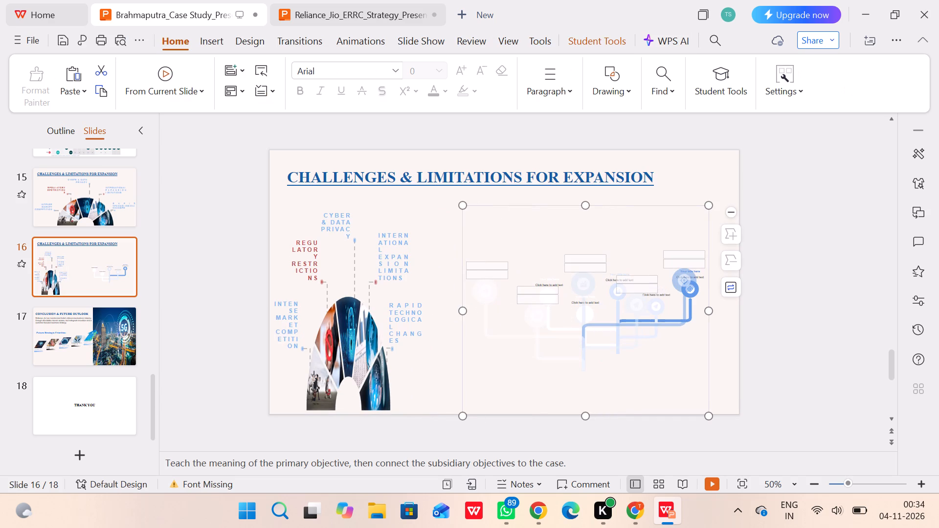
drag(459, 308, 451, 307)
Reduce the challenges graphic's height from its top edge so it occupies only the lower half of the slide.
click(388, 262)
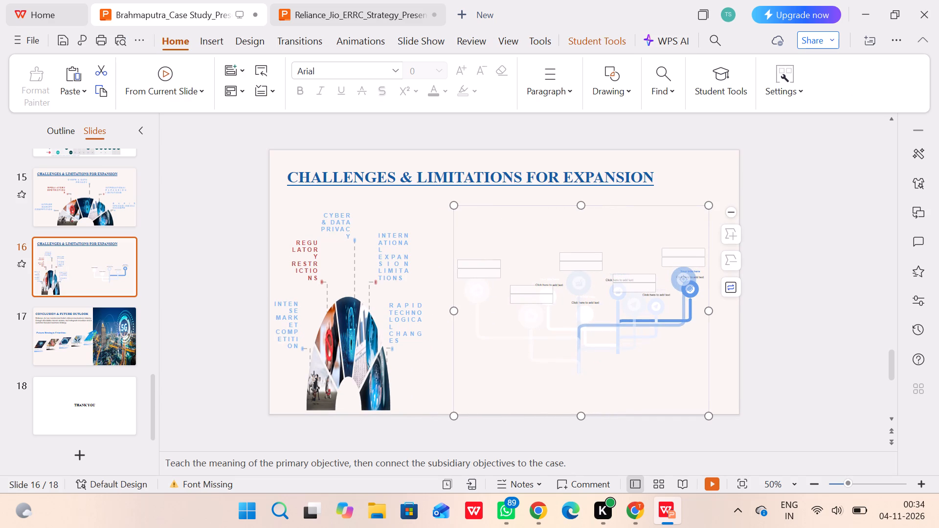
click(350, 396)
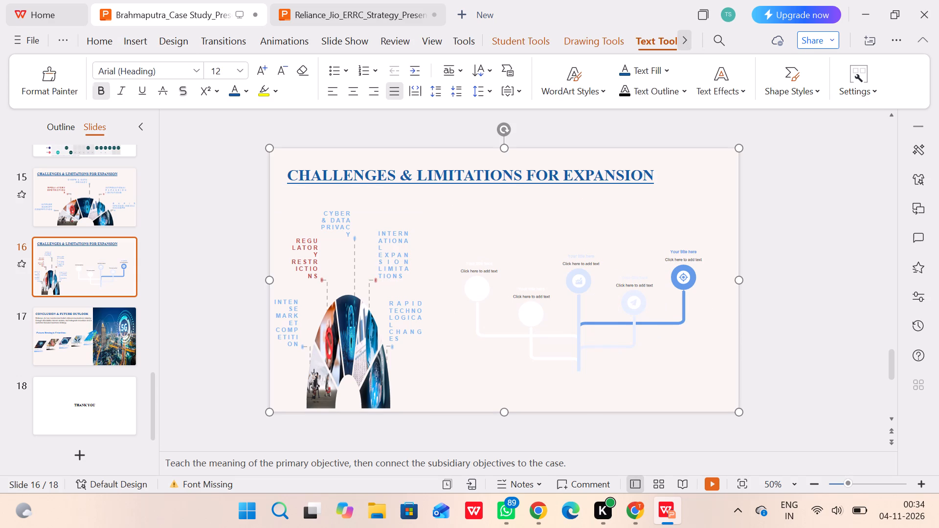
click(366, 267)
click(414, 317)
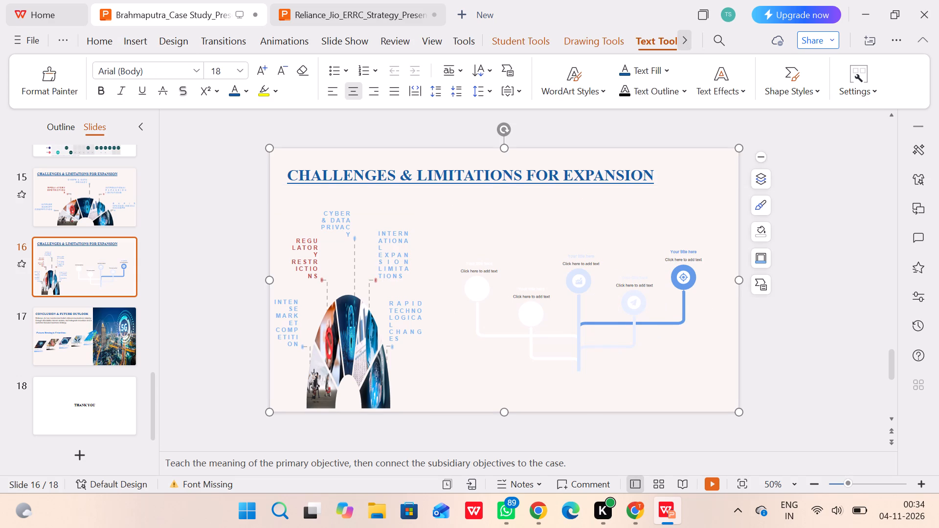
click(417, 216)
click(386, 240)
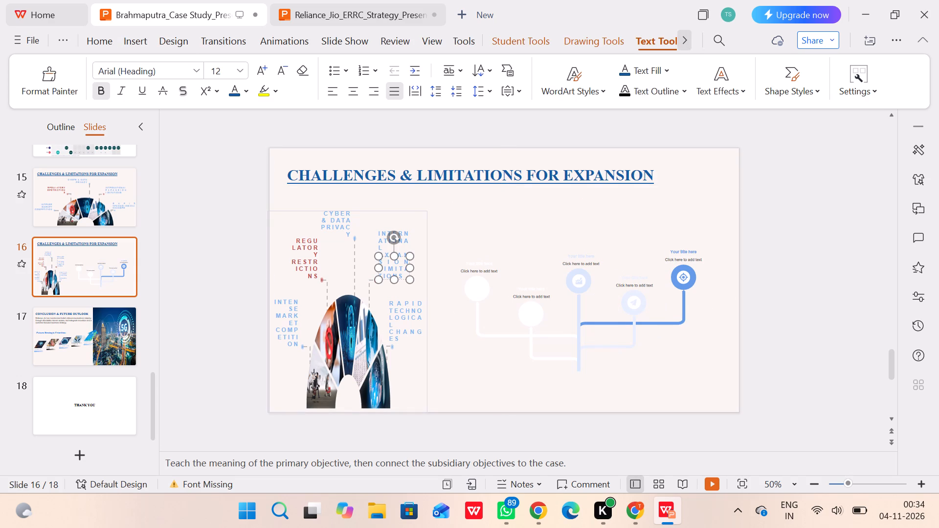
click(342, 211)
drag(346, 211, 355, 241)
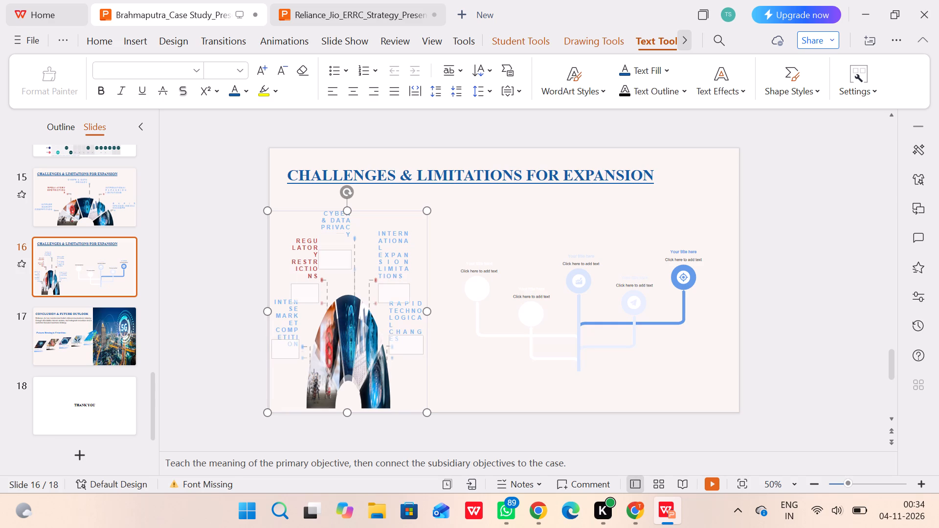
drag(355, 241, 349, 277)
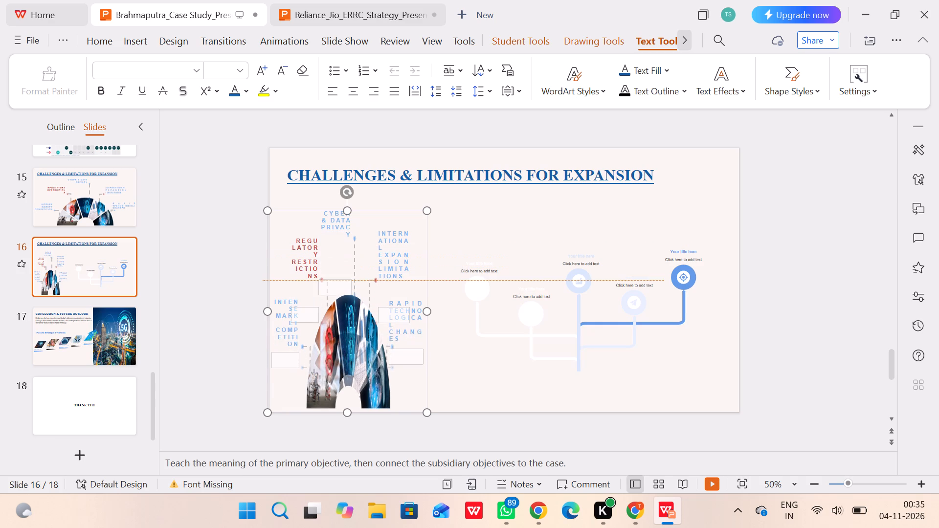
drag(349, 277, 348, 286)
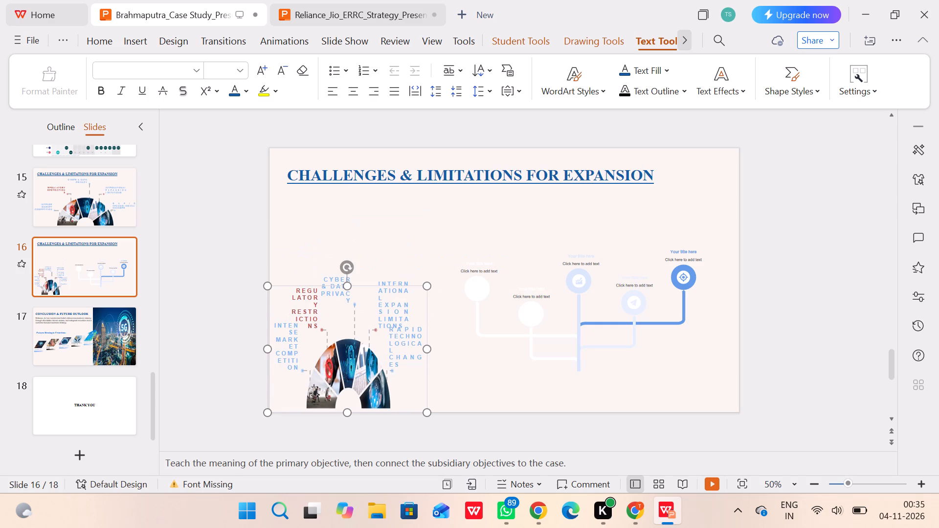
Enlarge the branching graphic from its upper-left corner, up to the slide title and across to the challenges graphic.
click(542, 279)
click(517, 296)
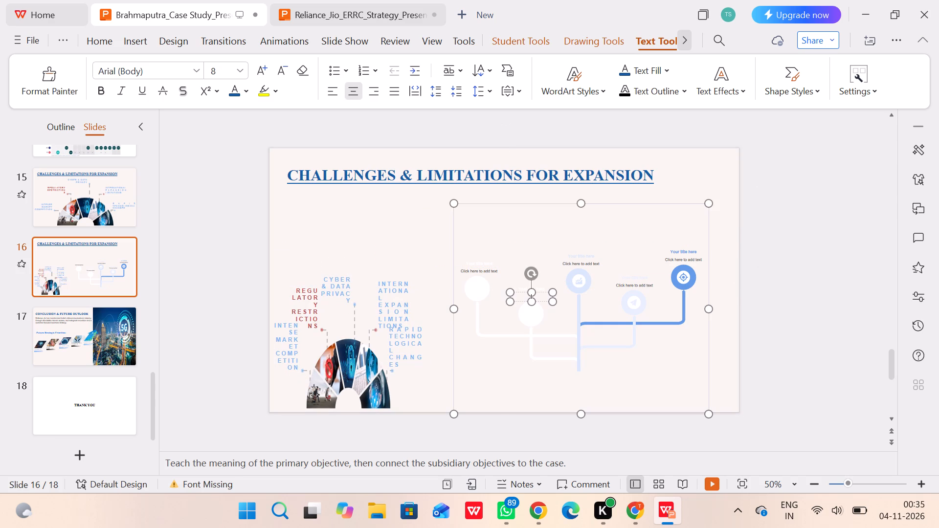
drag(454, 204, 402, 194)
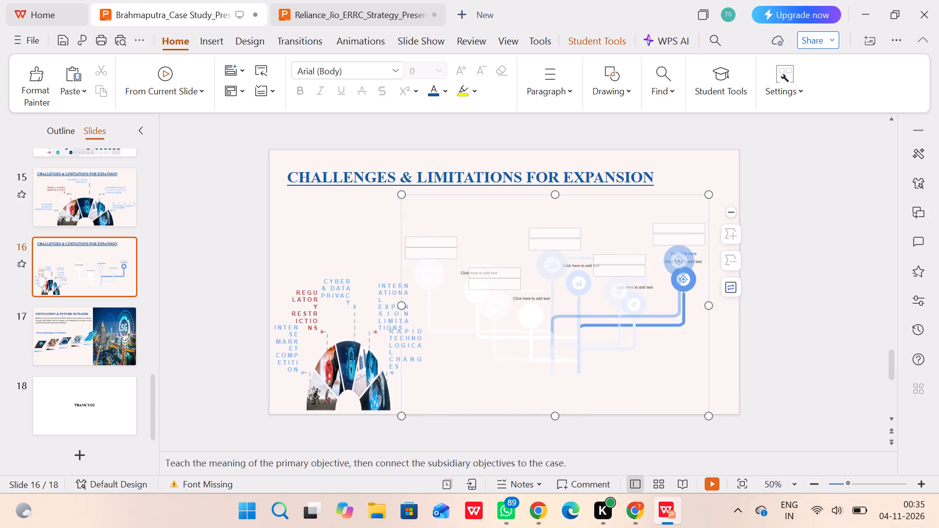
drag(402, 194, 406, 189)
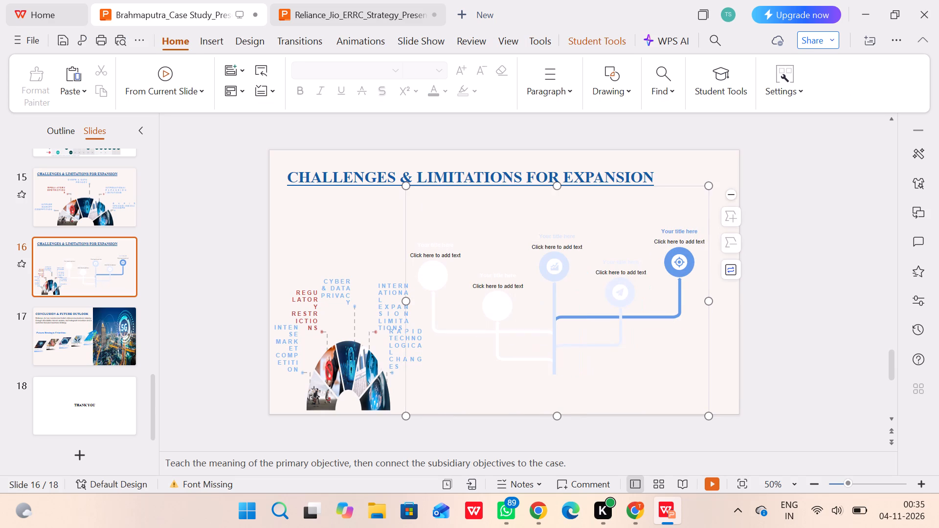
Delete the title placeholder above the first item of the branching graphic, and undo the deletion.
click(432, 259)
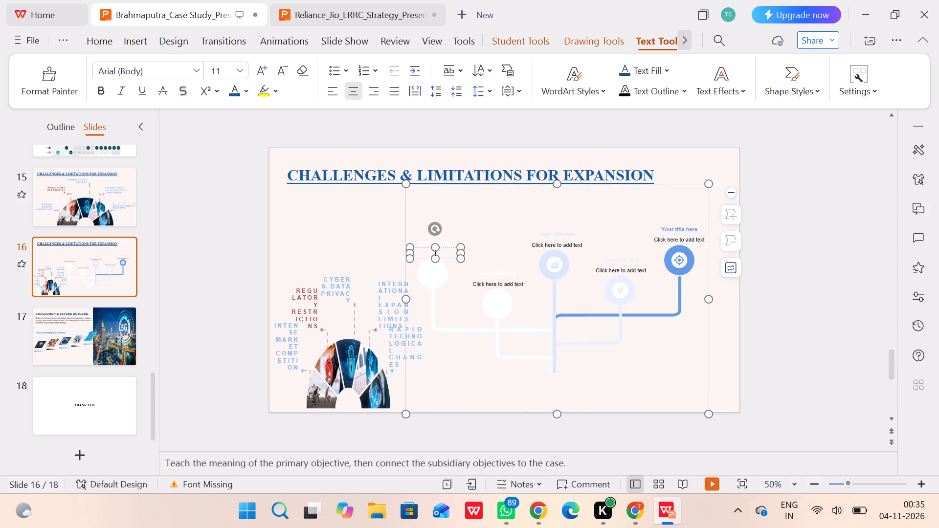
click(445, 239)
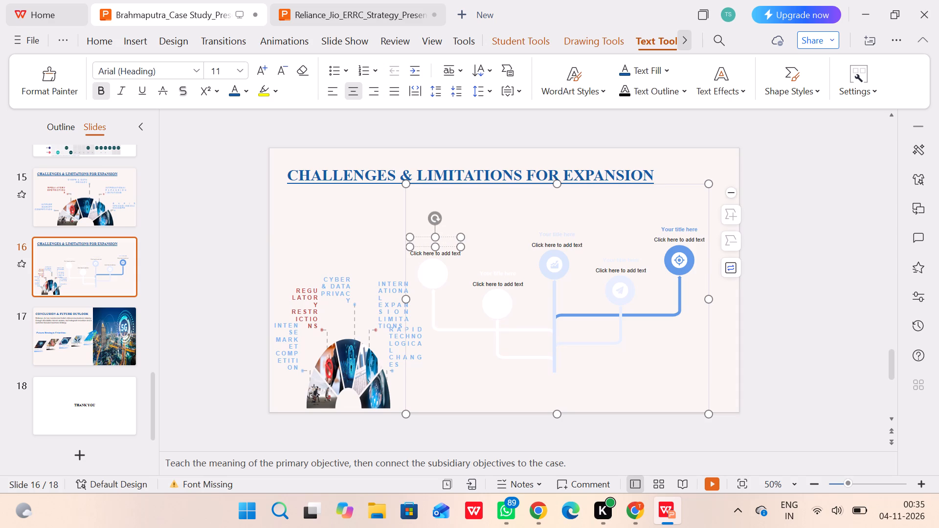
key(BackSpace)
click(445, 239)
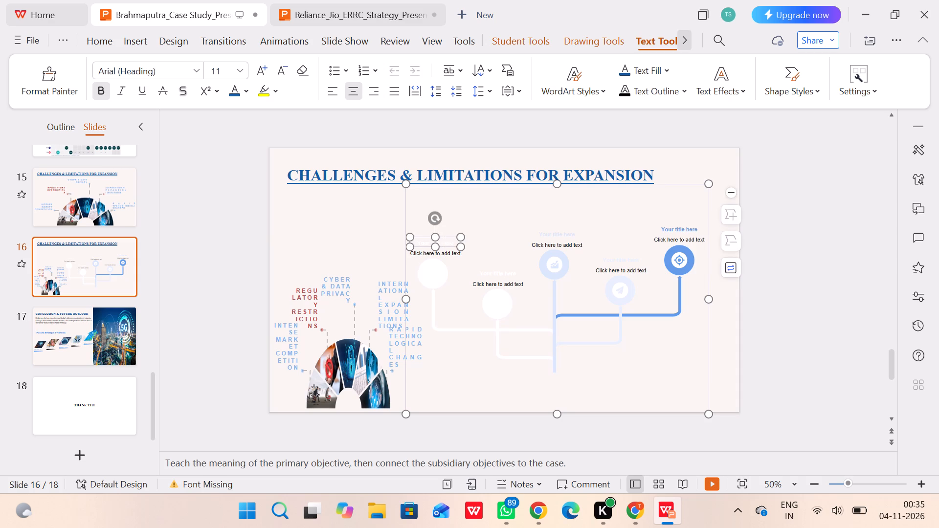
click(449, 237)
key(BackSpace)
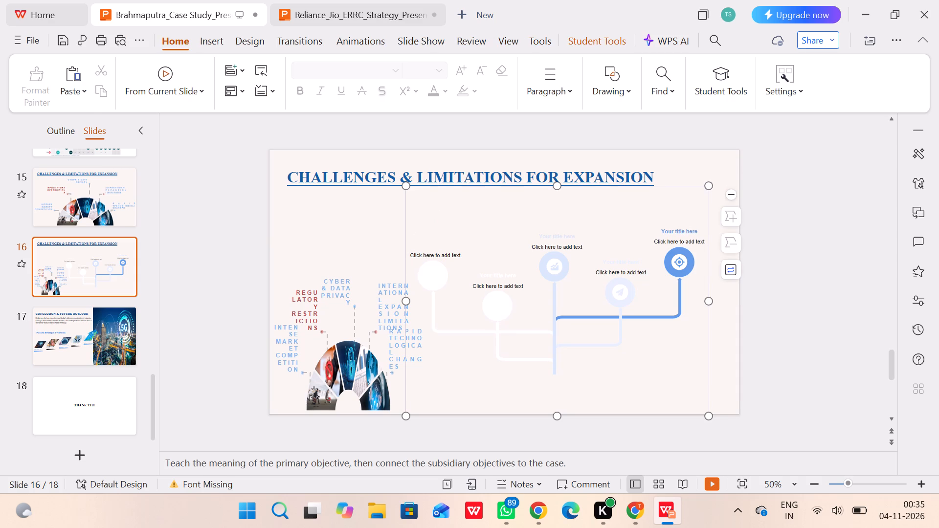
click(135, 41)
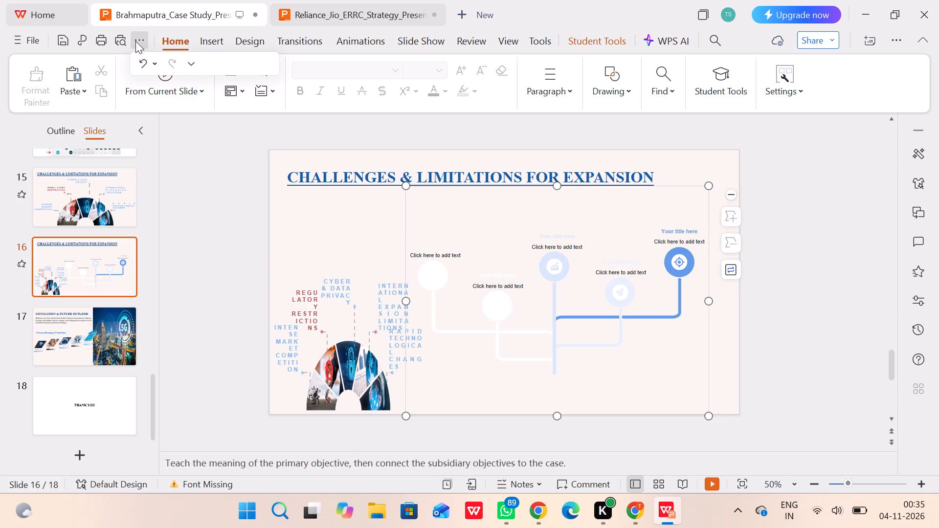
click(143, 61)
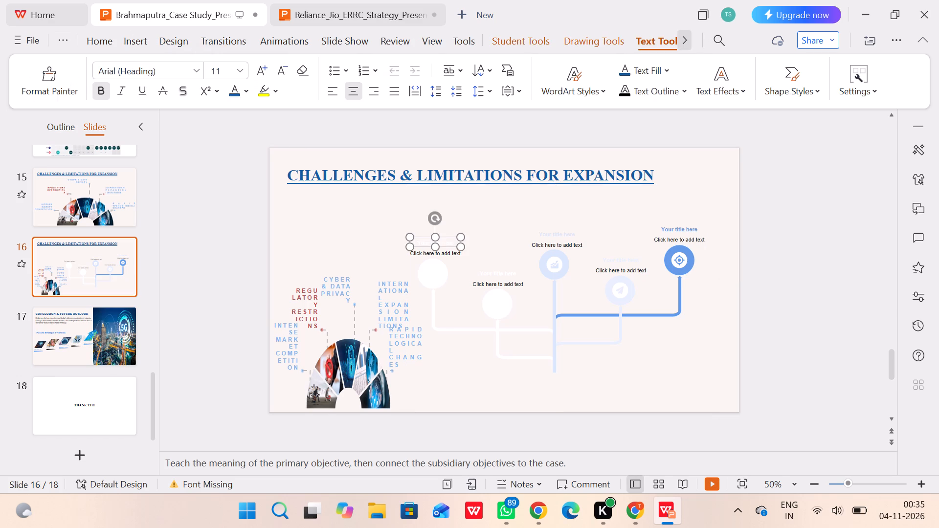
Delete the title placeholders above the first and second items of the branching graphic, keeping their description placeholders.
click(445, 253)
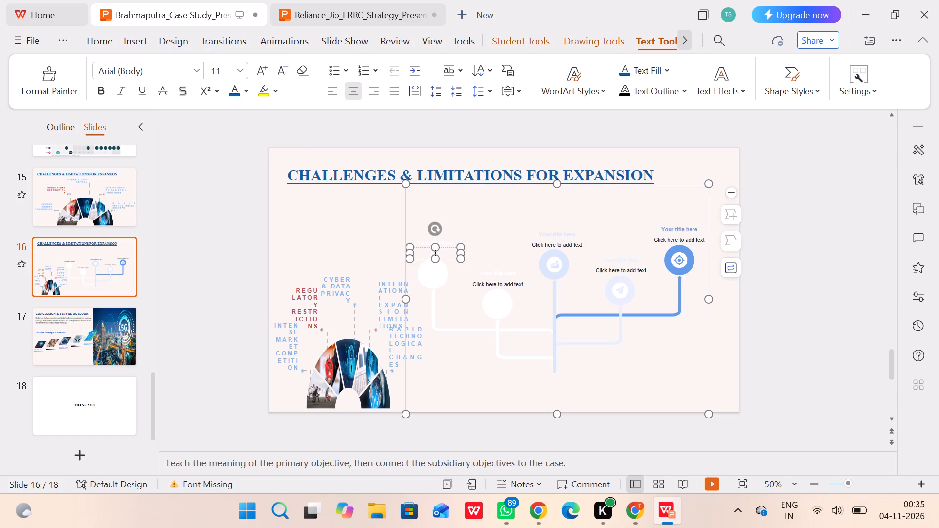
click(450, 241)
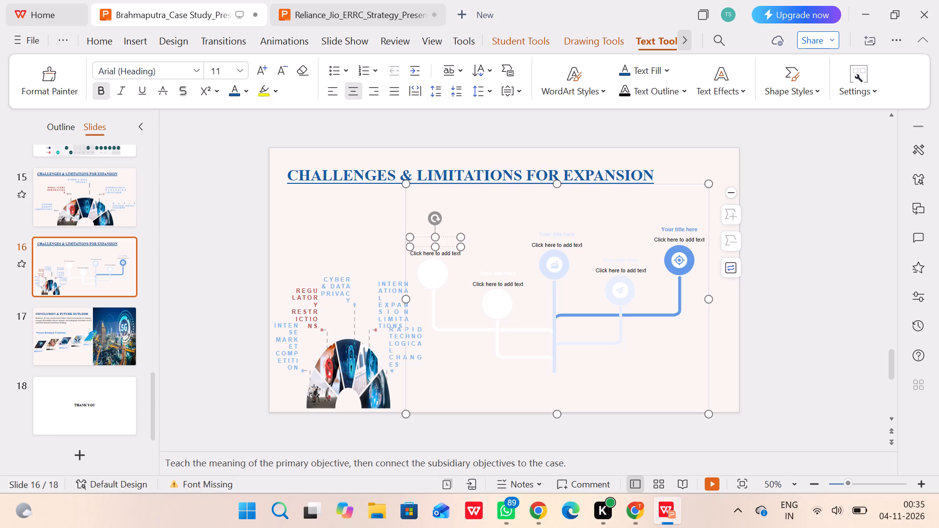
click(451, 241)
key(BackSpace)
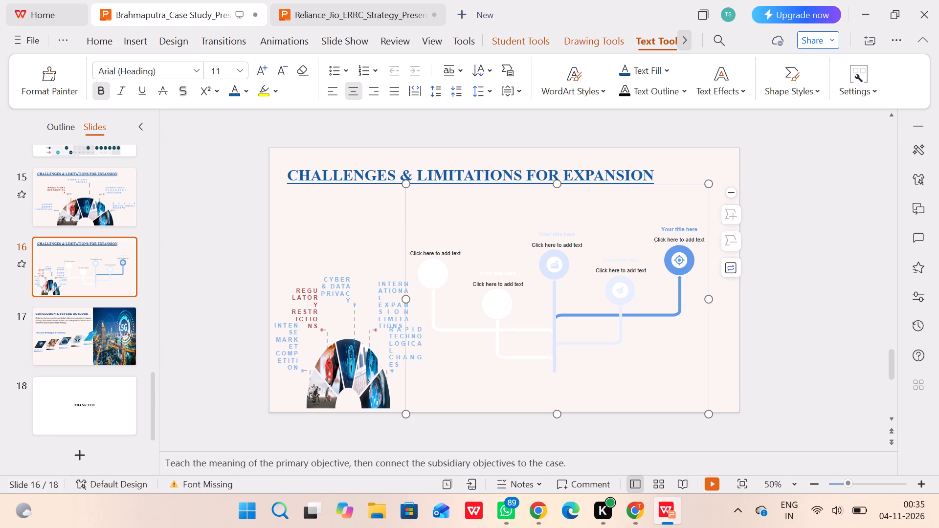
click(488, 273)
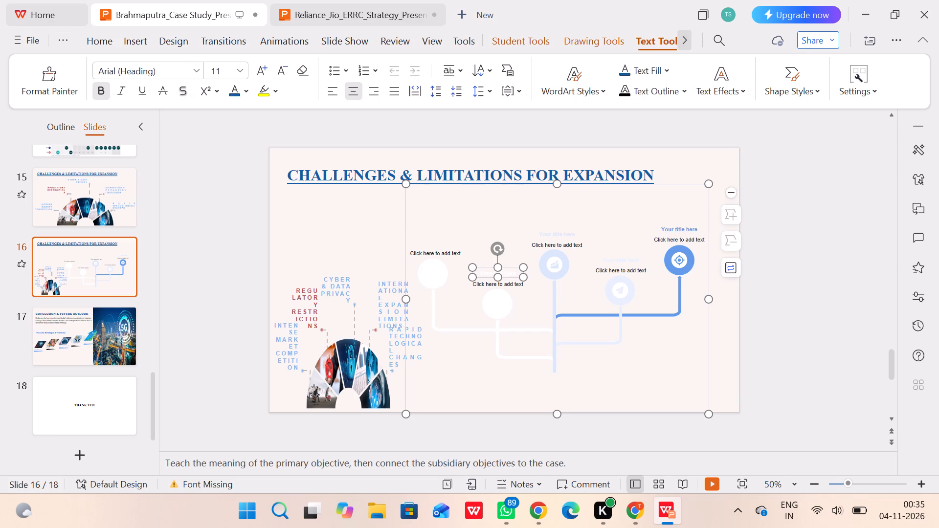
click(488, 265)
key(BackSpace)
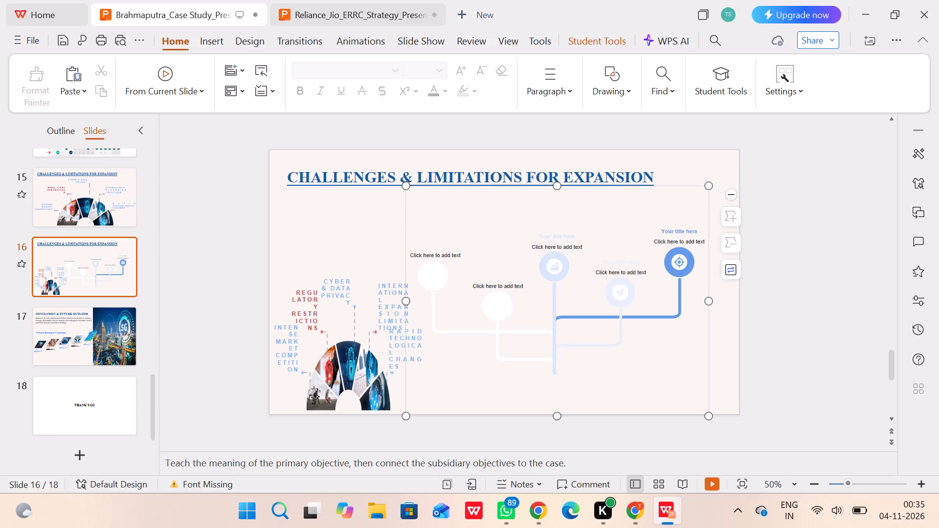
Delete the title placeholders above the third, fourth and fifth items of the branching graphic, keeping their description placeholders.
click(547, 239)
click(547, 232)
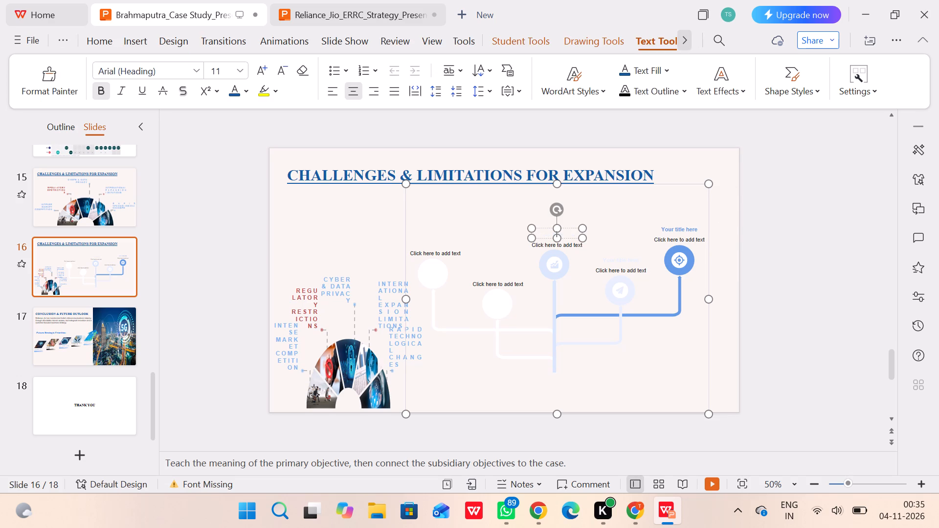
click(546, 229)
key(BackSpace)
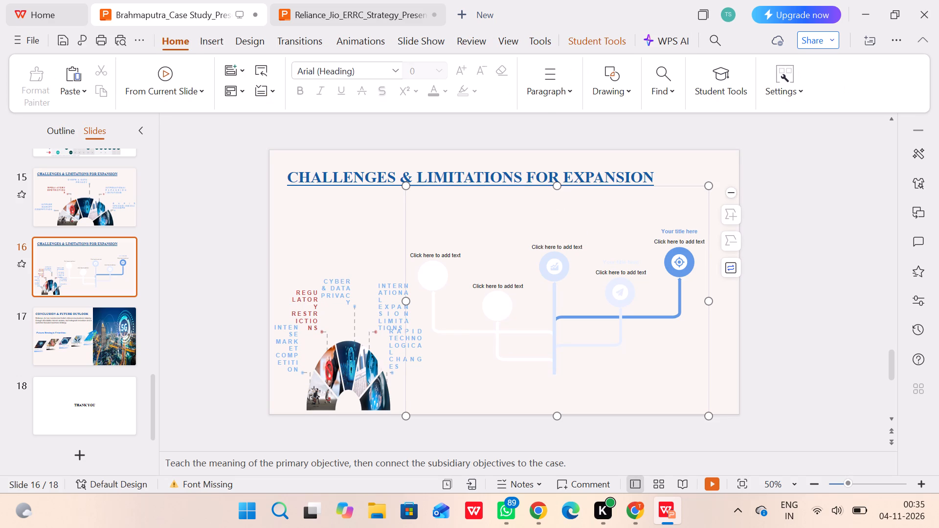
click(612, 264)
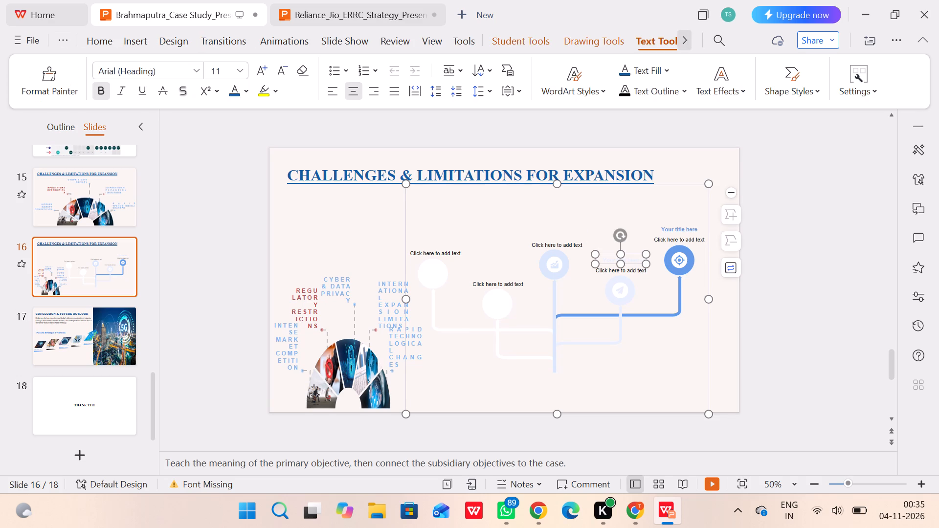
click(610, 255)
key(BackSpace)
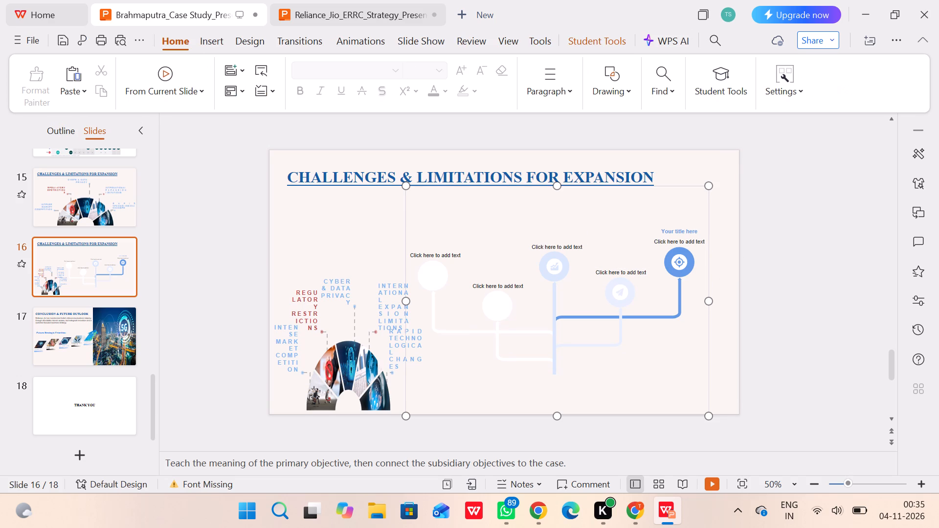
click(681, 229)
click(668, 223)
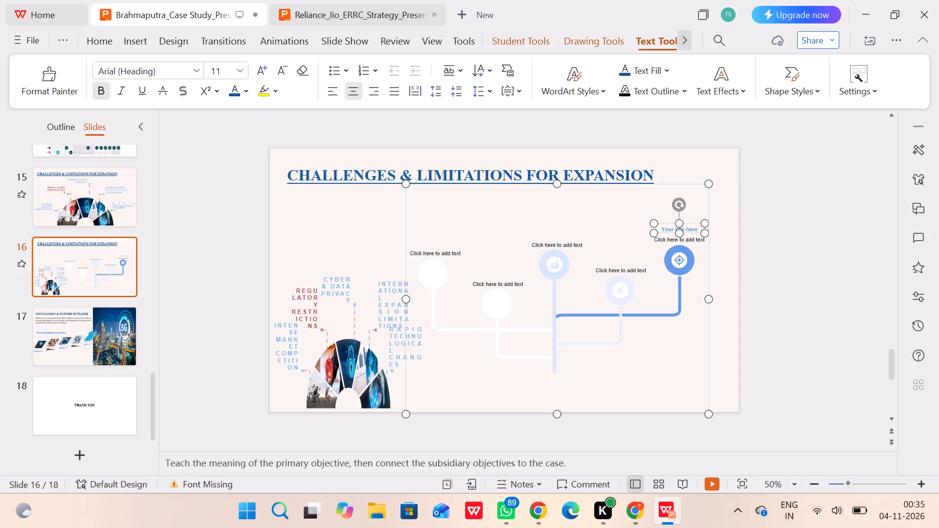
key(BackSpace)
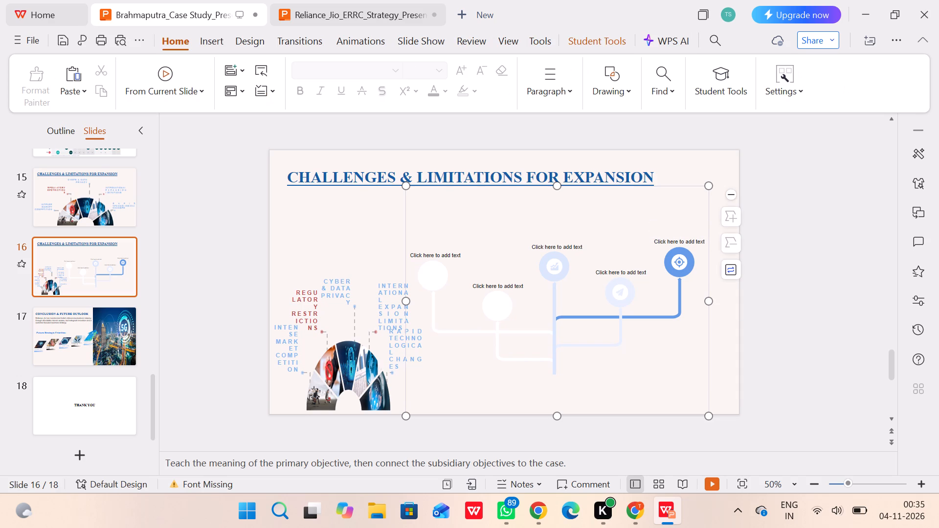
click(447, 251)
click(447, 251)
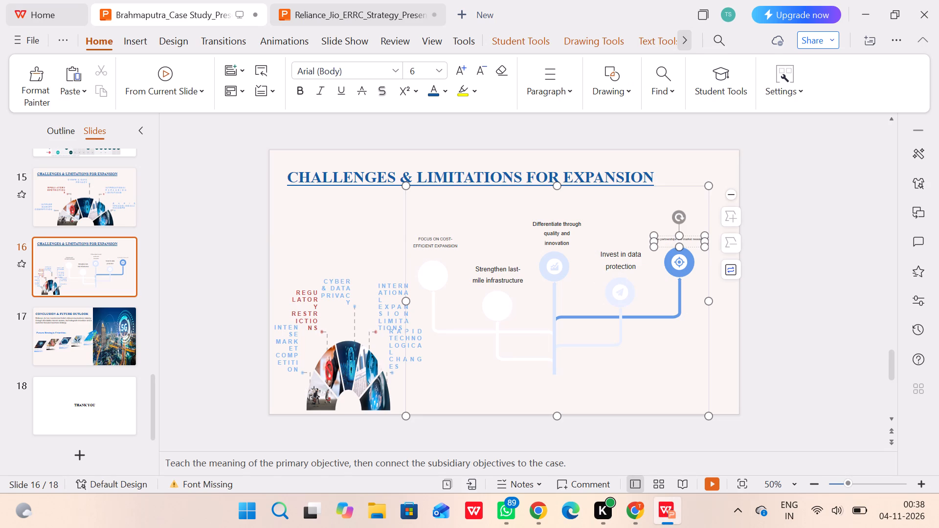
Raise the top edge of the fifth branch item's text box to about two and a half times its height.
drag(681, 236, 683, 213)
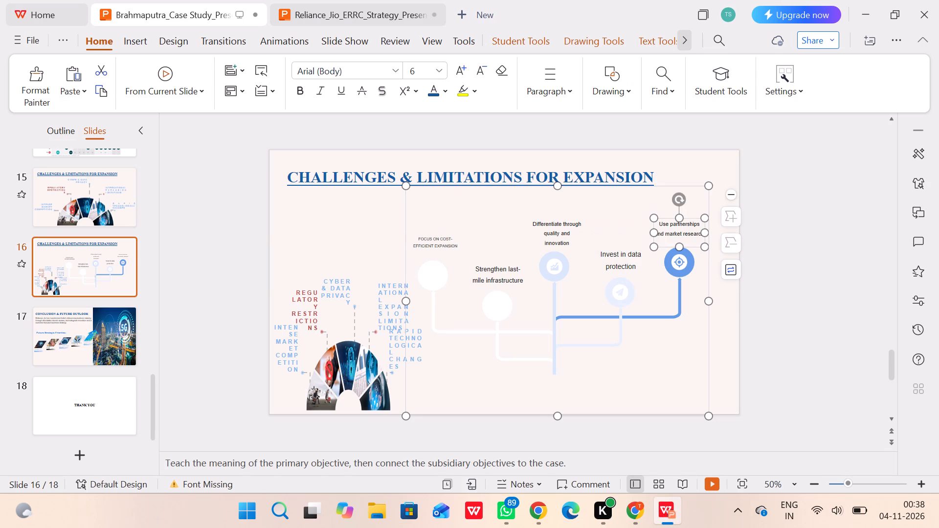
Raise the top edges of the first three branch items' text boxes to about 1.5 times their heights and the fourth's to about 1.8 times.
click(437, 240)
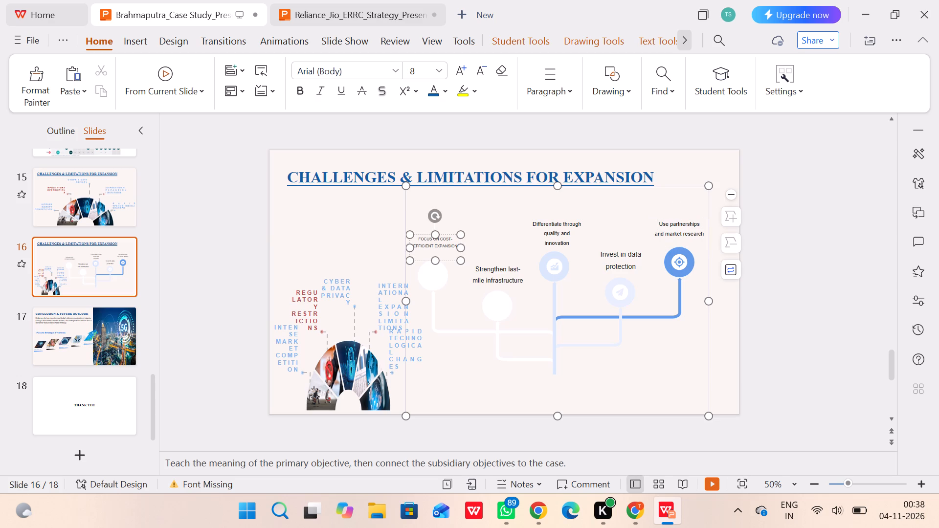
drag(436, 232, 440, 212)
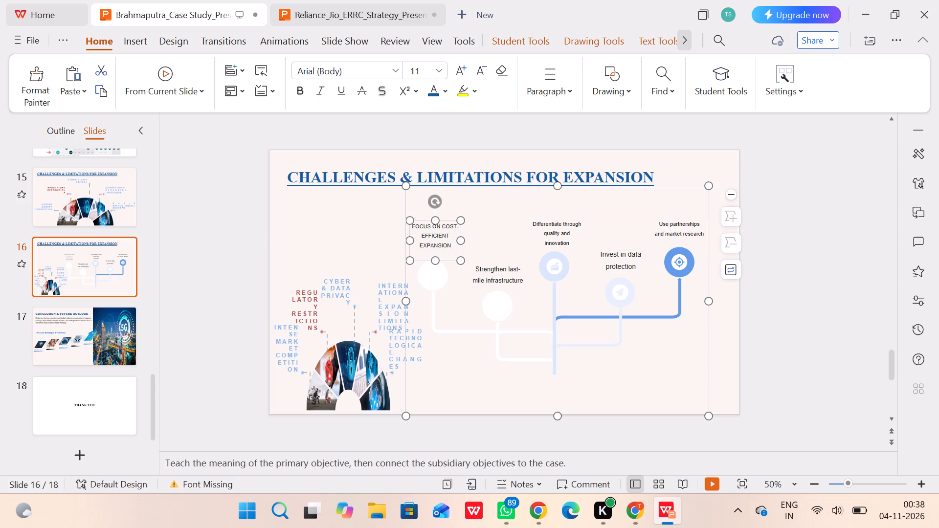
click(500, 274)
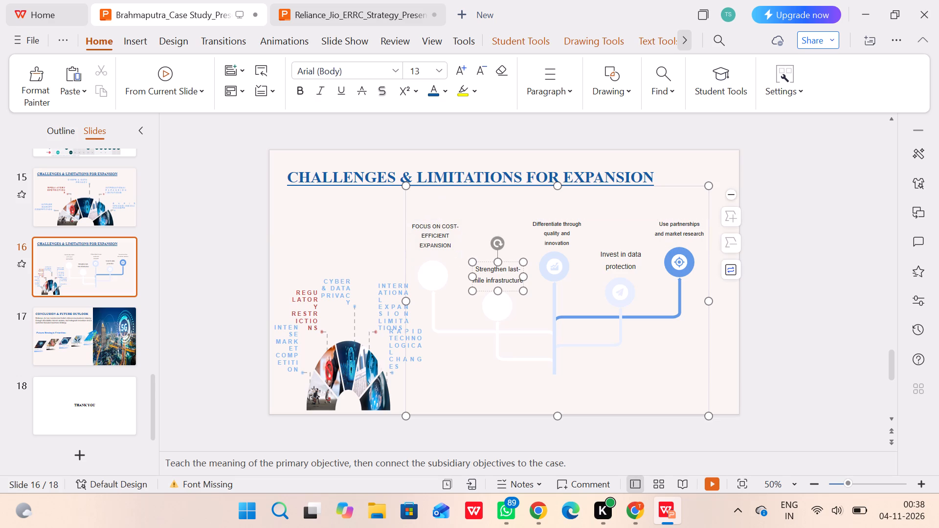
drag(497, 264, 501, 239)
click(552, 223)
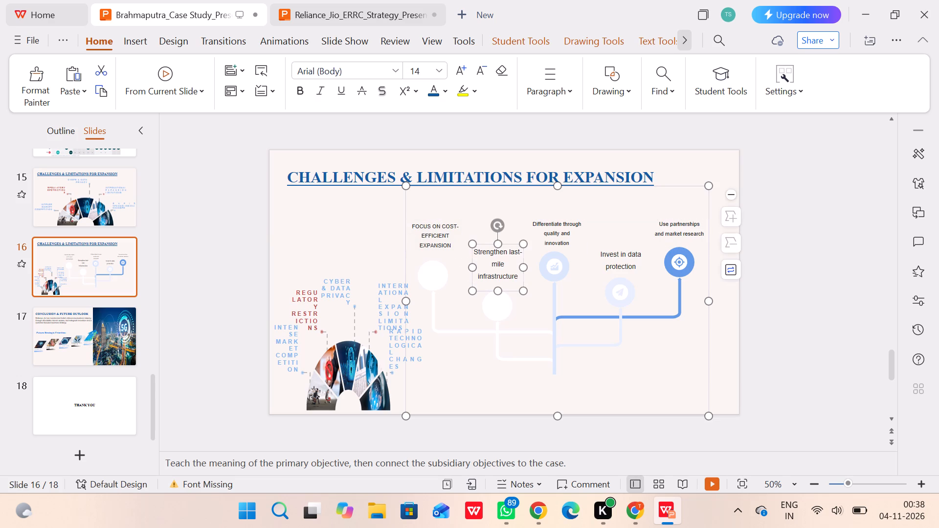
drag(558, 218, 559, 197)
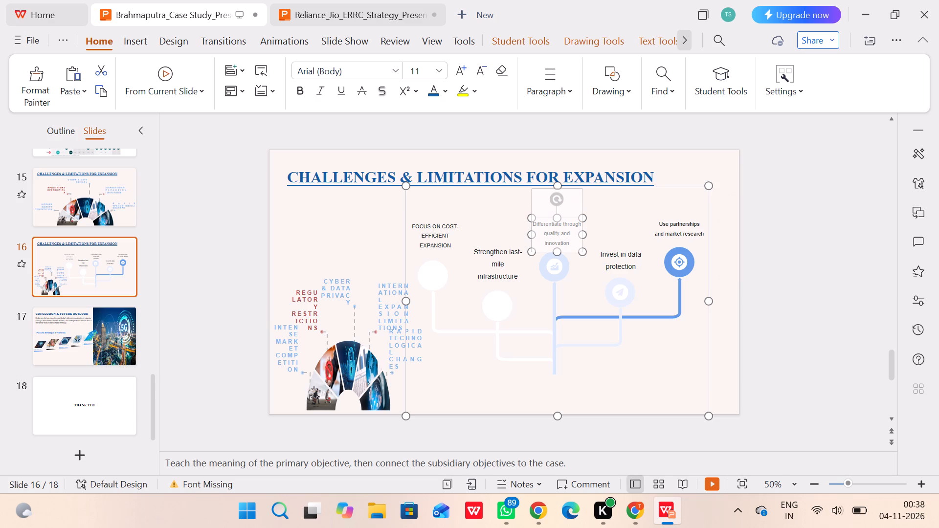
drag(559, 197, 559, 201)
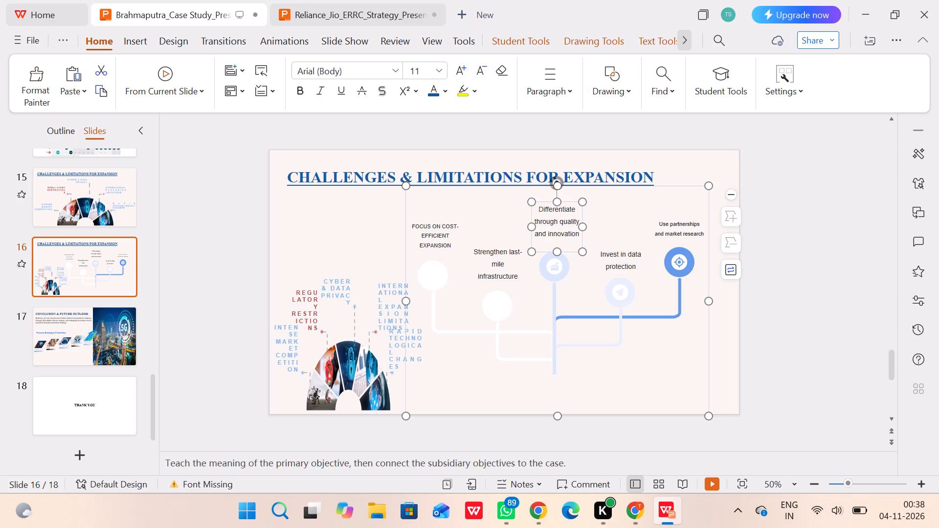
click(625, 259)
drag(621, 245, 621, 239)
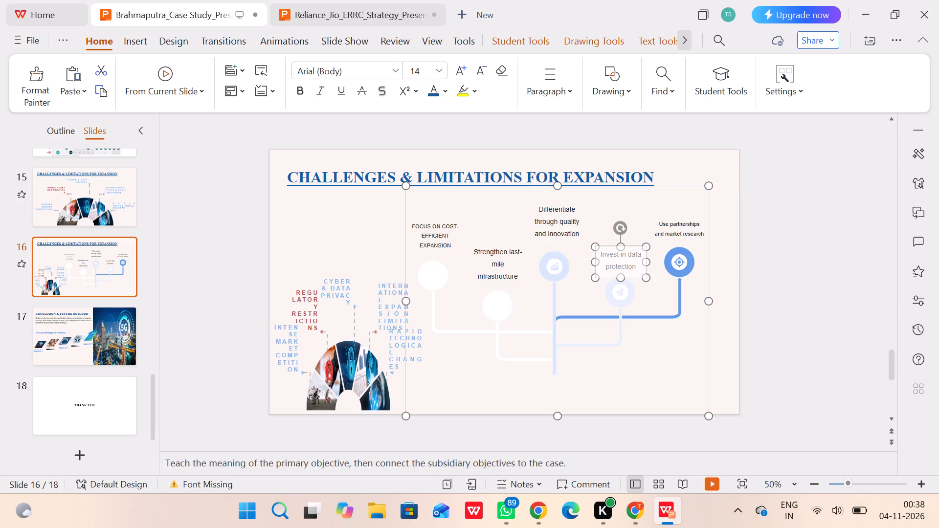
drag(621, 239, 623, 225)
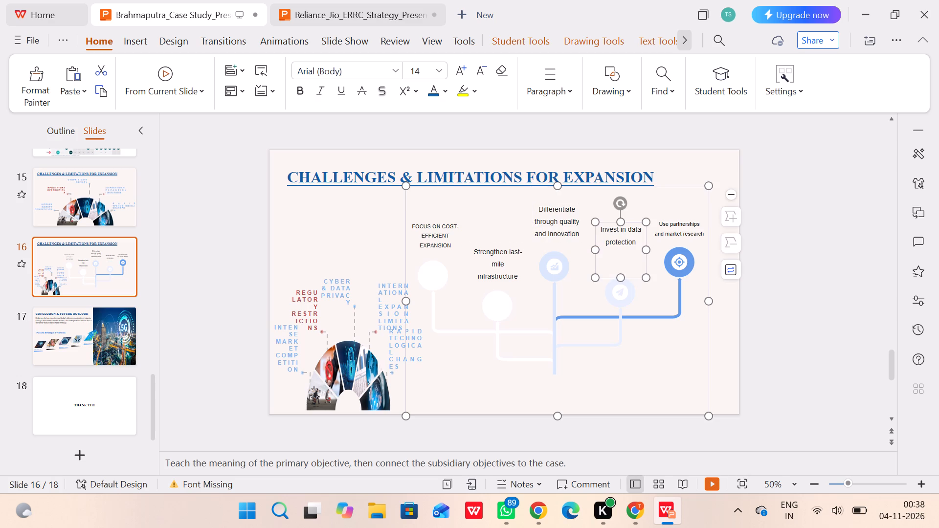
Make the fourth branch item's text, "Invest in data protection", bold at font size 16.
drag(638, 242, 596, 226)
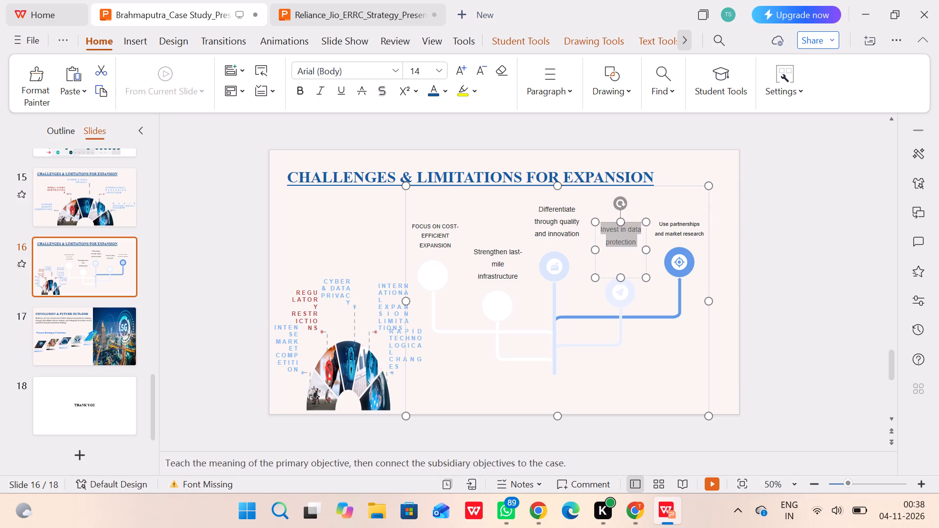
drag(596, 226, 596, 225)
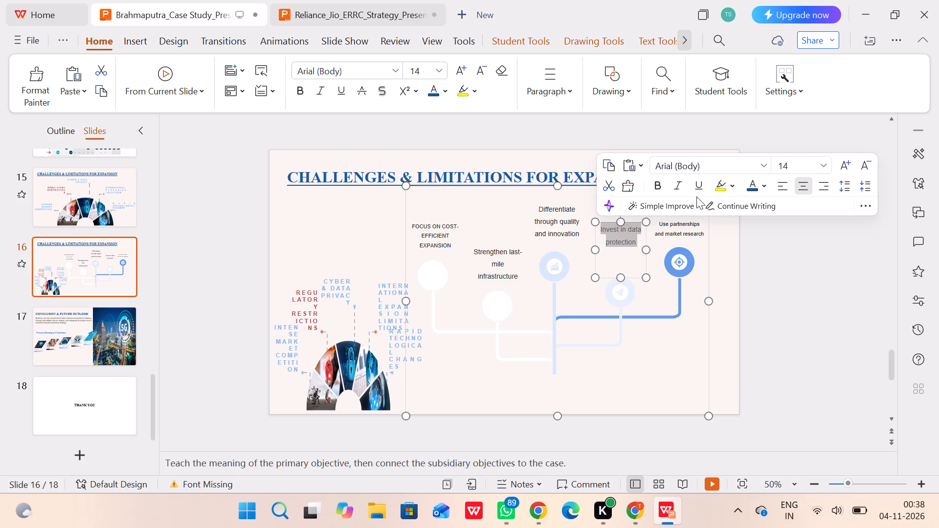
click(657, 191)
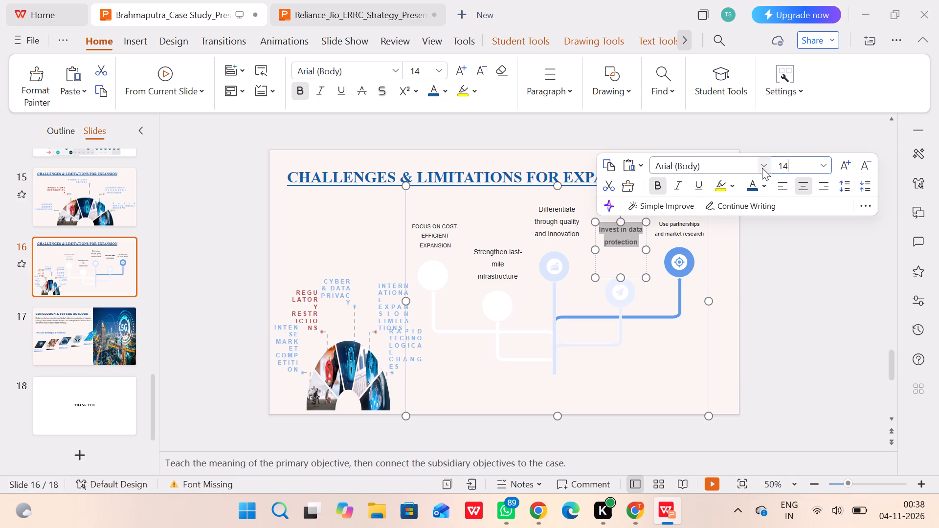
click(762, 168)
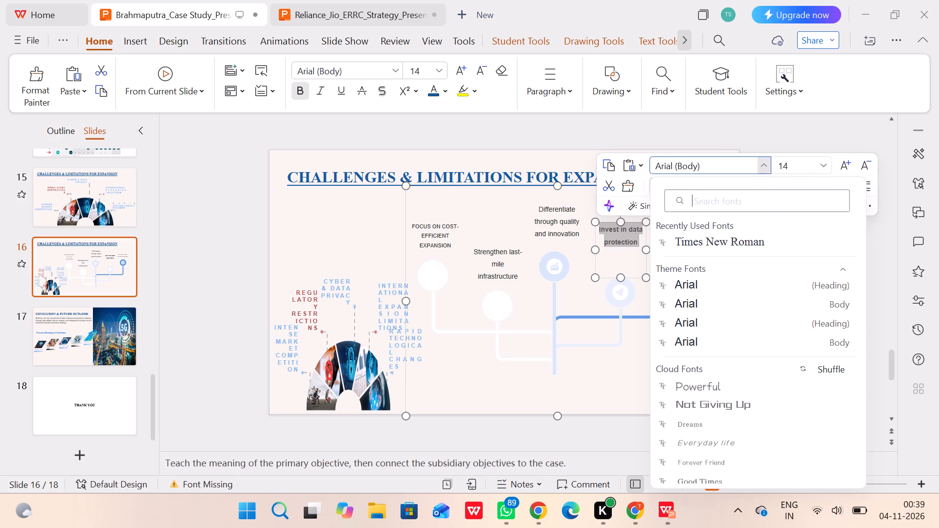
click(824, 162)
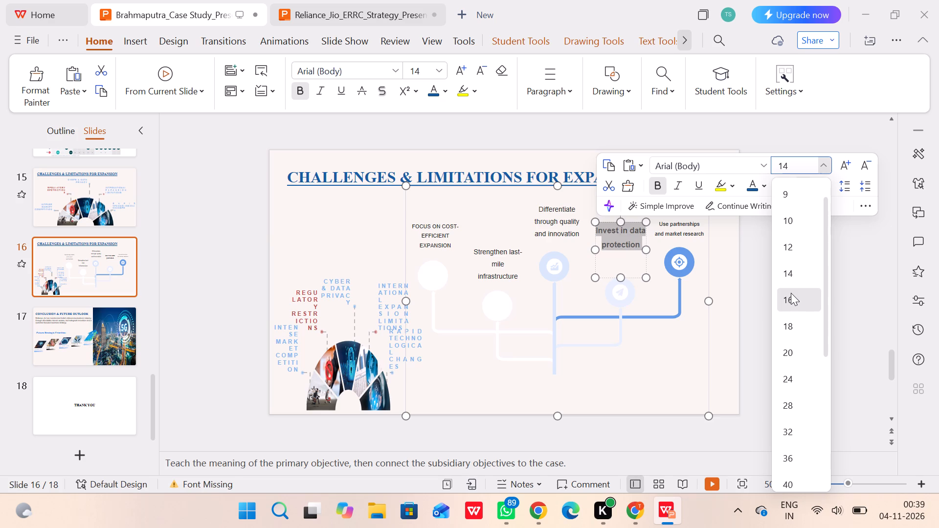
click(791, 293)
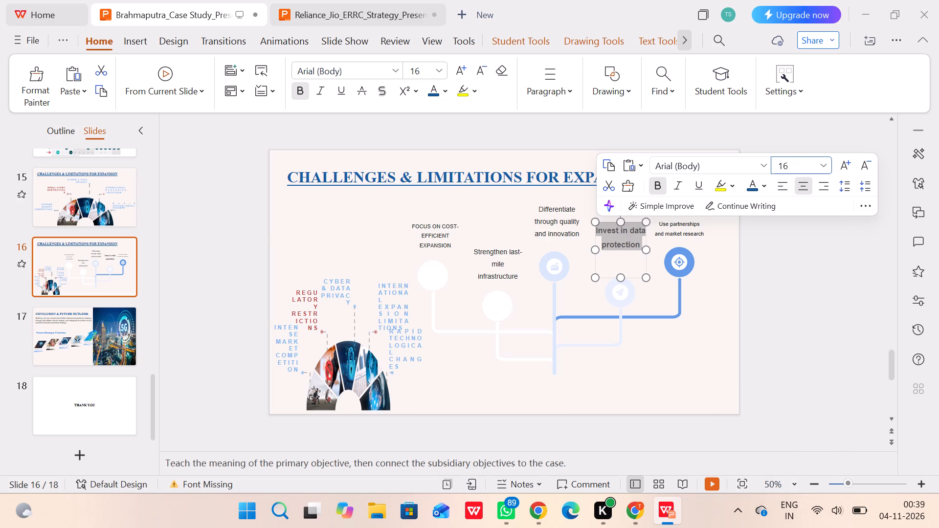
Raise the top edge of the fifth branch item's text box to about double its height and make its text bold at size 16.
click(686, 230)
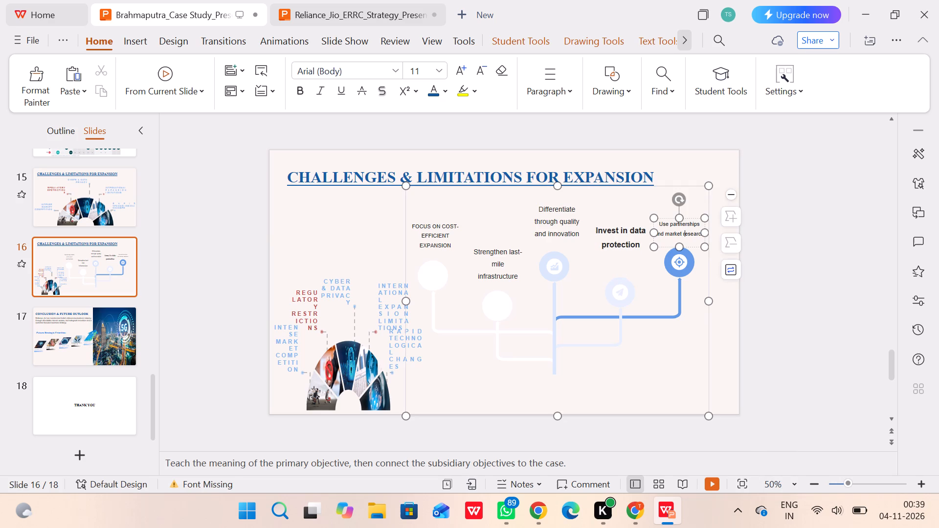
drag(680, 218, 681, 202)
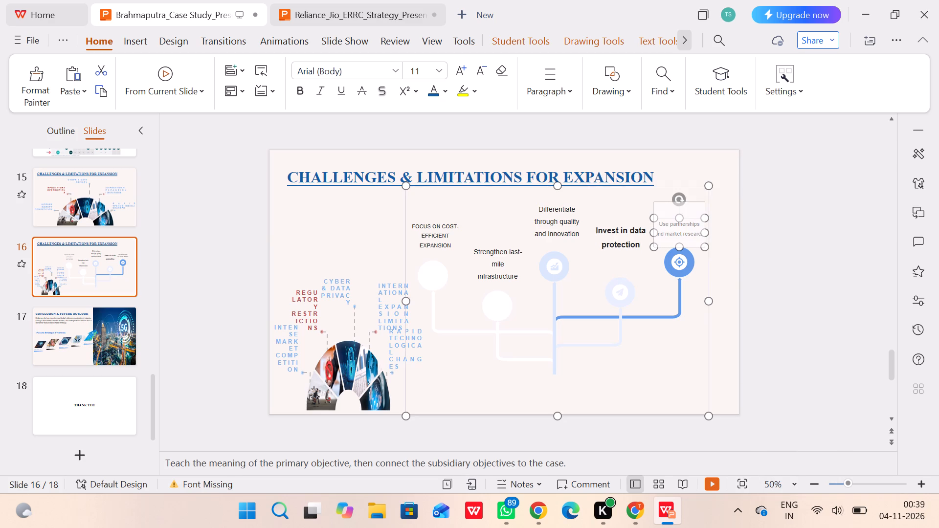
drag(681, 202, 683, 194)
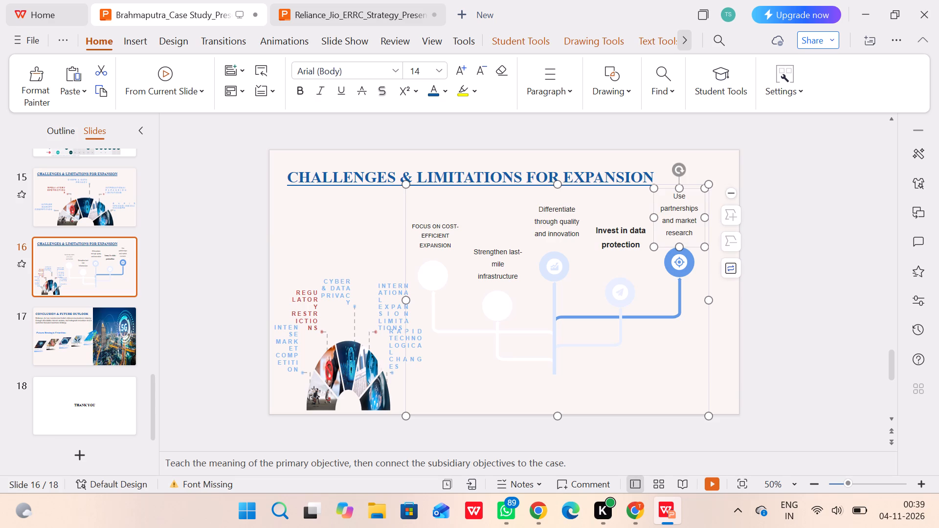
drag(697, 230, 671, 191)
click(694, 151)
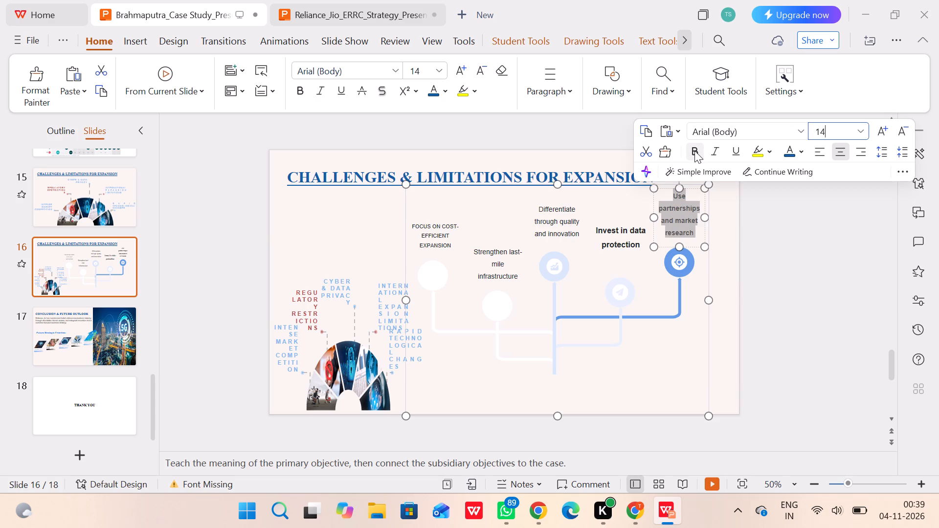
click(863, 133)
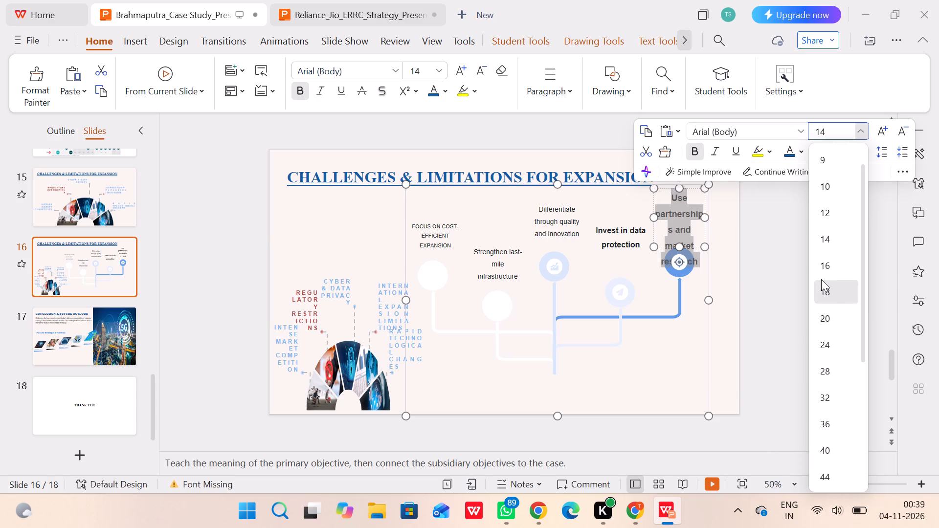
click(827, 268)
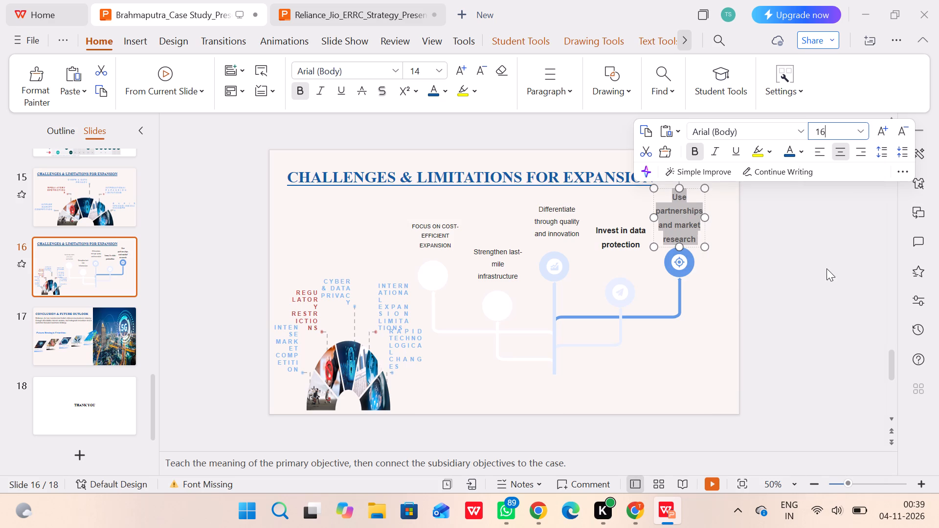
Make the third branch item's text bold at size 16, and raise its text box's bottom edge slightly and its top edge to fit above the circle.
click(559, 228)
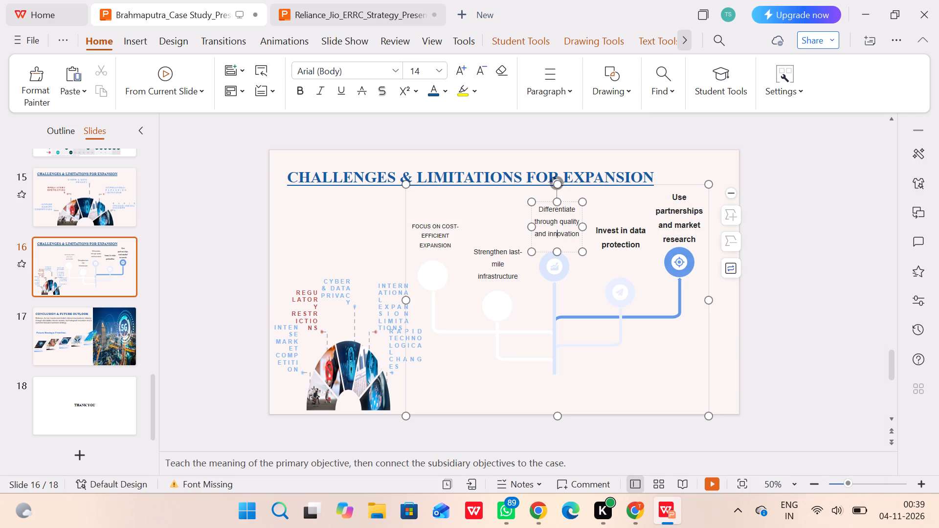
drag(538, 207, 594, 242)
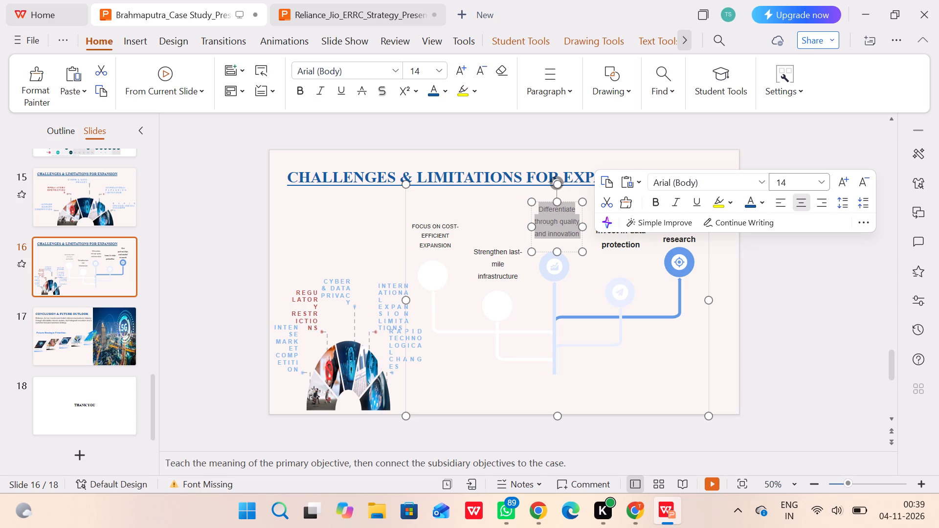
click(823, 182)
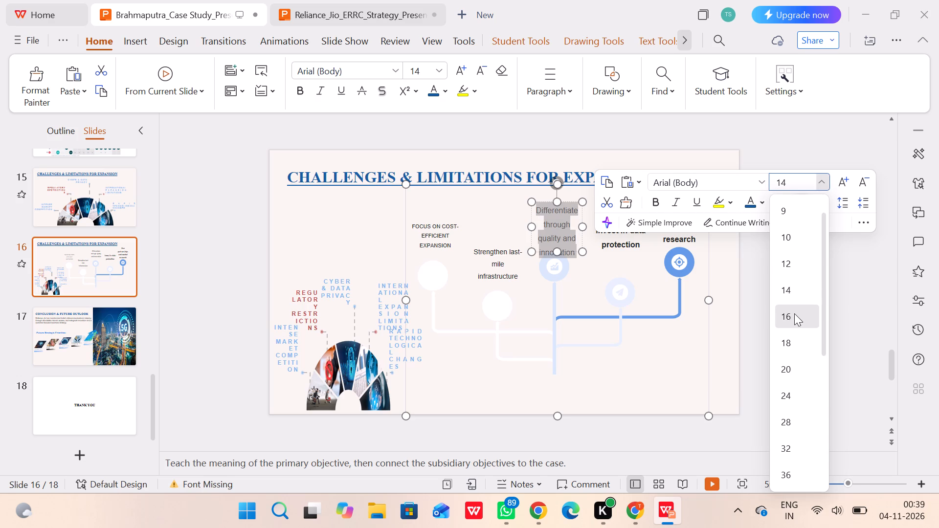
click(794, 313)
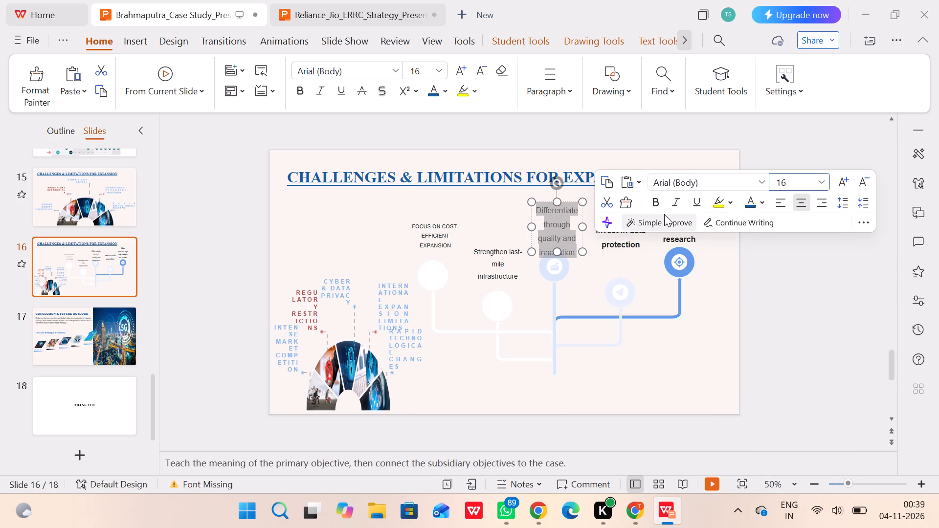
click(655, 198)
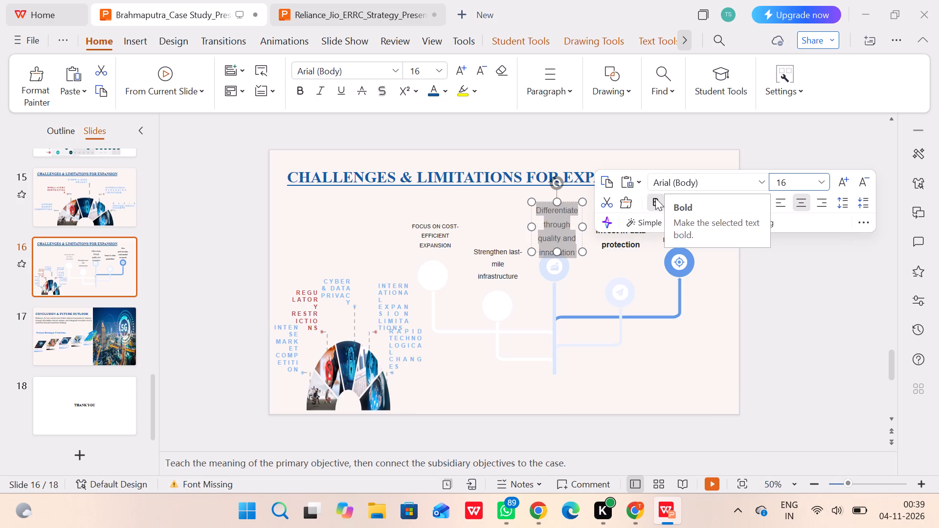
click(513, 273)
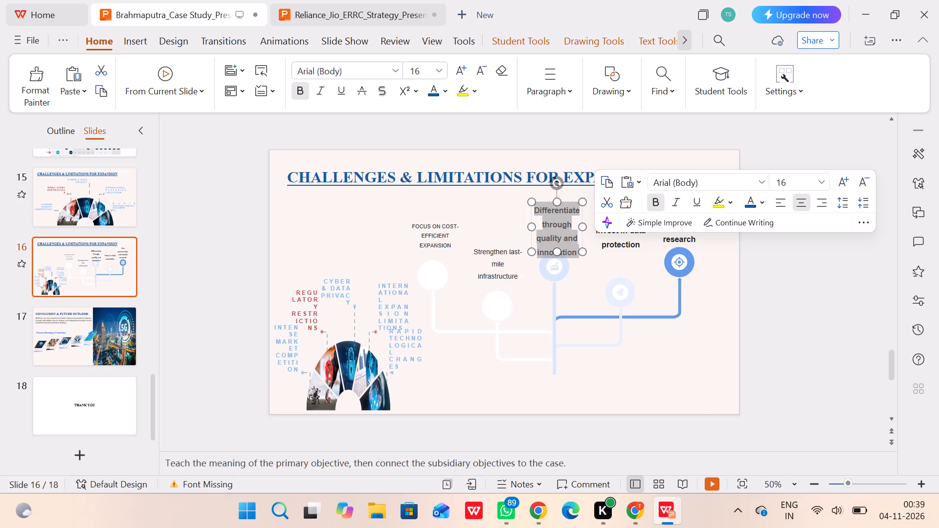
click(559, 221)
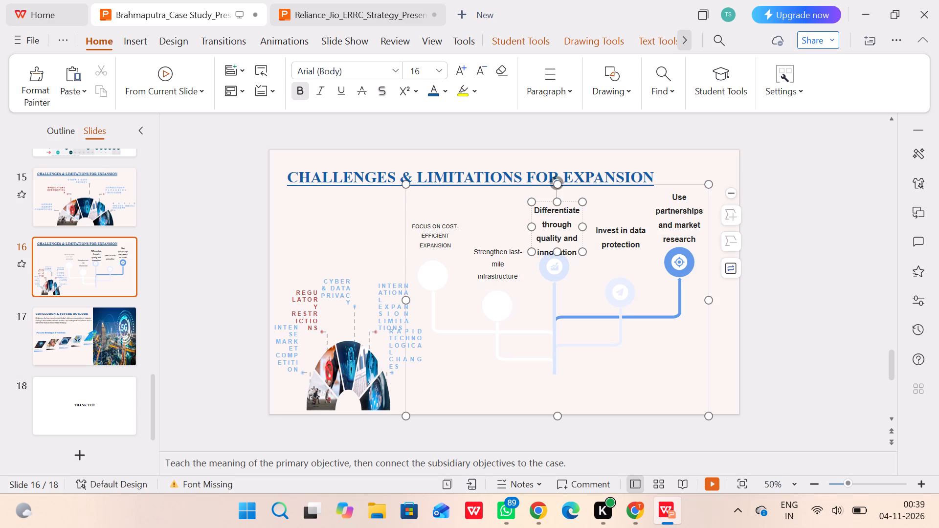
click(557, 252)
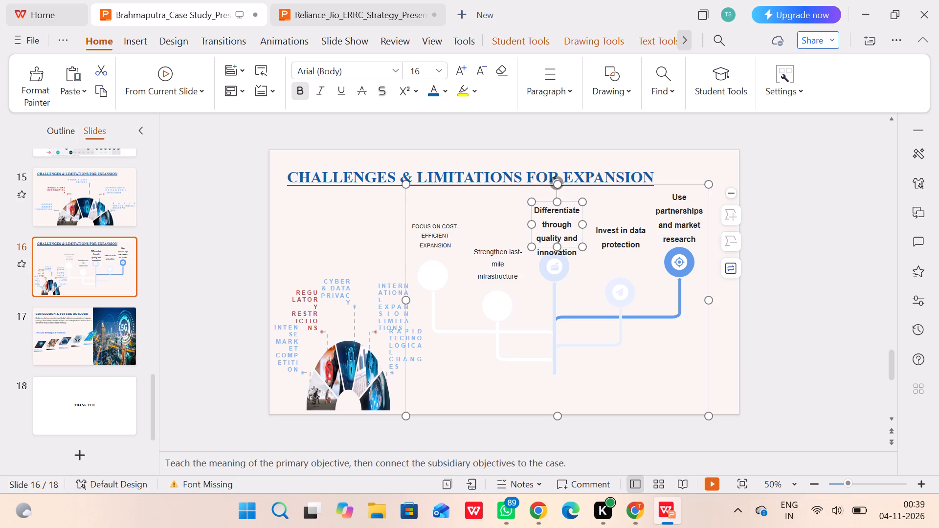
drag(559, 201, 559, 196)
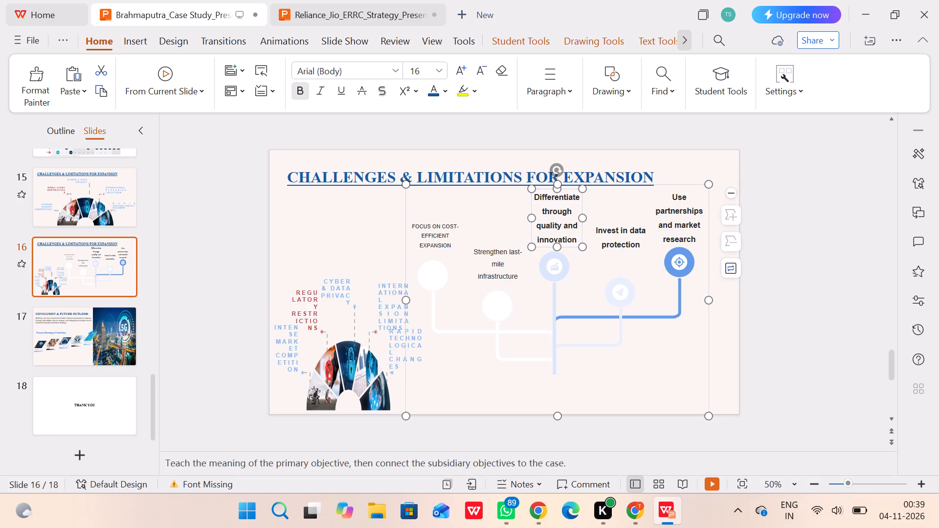
Make the second branch item's text, "Strengthen last-mile infrastructure", bold at font size 16.
double_click(499, 271)
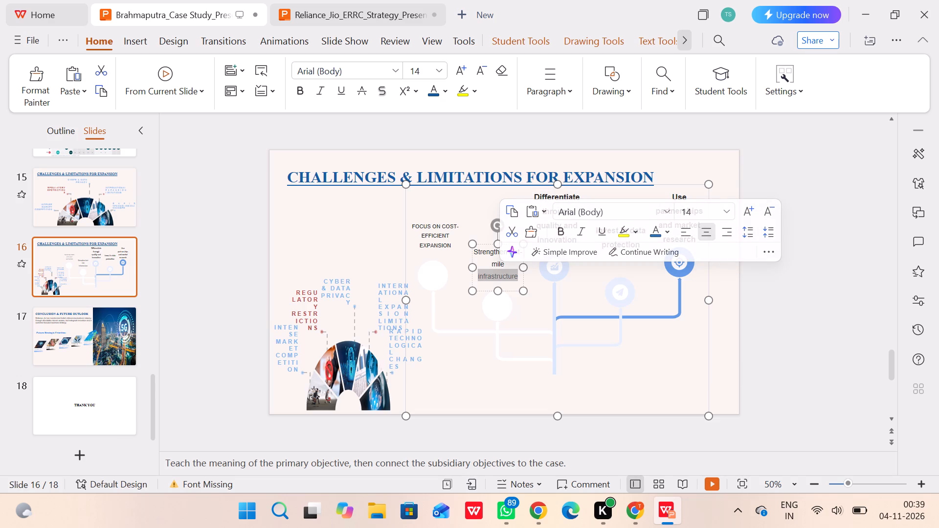
click(518, 277)
drag(518, 277, 471, 252)
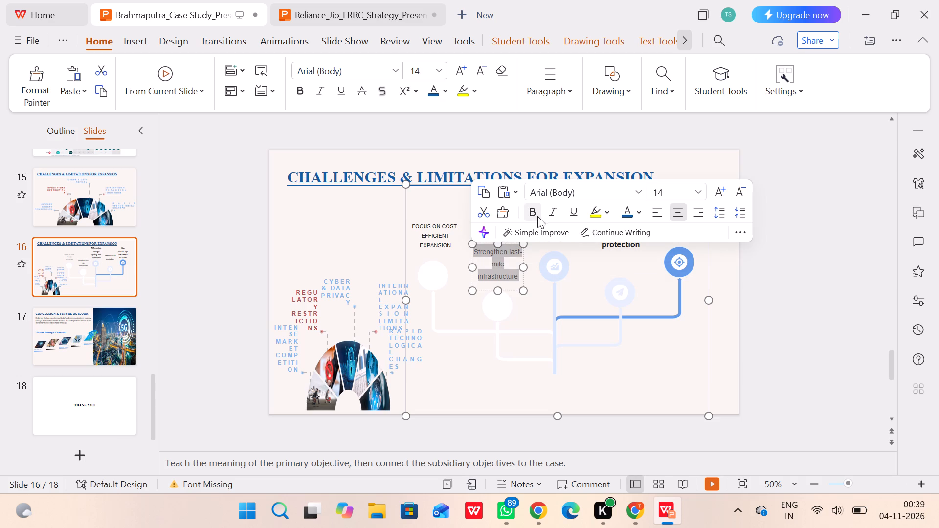
click(536, 215)
click(694, 195)
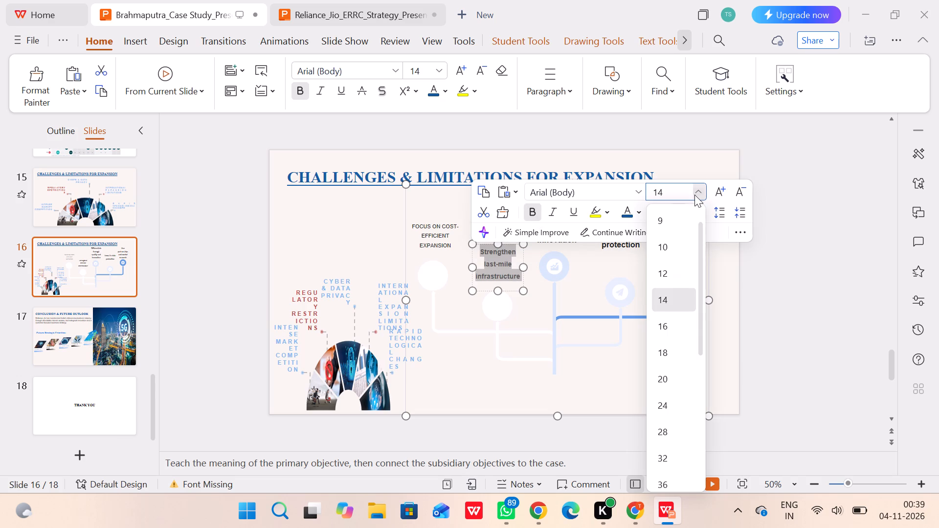
click(682, 328)
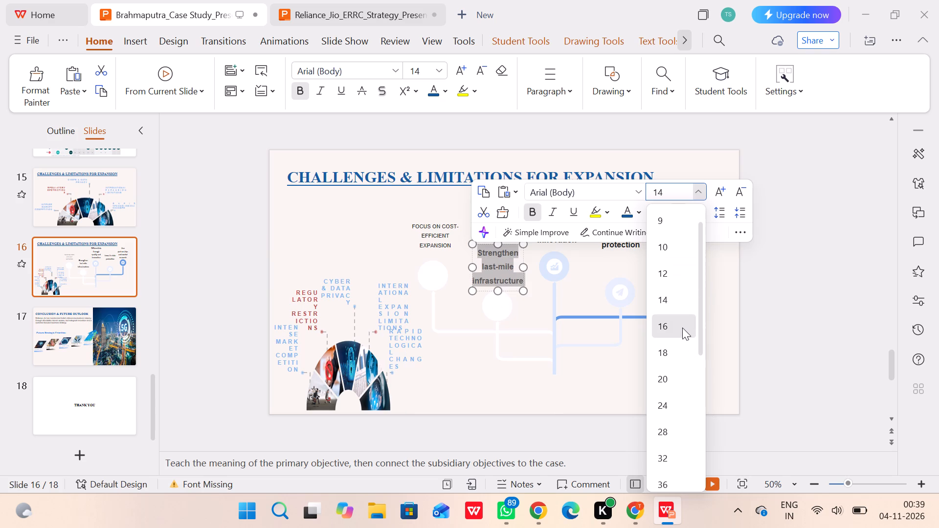
Make the first branch item's text bold at size 16 and raise its text box's top edge to about 1.4 times its height.
click(441, 228)
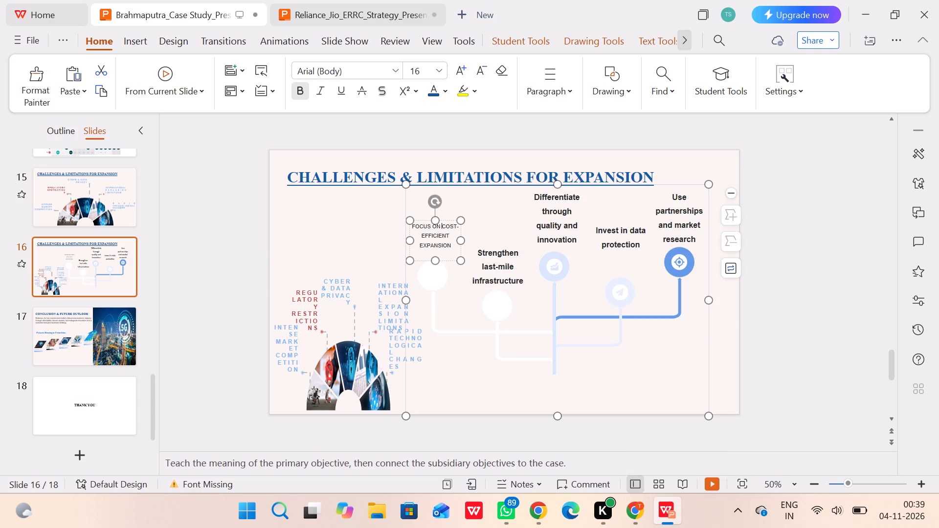
drag(453, 244, 398, 212)
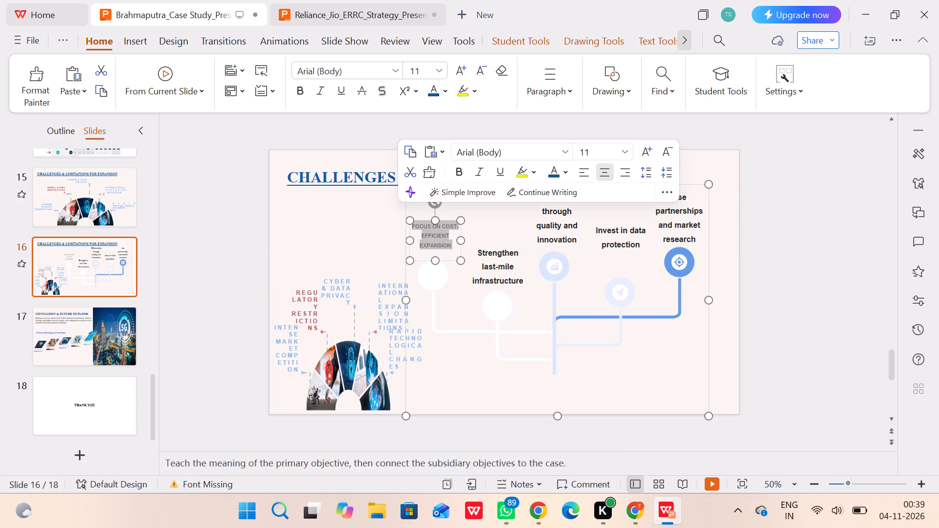
click(460, 172)
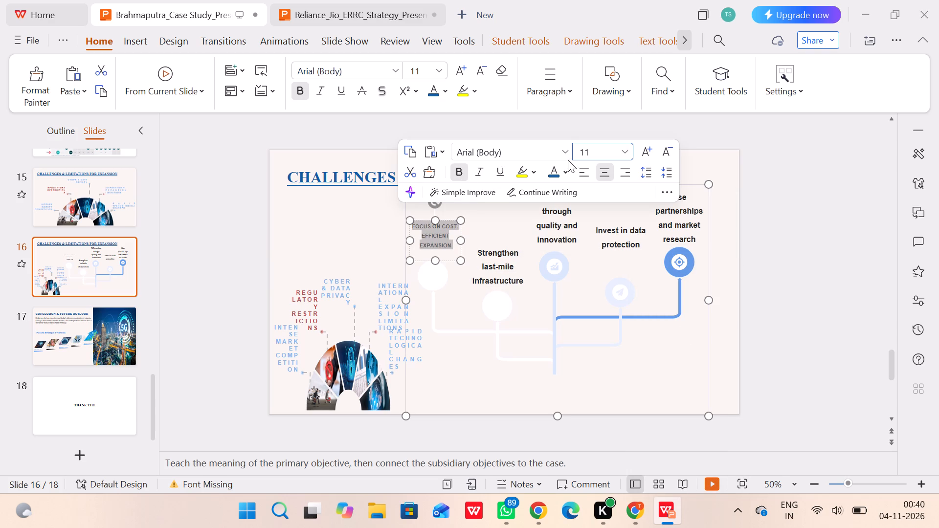
click(628, 154)
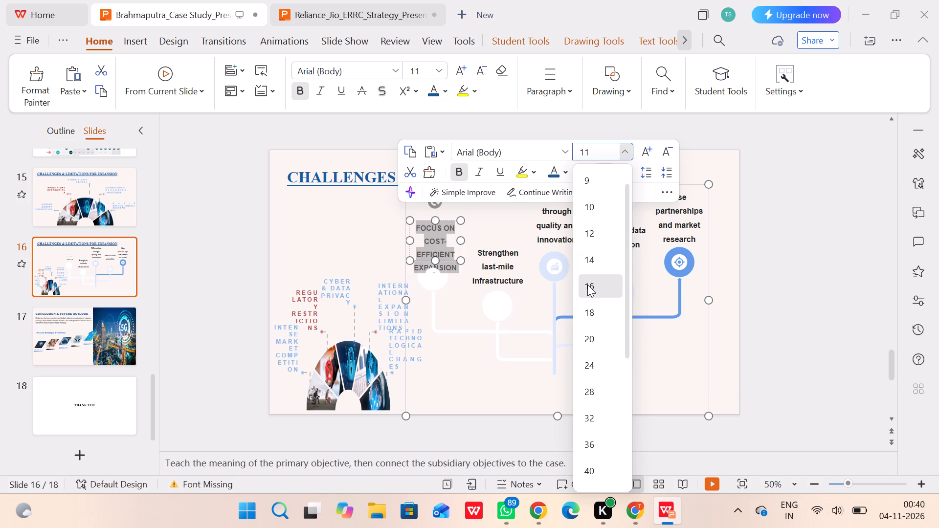
click(587, 285)
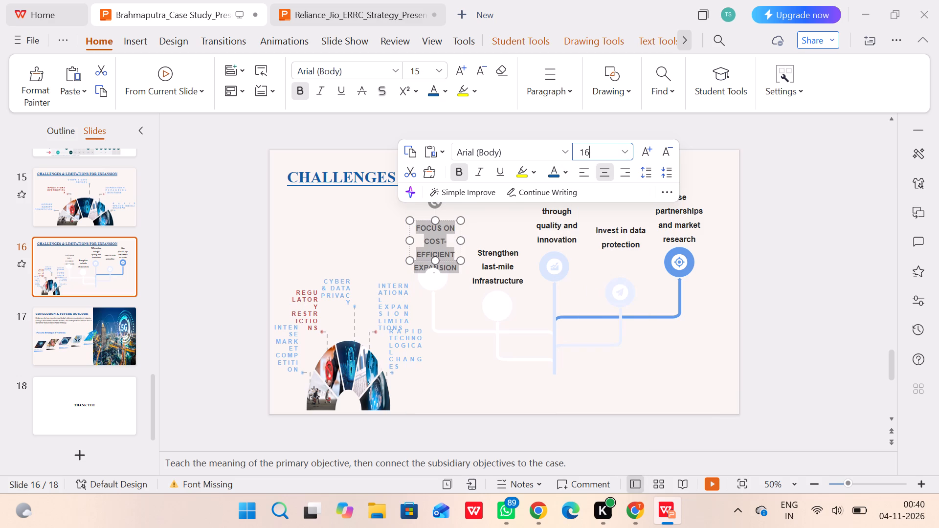
click(436, 222)
drag(436, 222, 442, 206)
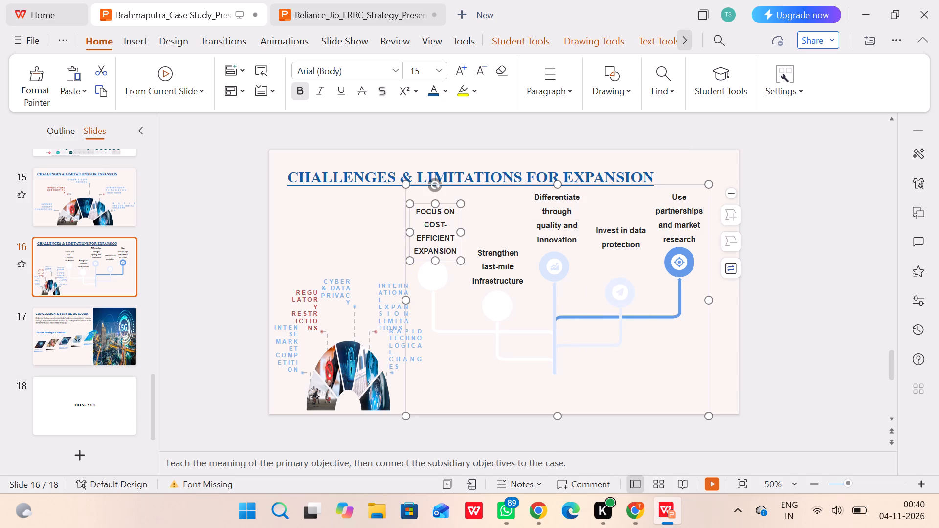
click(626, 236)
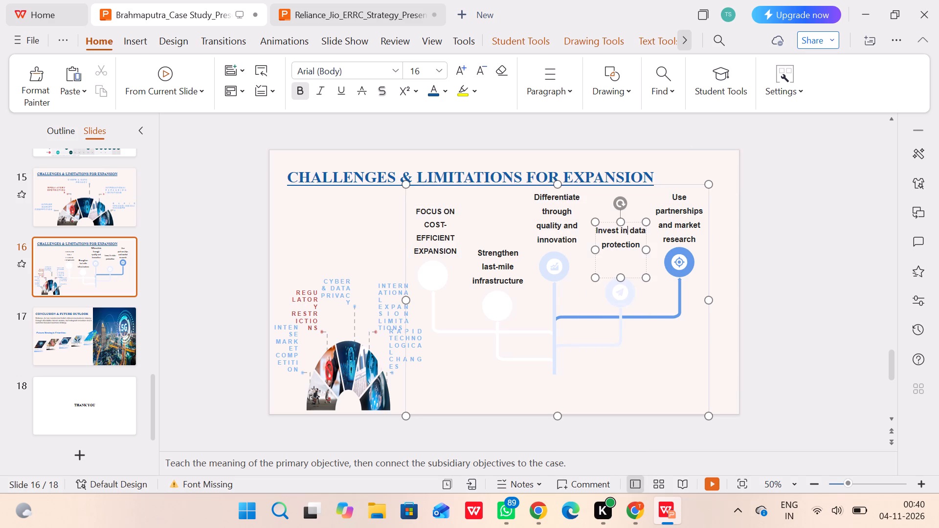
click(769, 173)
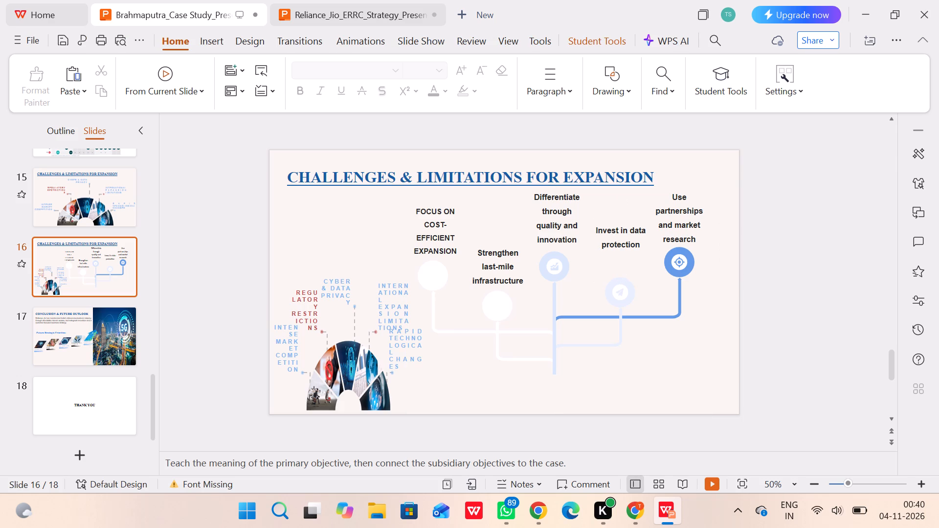
Recolour the second branch item's text, "Strengthen last-mile infrastructure", in the medium-light shade of the theme's last blue colour.
click(510, 260)
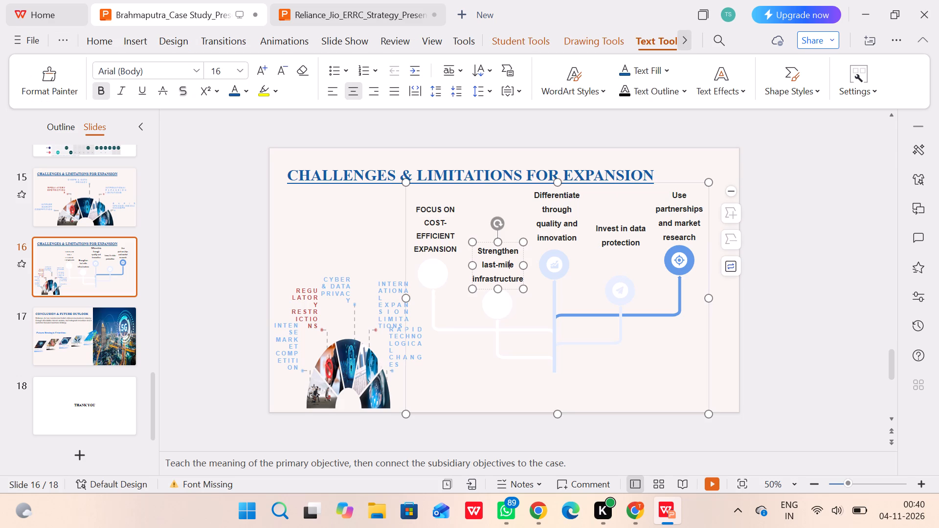
drag(477, 252, 534, 293)
click(700, 250)
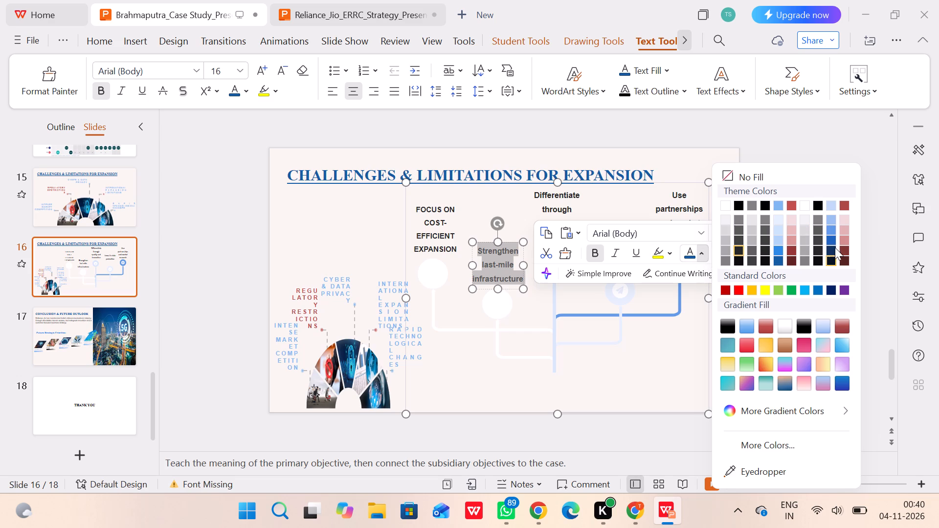
click(833, 227)
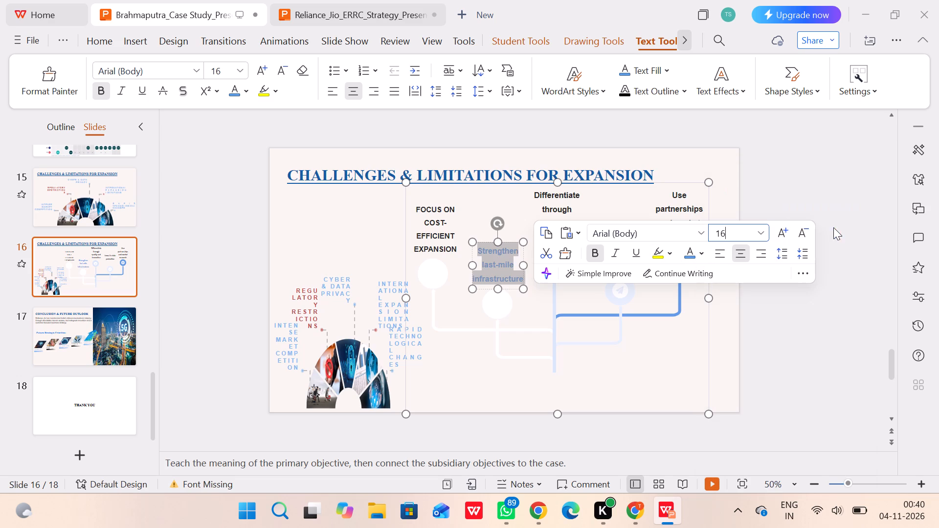
Recolour the first branch item's text, "FOCUS ON COST-EFFICIENT EXPANSION", in the lightest blue shade below the same theme blue.
click(433, 221)
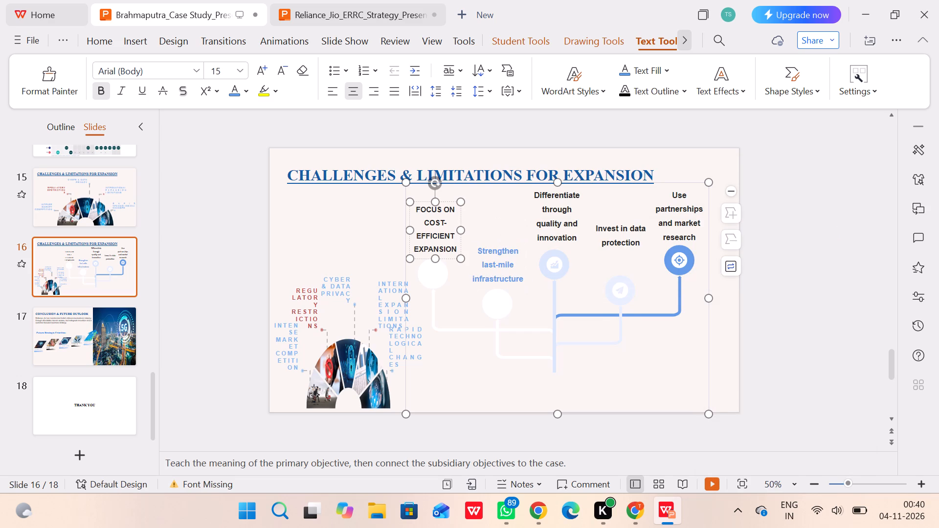
drag(414, 209, 465, 256)
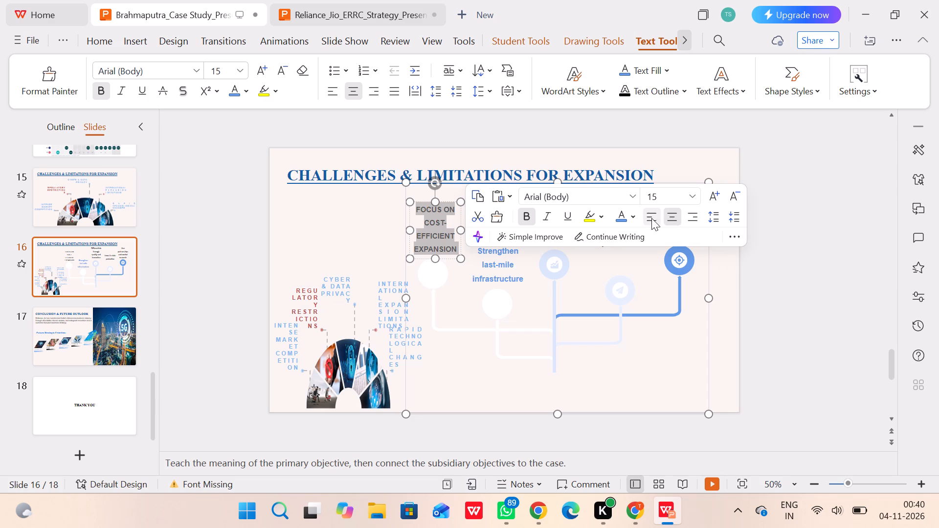
click(636, 217)
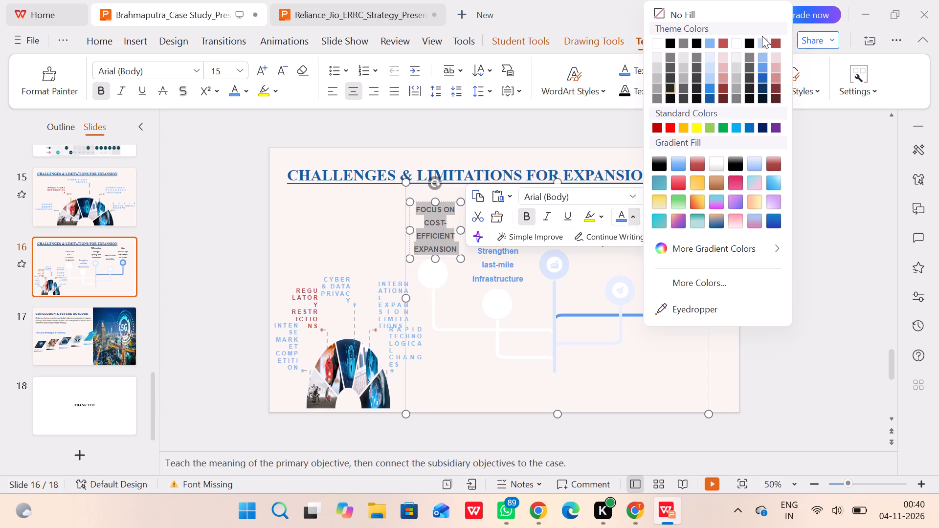
click(763, 55)
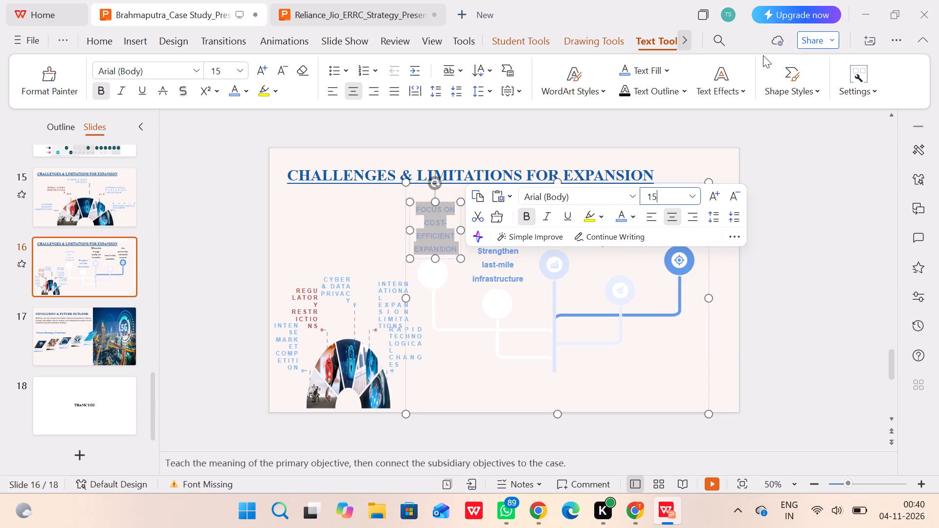
Recolour the third branch item's text, "Differentiate through quality and innovation", in the strong mid-blue shade of the same theme blue.
click(561, 265)
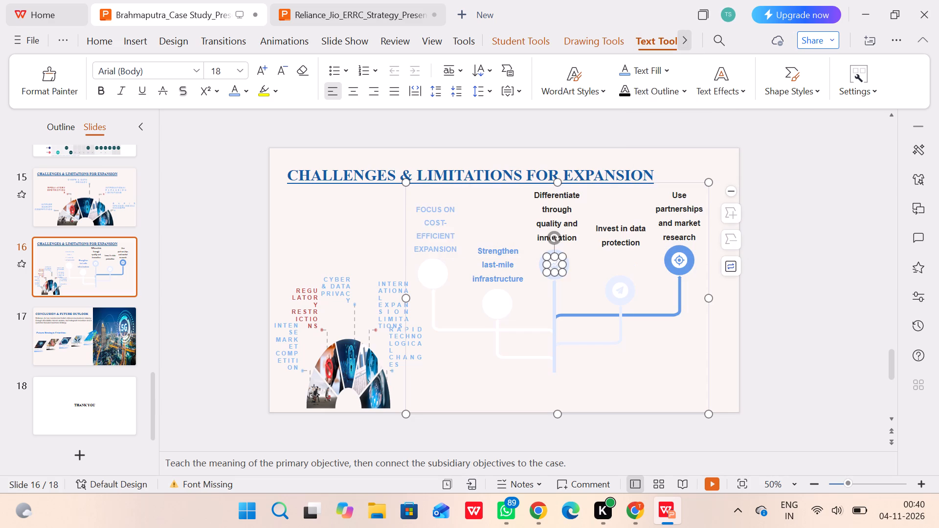
click(535, 199)
drag(535, 199, 565, 224)
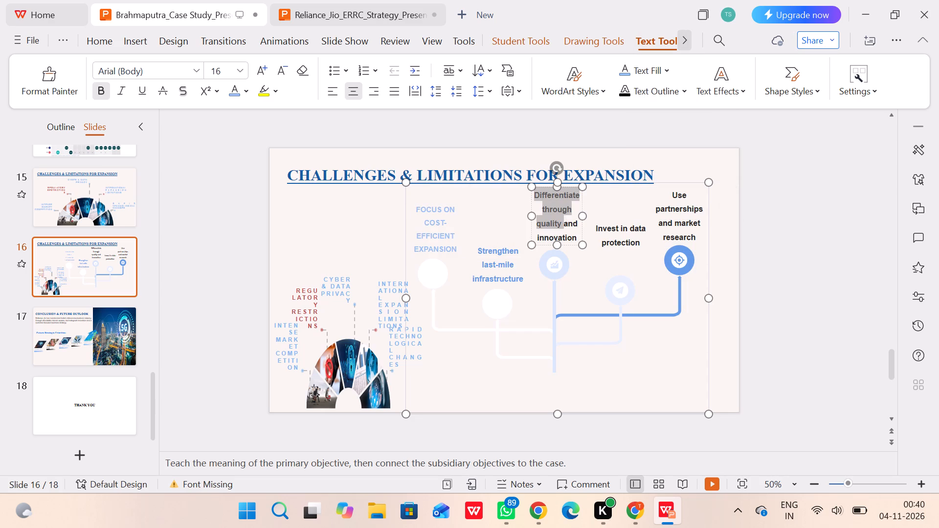
drag(565, 224, 580, 234)
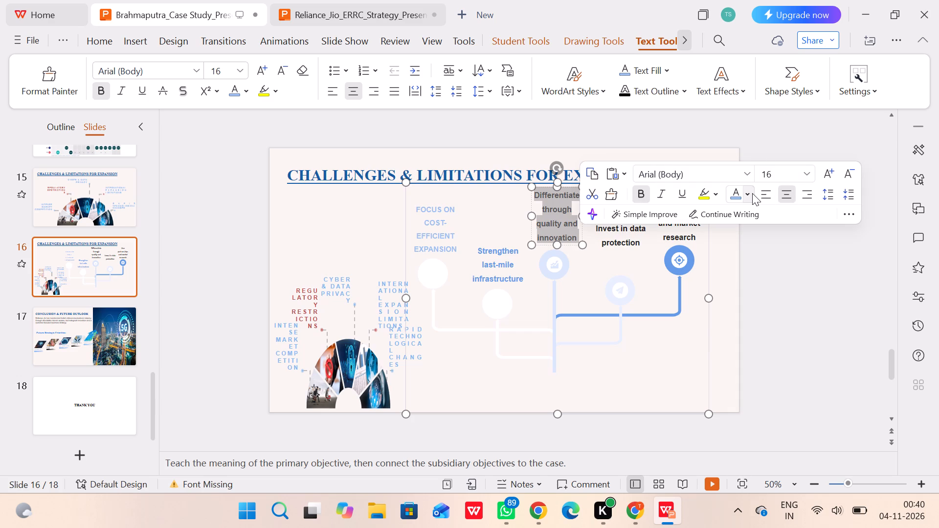
click(752, 193)
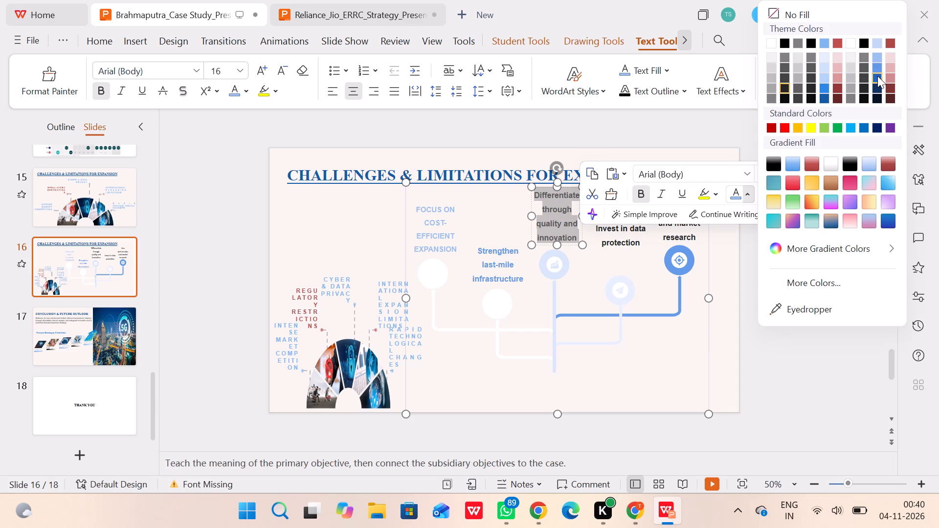
click(877, 76)
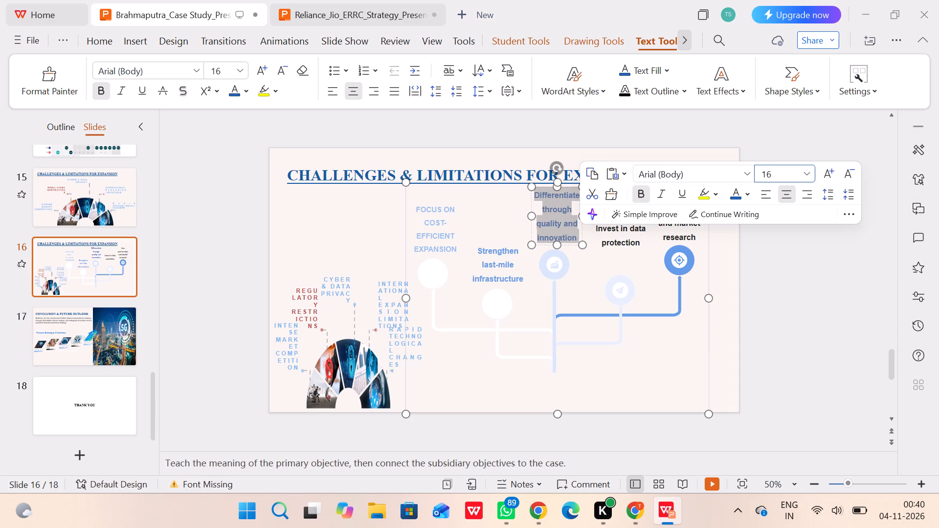
Recolour the fourth branch item's text, "Invest in data protection", in the dark navy shade of the same theme blue.
click(639, 242)
drag(639, 242, 588, 232)
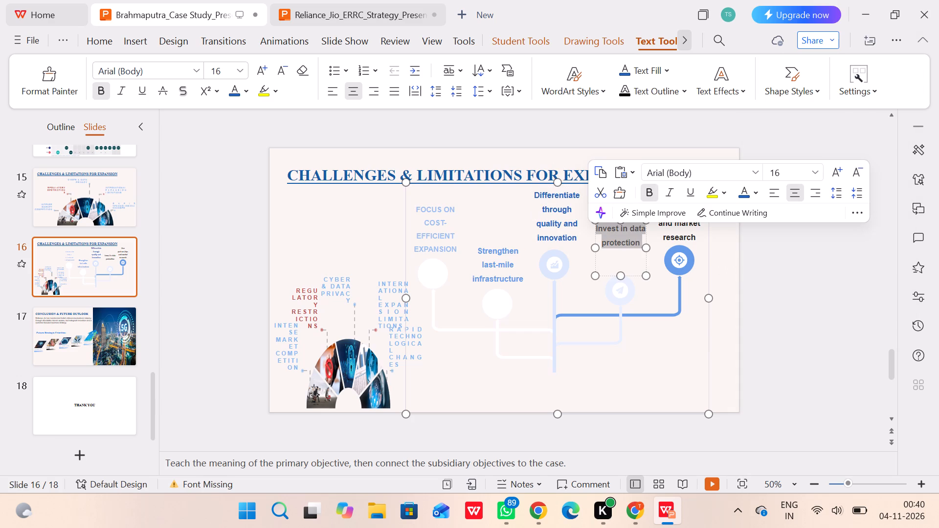
click(757, 195)
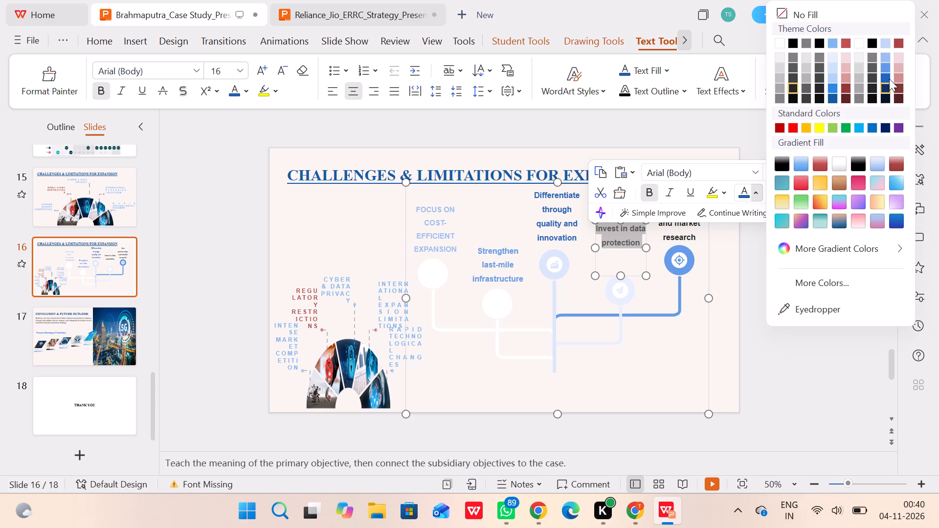
click(886, 86)
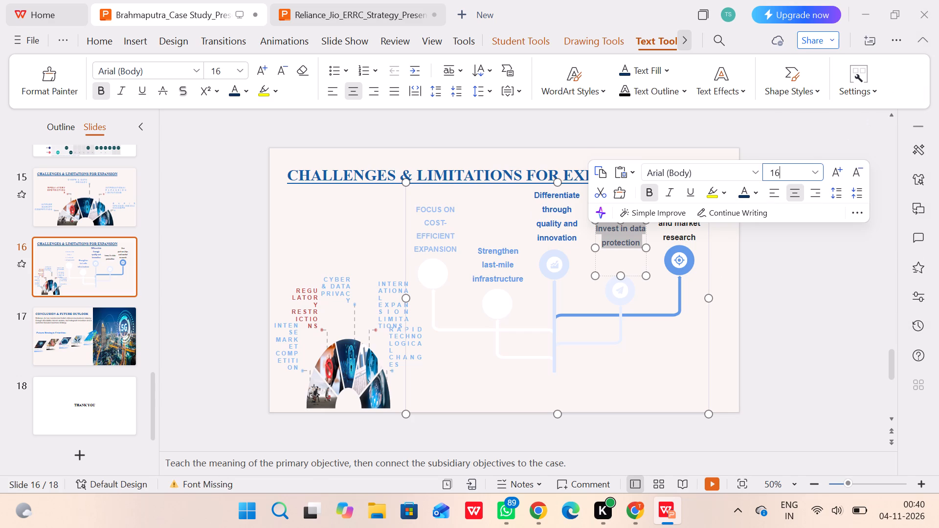
Recolour the fifth branch item's text, "Use partnerships and market research", in the darkest navy shade of the same theme blue.
click(699, 234)
drag(699, 234, 671, 199)
click(805, 159)
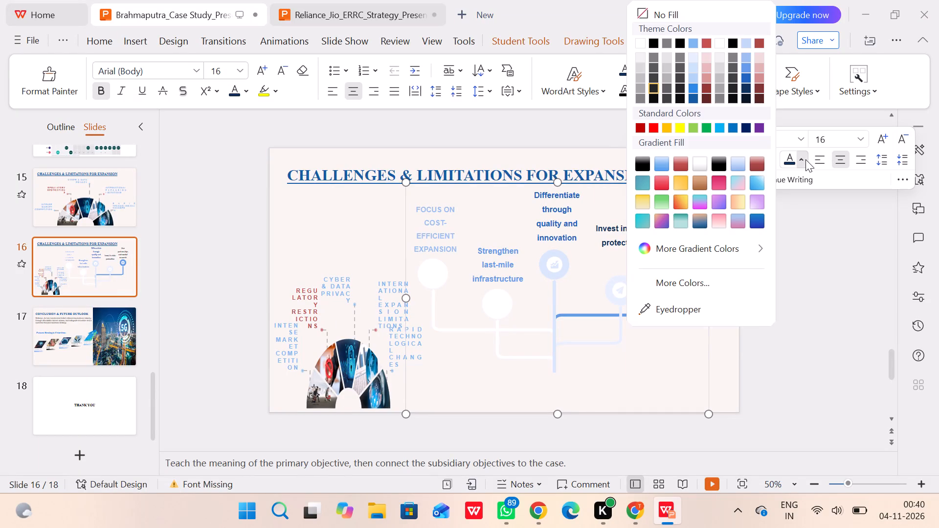
click(746, 97)
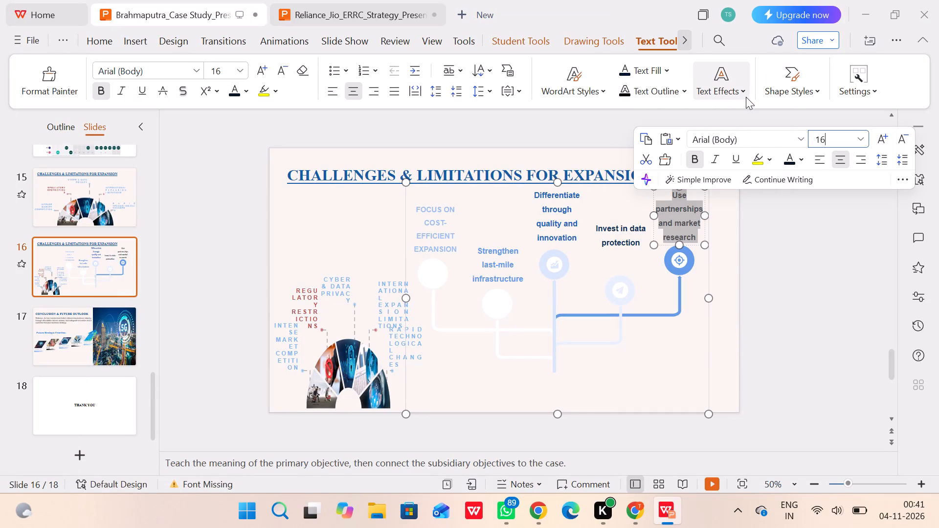
click(771, 246)
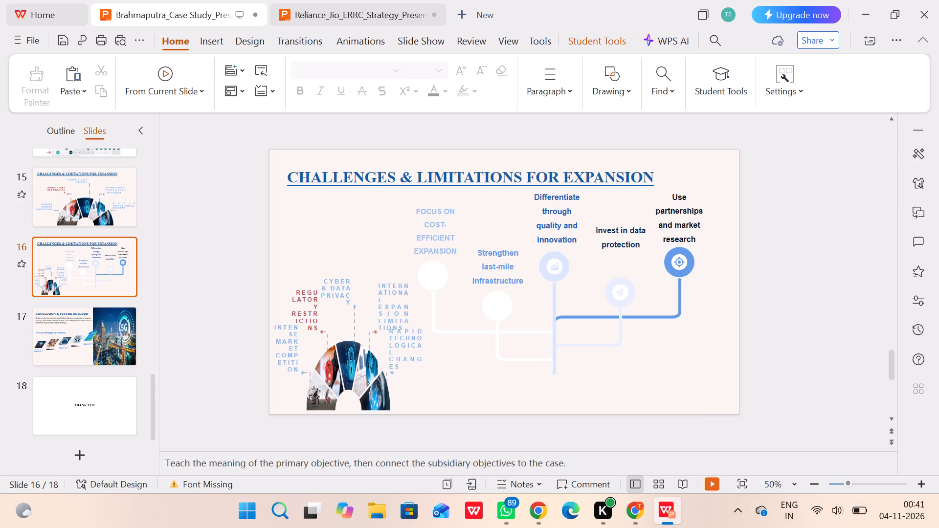
Shrink the semicircular challenges graphic in the slide's lower-left corner to about 7 cm high and 9 cm wide.
click(405, 334)
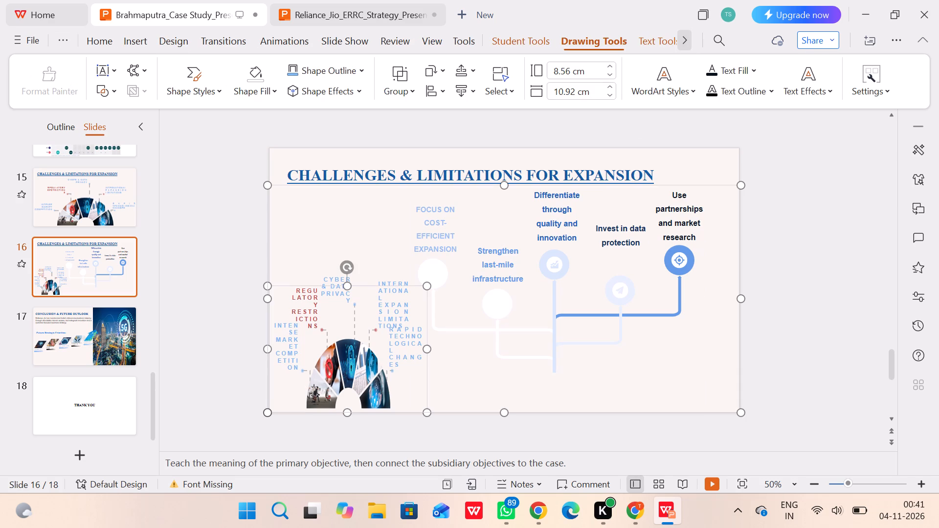
drag(347, 285, 348, 305)
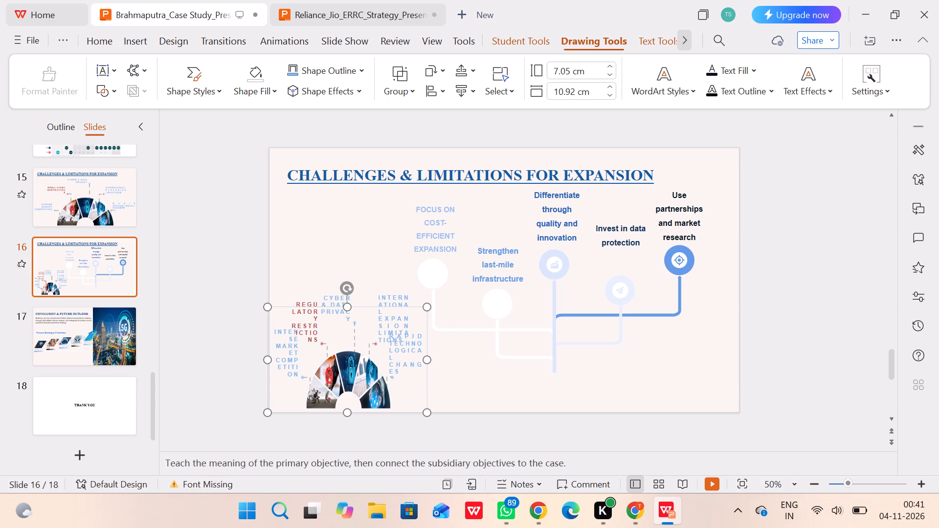
drag(428, 309, 401, 310)
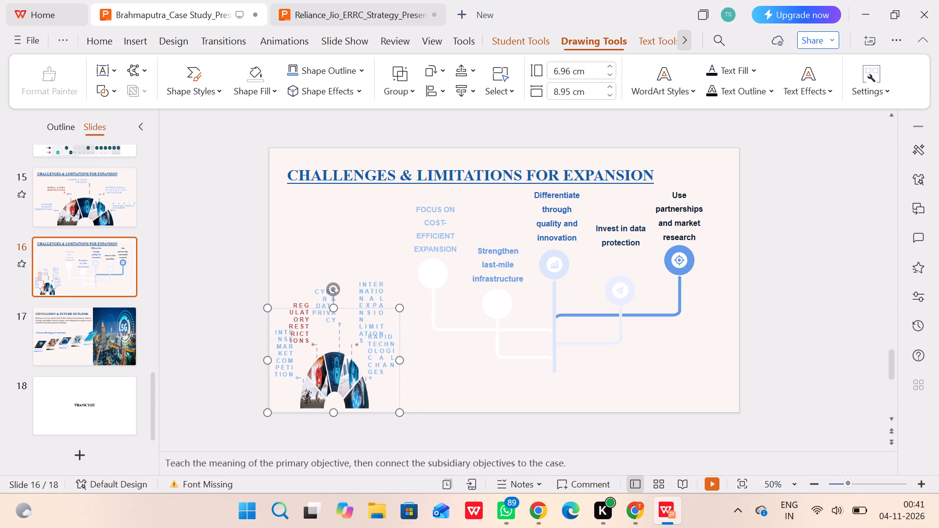
click(247, 271)
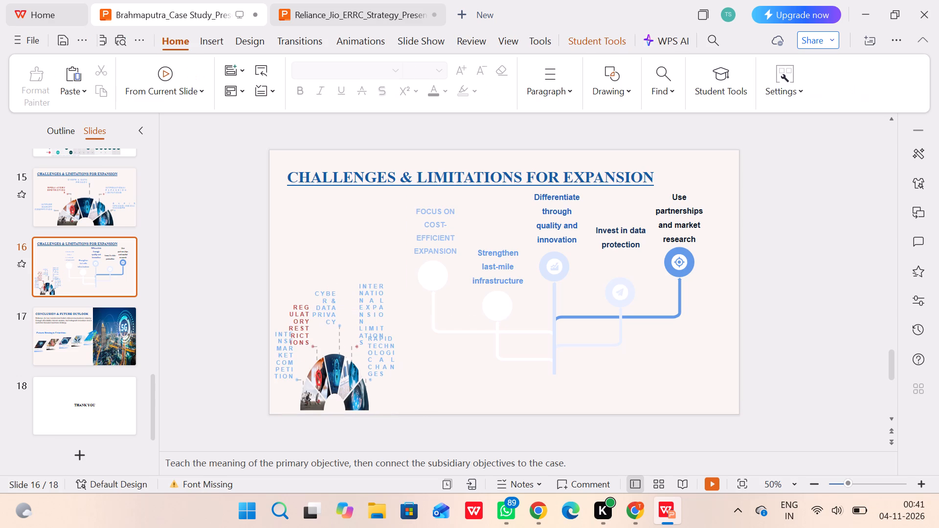
Widen the five-item branching graphic by about 8 percent towards the slide's right edge and stretch its frame down to the slide's bottom edge.
click(562, 309)
click(558, 351)
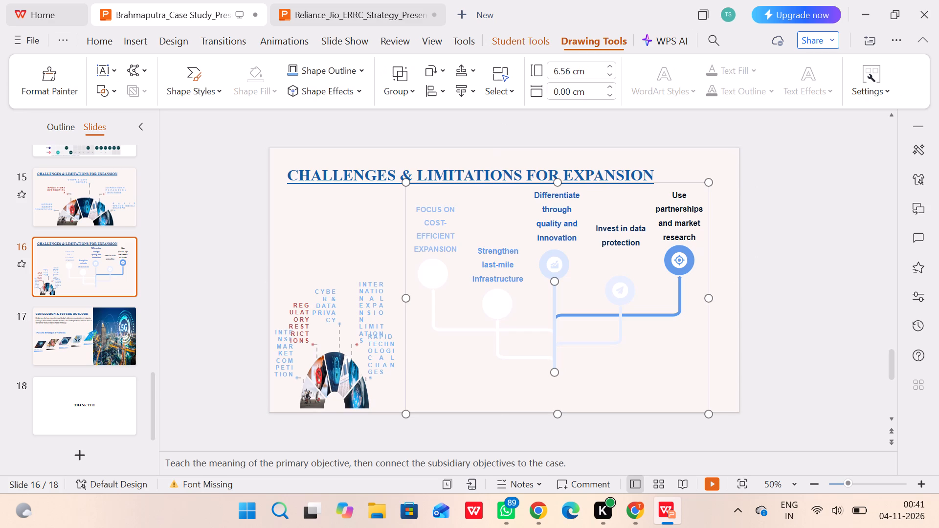
click(555, 373)
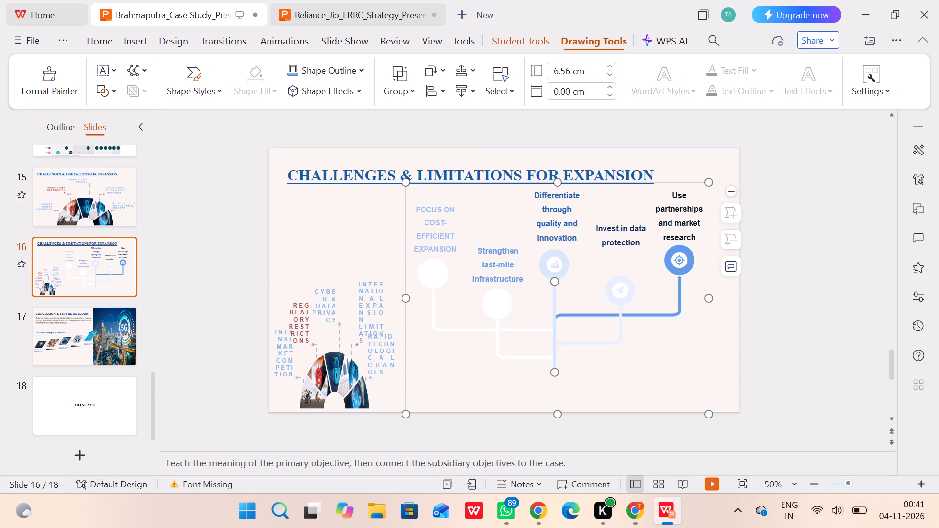
drag(710, 415, 735, 408)
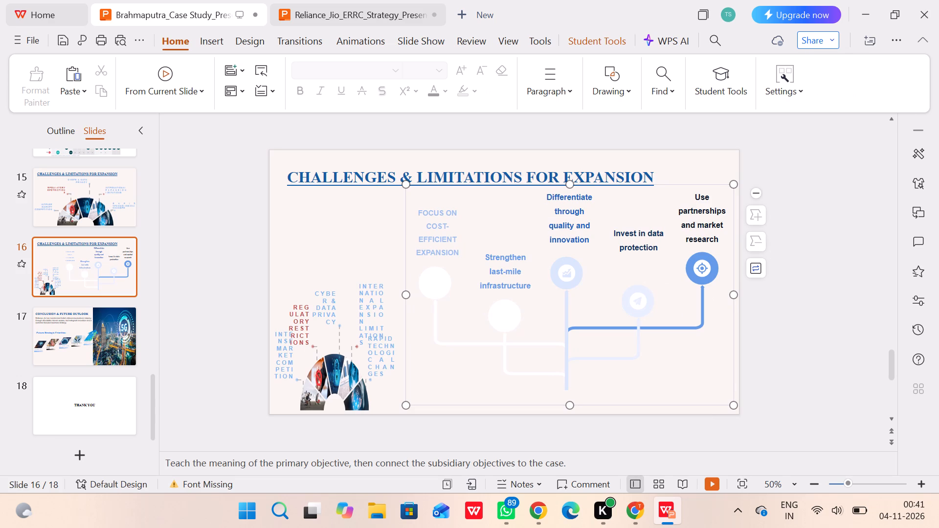
drag(570, 401, 569, 412)
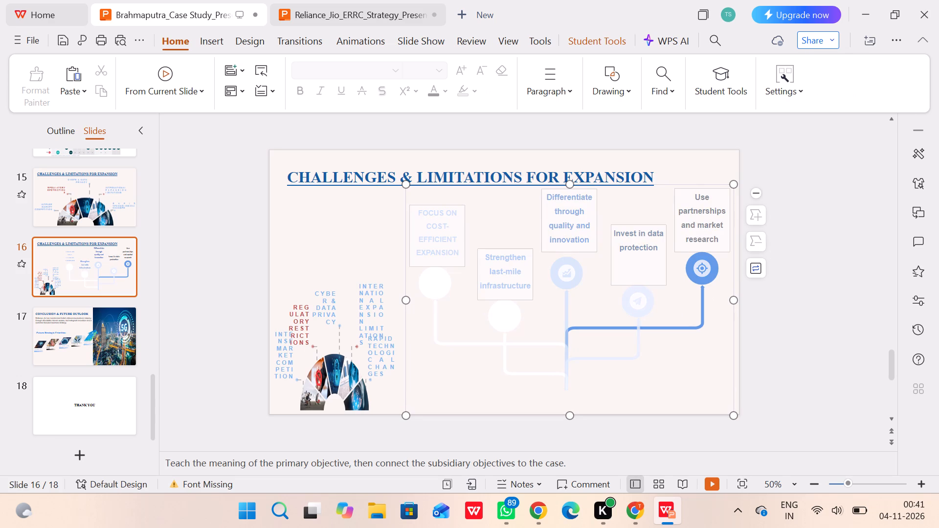
click(801, 272)
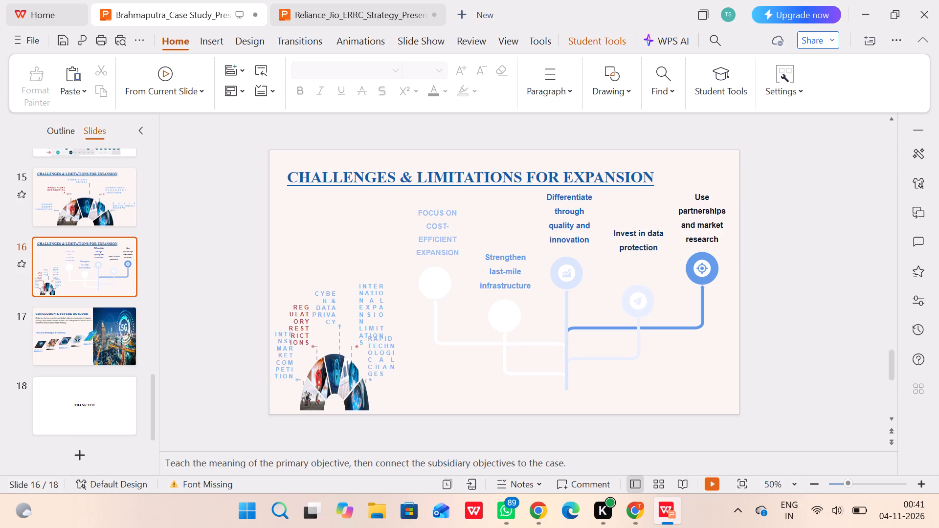
Apply the Morph transition to slide 16.
click(298, 42)
click(143, 80)
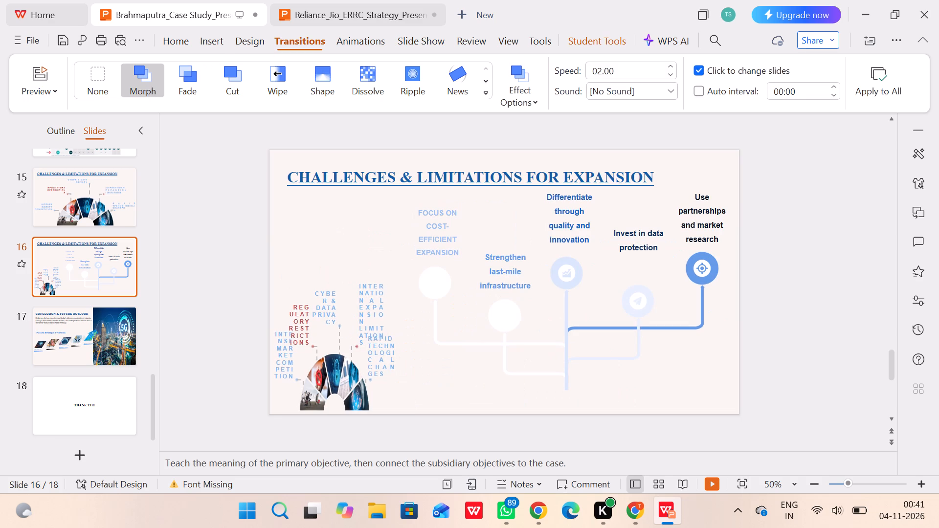
Run the slide show from the opening slide through the ERRC Model - Create slide, checking content and transitions, and exit.
scroll(84, 198, up, 1)
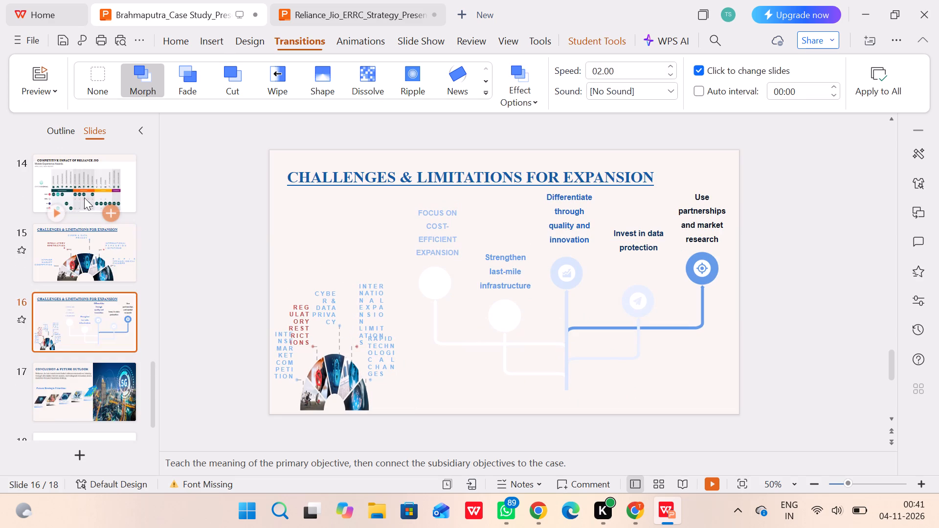
scroll(84, 198, up, 2)
scroll(63, 246, up, 6)
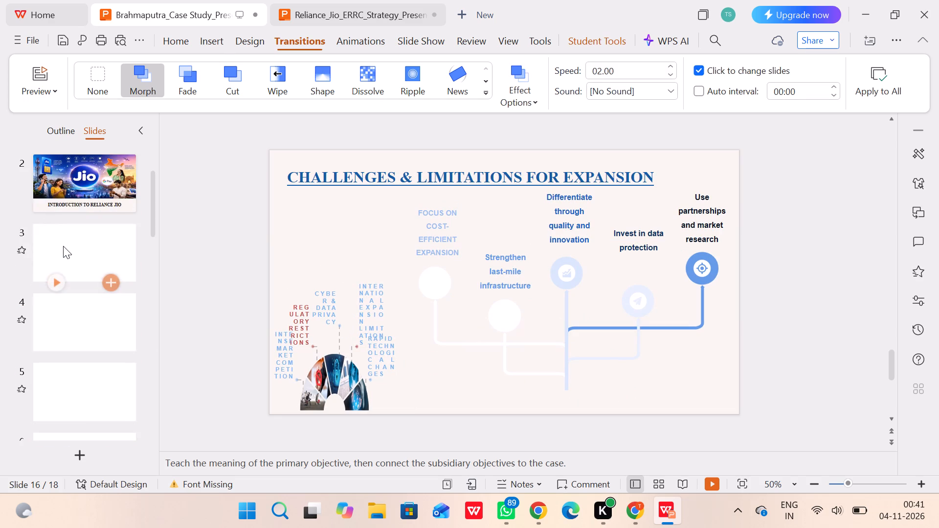
scroll(63, 246, up, 6)
double_click(88, 186)
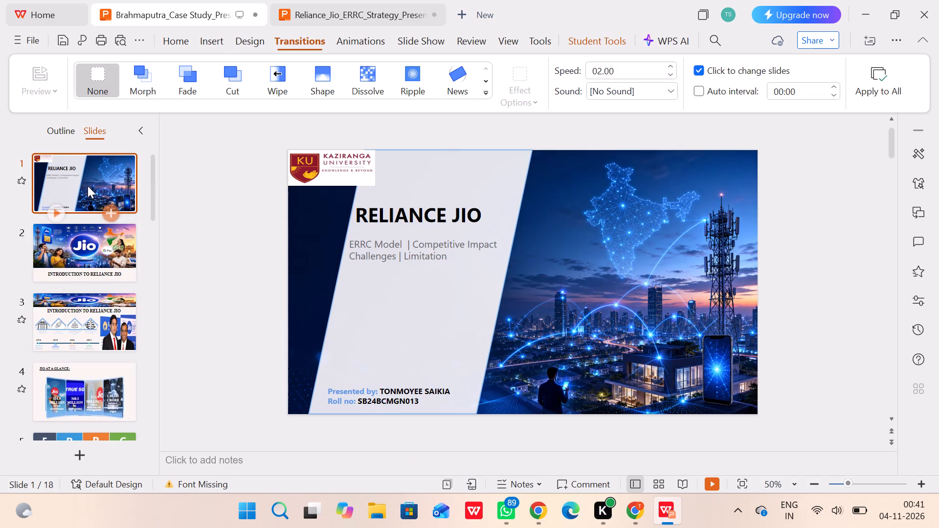
key(Right)
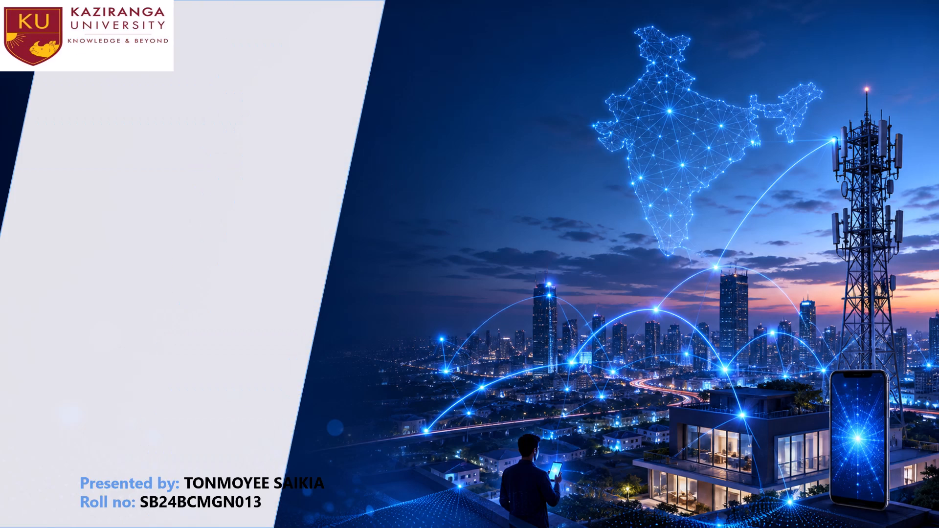
key(Right)
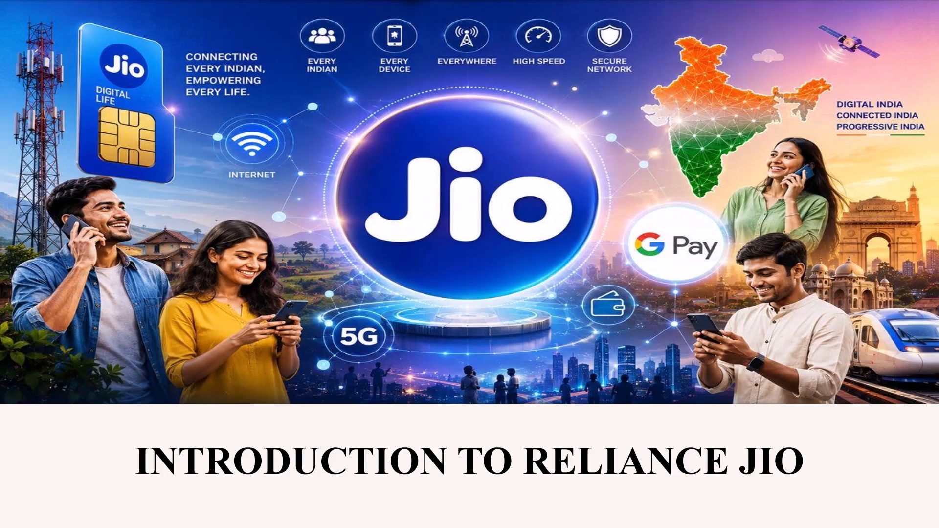
key(Right)
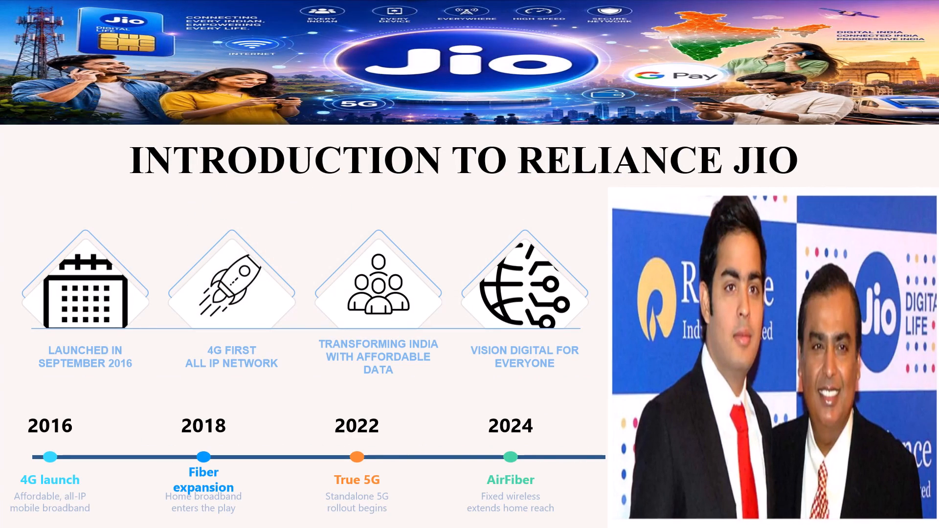
key(Right)
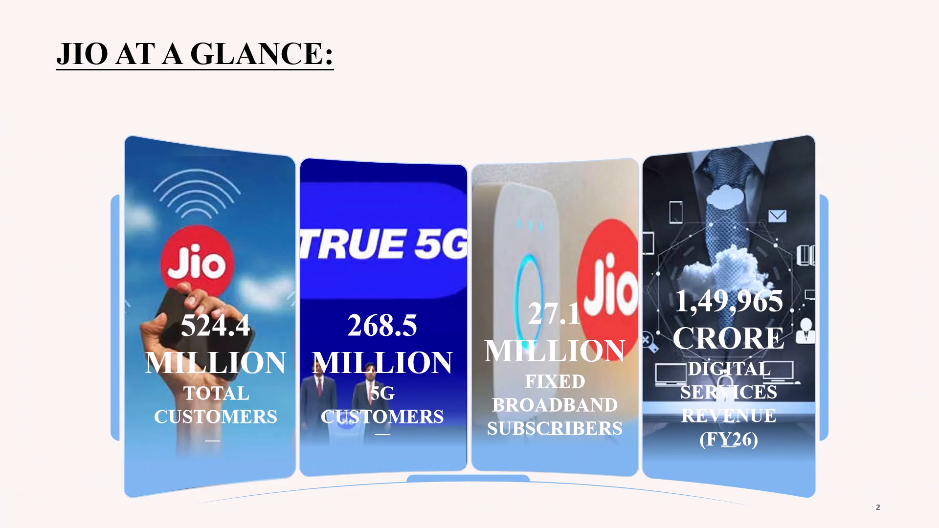
key(Right)
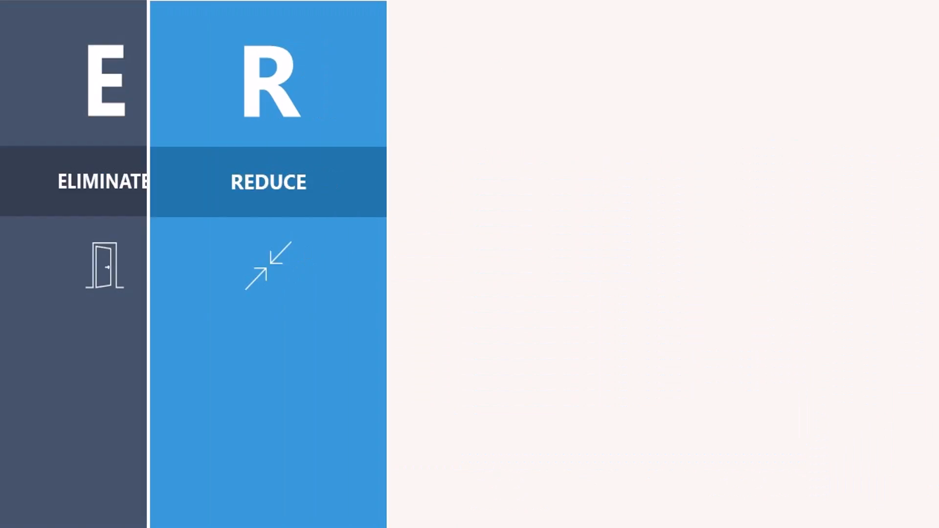
key(Right)
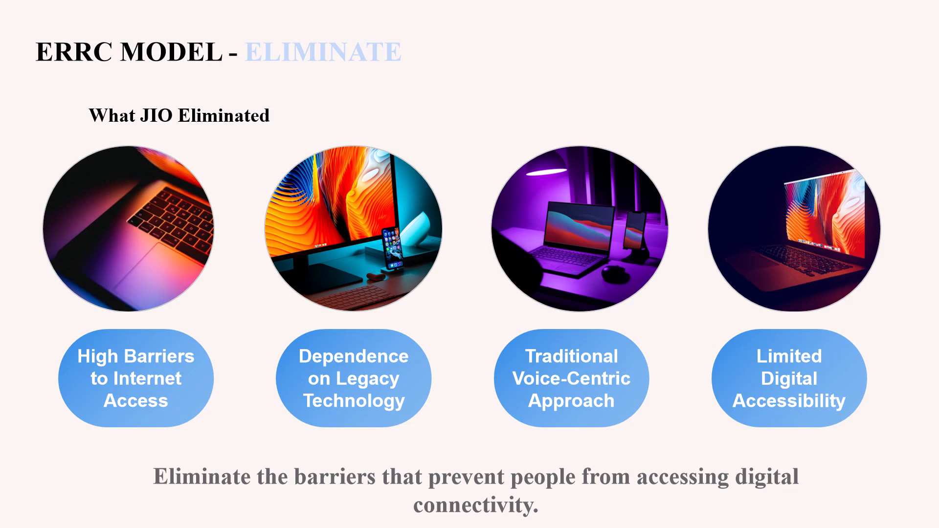
key(Right)
key(Right)
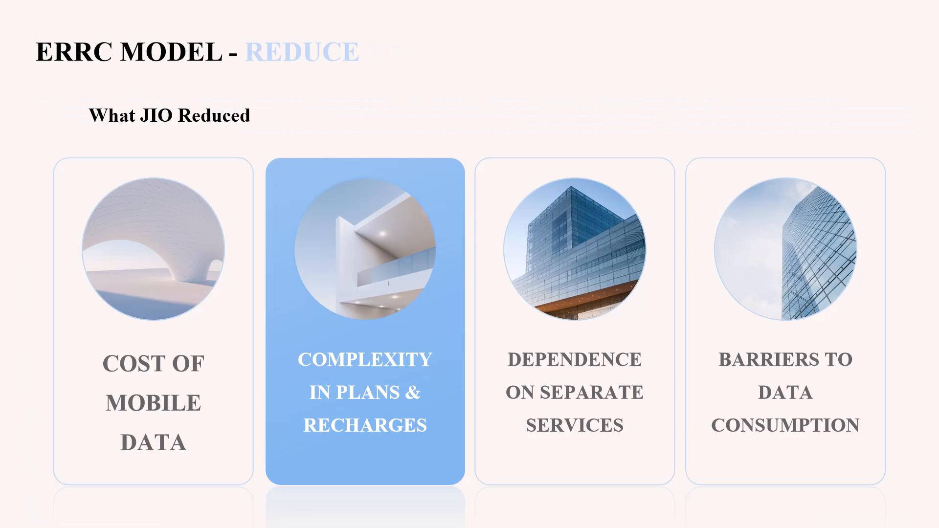
key(Right)
key(Right)
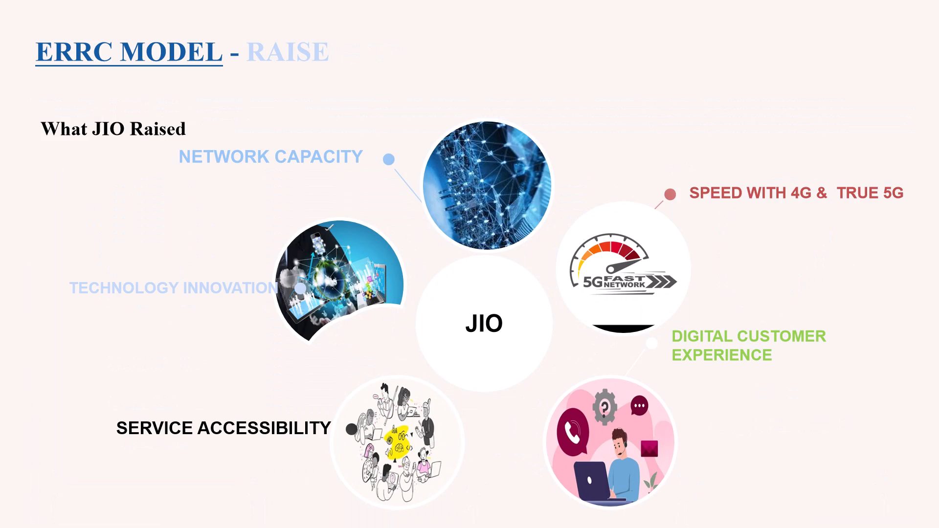
key(Right)
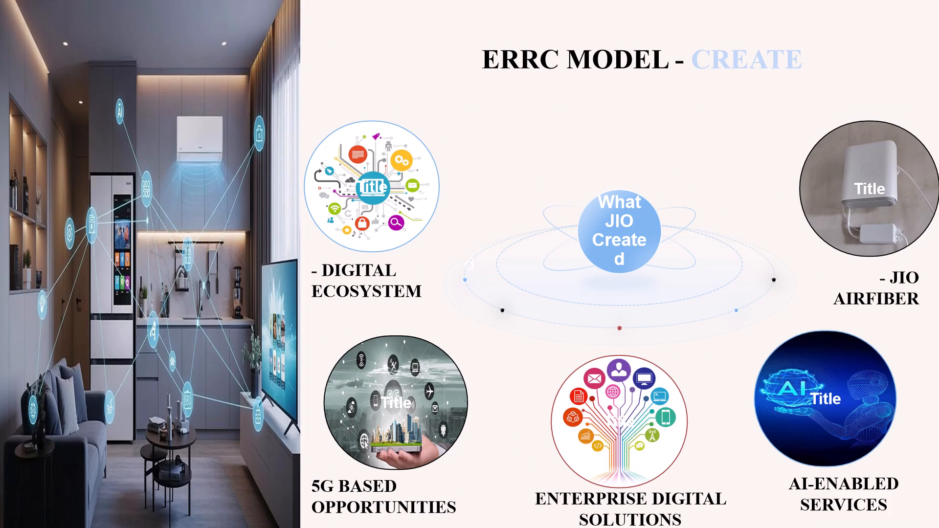
key(Left)
key(Right)
key(Escape)
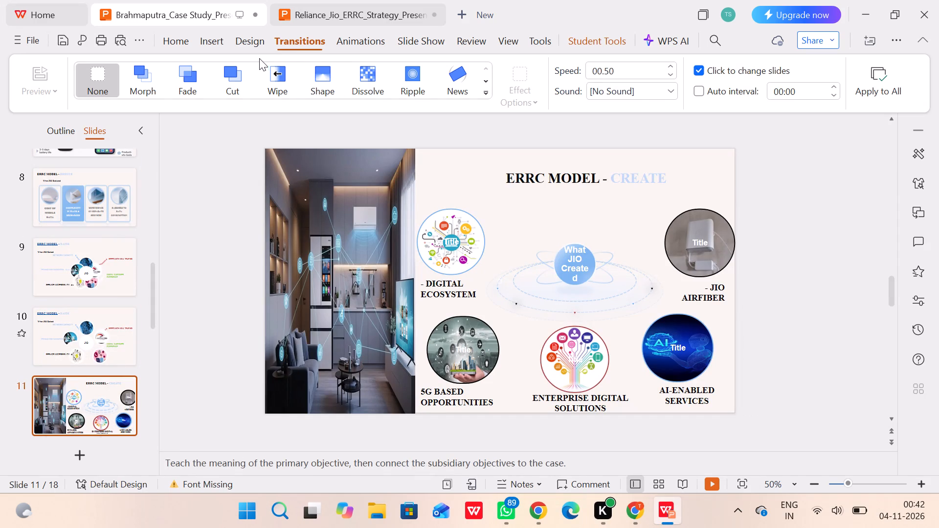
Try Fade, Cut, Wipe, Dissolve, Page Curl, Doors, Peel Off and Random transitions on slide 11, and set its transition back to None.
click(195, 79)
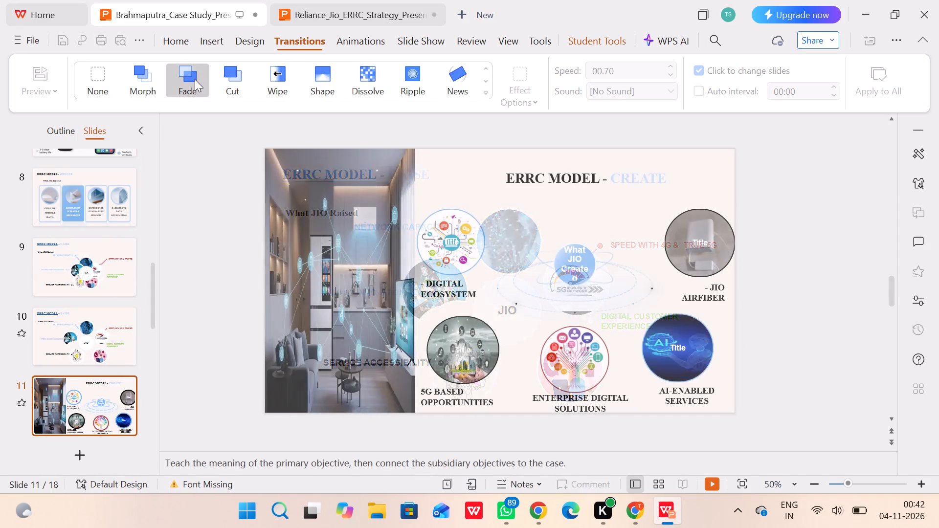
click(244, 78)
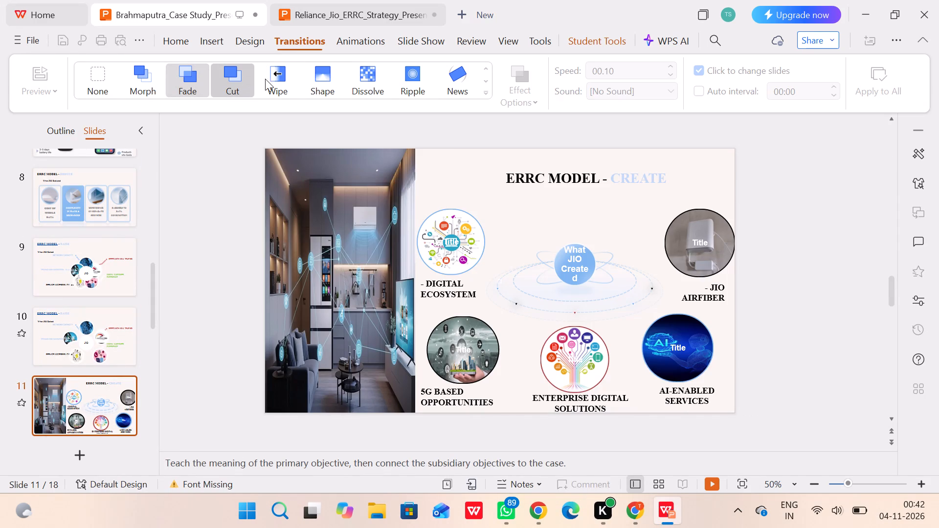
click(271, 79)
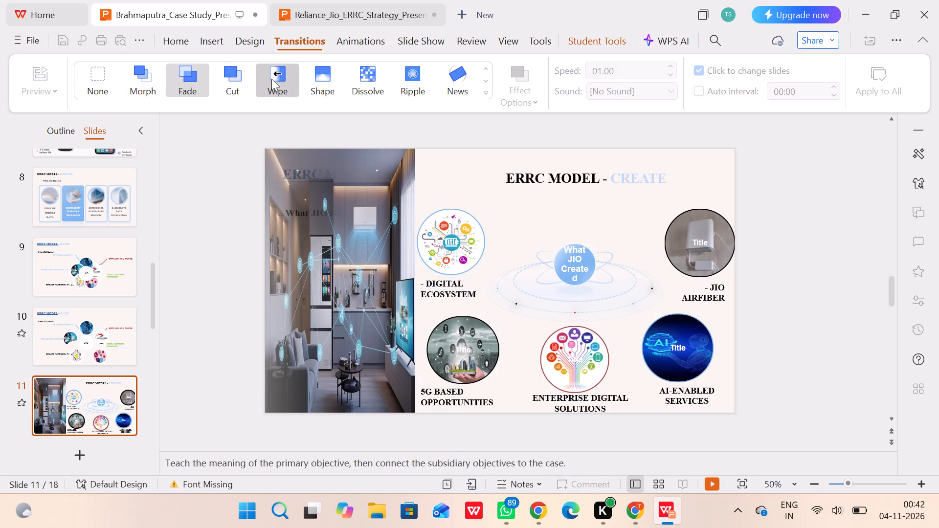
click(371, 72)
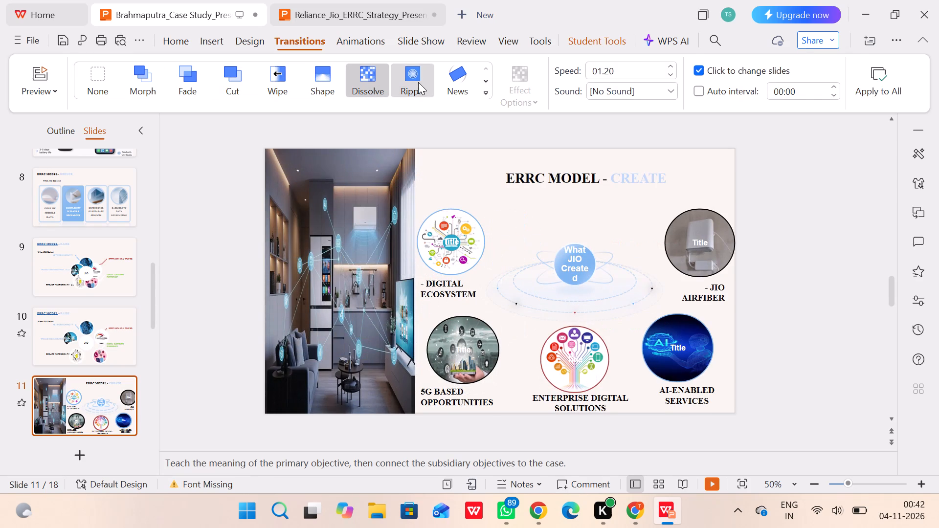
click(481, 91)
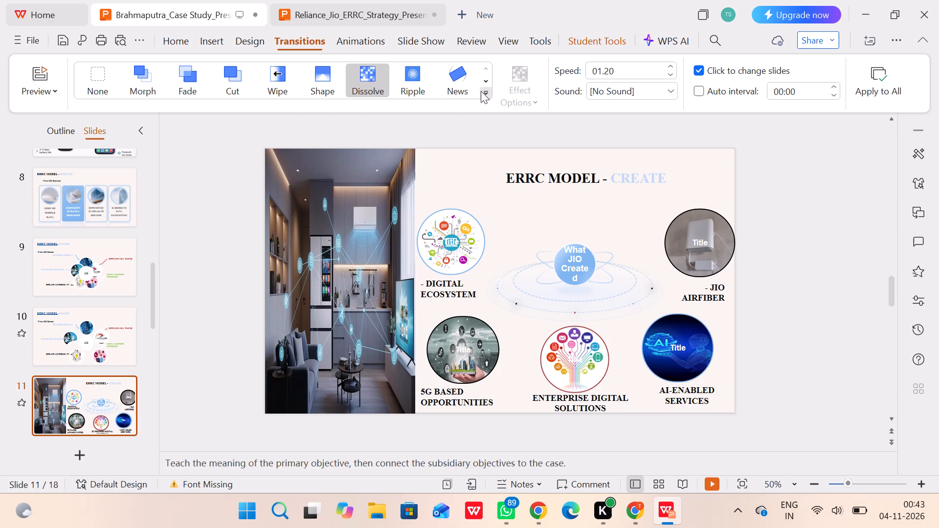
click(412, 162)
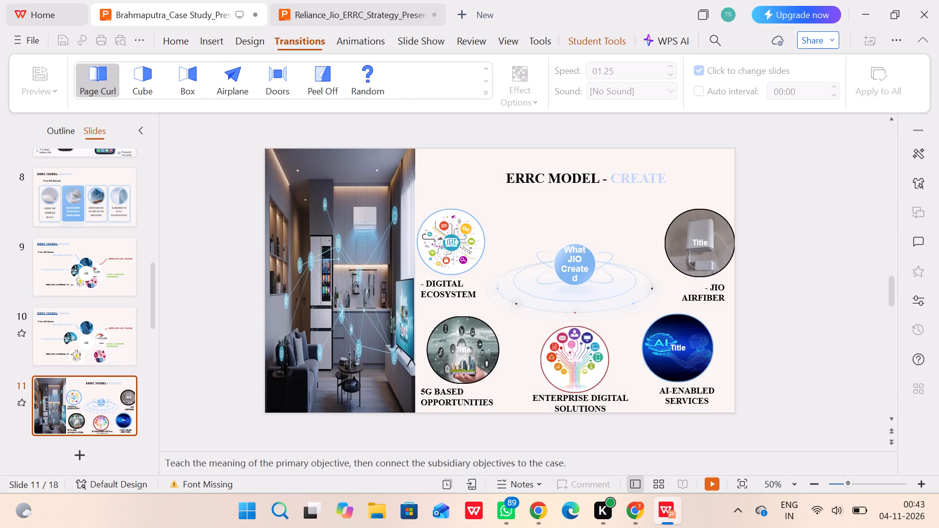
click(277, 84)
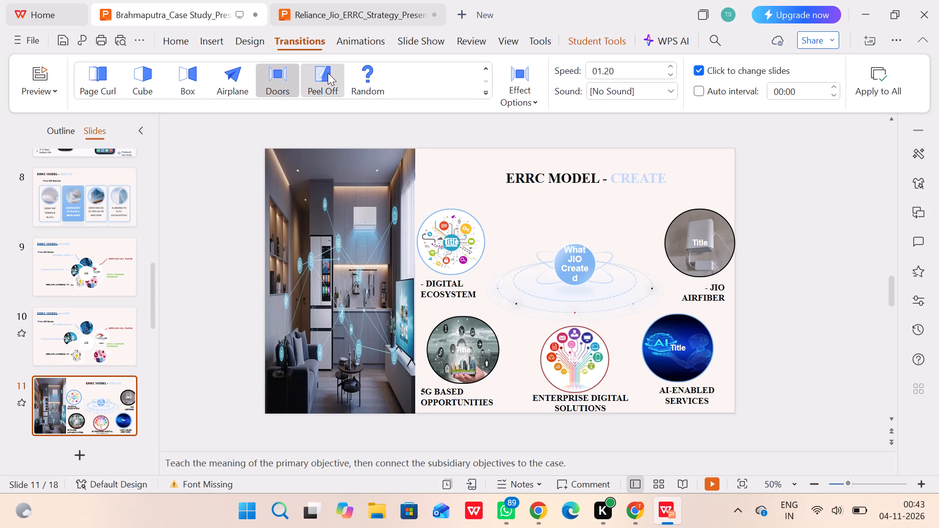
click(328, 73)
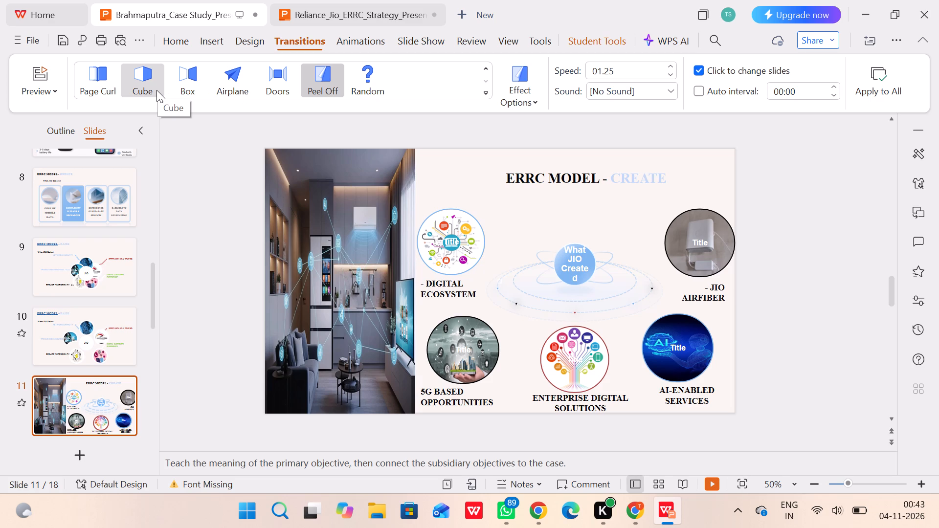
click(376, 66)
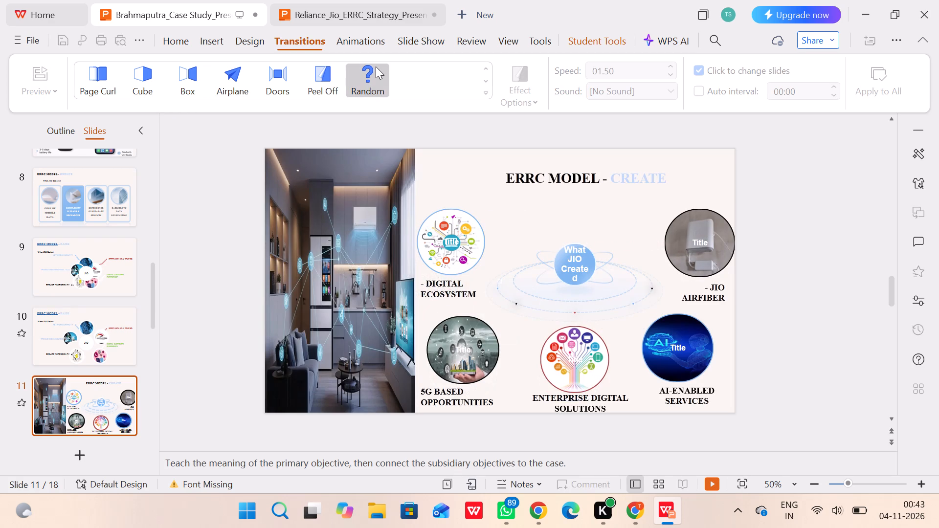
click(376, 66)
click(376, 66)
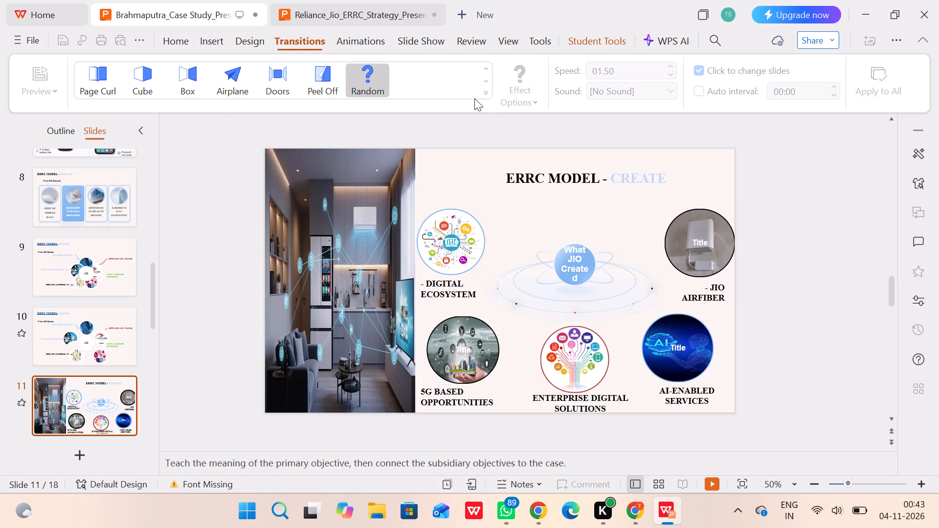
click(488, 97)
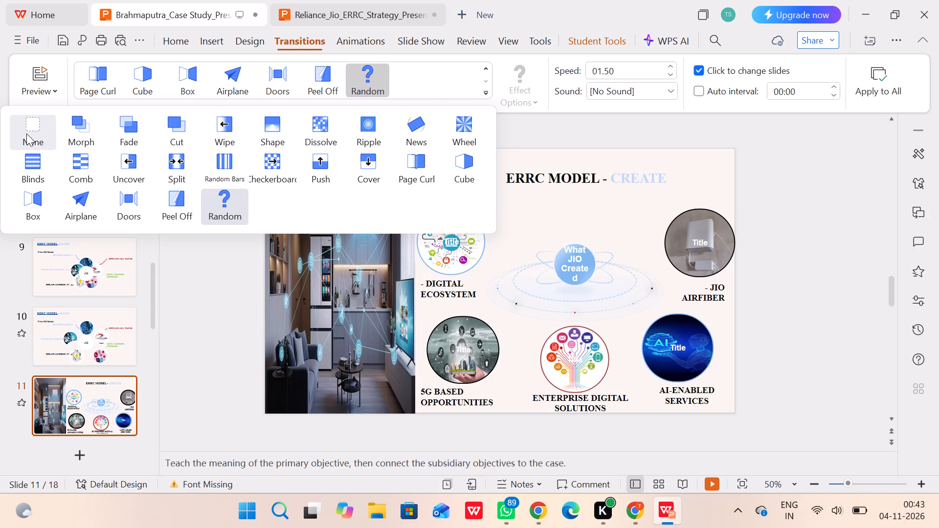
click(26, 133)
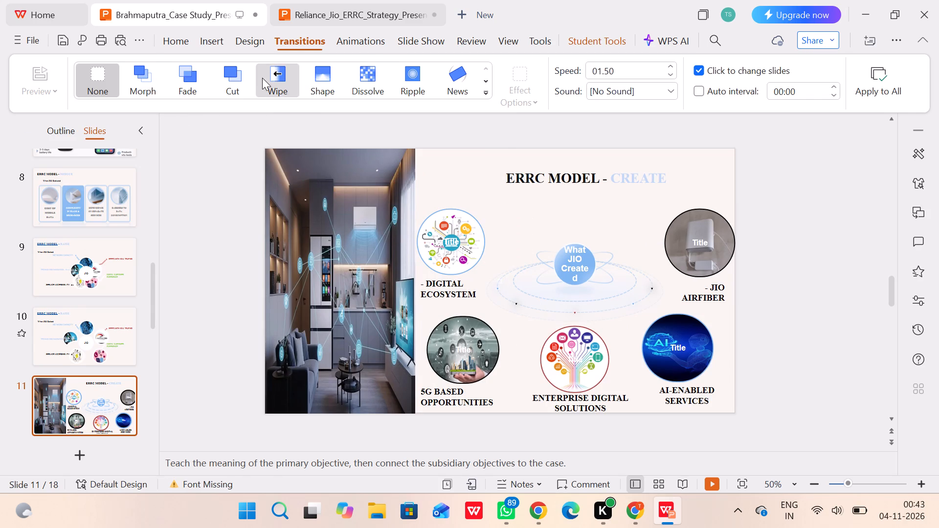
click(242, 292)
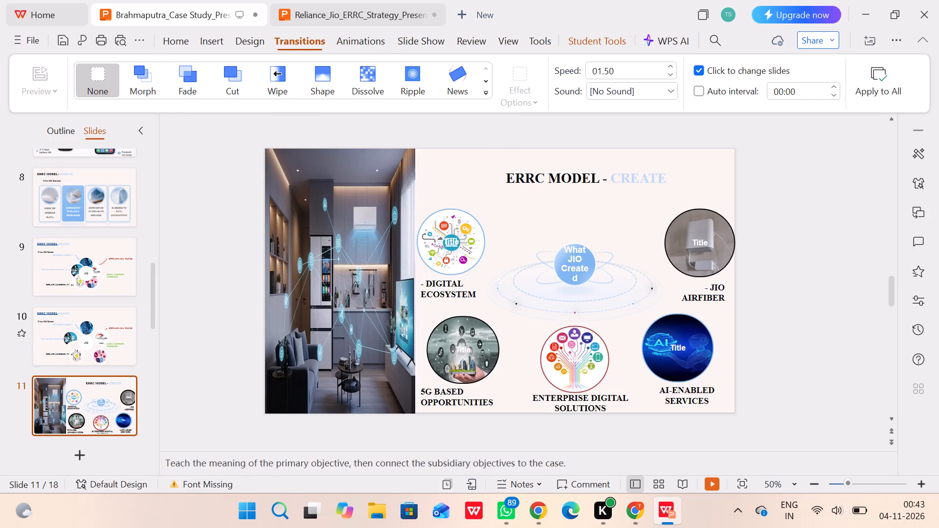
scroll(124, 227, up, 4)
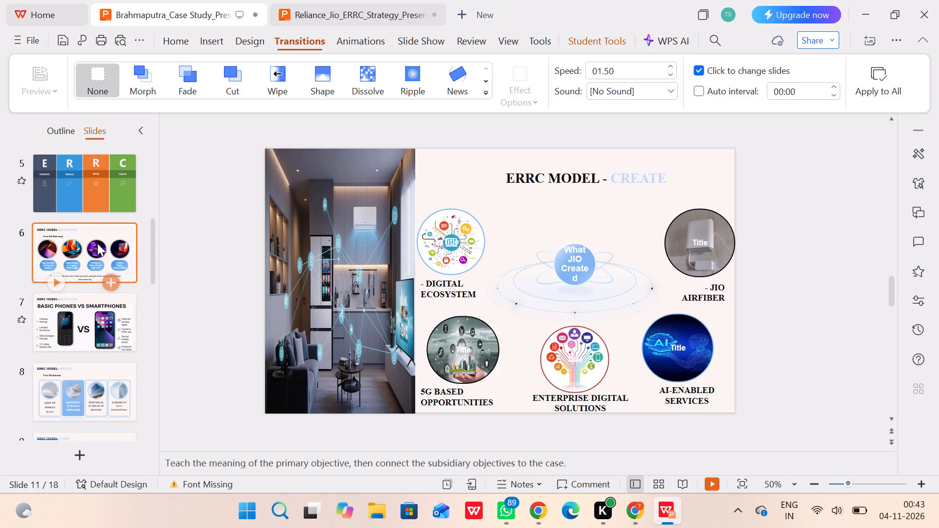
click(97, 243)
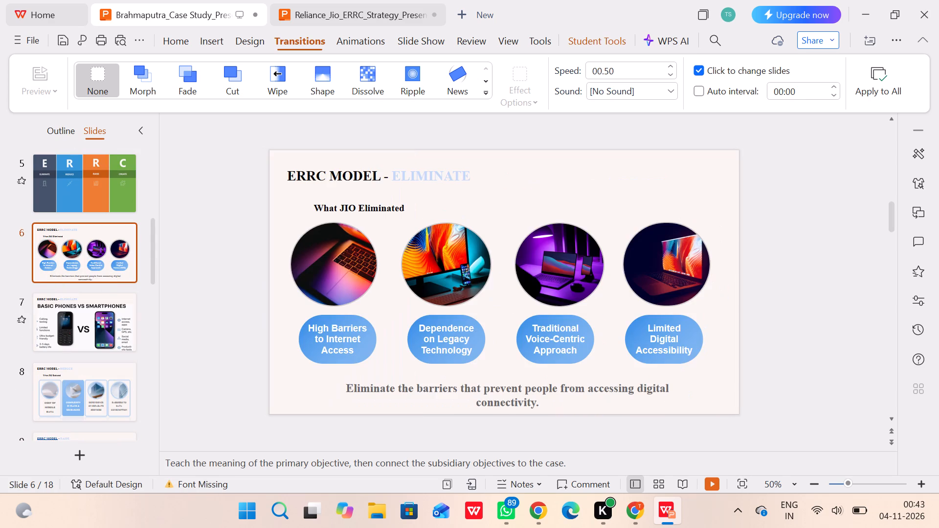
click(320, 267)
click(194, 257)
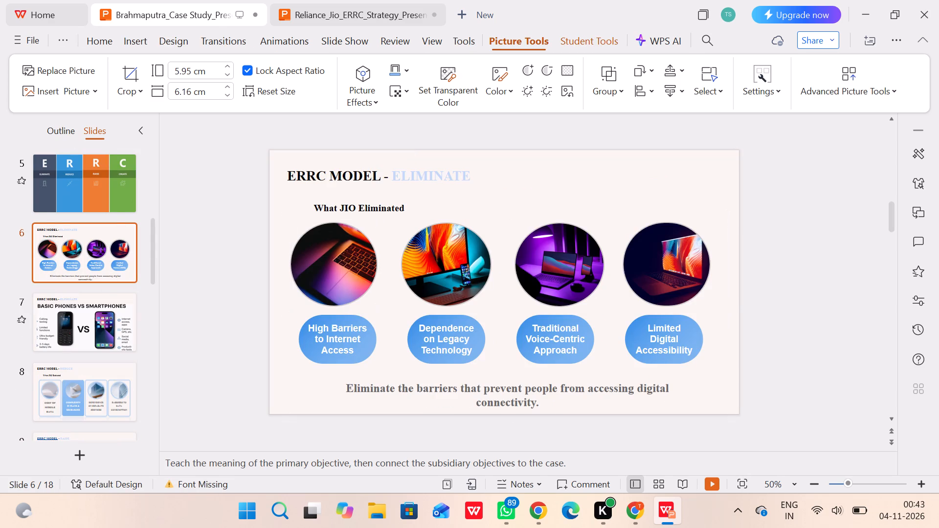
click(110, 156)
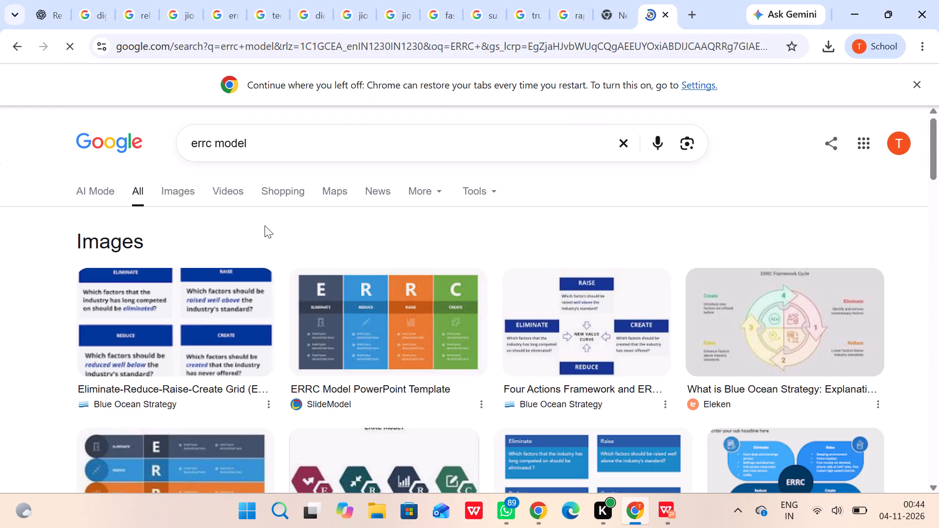
scroll(365, 276, down, 1)
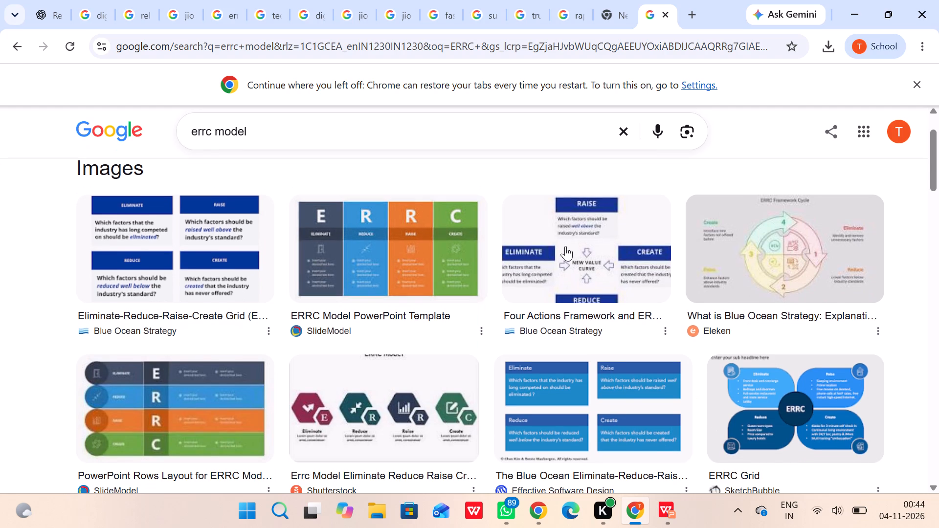
Open the Four Actions Framework result from Blue Ocean Strategy and its linked article, and return to the enlarged ERRC grid image.
click(565, 246)
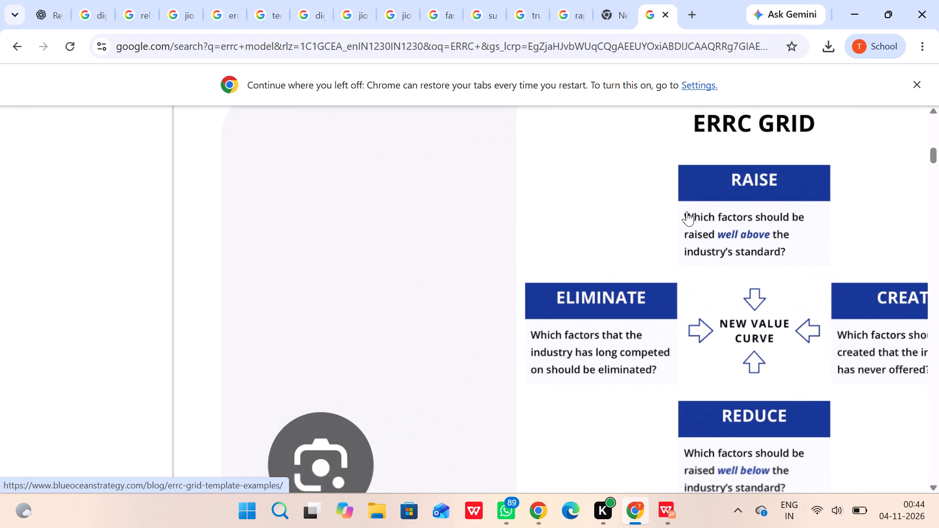
double_click(687, 211)
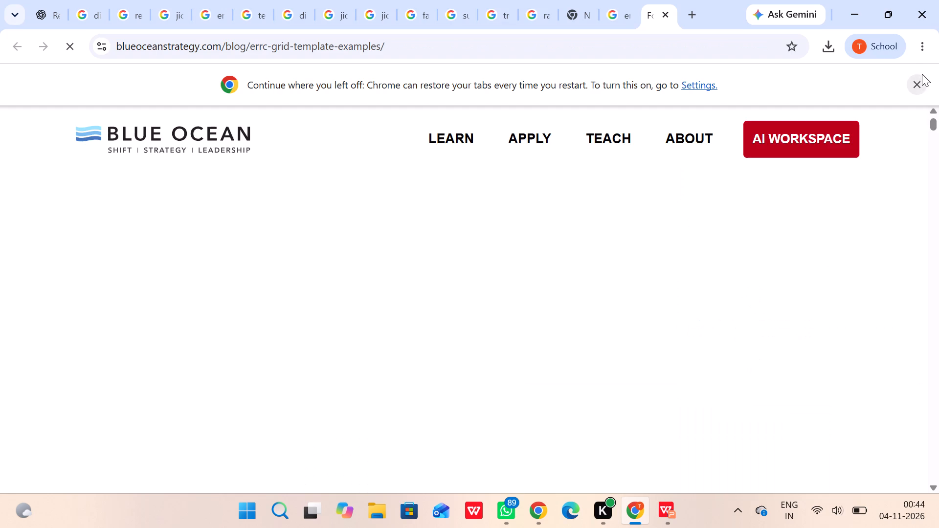
click(919, 77)
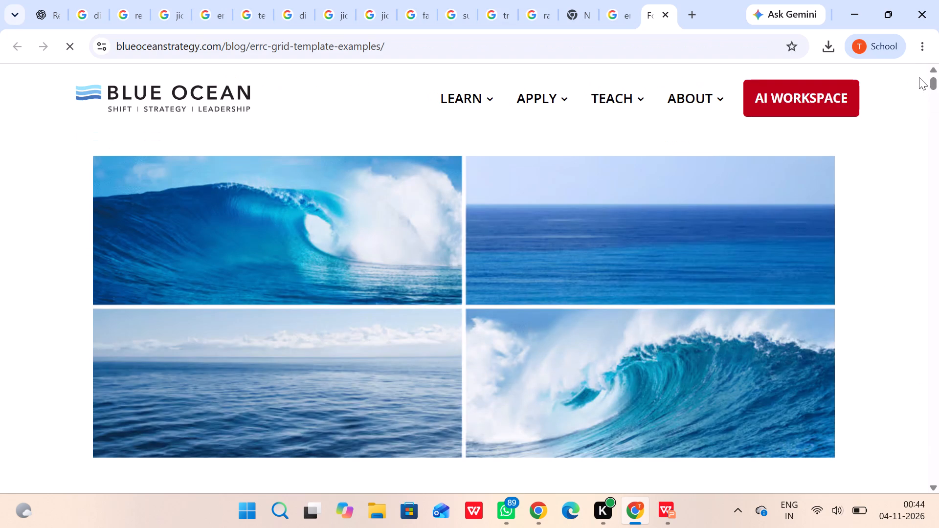
scroll(766, 185, up, 2)
click(620, 8)
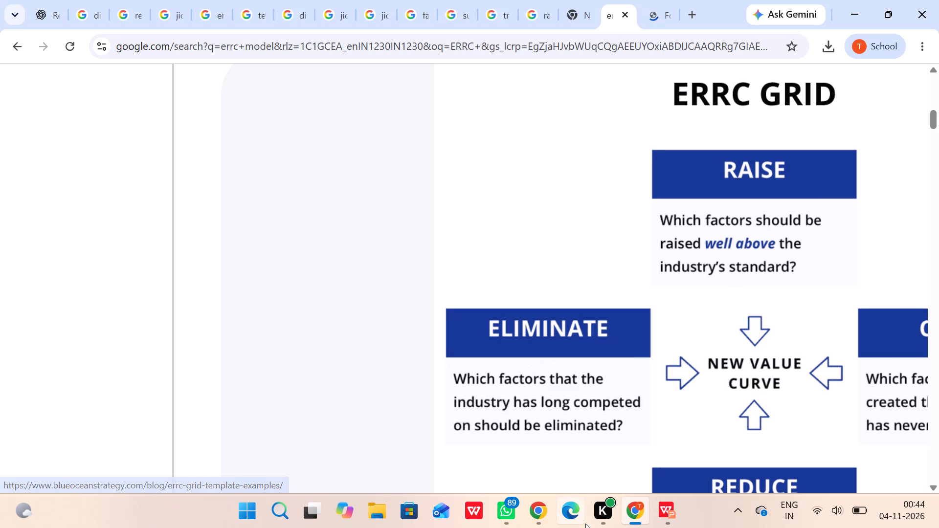
In the WPS presentation, add a text box below slide 5's ELIMINATE icon reading "Which factors that the industry has long cometed on should be eliminated?".
click(669, 502)
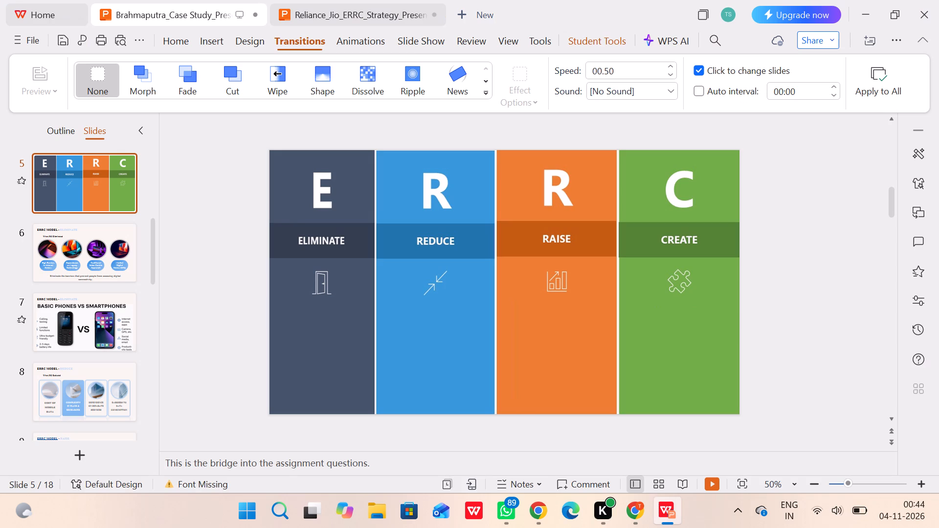
double_click(235, 302)
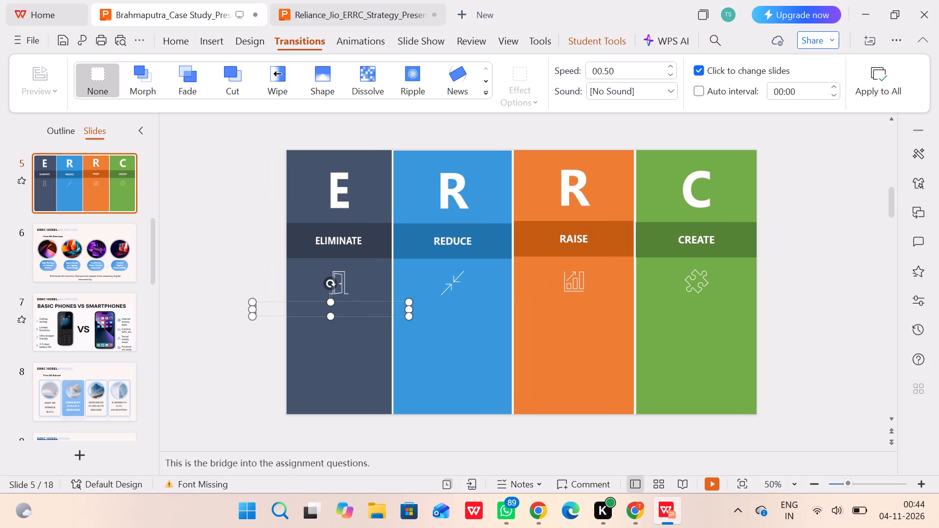
click(631, 508)
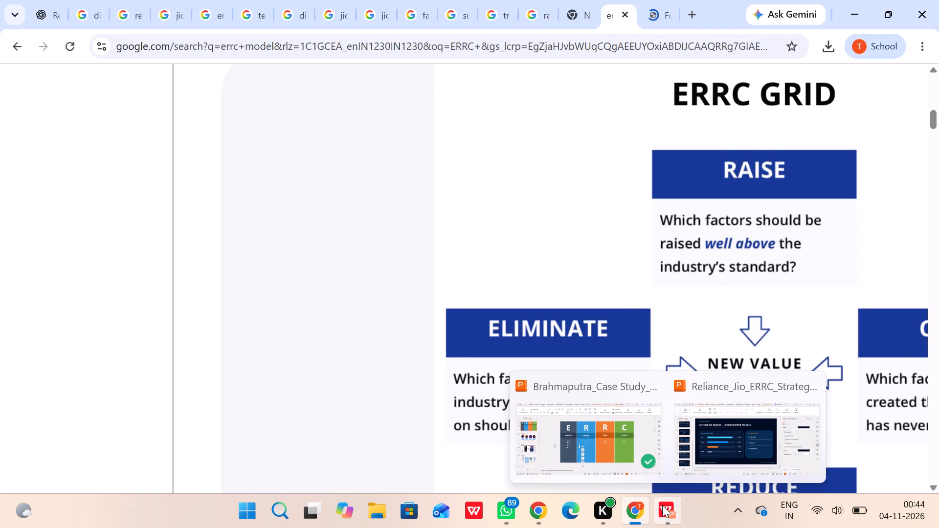
scroll(652, 313, down, 2)
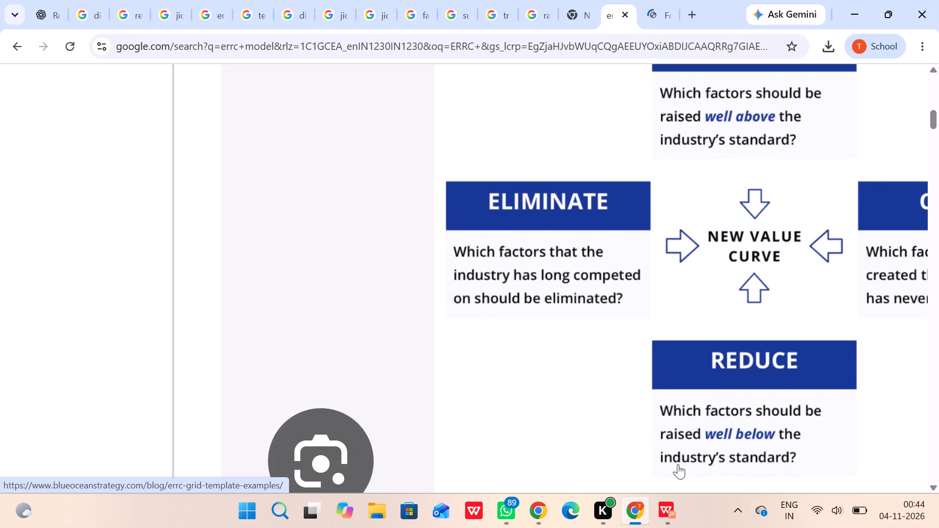
click(673, 505)
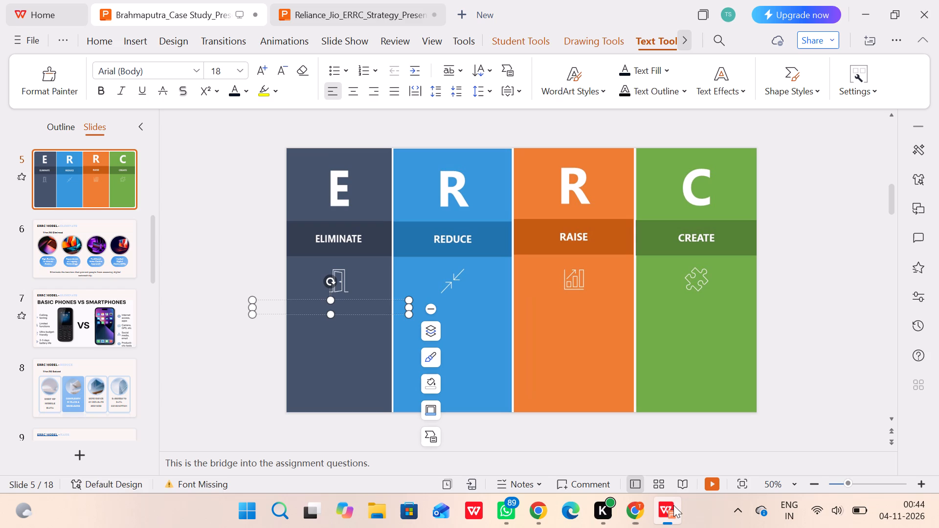
key(w)
text(hich)
key(space)
text(factors that the)
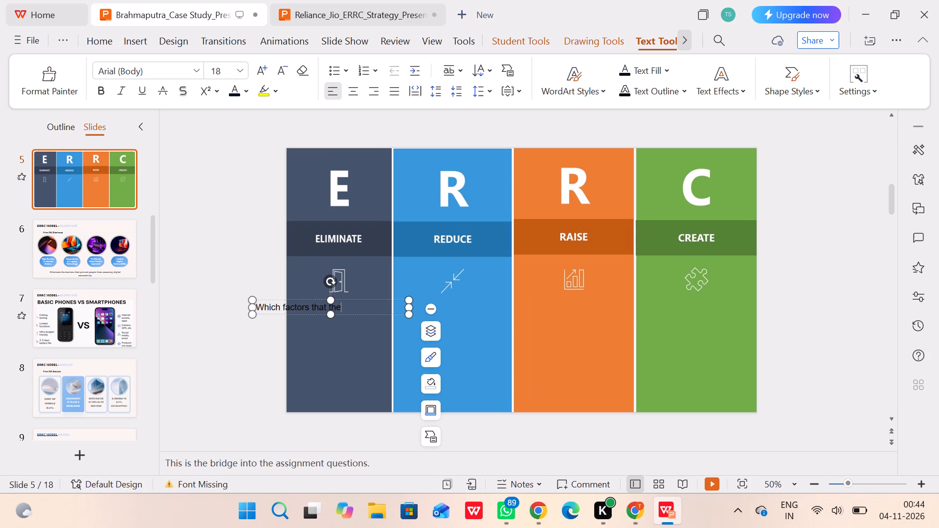
key(space)
click(646, 511)
click(670, 508)
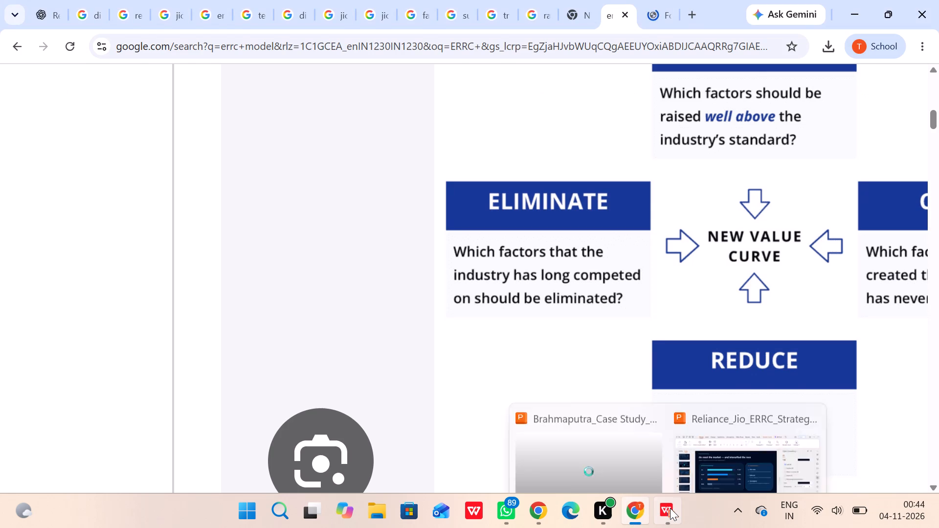
text(industry has)
key(space)
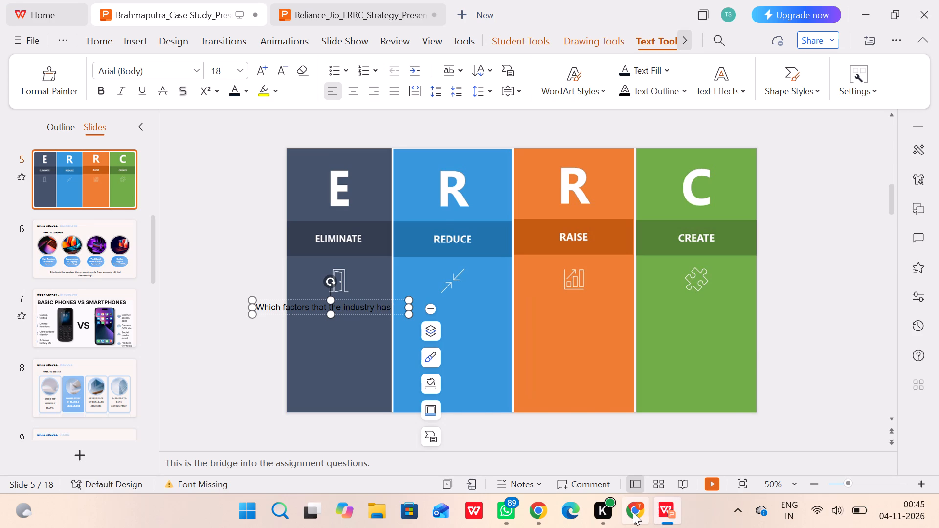
click(633, 512)
click(655, 505)
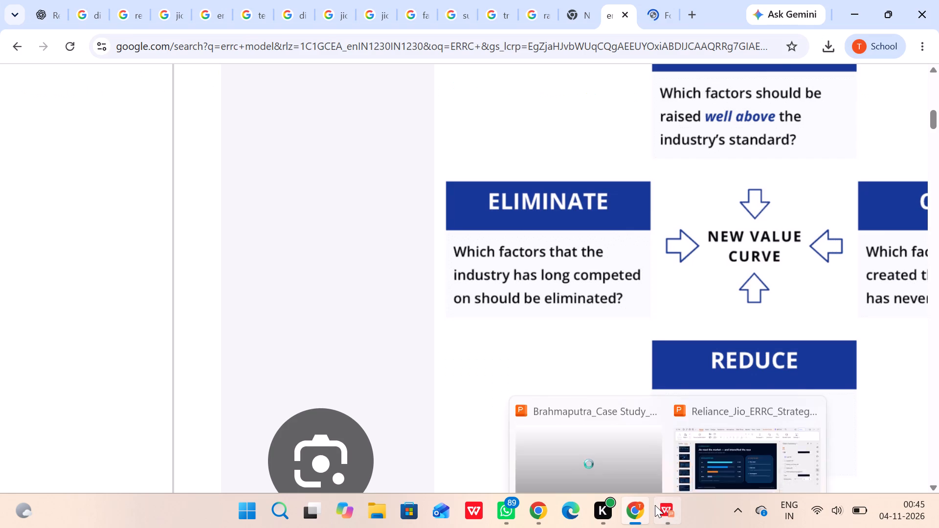
text(long com)
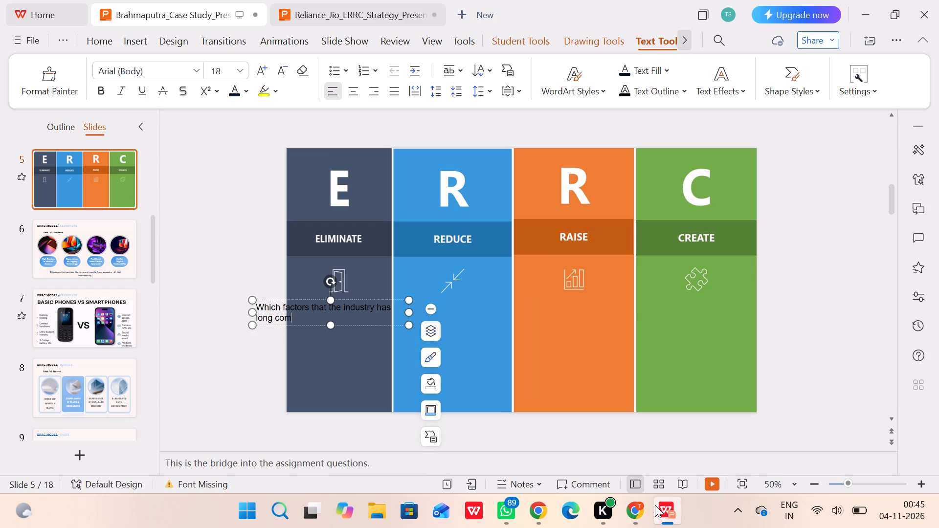
click(655, 505)
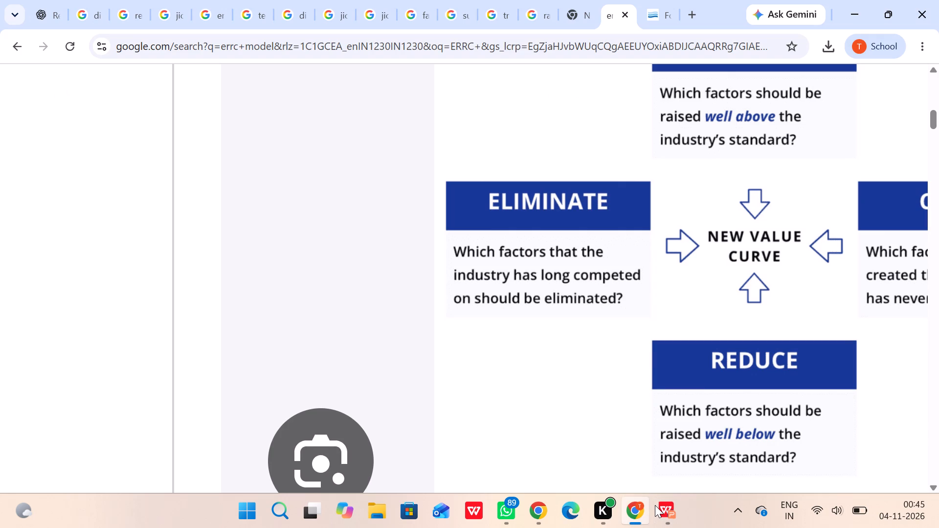
click(655, 505)
text(eted)
key(space)
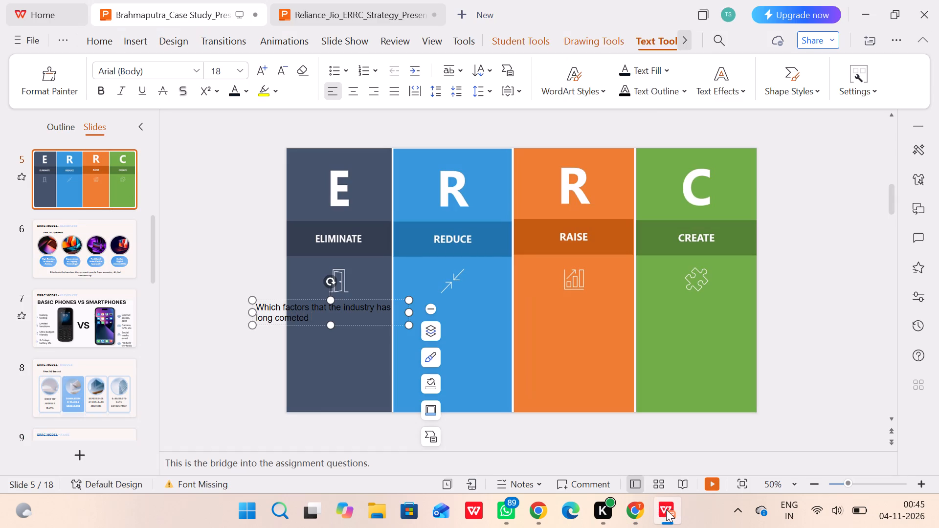
click(666, 509)
click(666, 509)
text(on should be eliminated)
key(space)
key(BackSpace)
key(shift+question)
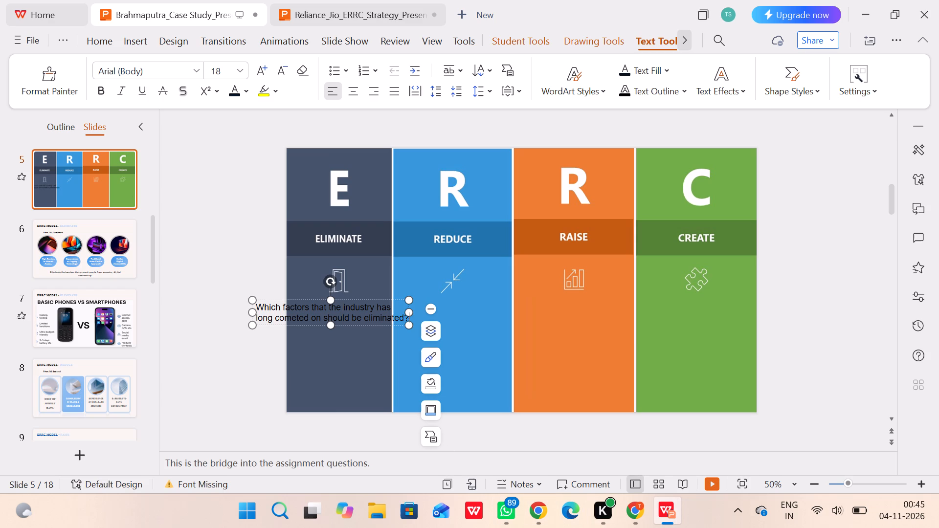
Resize the Eliminate question's text box to about the column's width and stretch it from beside the door icon nearly to the column's bottom.
drag(330, 324, 333, 356)
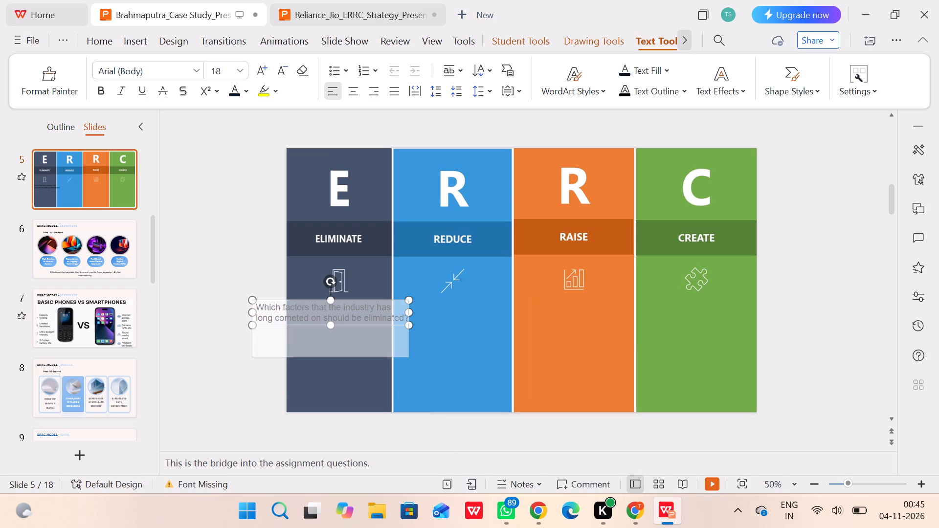
drag(333, 356, 330, 390)
drag(406, 343, 358, 351)
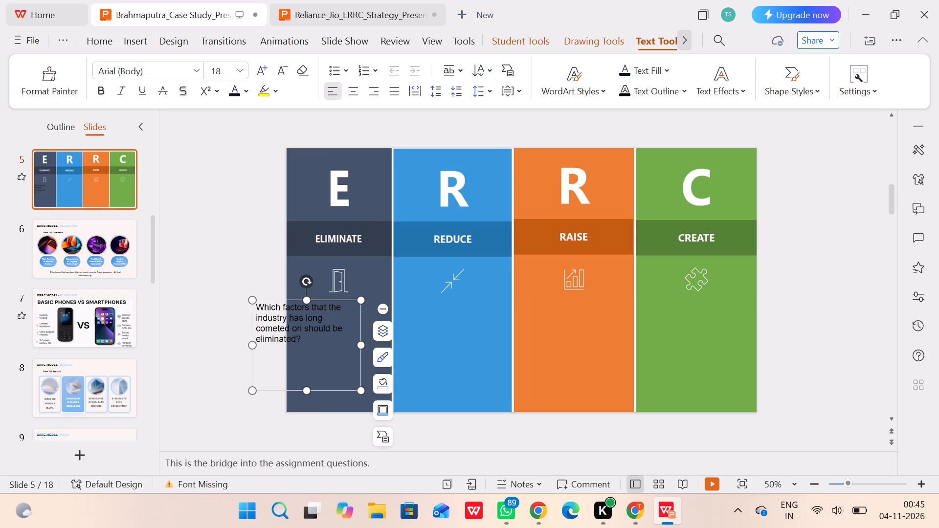
drag(304, 301, 305, 284)
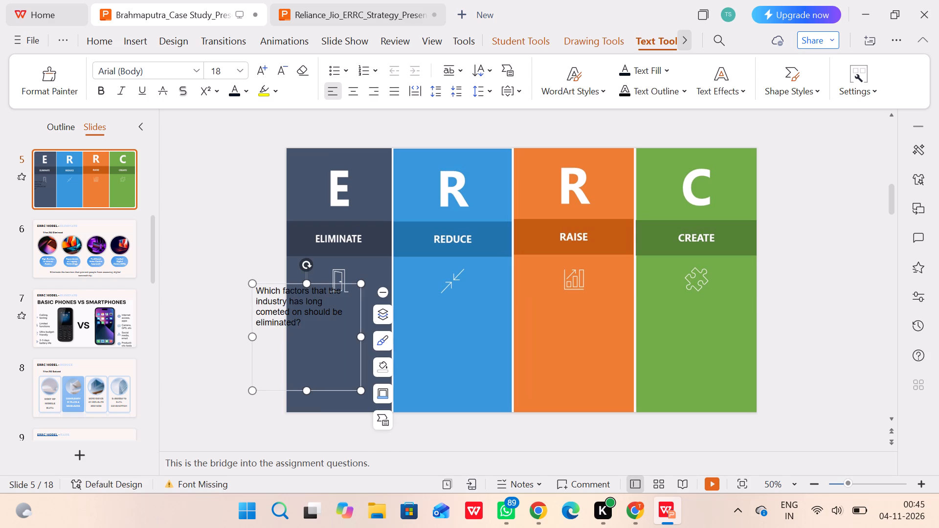
Format the Eliminate question's text on slide 5 as bold, centred and white.
drag(301, 323, 256, 286)
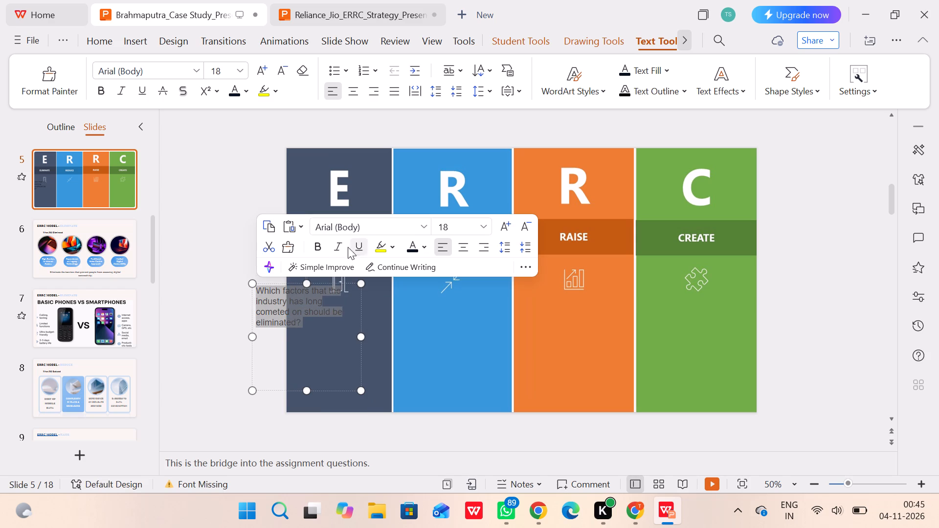
click(316, 247)
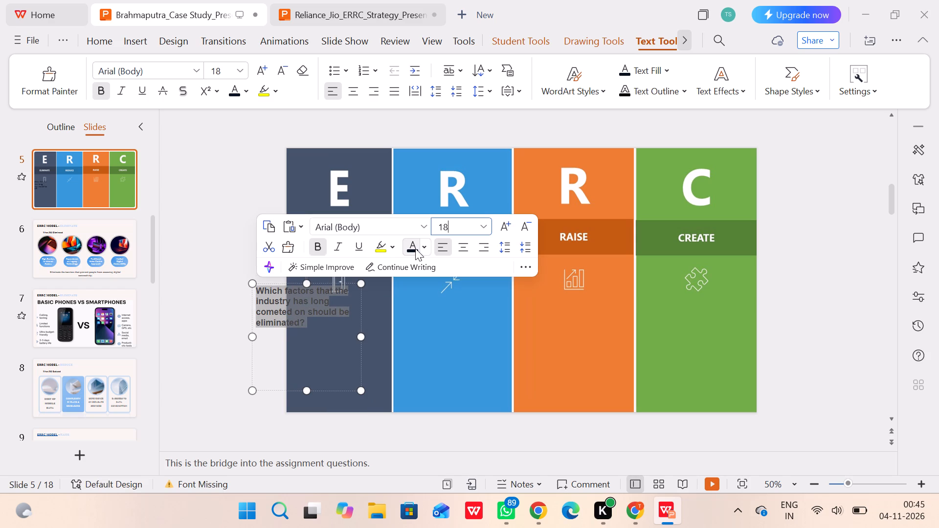
click(465, 238)
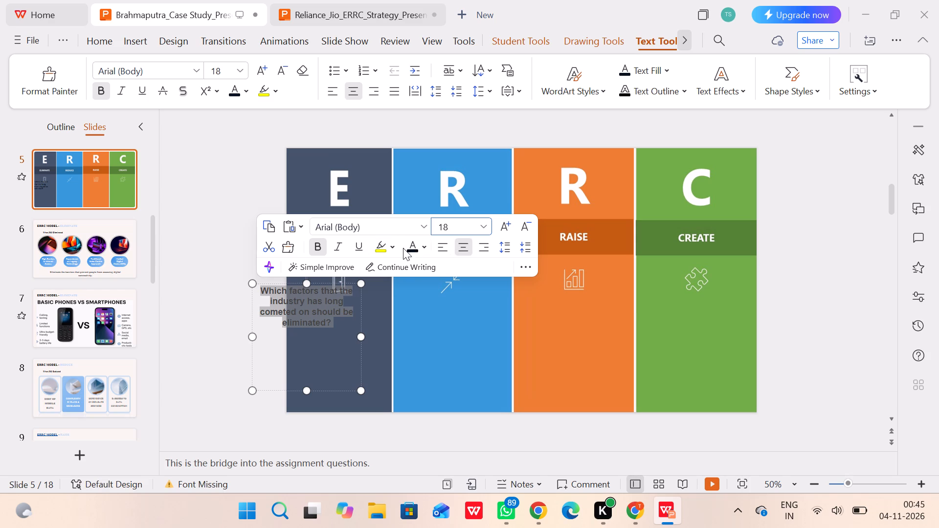
click(420, 248)
click(422, 248)
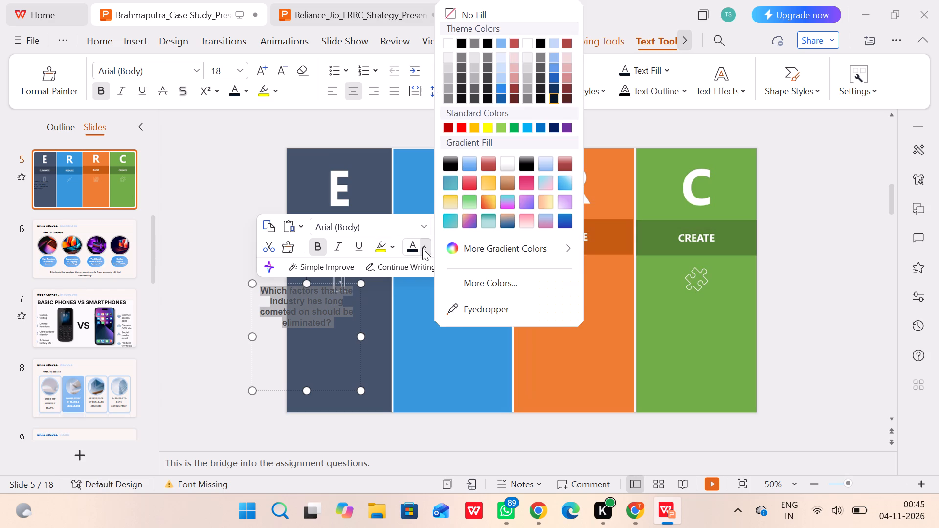
click(446, 47)
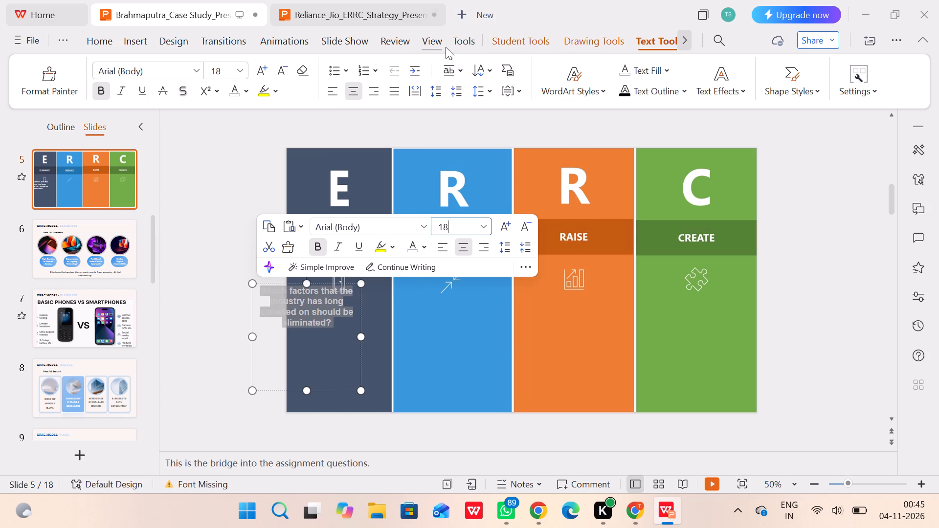
Position the Eliminate question's text box directly below the door icon, centred within the dark ELIMINATE column.
click(335, 365)
drag(325, 358, 348, 365)
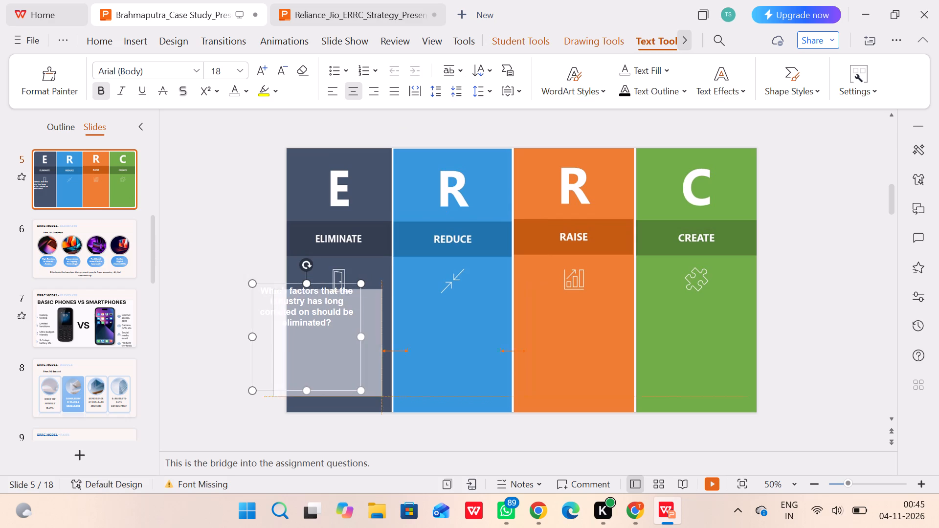
drag(348, 365, 353, 376)
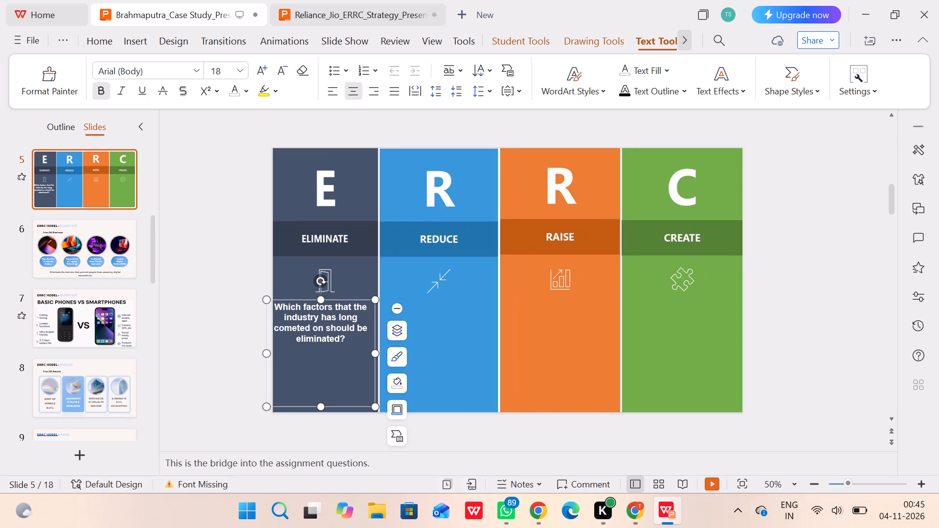
drag(335, 376, 341, 386)
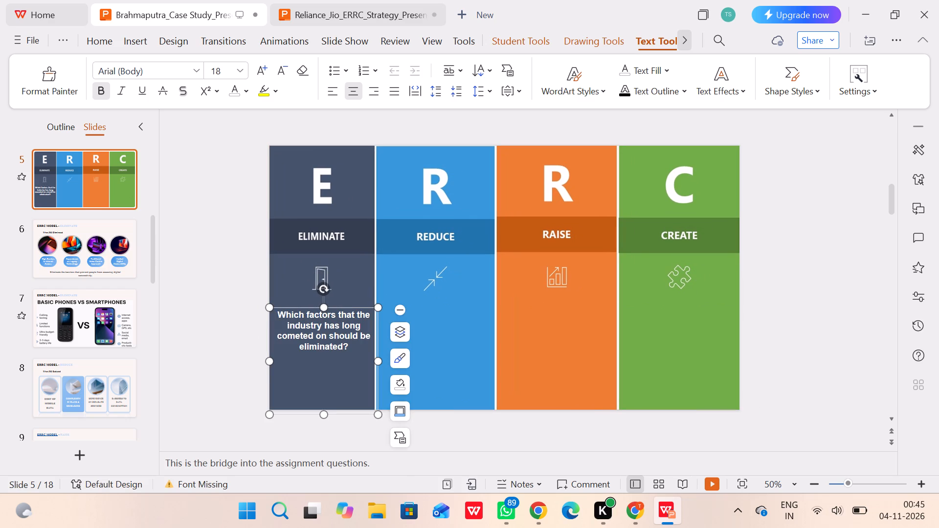
drag(325, 309, 326, 272)
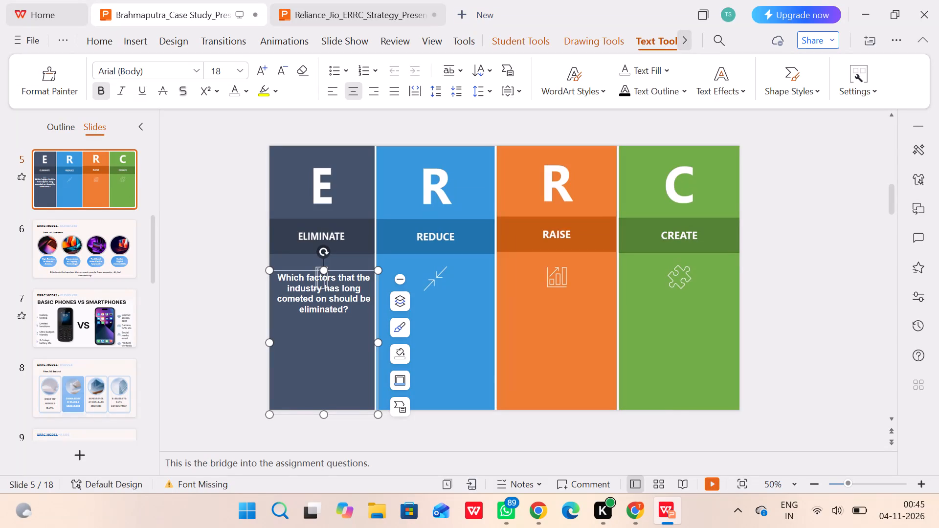
drag(325, 415, 325, 376)
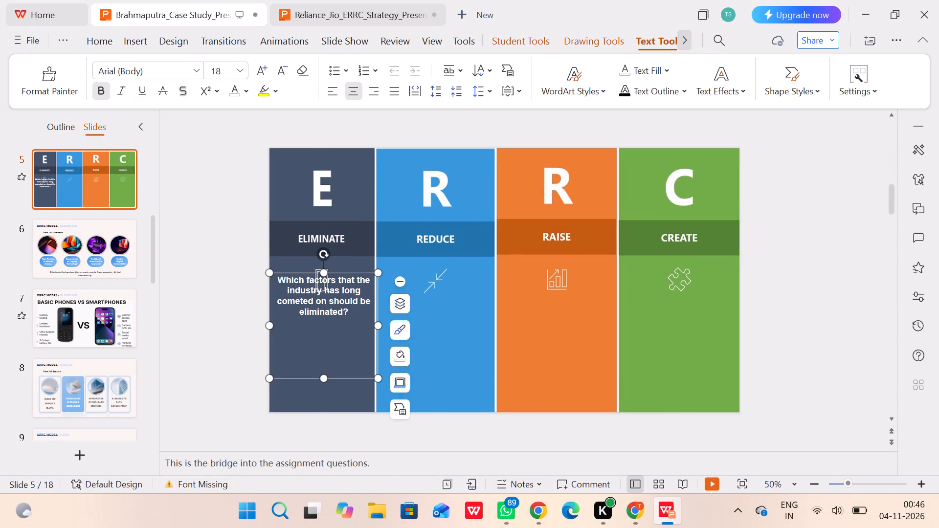
drag(324, 345, 326, 372)
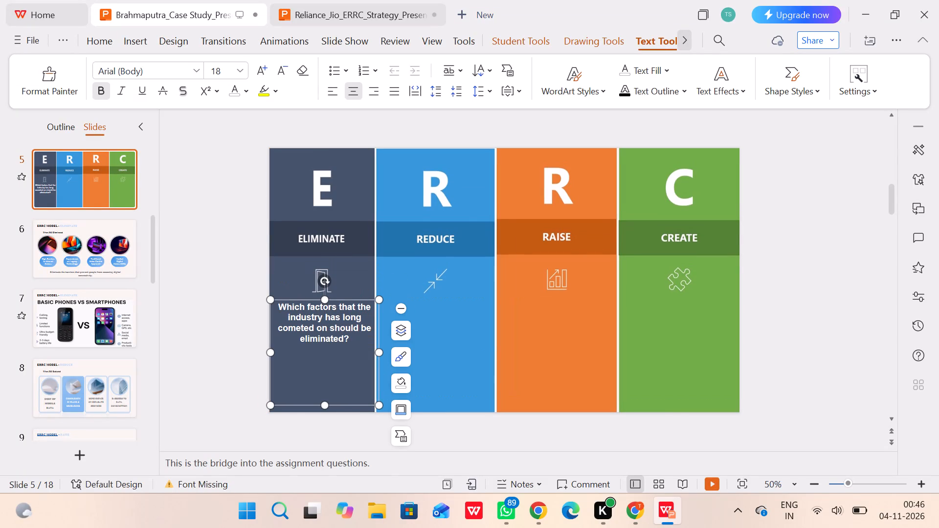
drag(326, 372, 326, 376)
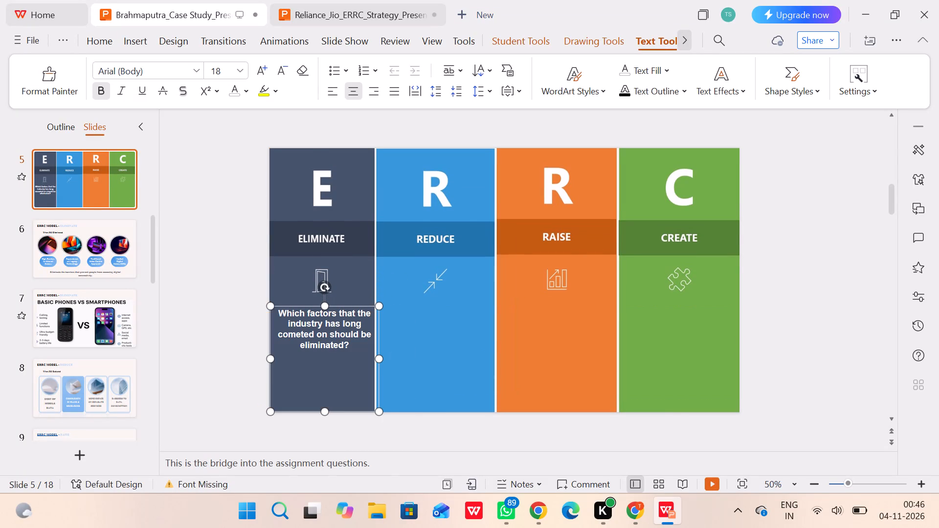
drag(326, 371, 326, 366)
click(237, 332)
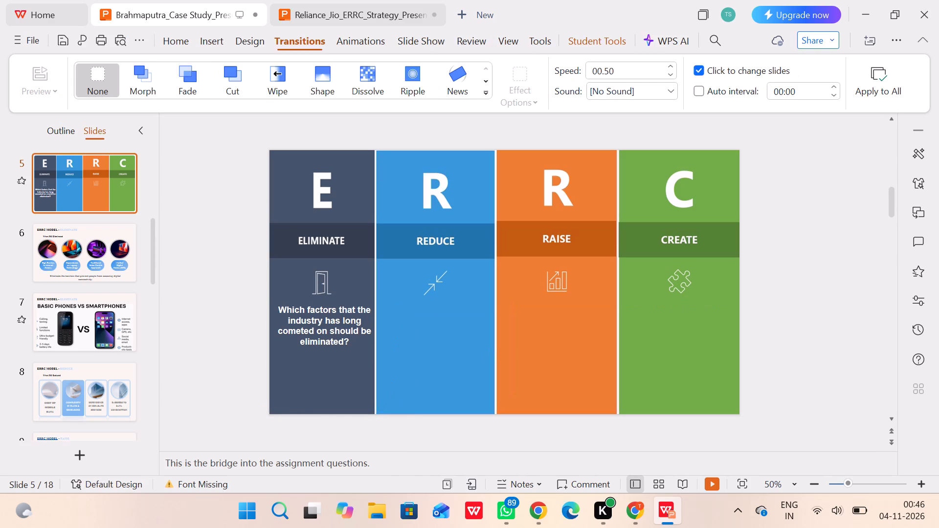
Switch to Chrome and examine the REDUCE, RAISE and CREATE questions in the enlarged ERRC grid image.
click(636, 521)
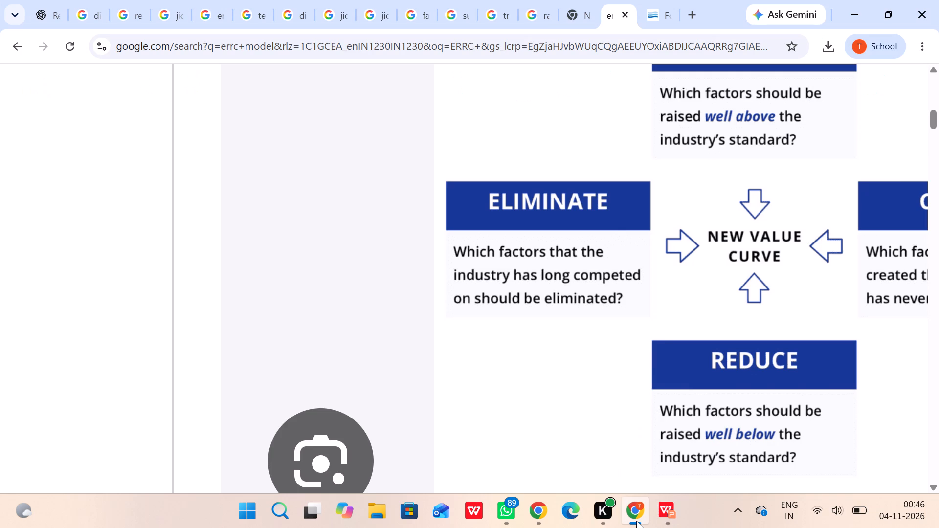
scroll(776, 241, up, 1)
scroll(776, 241, left, 1)
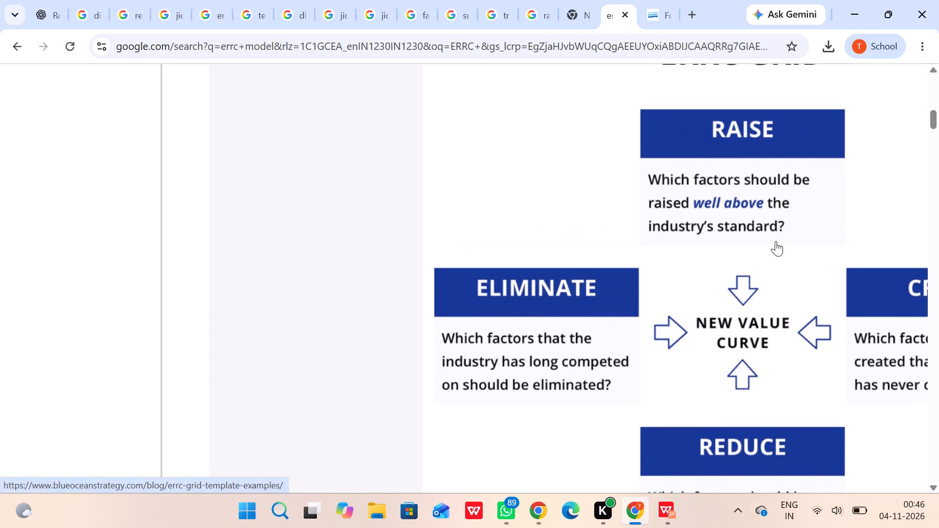
scroll(776, 241, left, 1)
scroll(776, 241, down, 2)
scroll(776, 241, up, 1)
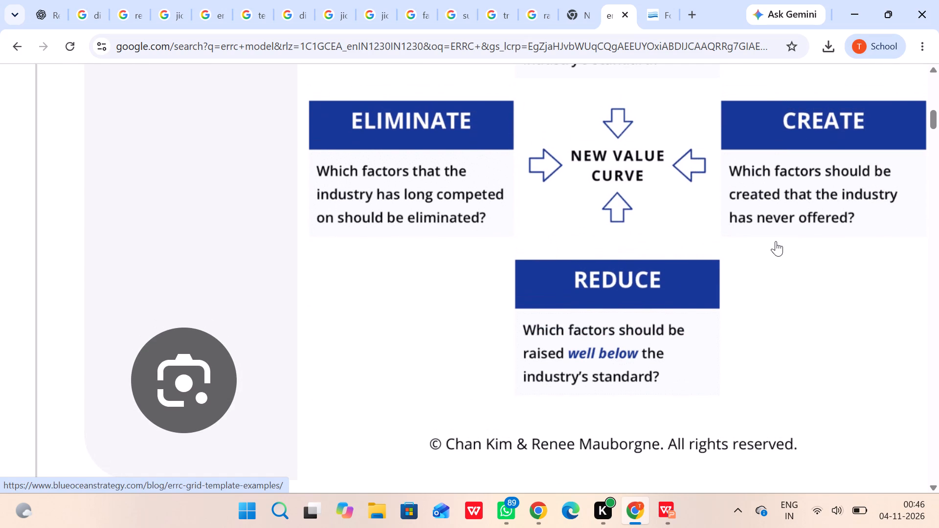
scroll(776, 241, up, 1)
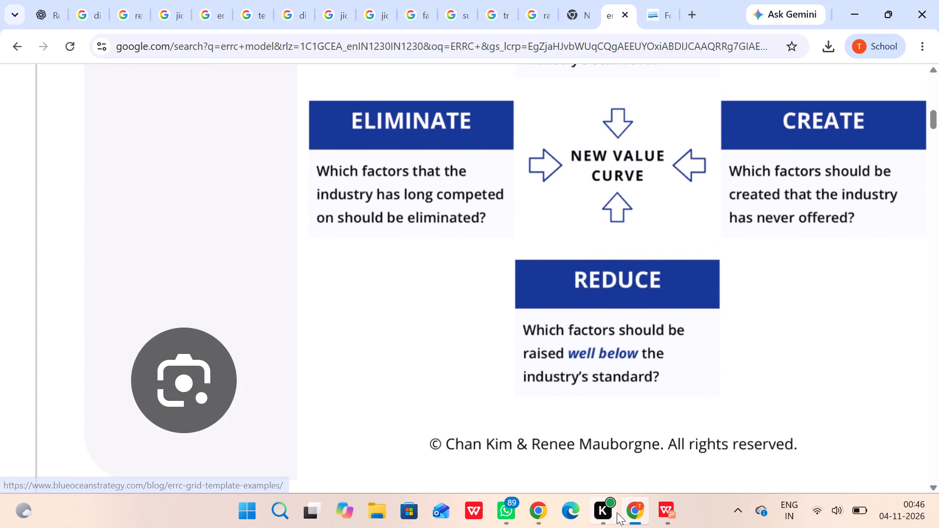
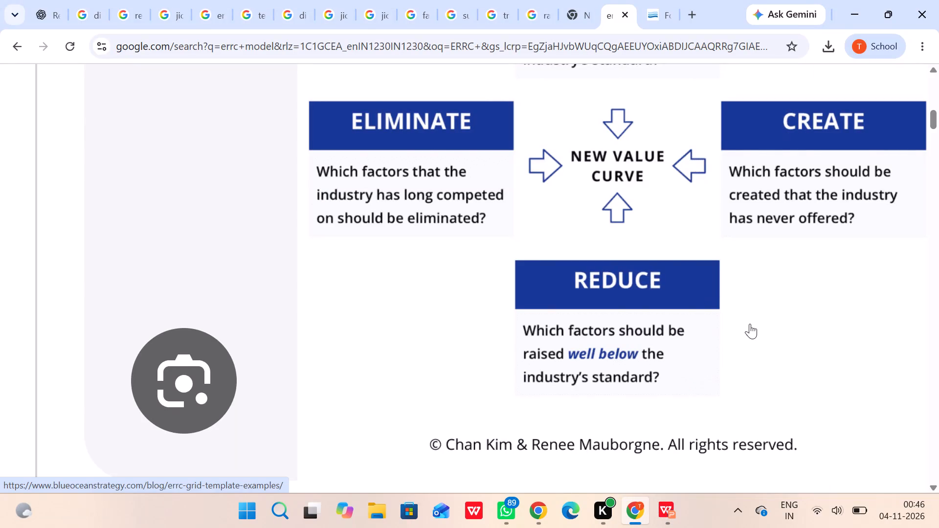
Examine the ERRC grid diagram's questions for the Reduce, Raise, Eliminate and Create blocks.
scroll(750, 324, up, 1)
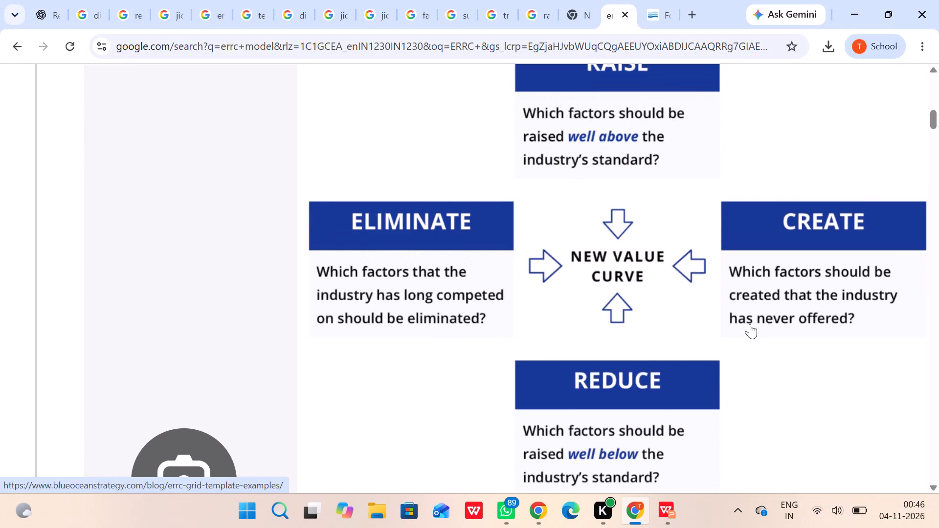
scroll(750, 324, down, 1)
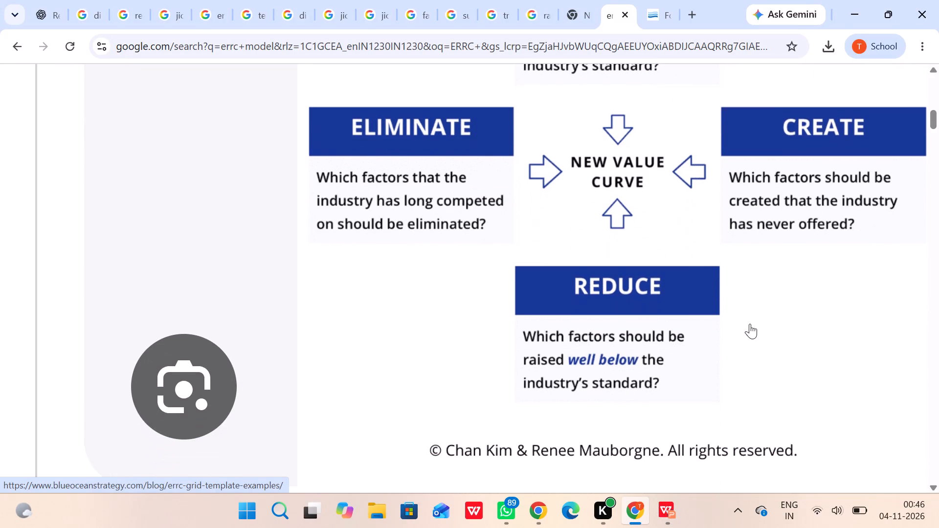
scroll(750, 324, down, 1)
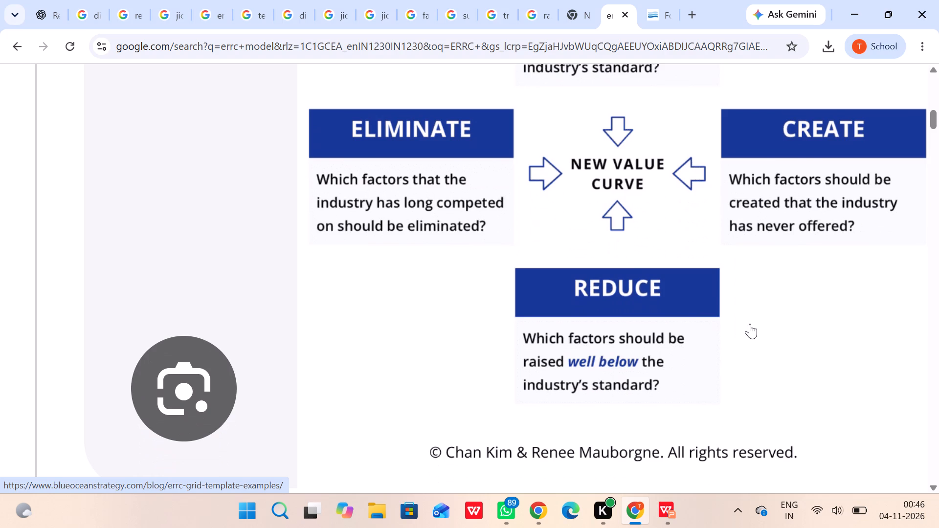
scroll(750, 324, right, 1)
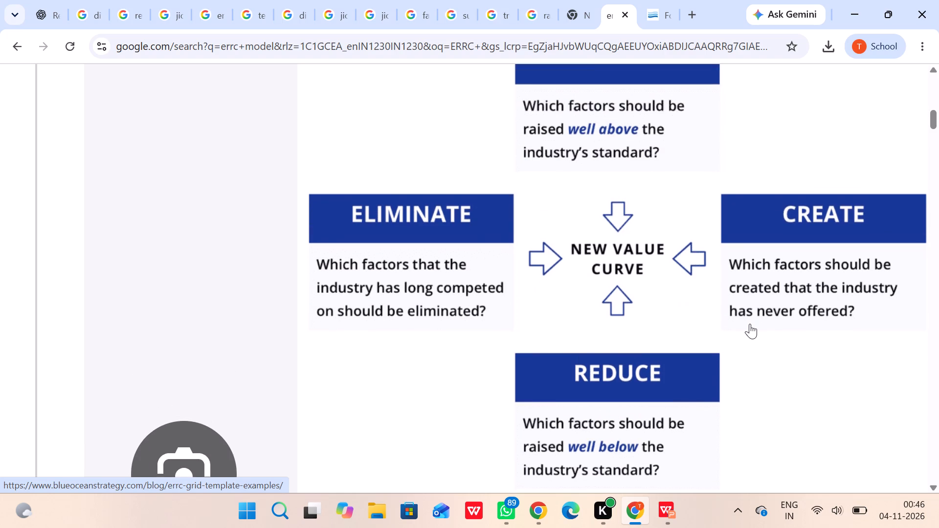
scroll(750, 324, right, 1)
scroll(750, 324, down, 1)
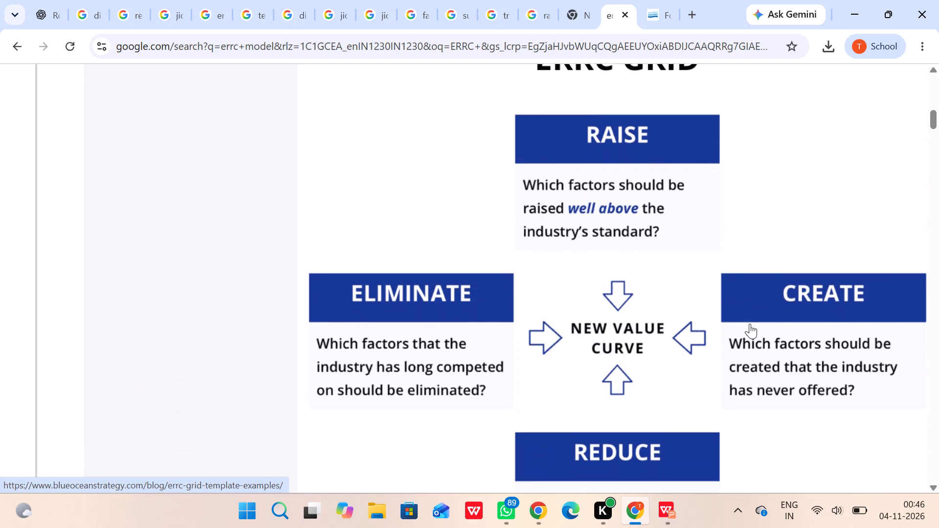
scroll(750, 324, down, 1)
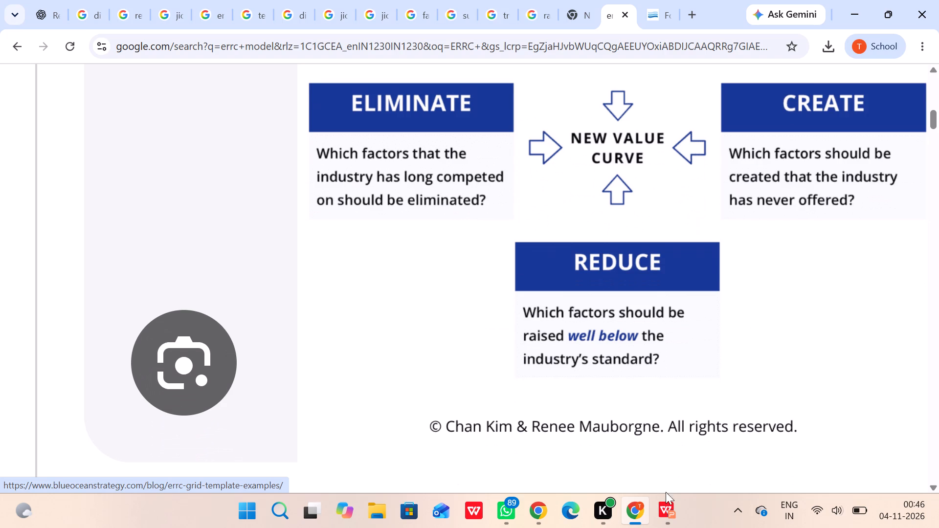
Switch to WPS Presentation and add a slide 5 text box with the grid's Reduce question: "Which factorsshould be raised well below the industry's standards?".
click(665, 510)
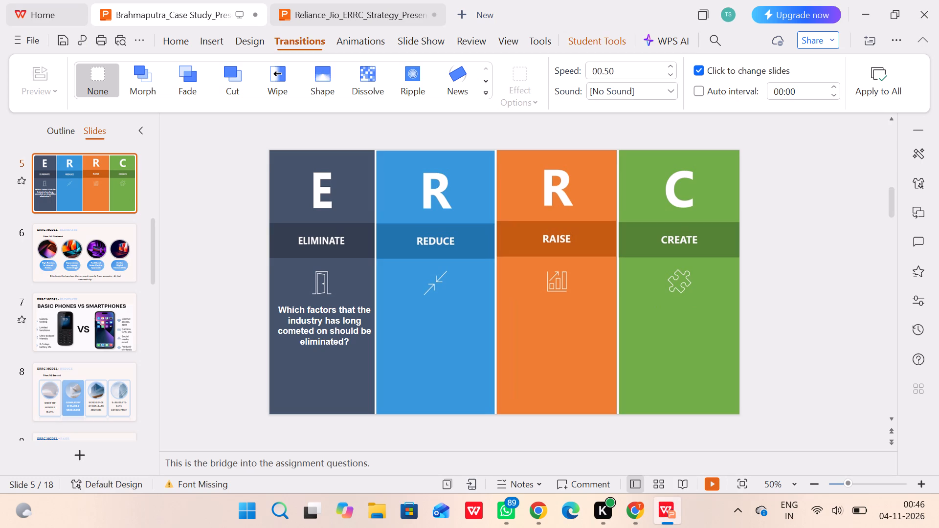
double_click(229, 296)
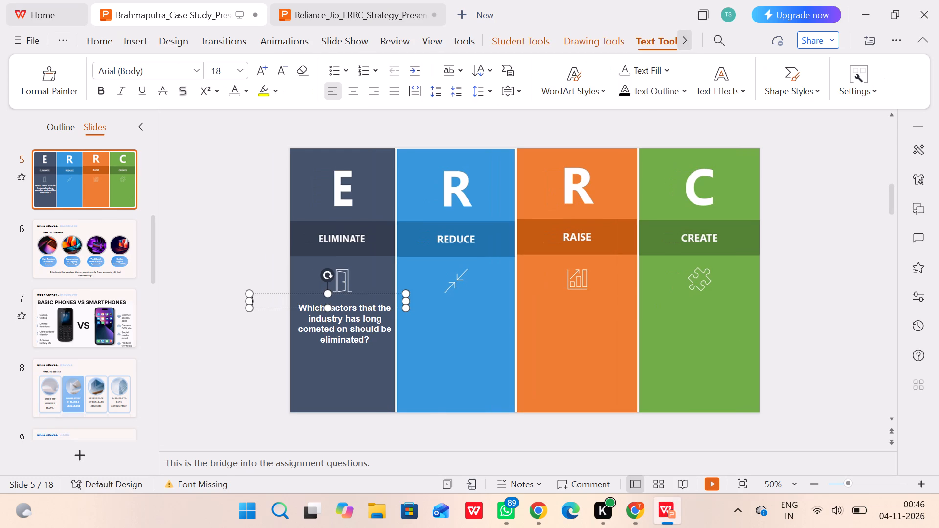
key(w)
key(BackSpace)
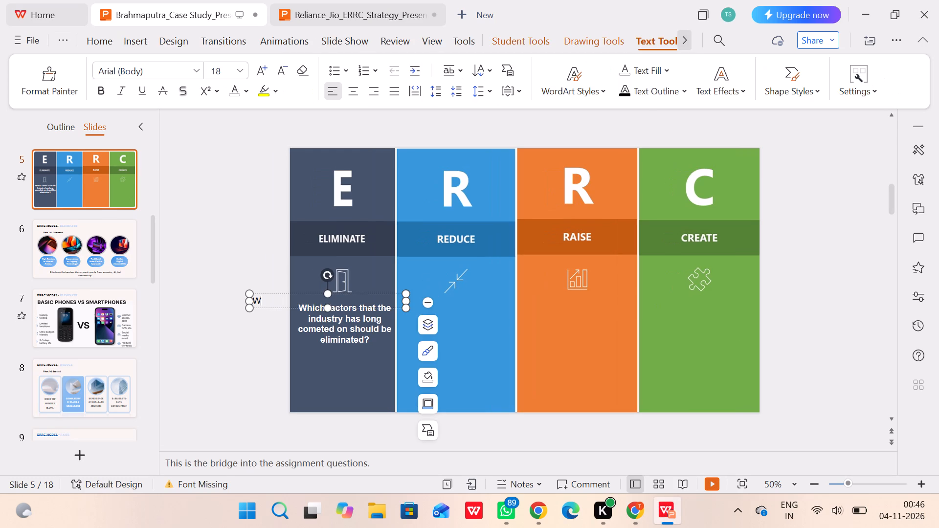
key(h)
text(ich factors)
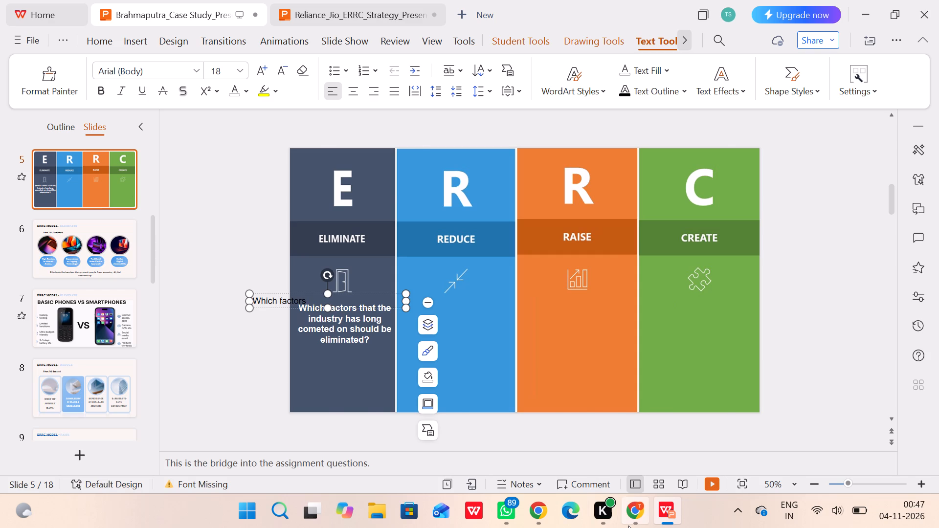
click(628, 526)
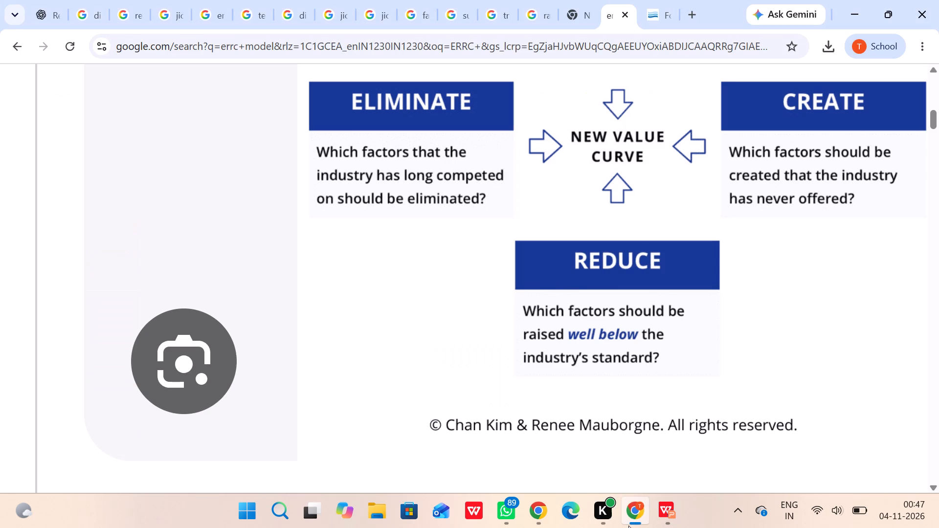
click(628, 526)
text(should be raised well)
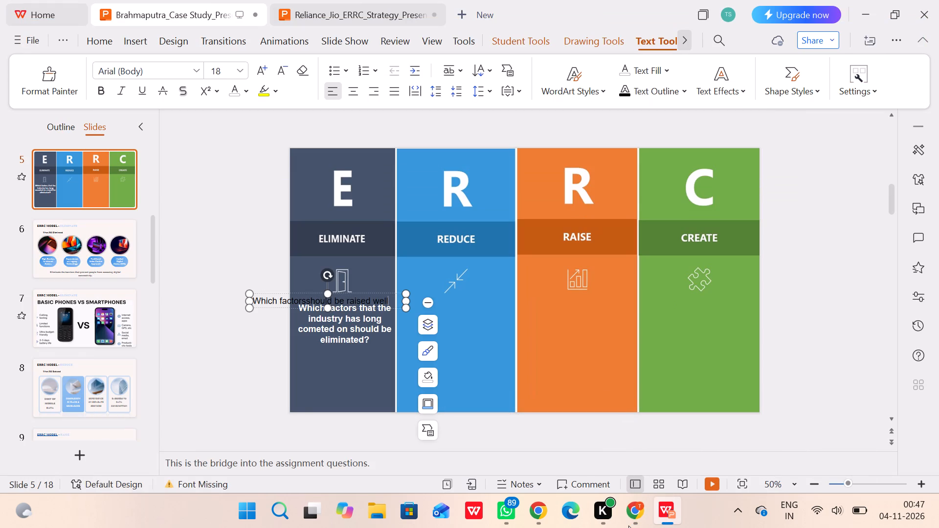
key(space)
text(below)
key(space)
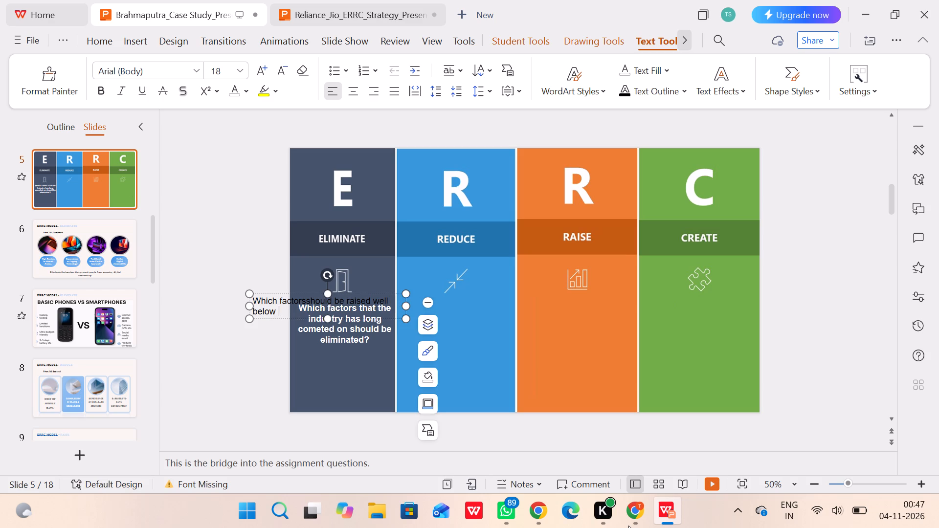
text(the)
key(space)
click(628, 526)
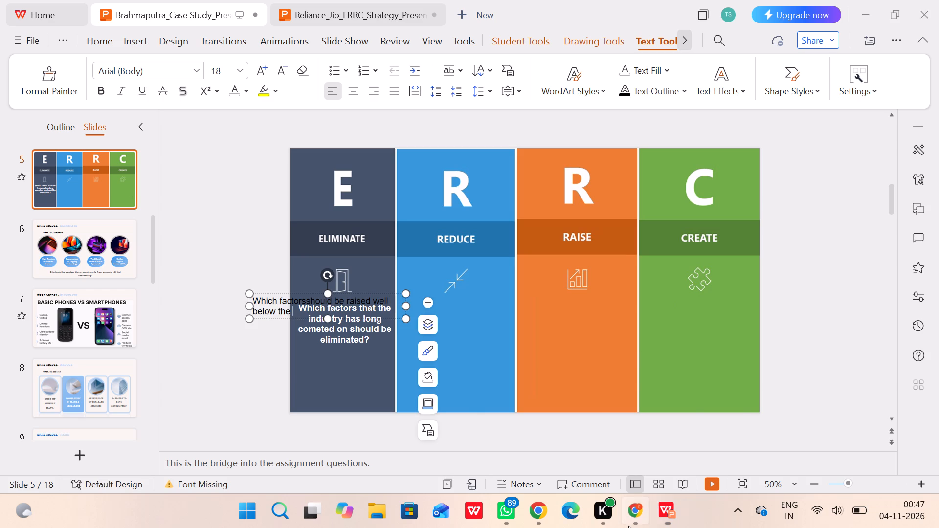
click(628, 526)
text(industry)
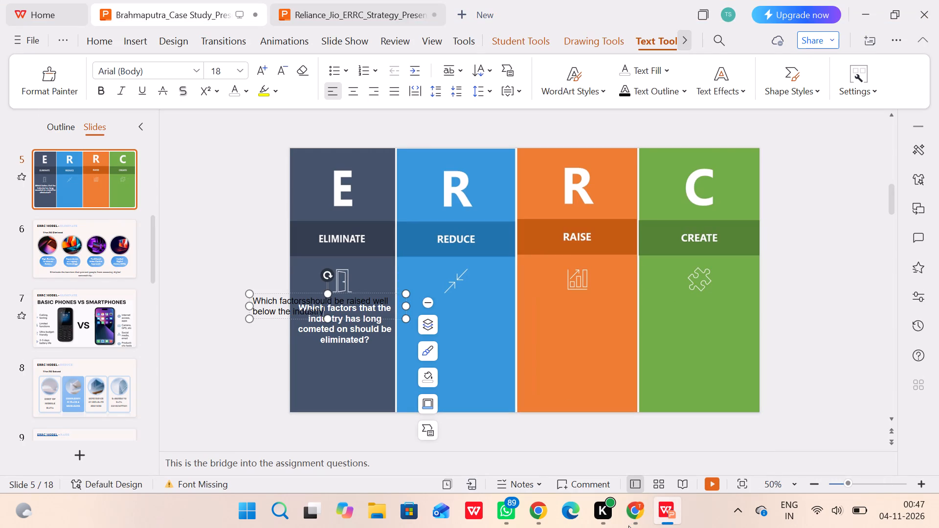
text('s standards)
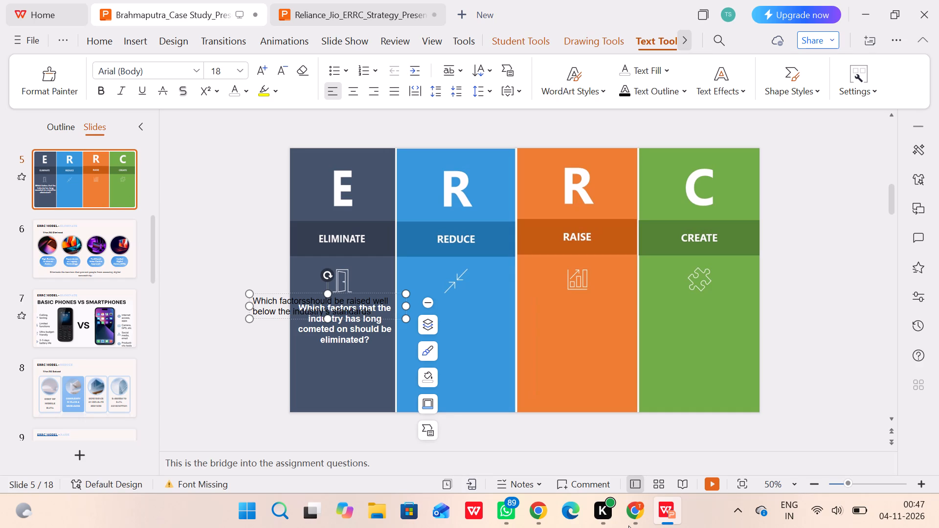
key(shift+question)
Resize the new question's text box taller and narrower so it can fit inside one ERRC column.
drag(330, 319, 339, 397)
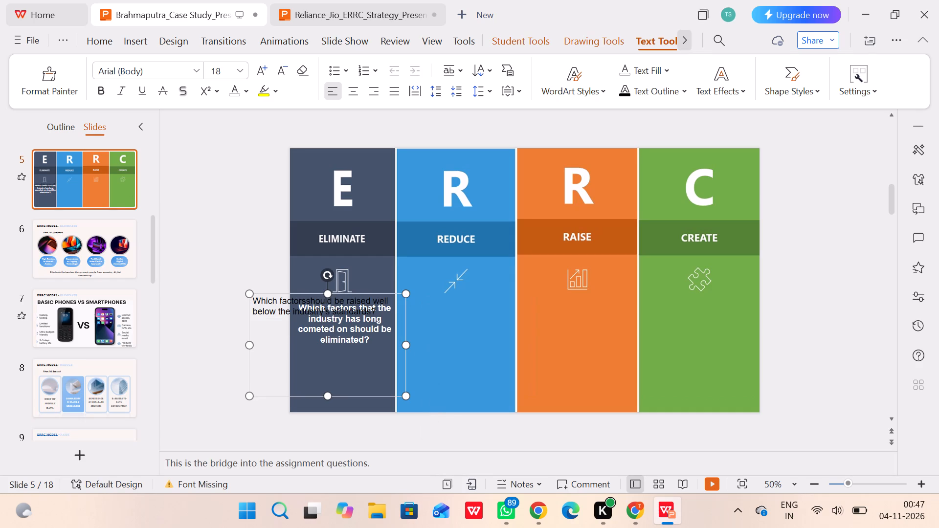
drag(407, 348, 344, 358)
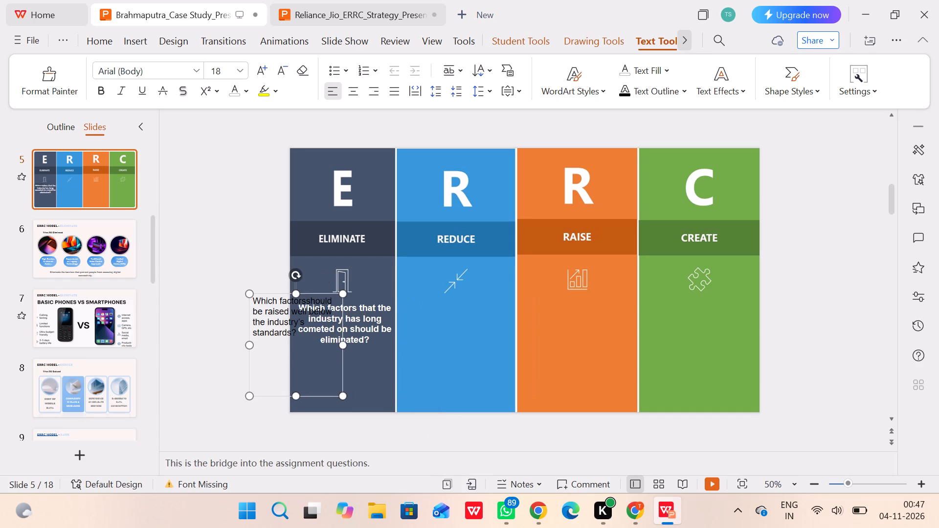
Format the whole text of the new Reduce question as white and bold.
drag(298, 334, 276, 330)
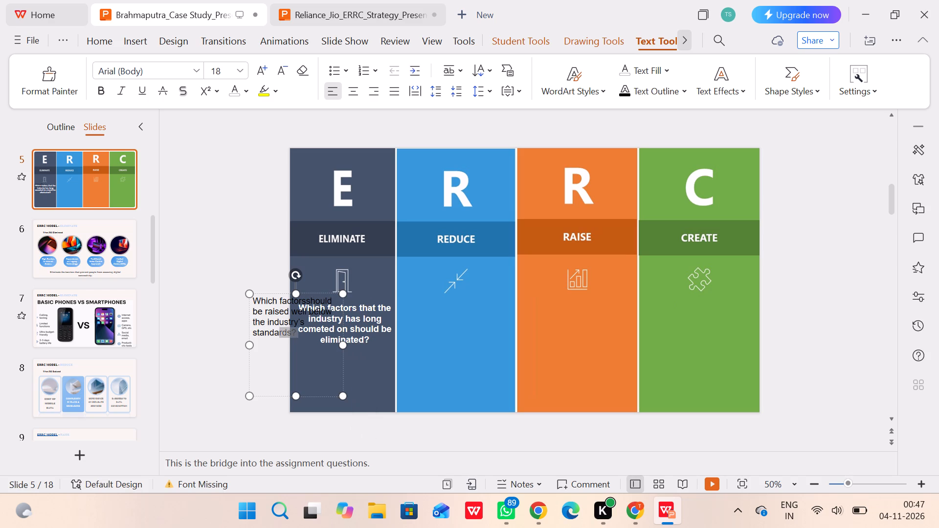
drag(276, 330, 246, 299)
click(398, 258)
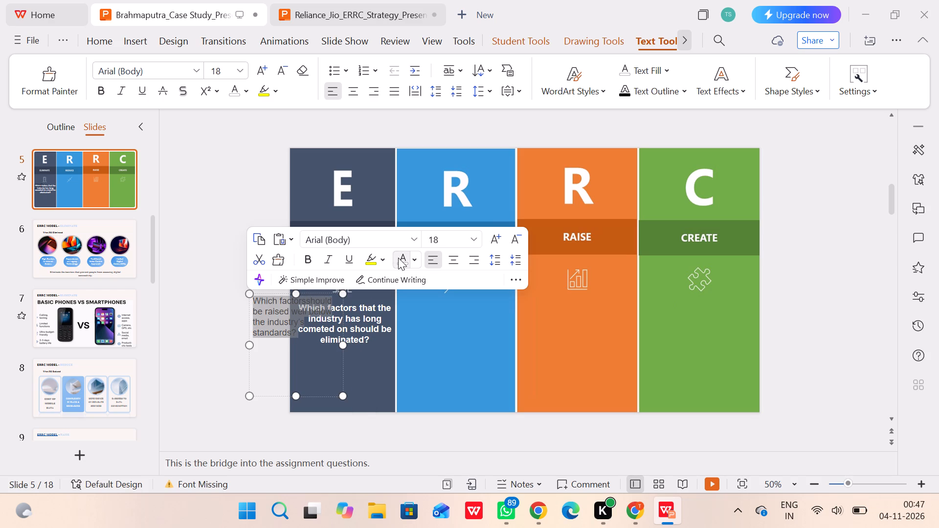
click(309, 260)
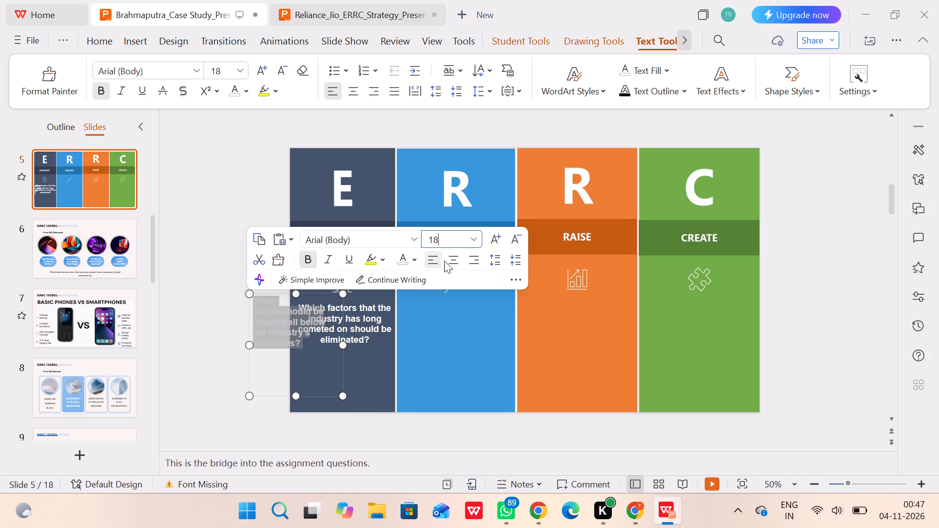
Move the question's text box into the blue REDUCE column below its icon, level with the ELIMINATE column's text box.
click(323, 377)
drag(323, 377, 479, 379)
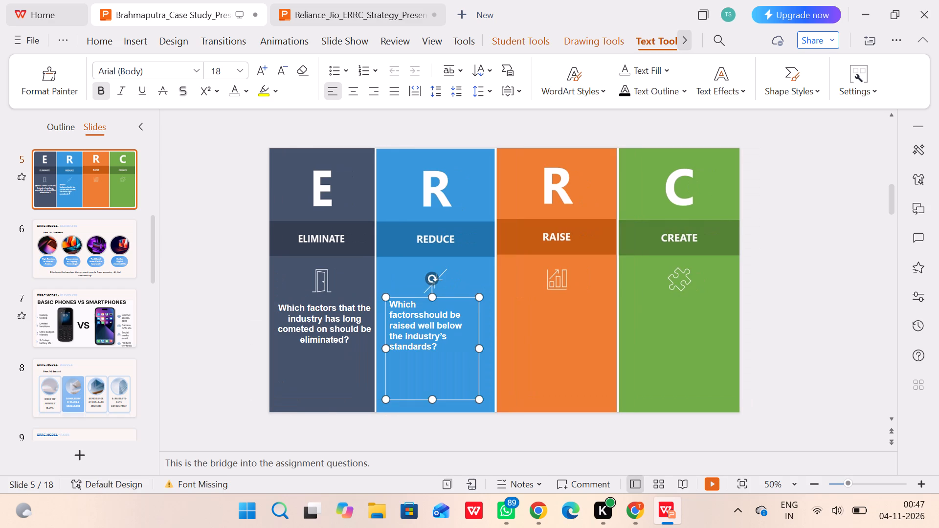
click(366, 364)
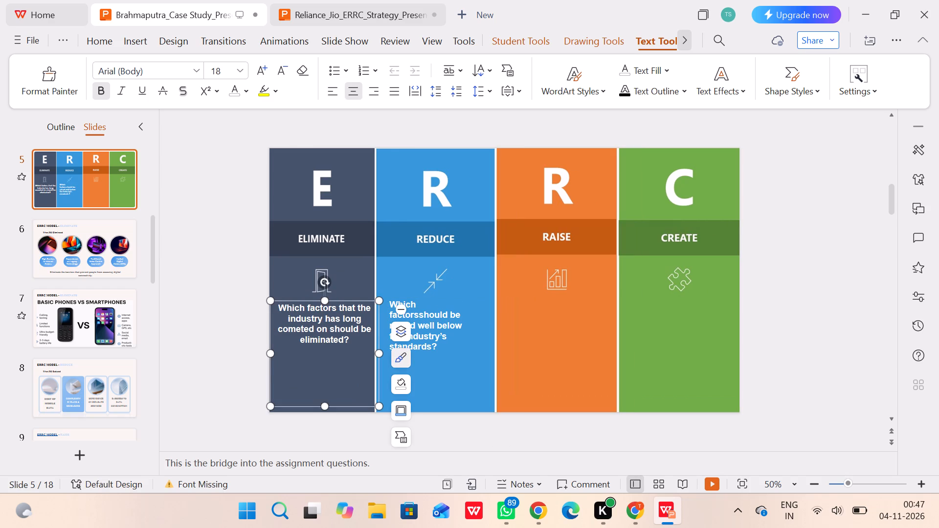
click(444, 338)
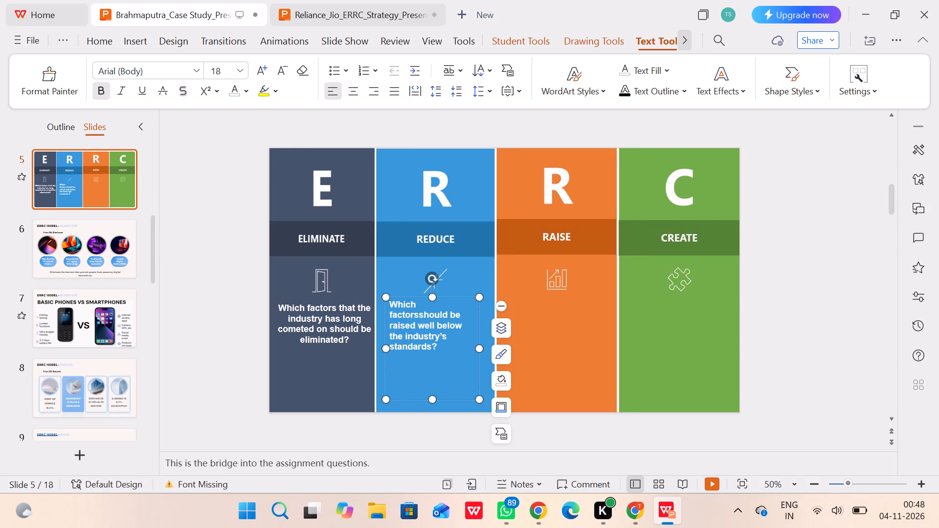
drag(443, 298, 444, 302)
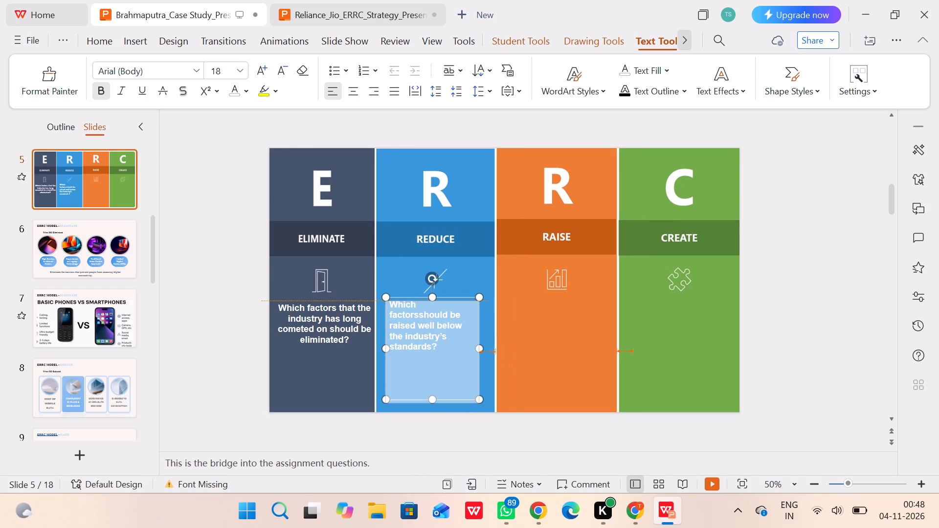
drag(444, 302, 445, 303)
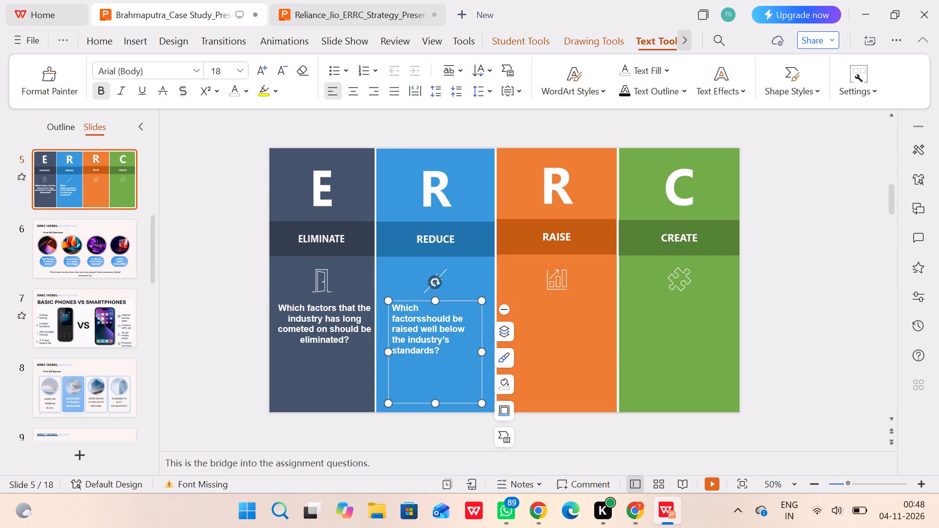
Left-align the question text in the ELIMINATE column to match the REDUCE column's text.
drag(447, 348, 392, 308)
click(324, 338)
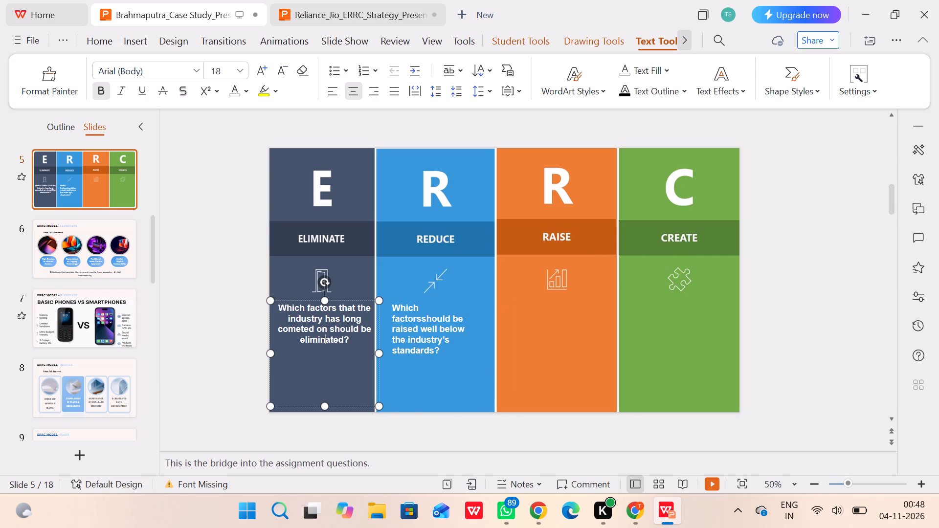
drag(353, 343, 274, 301)
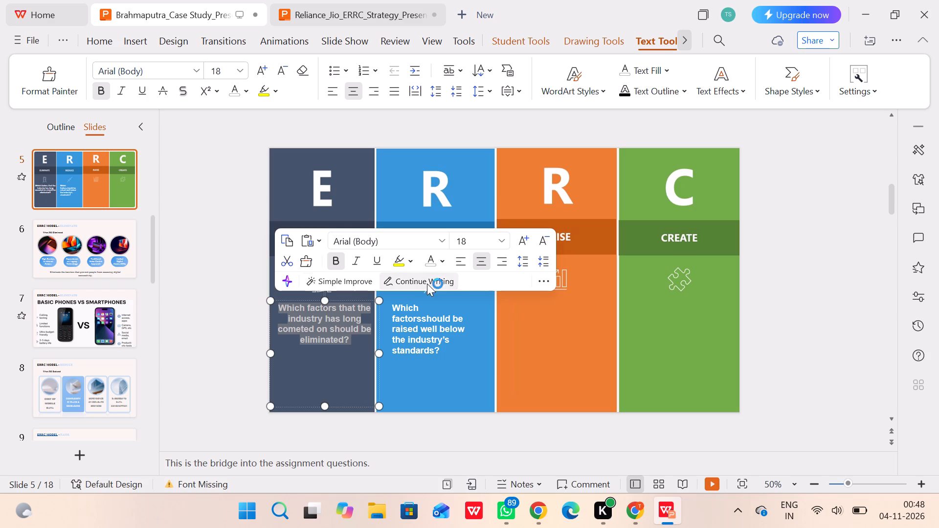
click(461, 258)
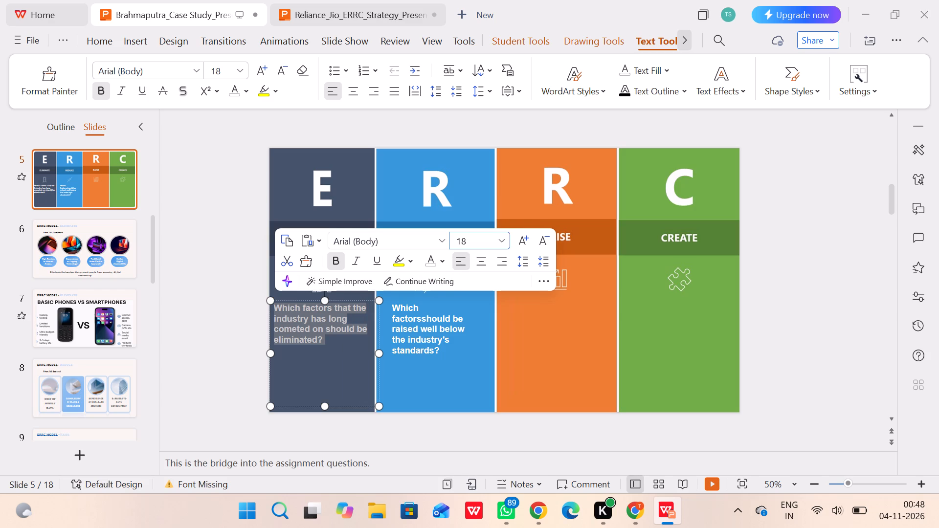
click(223, 317)
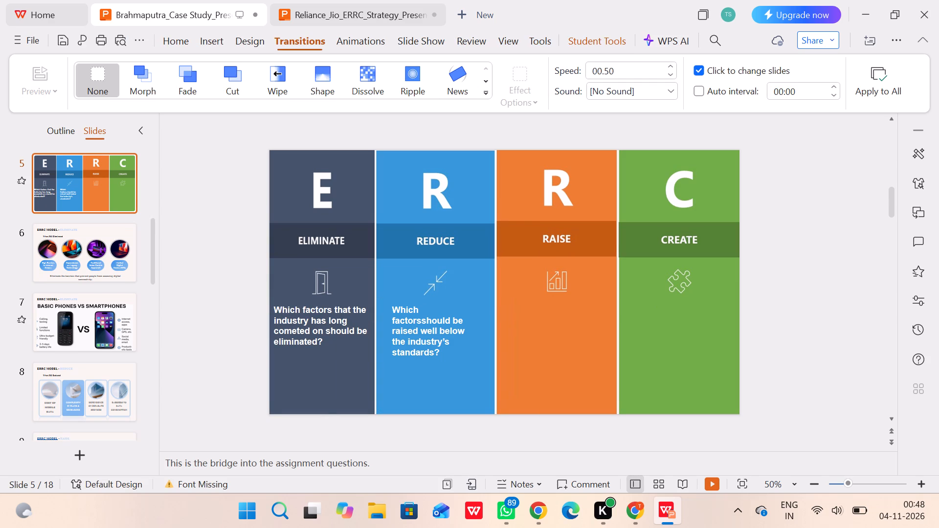
Narrow the ELIMINATE question's text box from both sides so it sits inside the dark column with side margins.
click(336, 321)
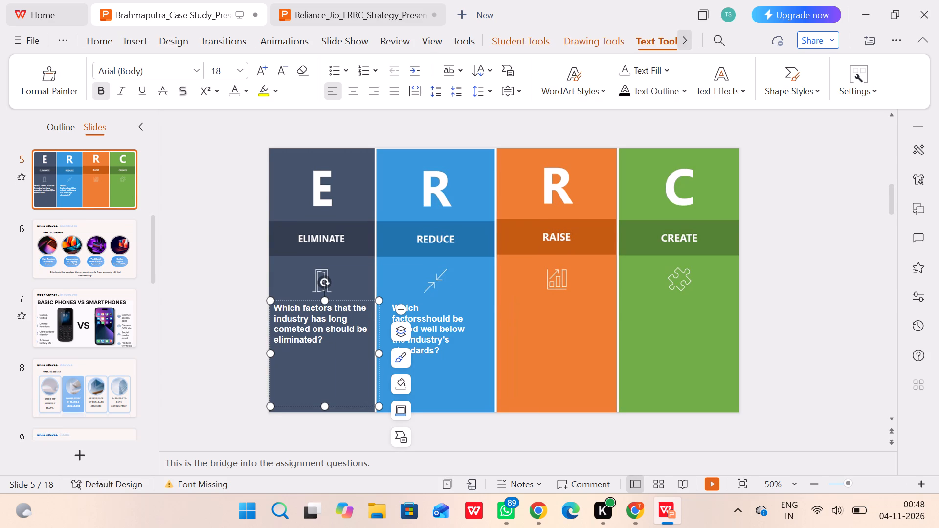
drag(377, 355, 372, 355)
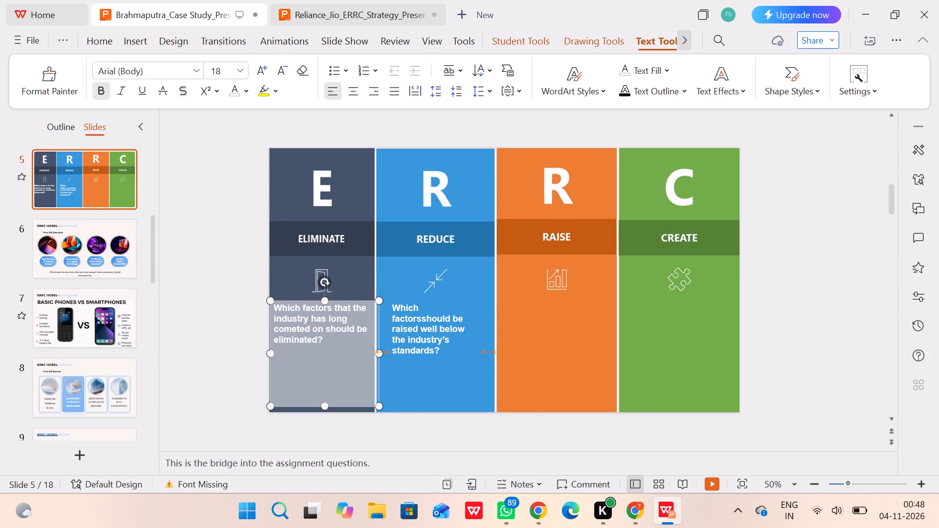
drag(372, 355, 364, 355)
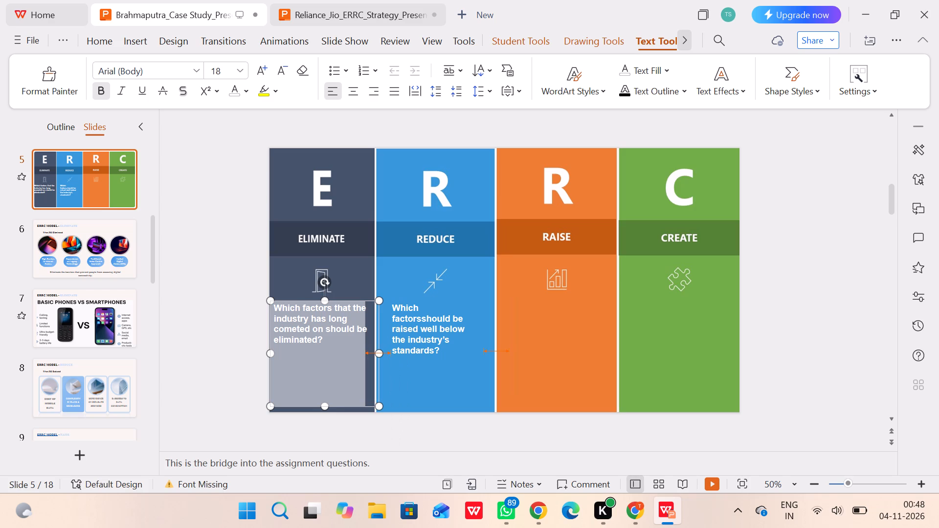
drag(364, 355, 364, 355)
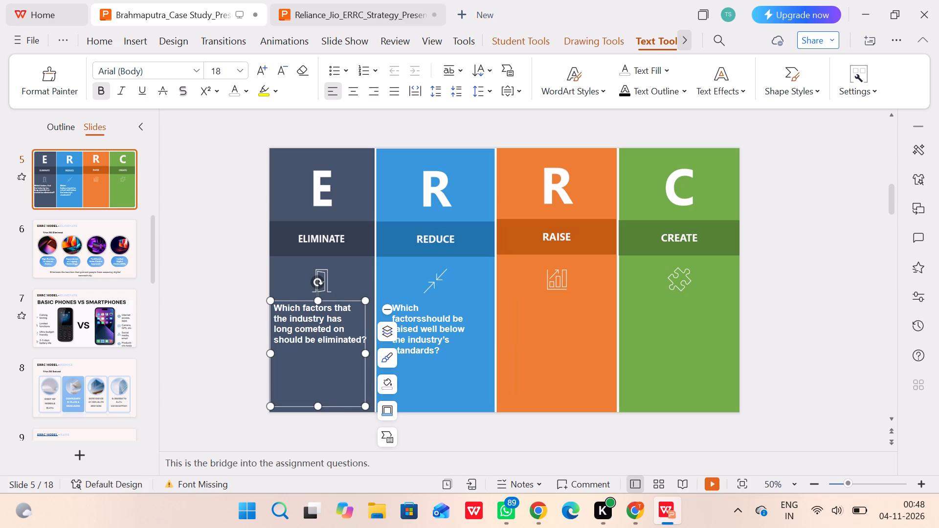
drag(273, 355, 277, 356)
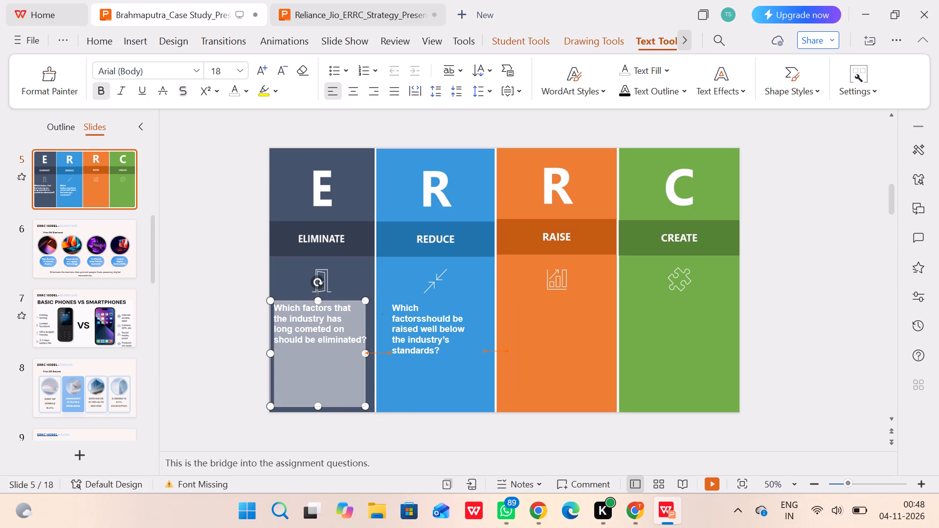
drag(277, 356, 280, 355)
drag(280, 355, 280, 354)
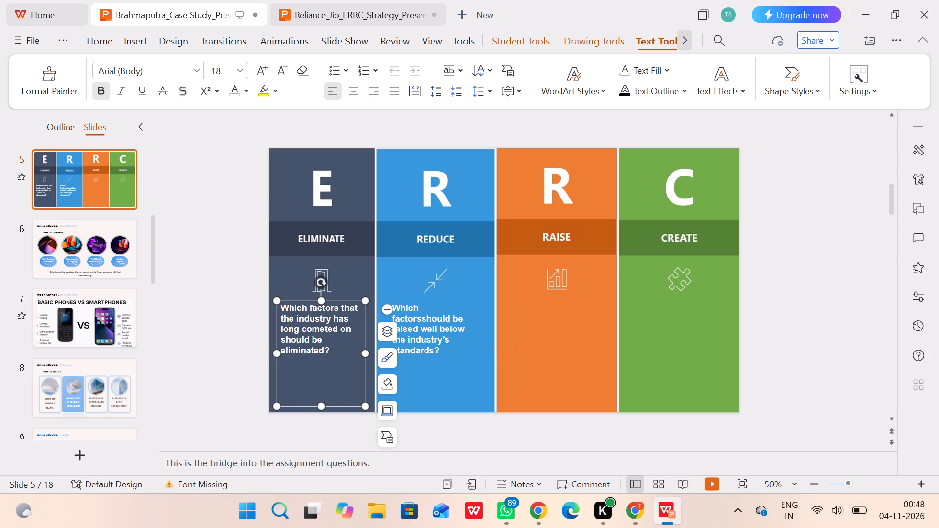
click(227, 343)
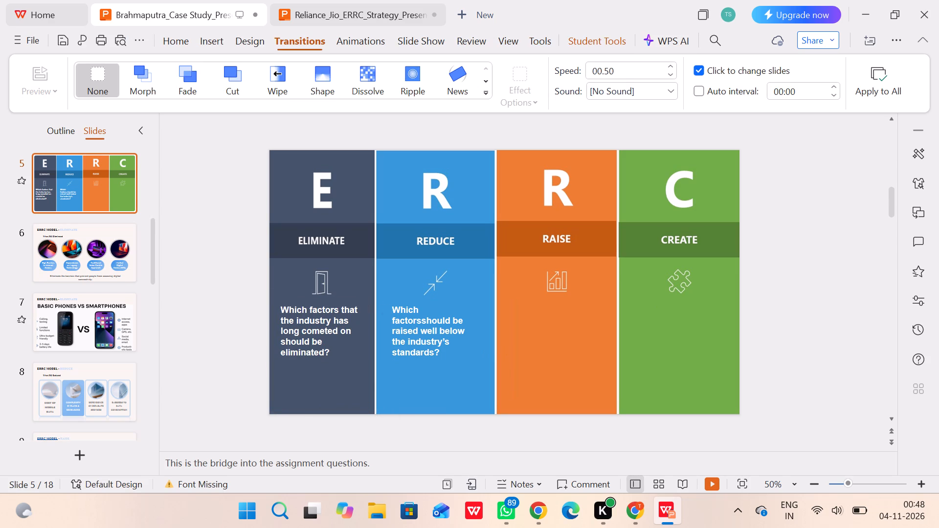
Enter the online grid's RAISE question in a new text box: "Which factors should ne raised well above the industry's standards?".
double_click(232, 302)
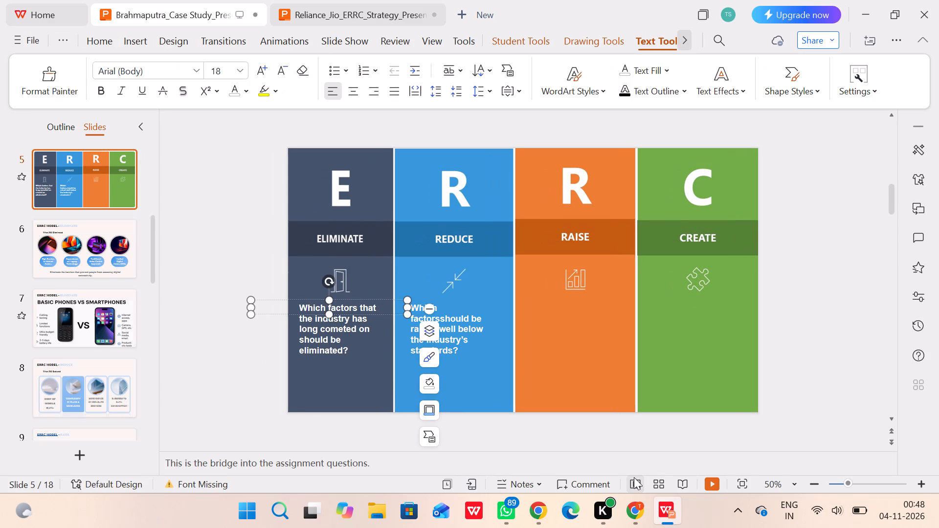
click(638, 519)
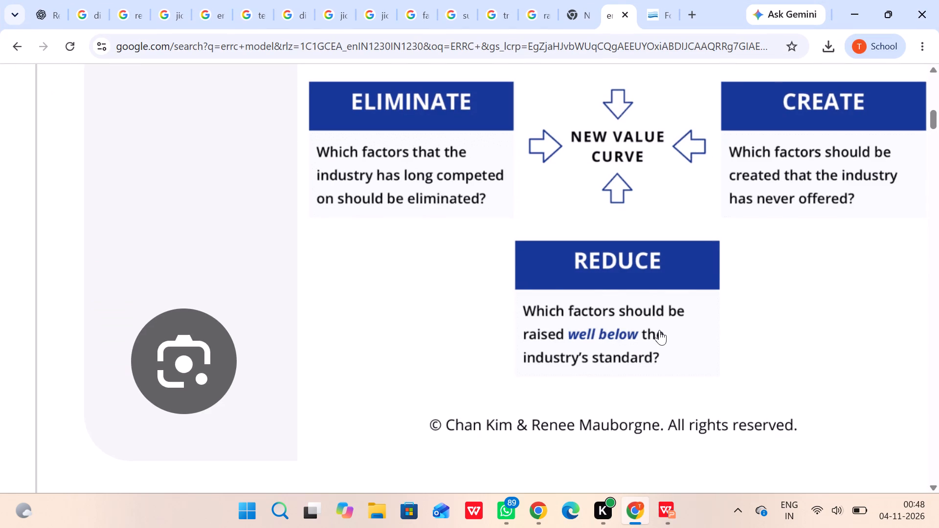
scroll(659, 330, up, 4)
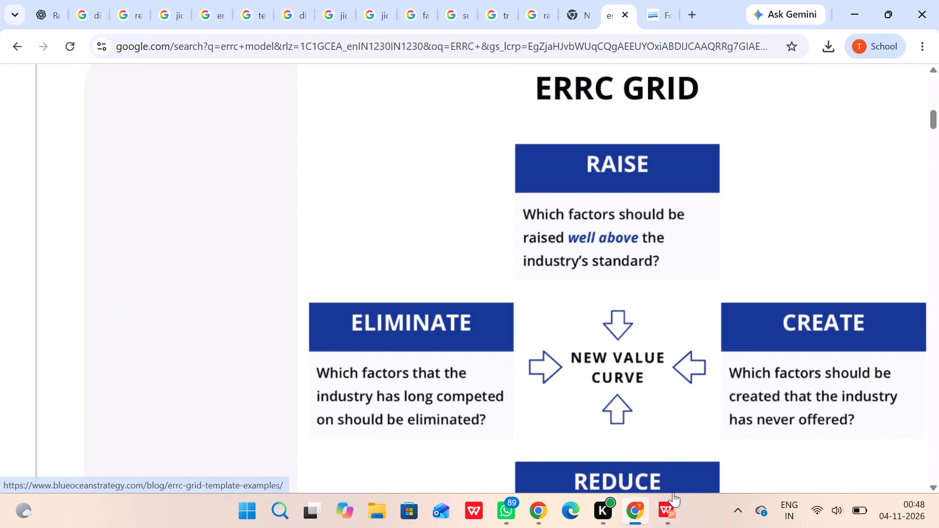
click(671, 508)
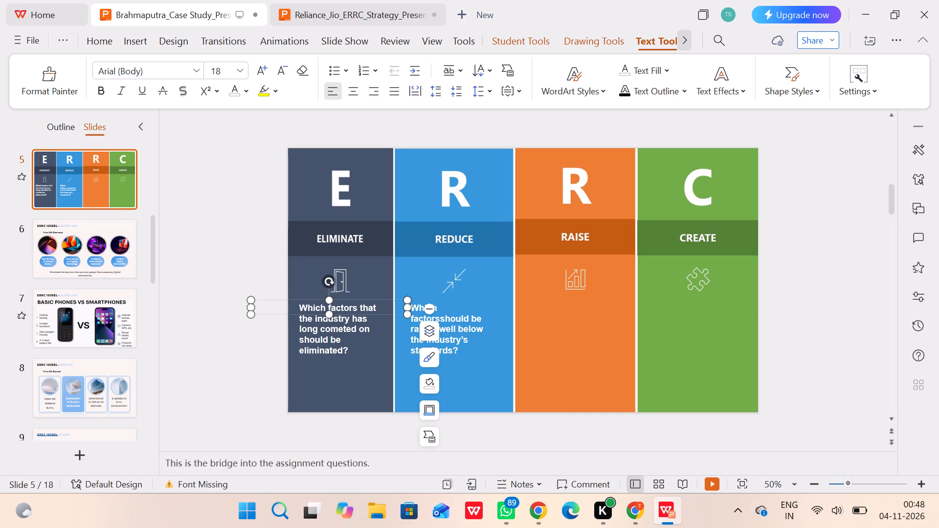
text(hich factors should ne)
key(space)
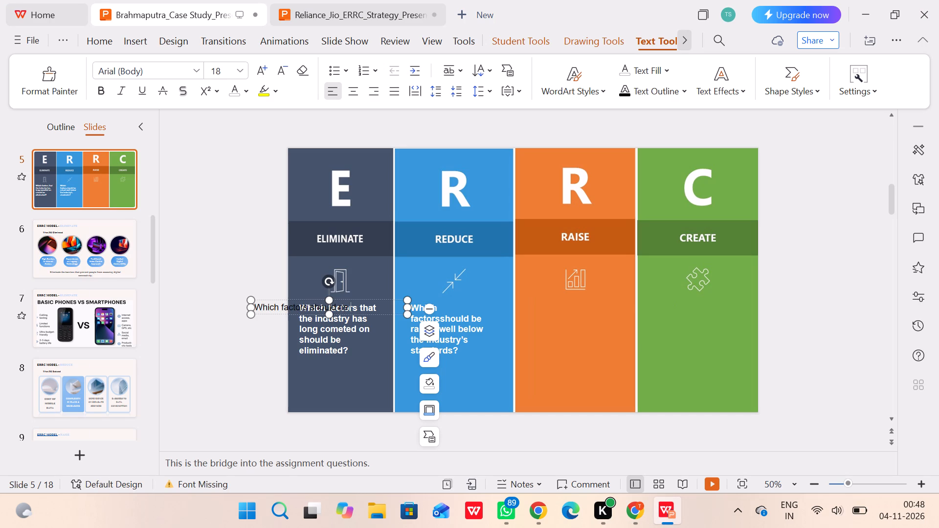
text(raised)
key(space)
text(well)
key(space)
text(above the)
key(space)
text(industry's)
key(space)
text(standards)
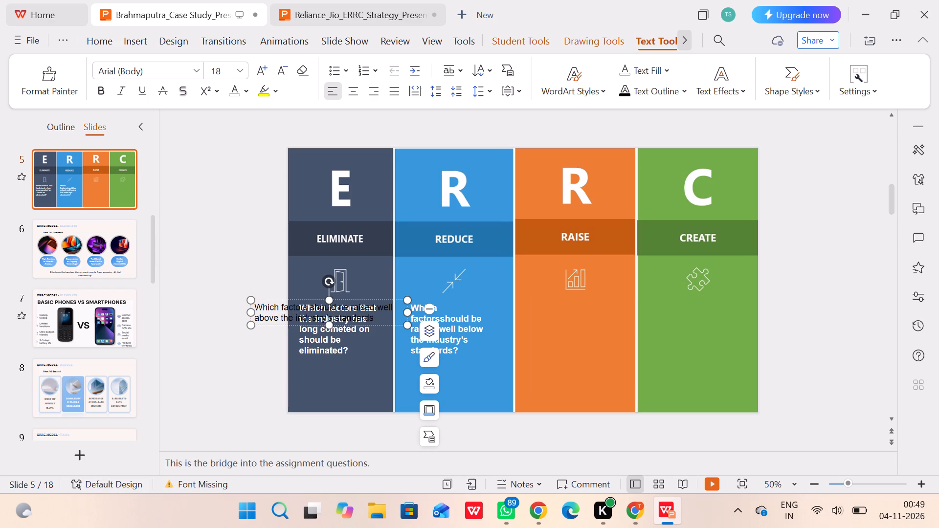
key(shift+question)
Resize the new RAISE question's text box narrower and taller so it can fit inside one ERRC column.
drag(409, 309, 353, 315)
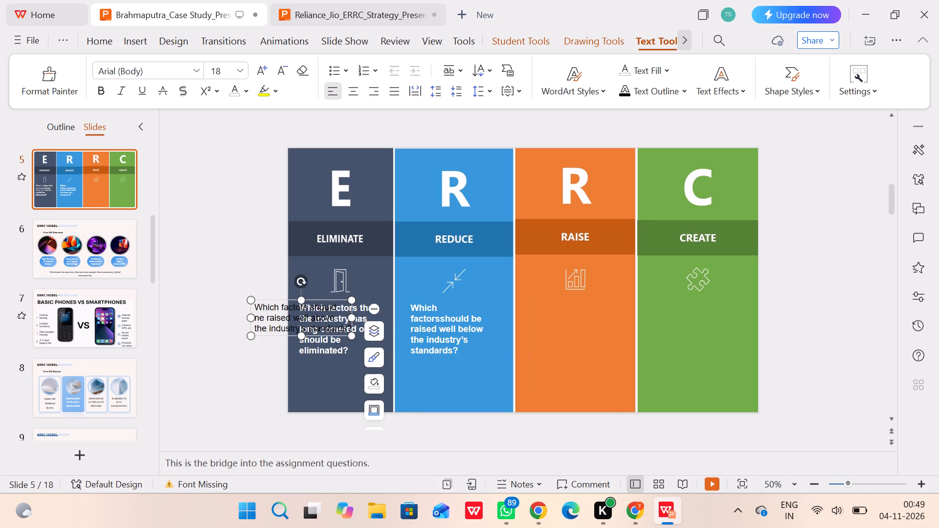
drag(299, 339, 289, 412)
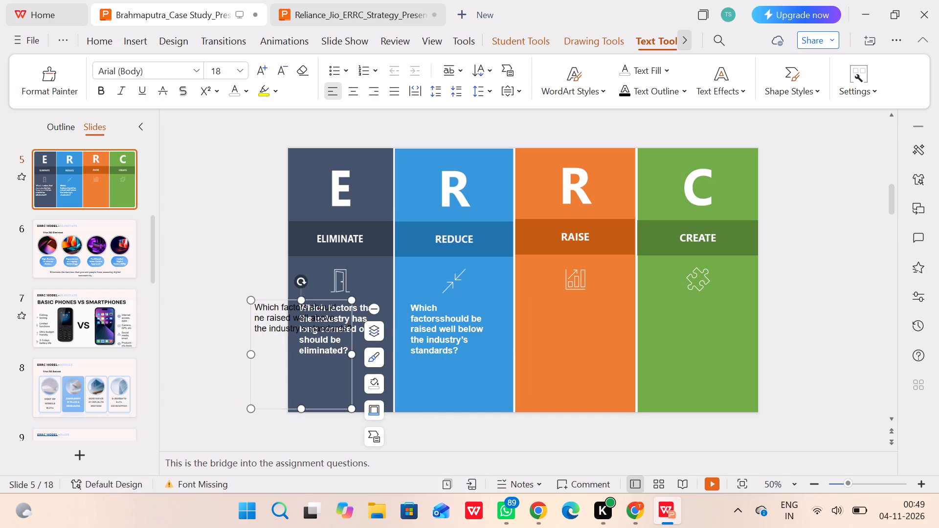
Format the whole text of the new RAISE question as bold and white.
drag(255, 305, 256, 306)
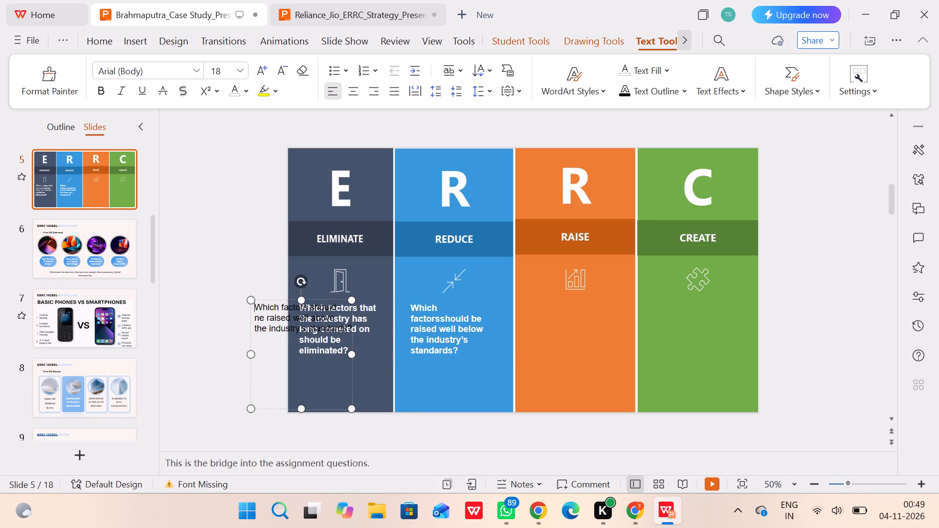
drag(256, 306, 364, 369)
click(430, 326)
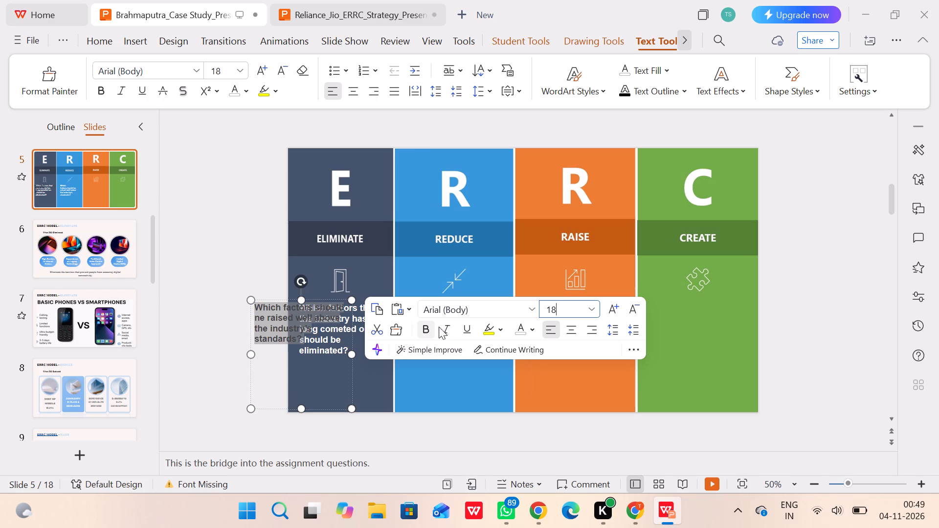
click(522, 326)
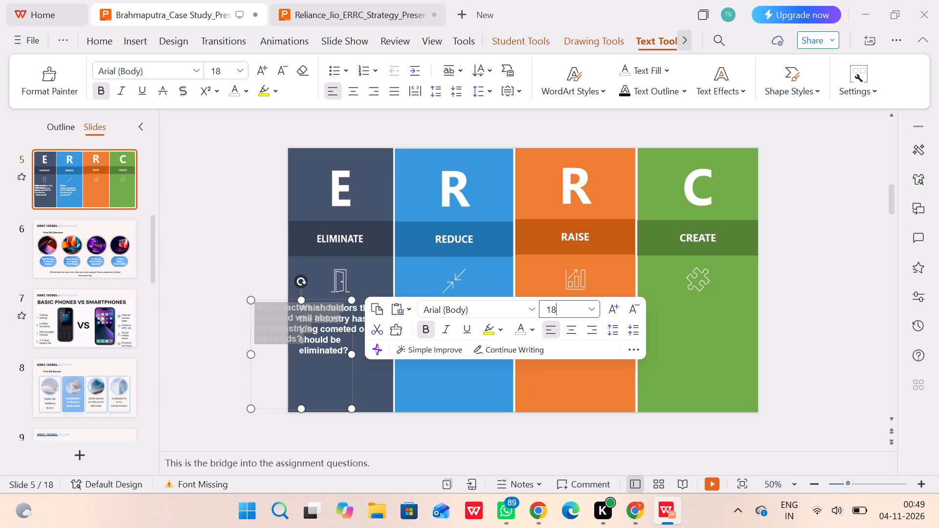
Move the question's text box into the orange RAISE column below its icon, centred and level with the other questions.
drag(330, 361, 584, 360)
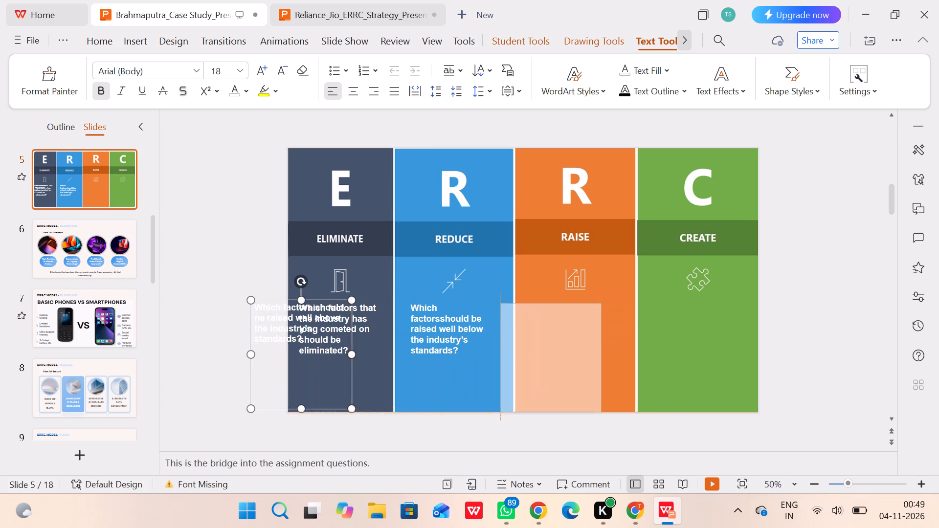
drag(584, 360, 605, 361)
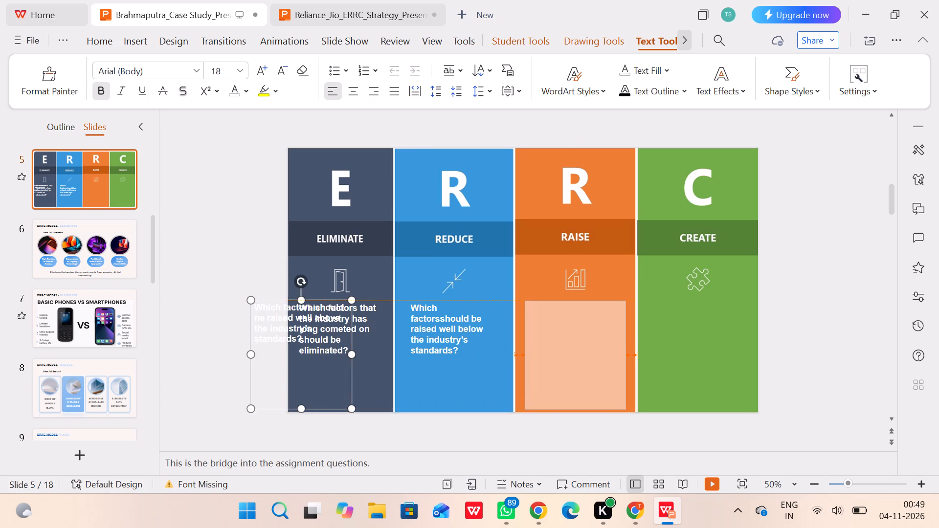
drag(605, 361, 605, 361)
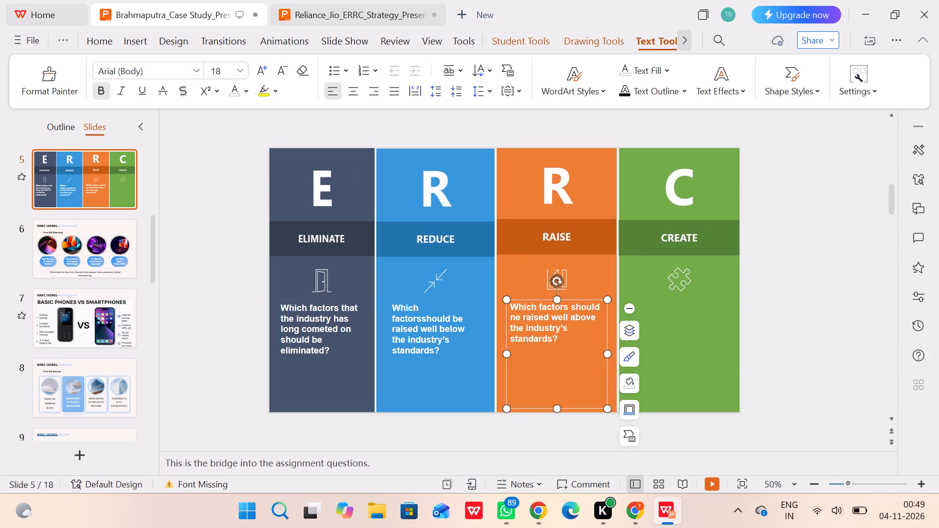
click(754, 292)
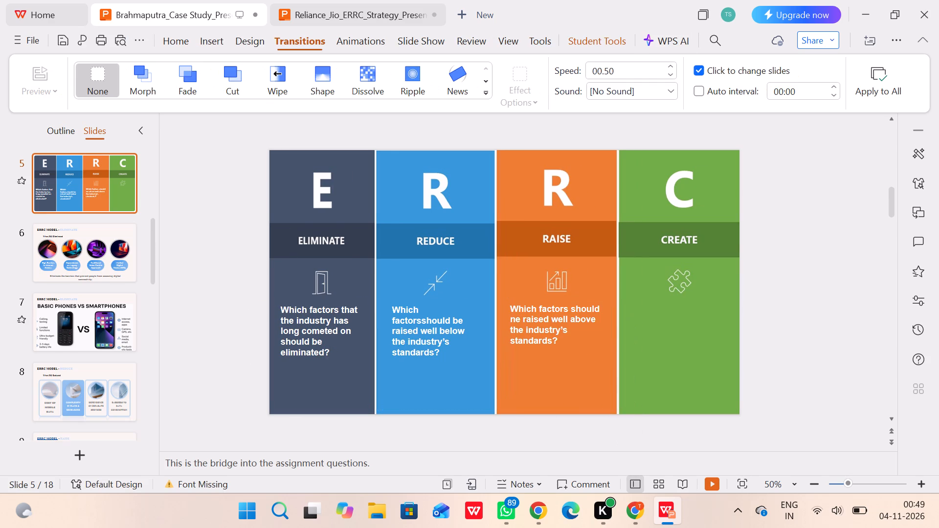
Enter the online grid's CREATE question in a new text box beside the green column, starting with "Which factors should be created".
double_click(758, 317)
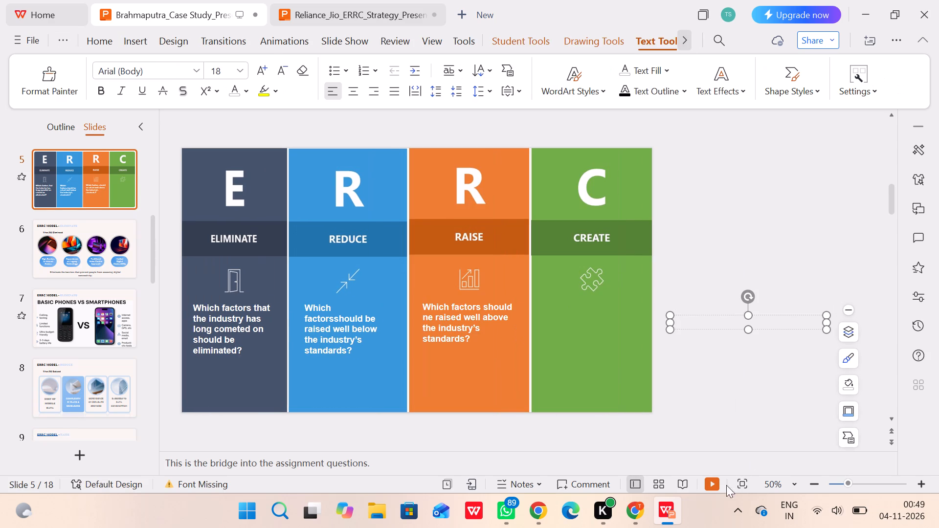
click(640, 508)
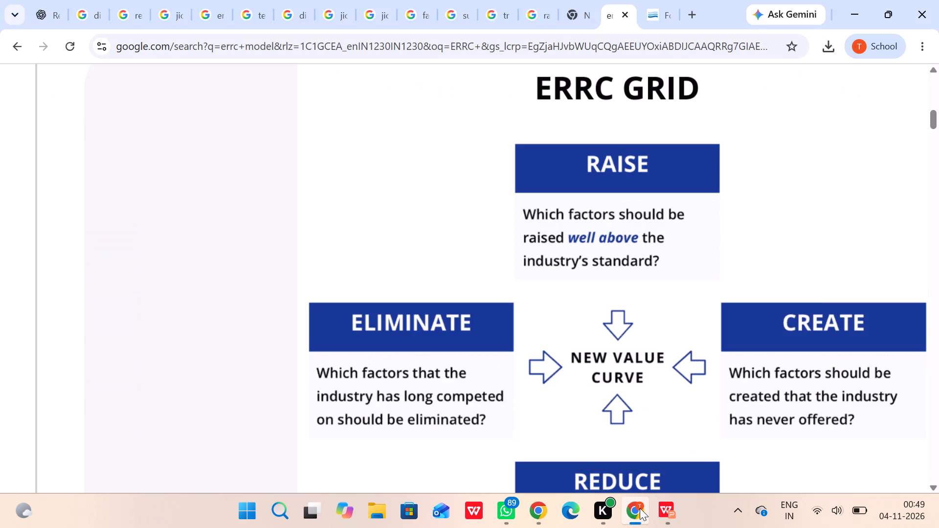
scroll(776, 359, down, 1)
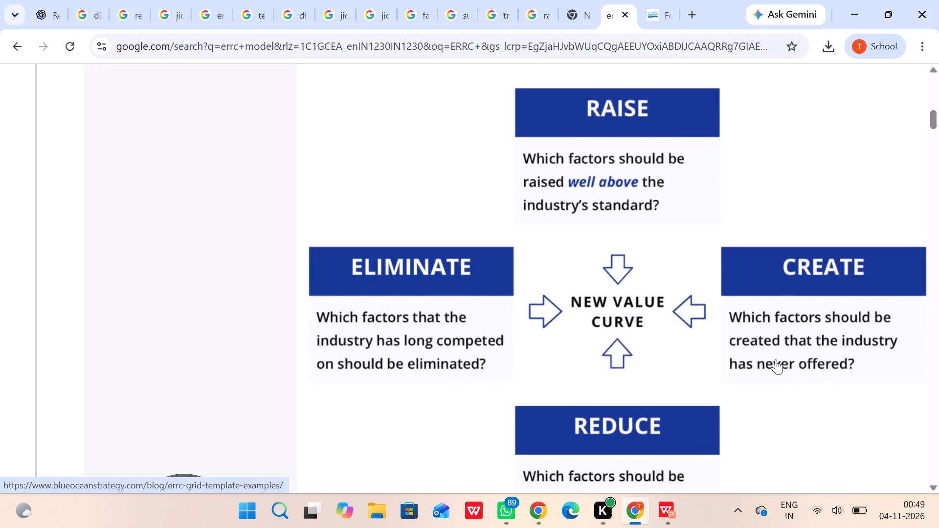
click(666, 504)
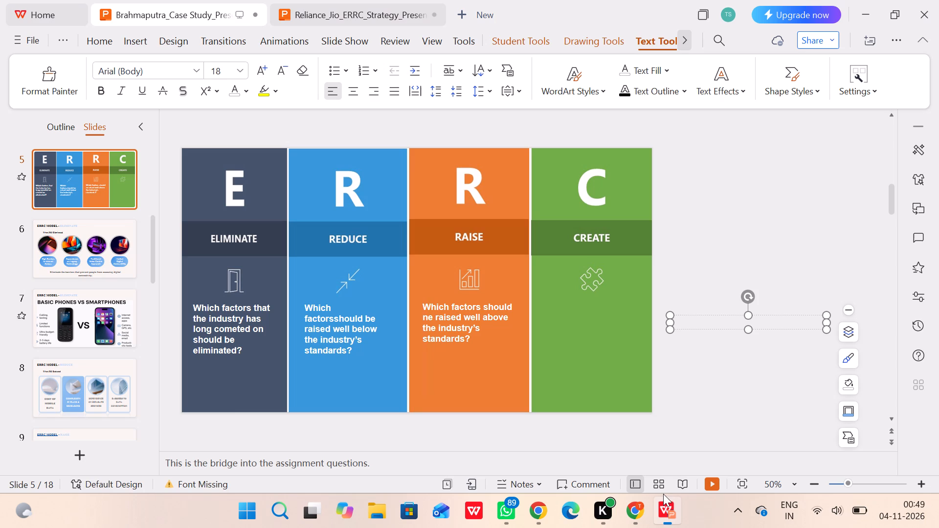
text(hich)
key(space)
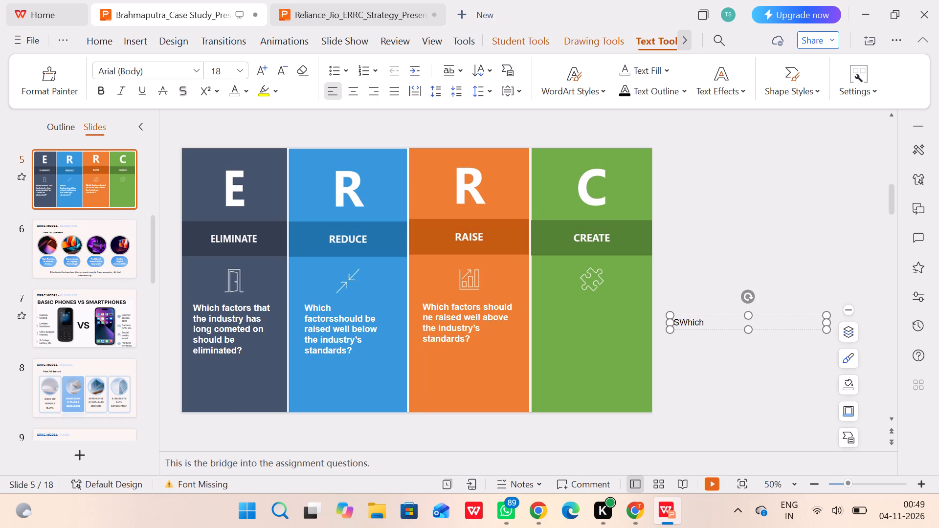
click(684, 324)
click(681, 324)
key(BackSpace)
click(700, 322)
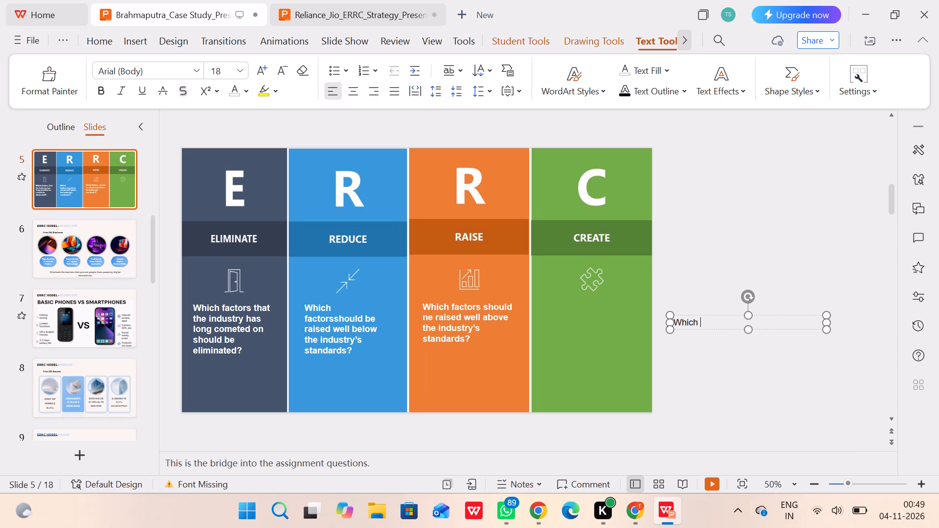
text(factors should e)
key(BackSpace)
text(be created)
key(space)
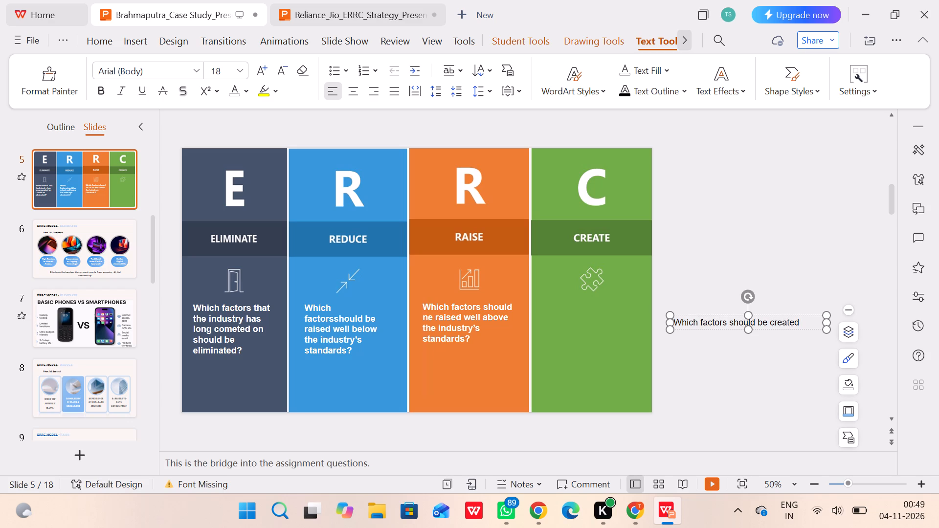
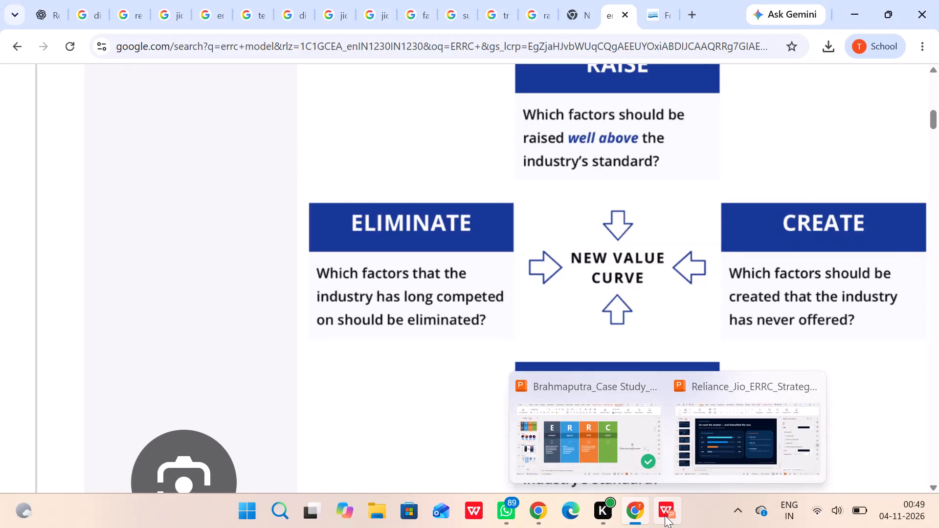
Return to the WPS presentation and complete the CREATE question with "that the industry has never offered?".
click(665, 515)
text(that the industry has never offered)
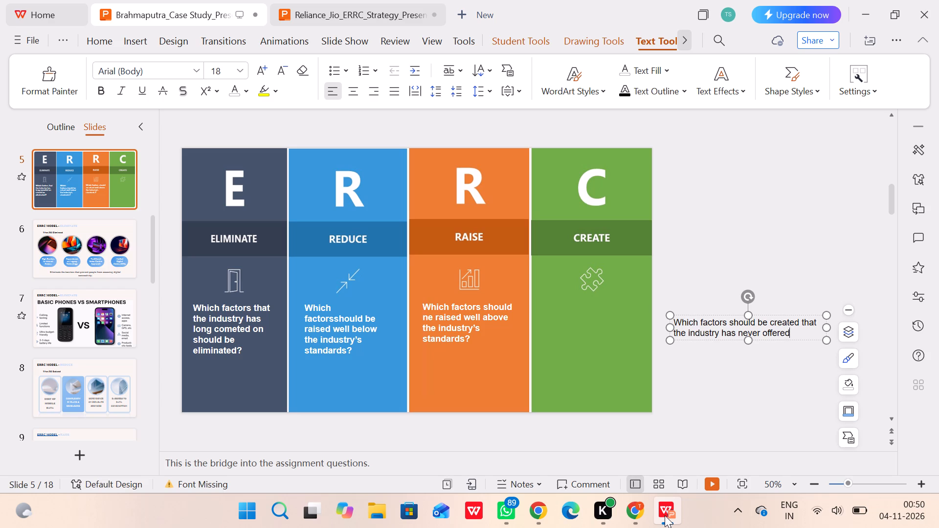
key(shift+question)
Format the whole text of the new CREATE question as bold and white.
drag(797, 335, 670, 319)
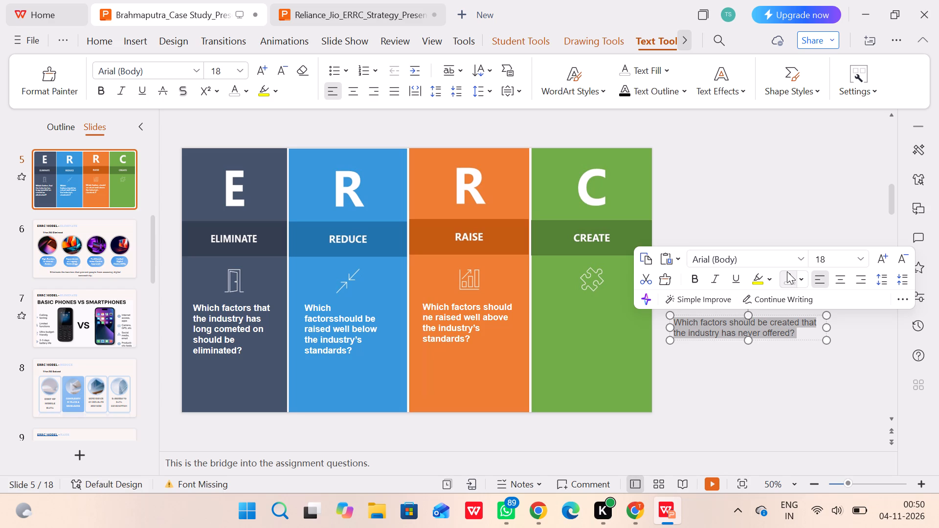
click(787, 271)
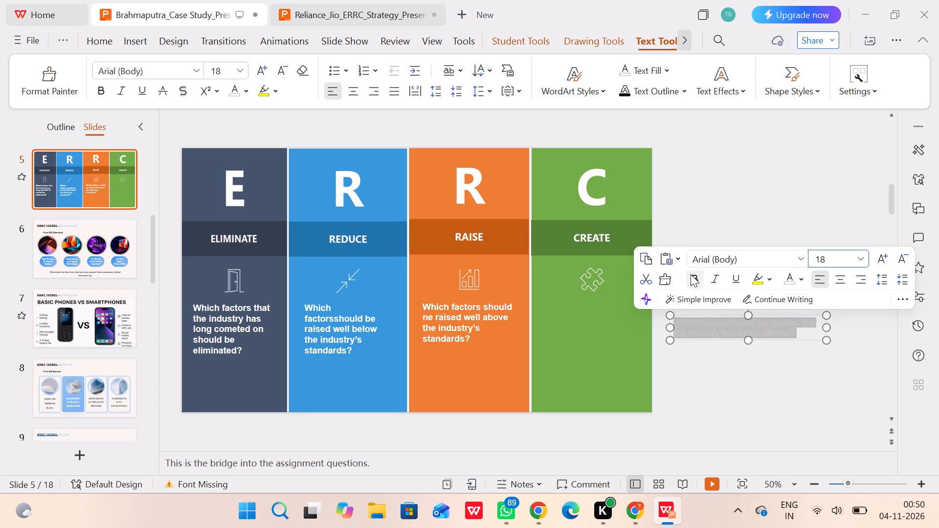
click(691, 274)
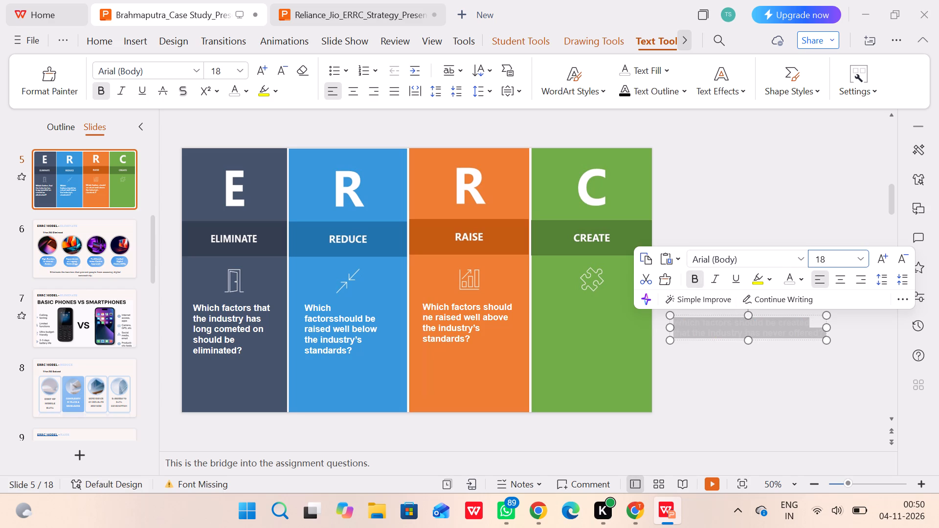
Make the CREATE question's text box narrower and taller and fit it in the green column below its icon, level with the other questions.
drag(826, 329, 783, 331)
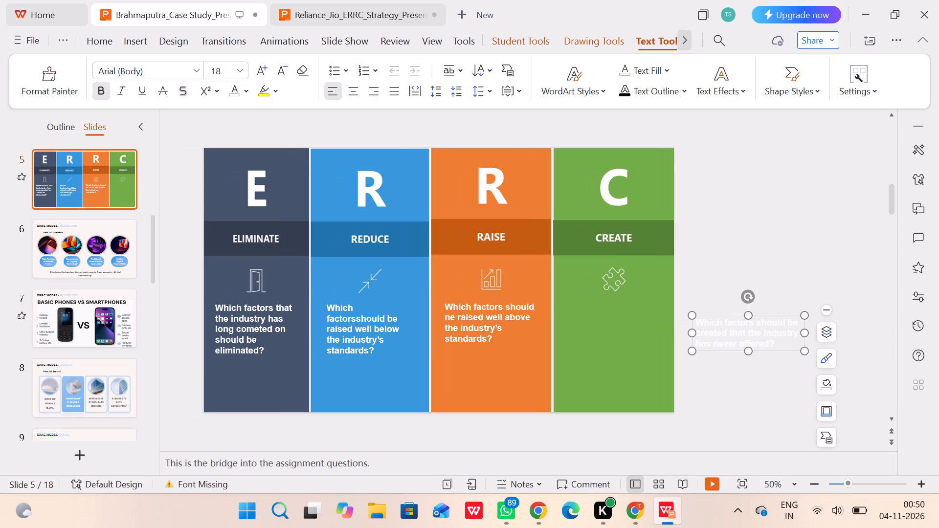
drag(748, 351, 753, 408)
drag(755, 364, 663, 355)
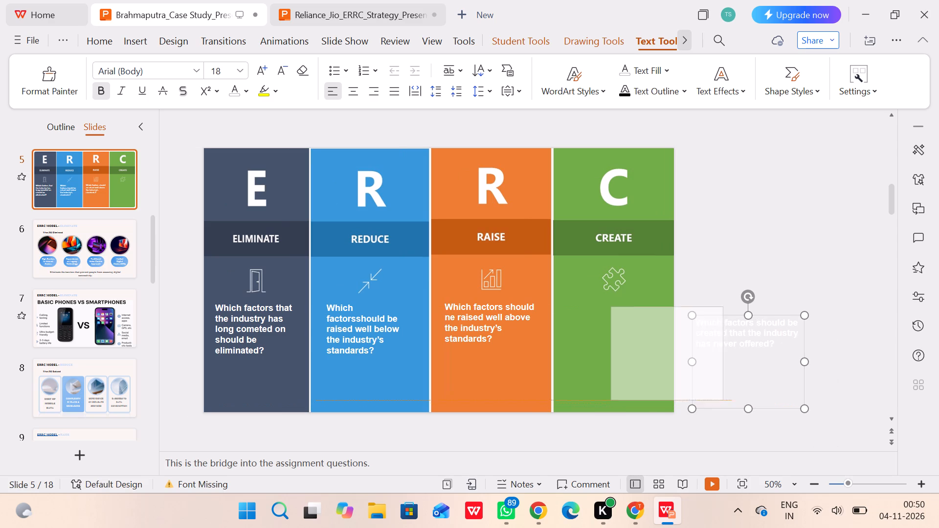
drag(663, 355, 622, 348)
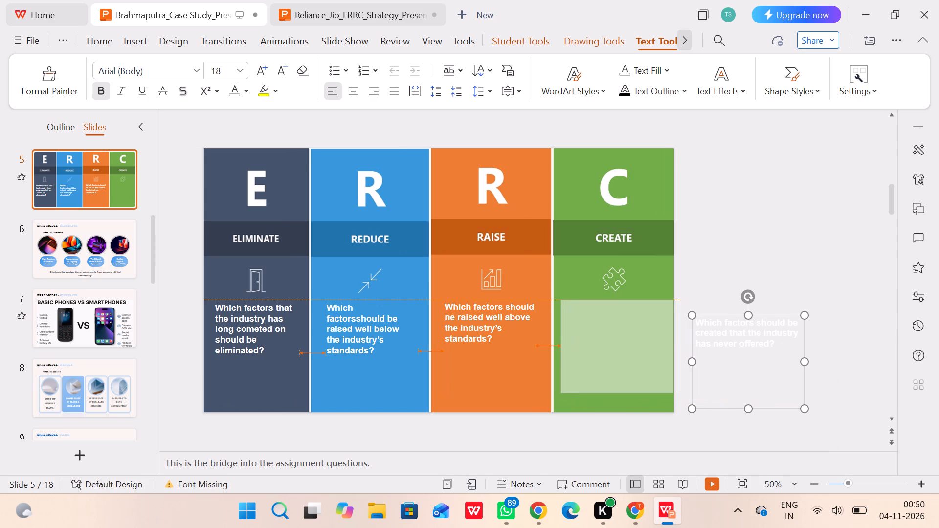
drag(622, 348, 622, 348)
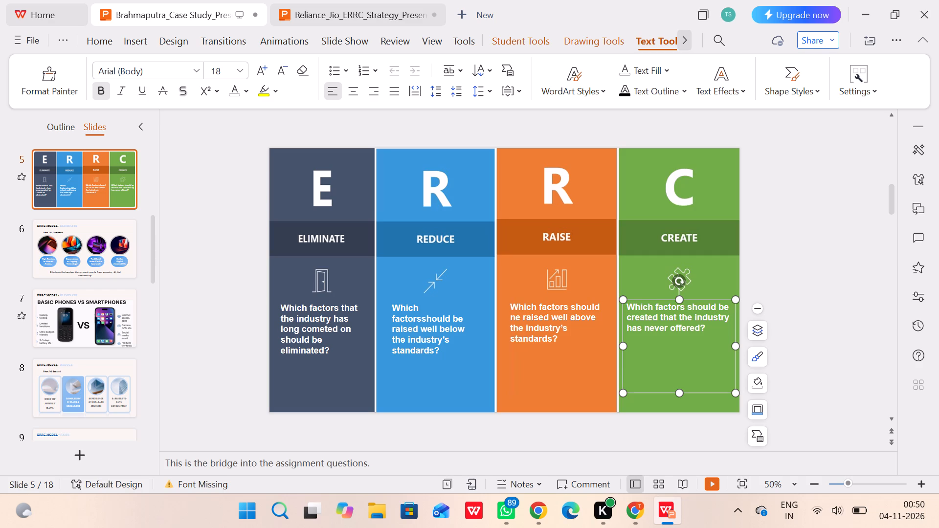
drag(626, 349, 635, 349)
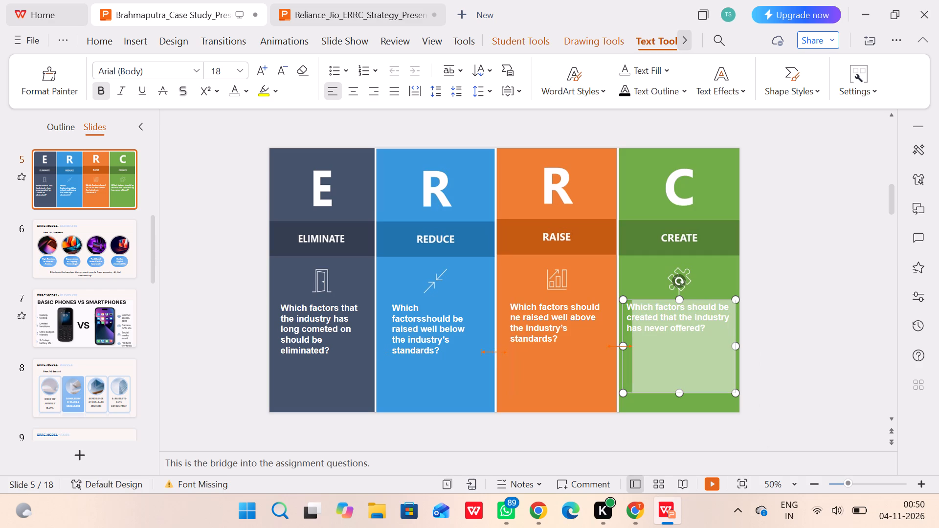
drag(635, 349, 631, 350)
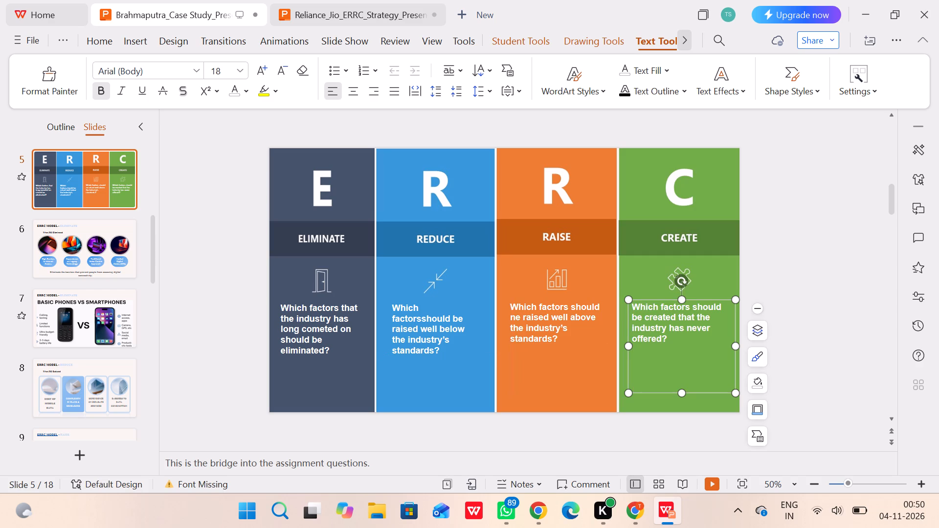
drag(680, 395, 684, 404)
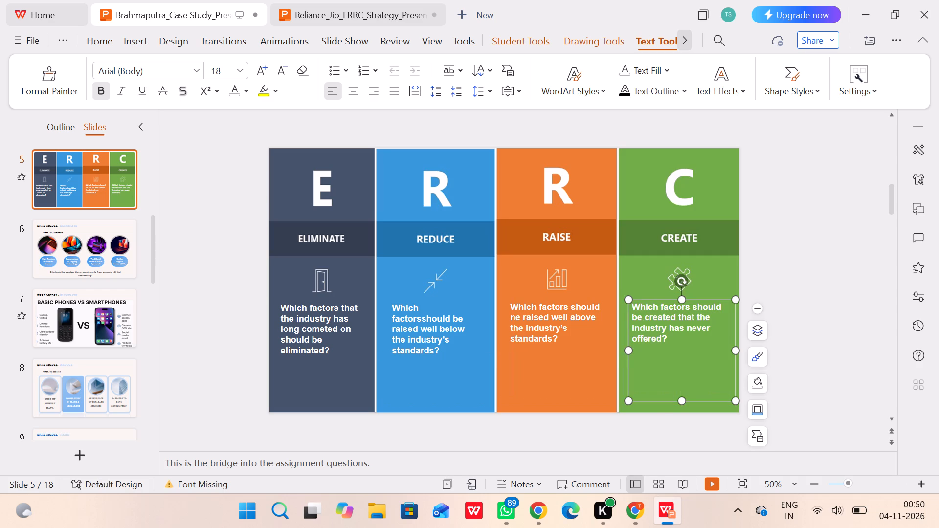
Set the font size of the whole CREATE question to 28.
drag(671, 341, 631, 308)
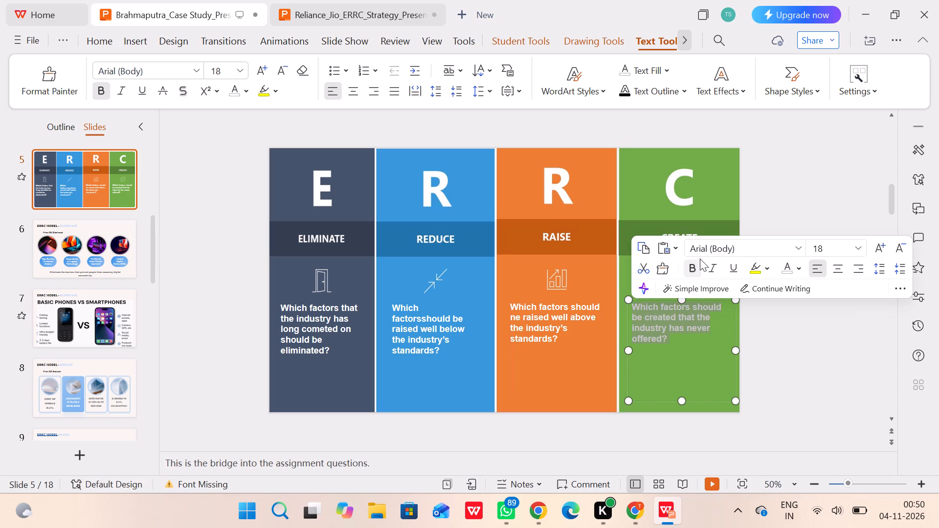
click(857, 249)
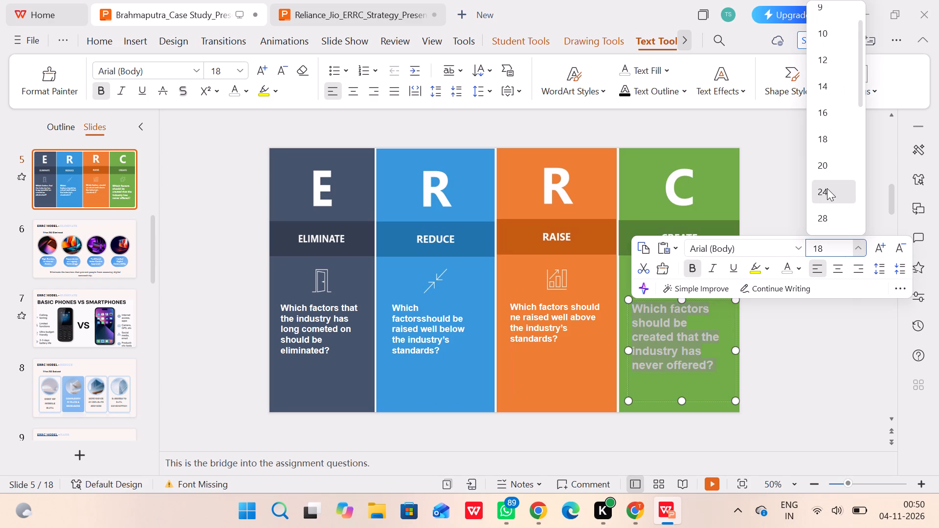
click(826, 214)
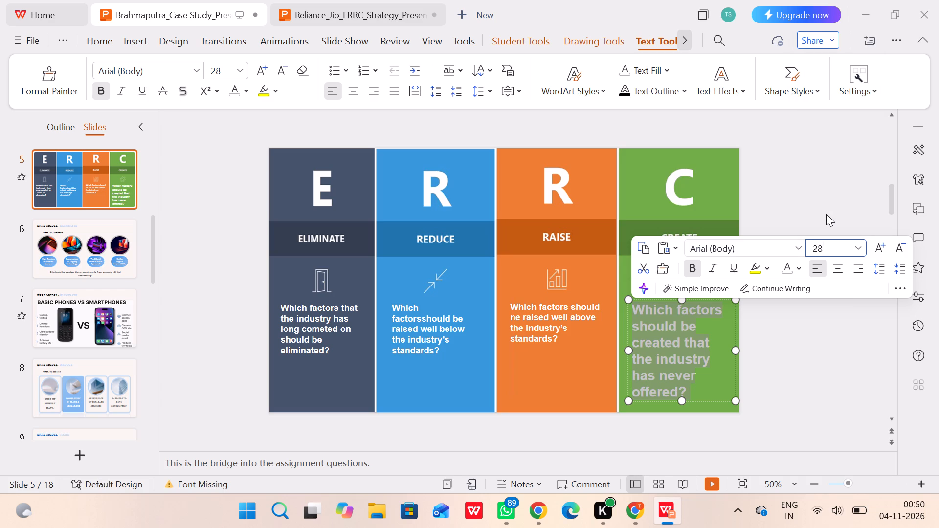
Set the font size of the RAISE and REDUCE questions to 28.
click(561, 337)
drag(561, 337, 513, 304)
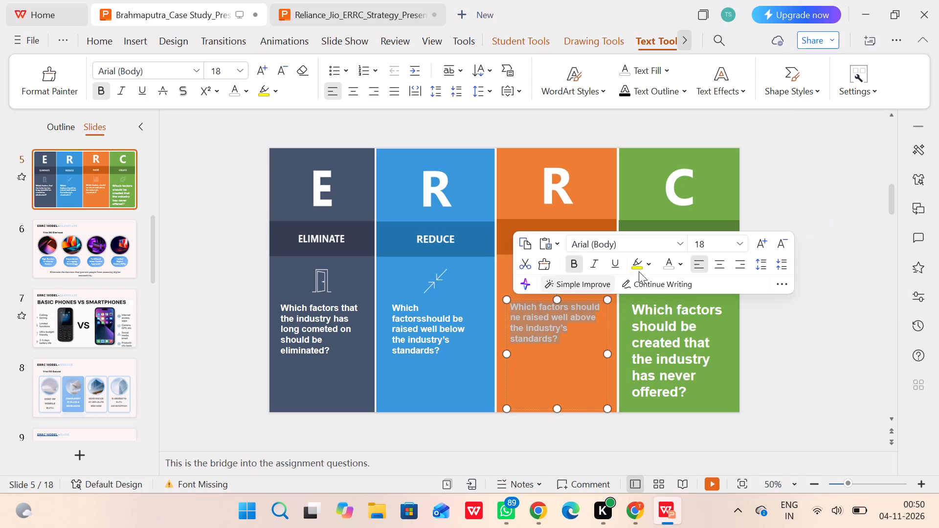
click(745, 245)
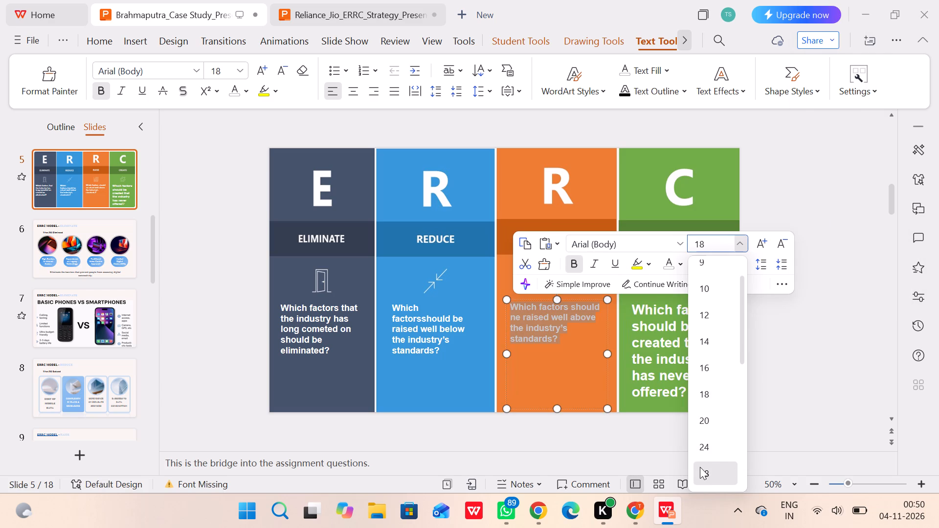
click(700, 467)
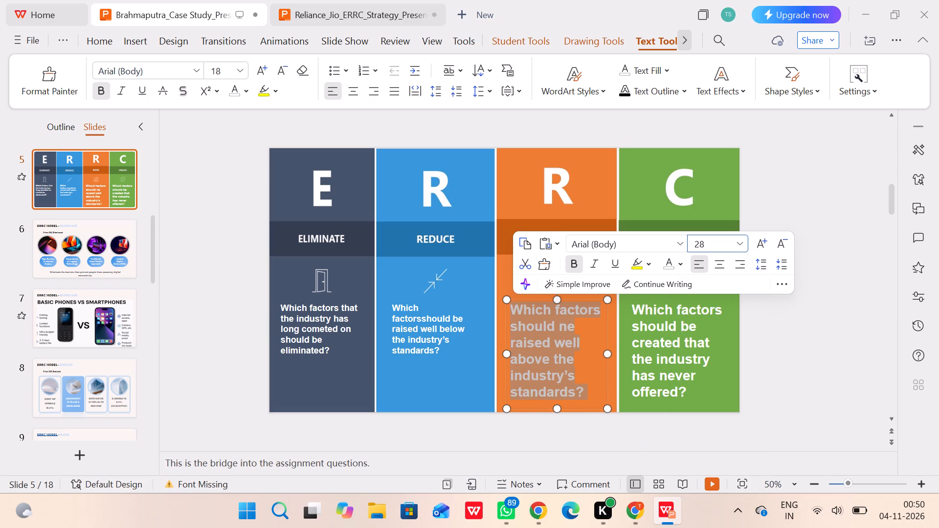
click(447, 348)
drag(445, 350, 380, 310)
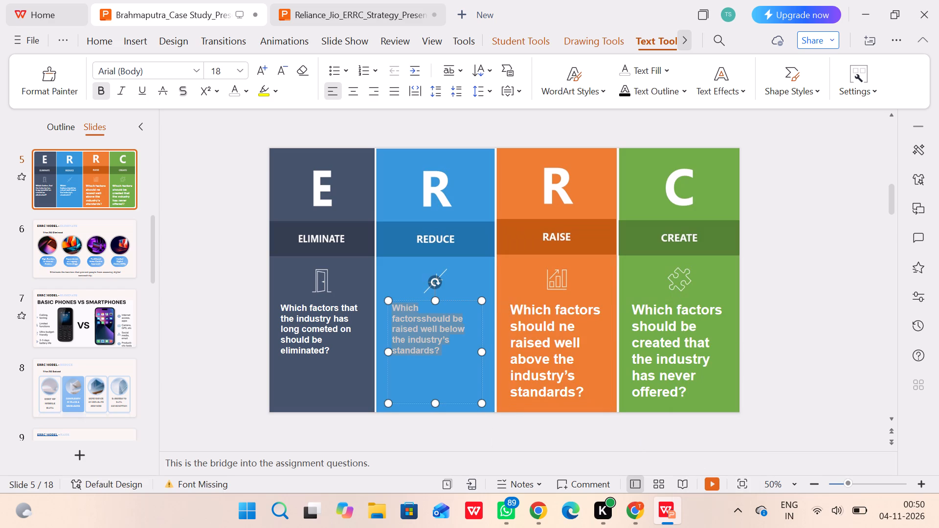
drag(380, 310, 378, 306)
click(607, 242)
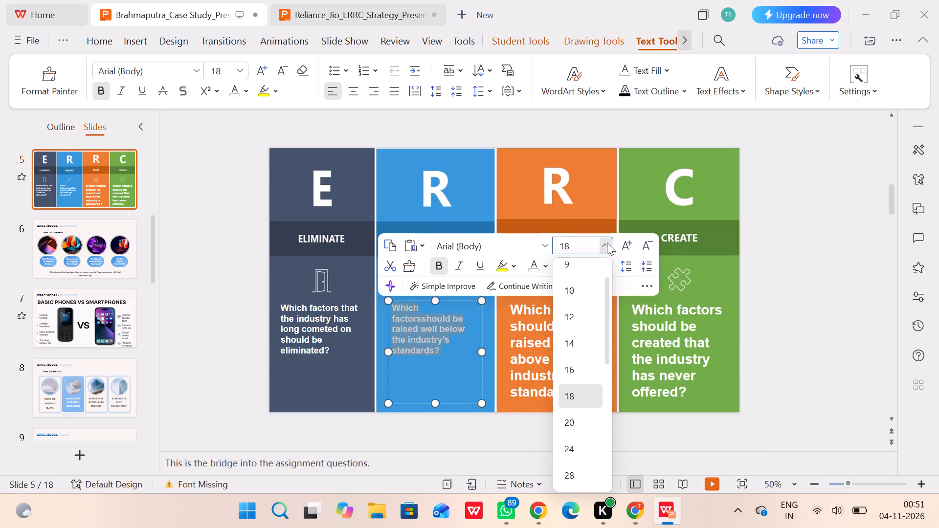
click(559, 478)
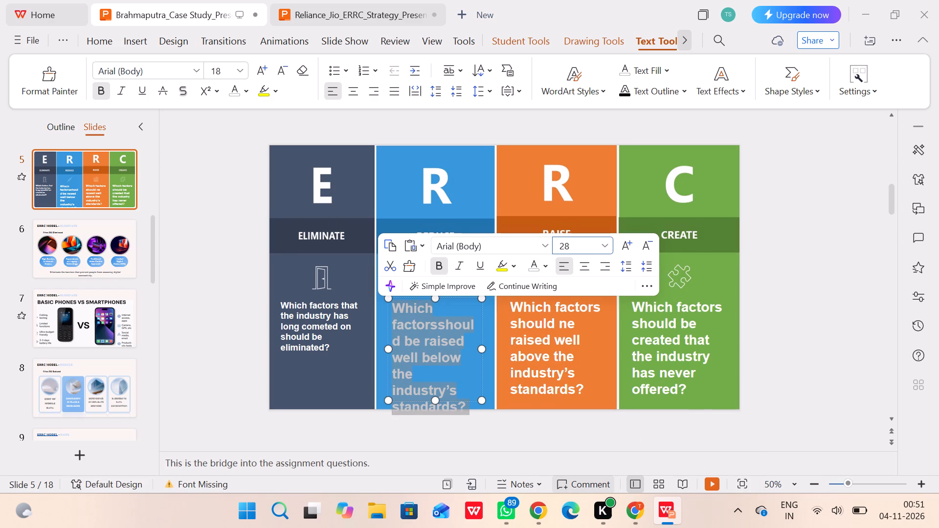
Set the font size of the ELIMINATE, REDUCE and RAISE questions to 24.
click(320, 310)
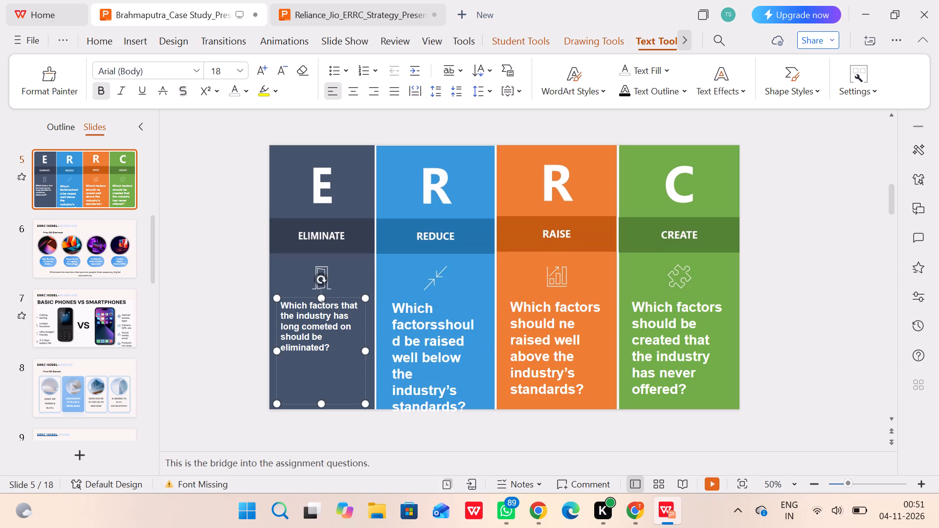
drag(330, 347, 261, 287)
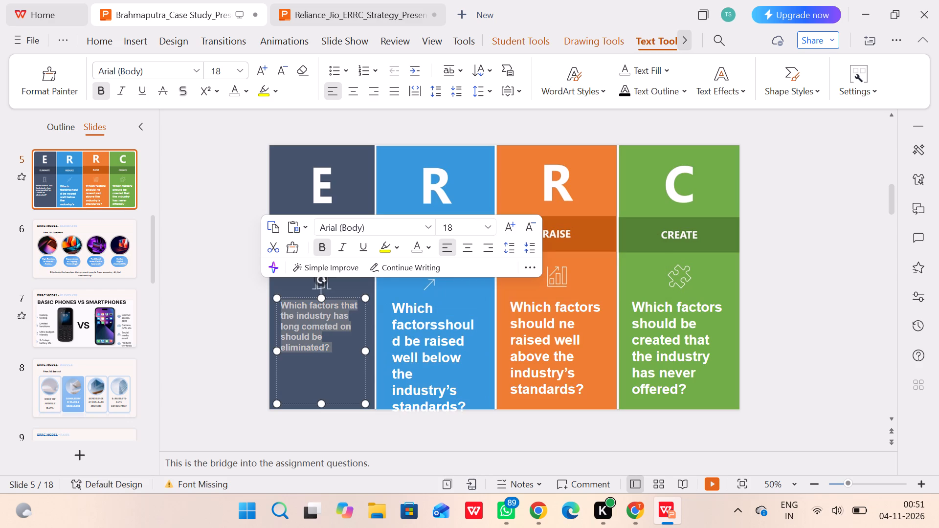
click(488, 224)
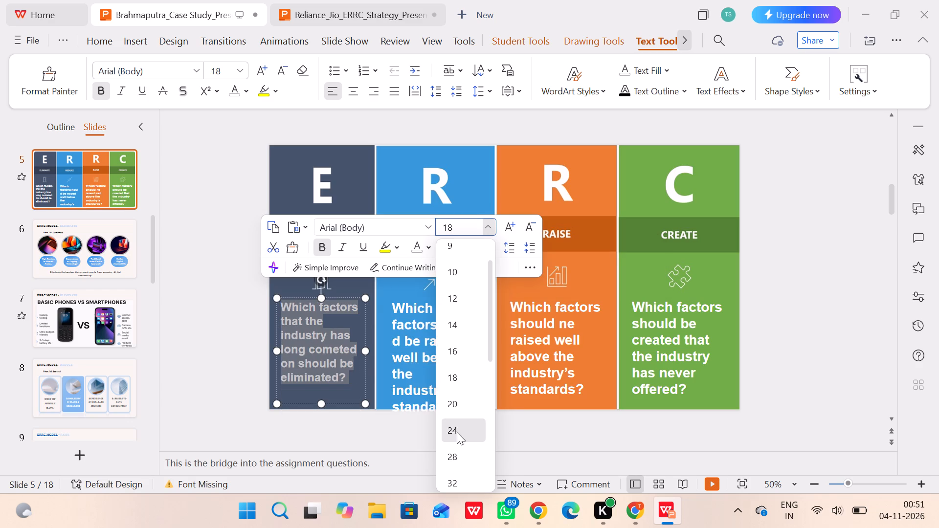
click(457, 432)
drag(471, 401, 395, 307)
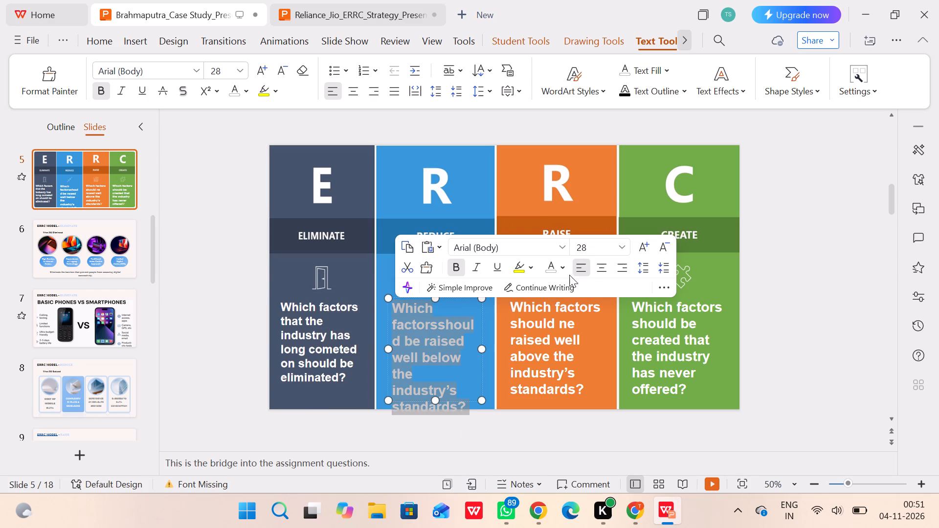
click(620, 245)
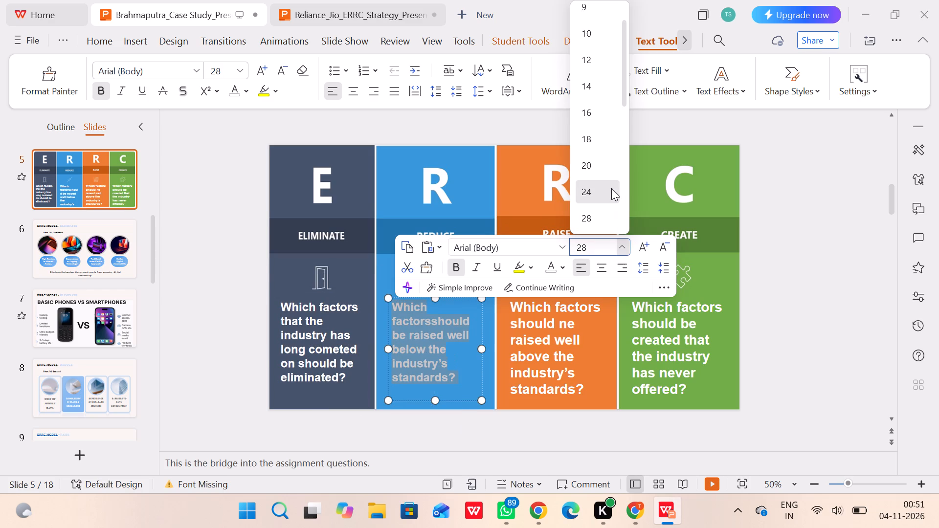
click(611, 188)
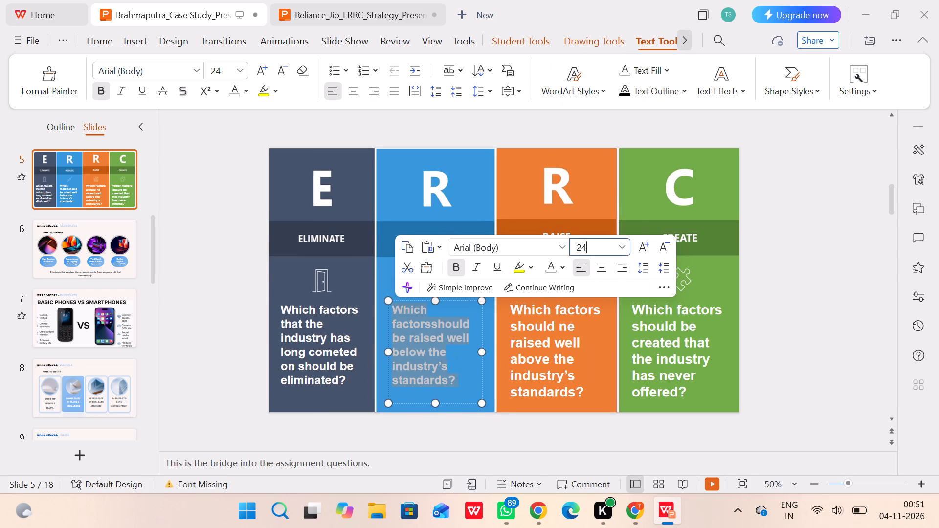
click(591, 393)
drag(591, 393, 504, 306)
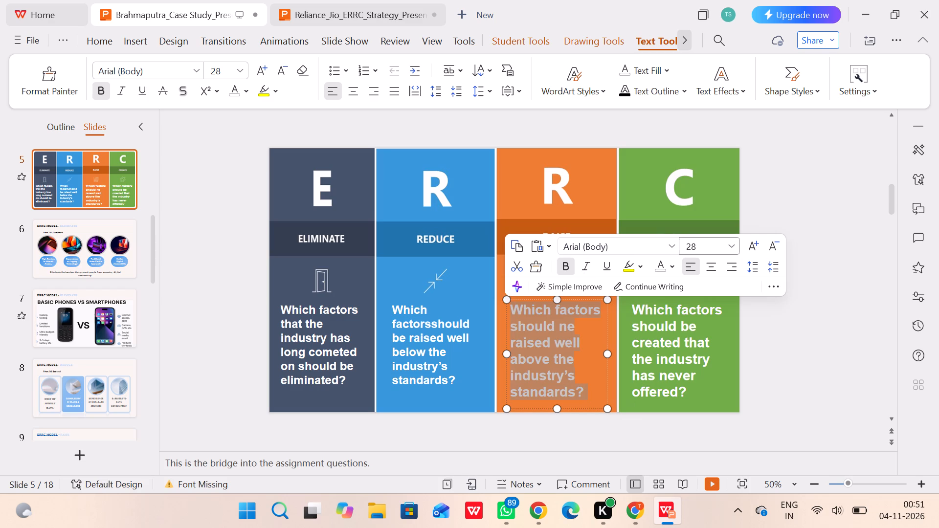
click(733, 253)
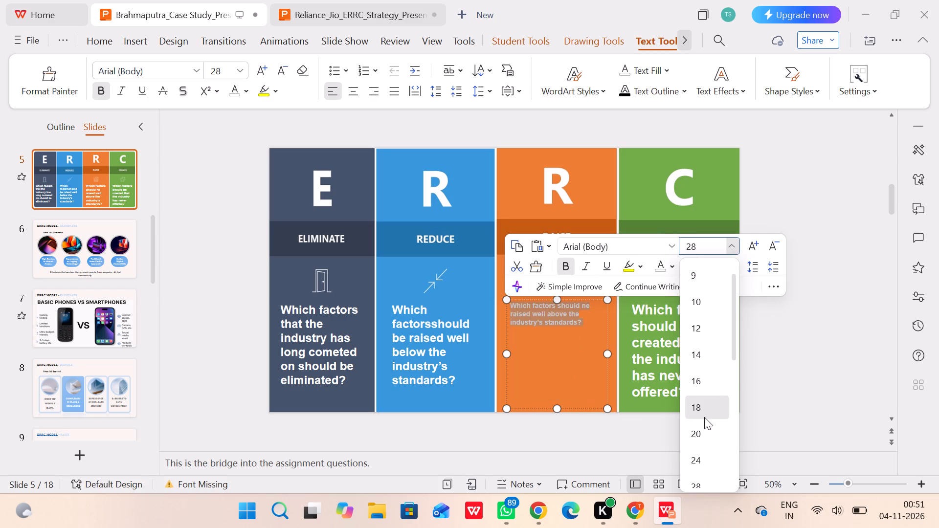
click(706, 455)
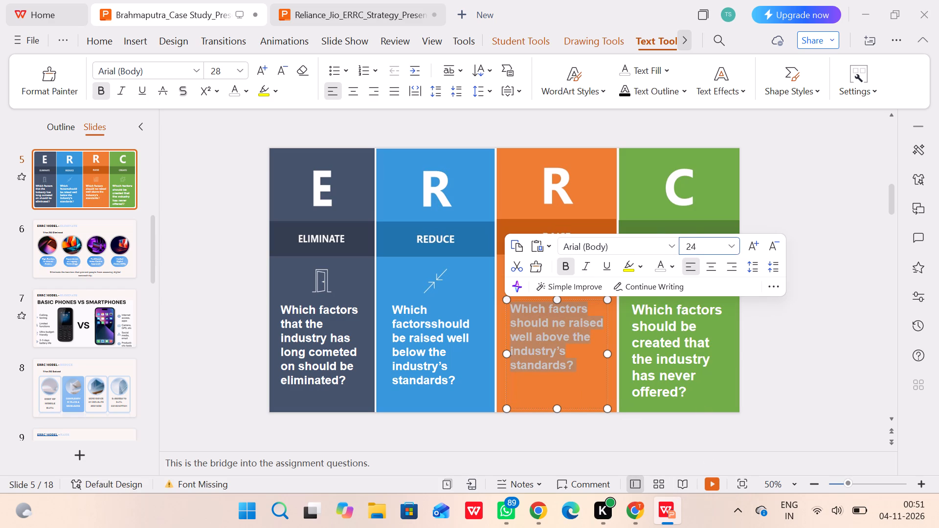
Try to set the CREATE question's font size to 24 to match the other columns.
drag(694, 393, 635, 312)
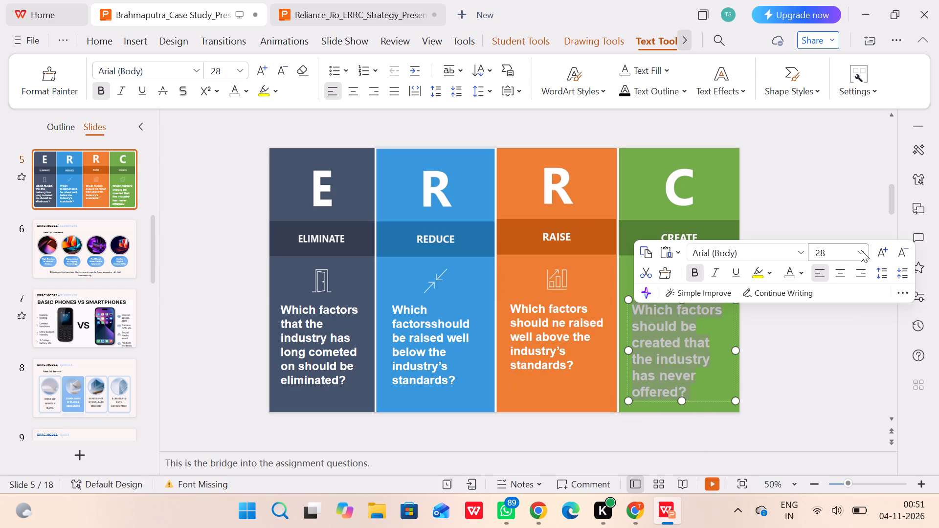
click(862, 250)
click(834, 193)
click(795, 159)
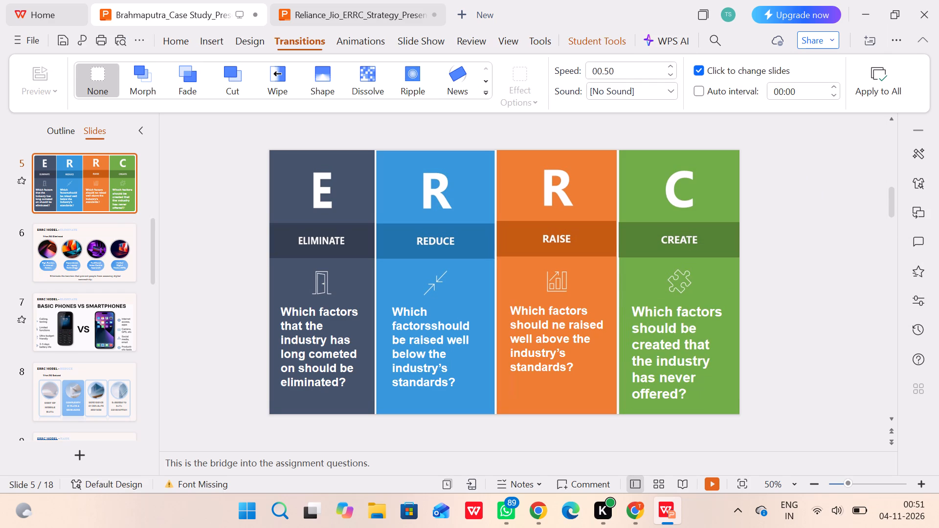
Start the slide show from slide 4, "JIO AT A GLANCE".
scroll(106, 251, up, 1)
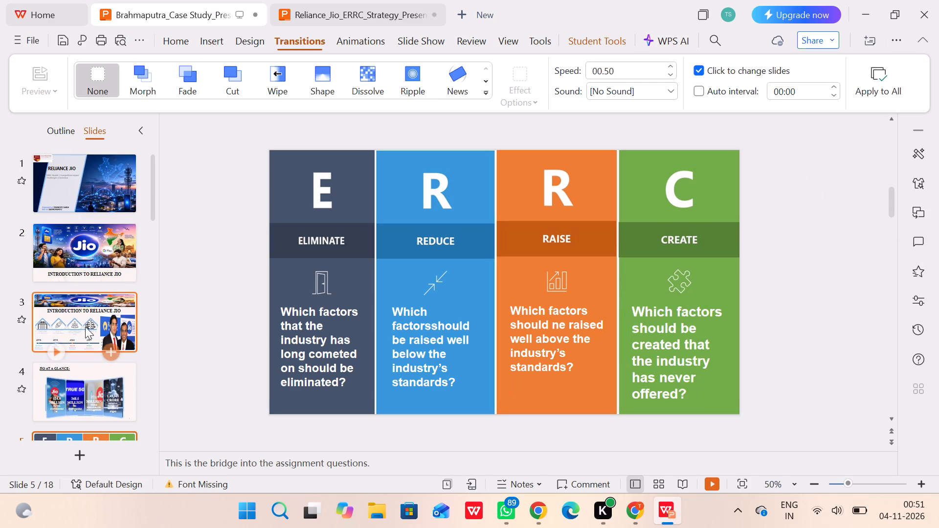
double_click(74, 377)
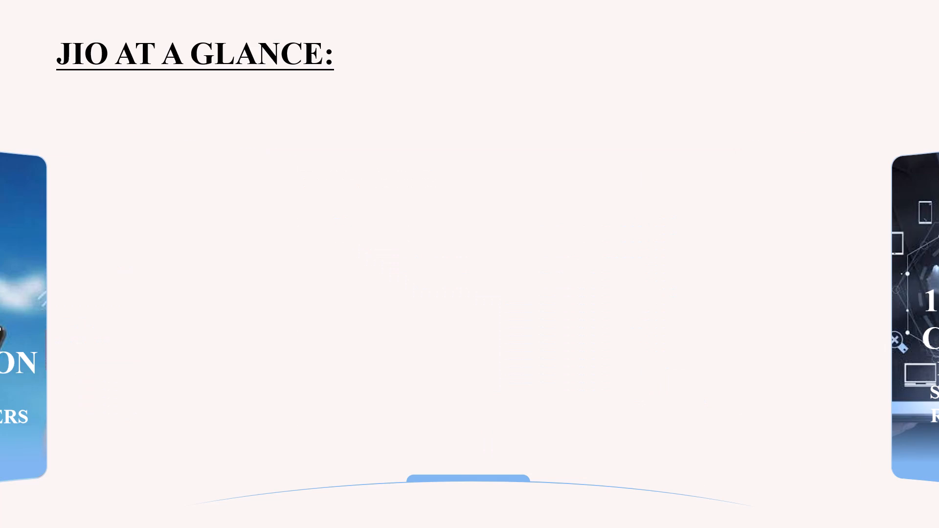
Advance the slide show from slide 4 to the ERRC slide to check its entrance, and exit the show.
key(Right)
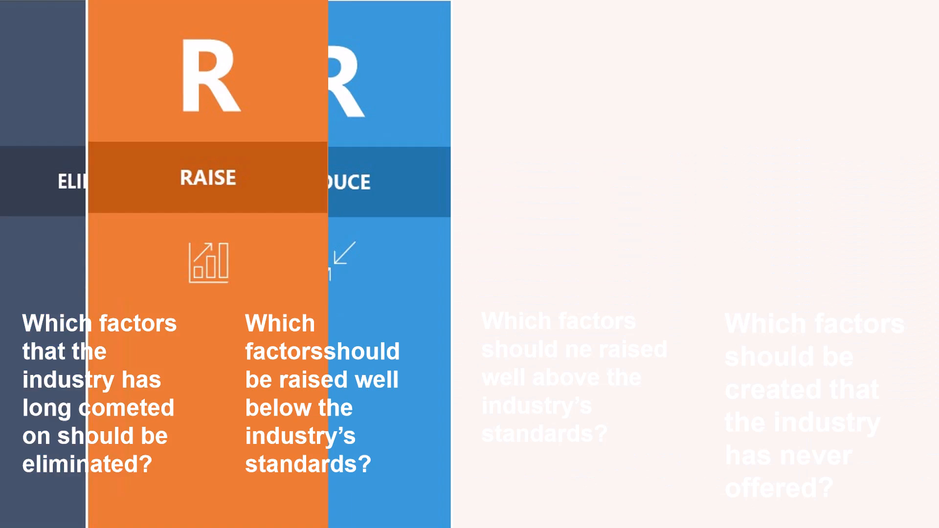
key(Escape)
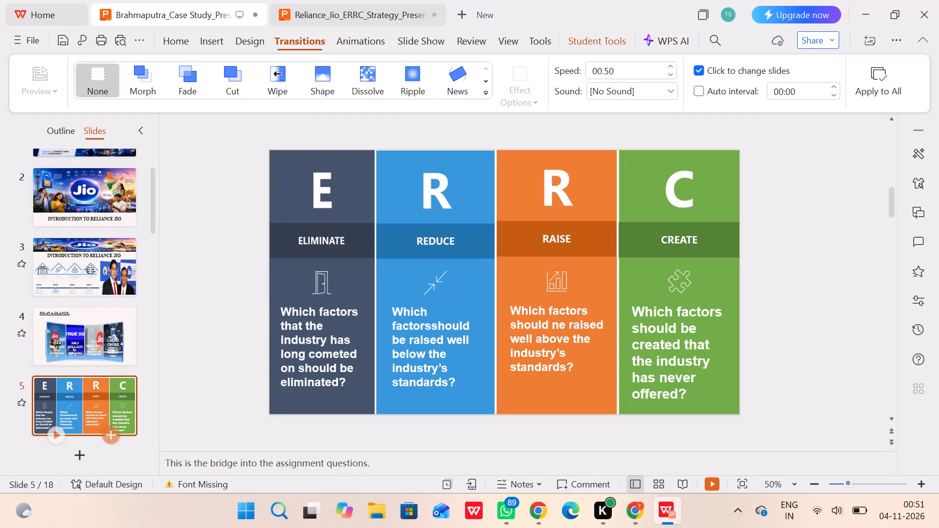
Group the ELIMINATE column picture with its question text box, and group the REDUCE column with its question likewise.
drag(259, 136, 375, 435)
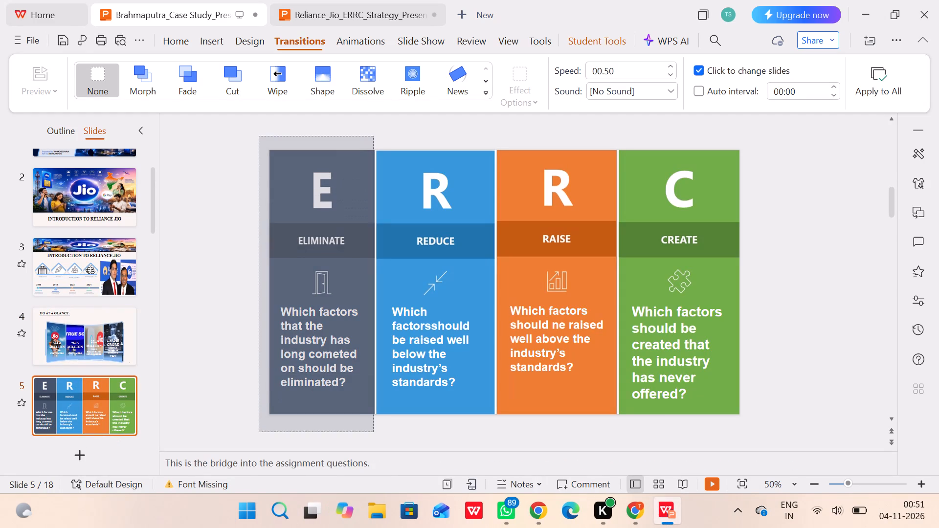
drag(375, 435, 386, 424)
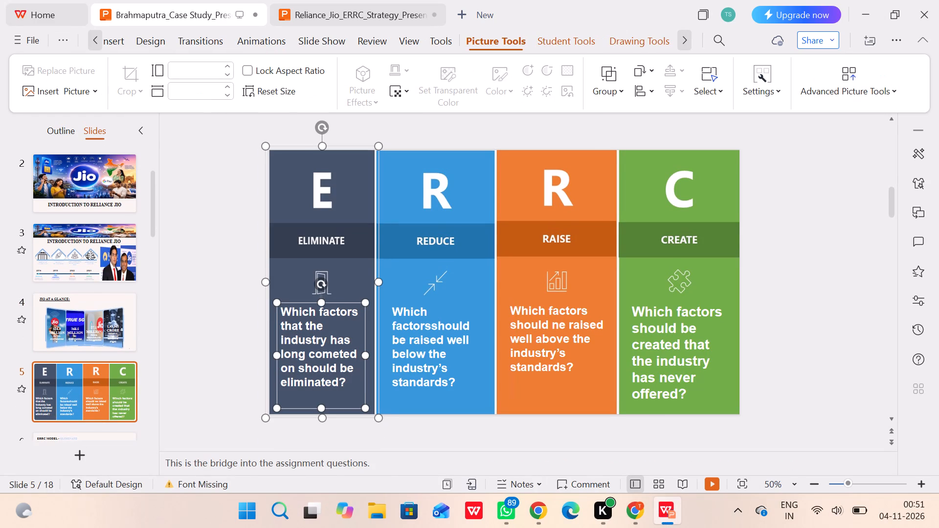
right_click(347, 274)
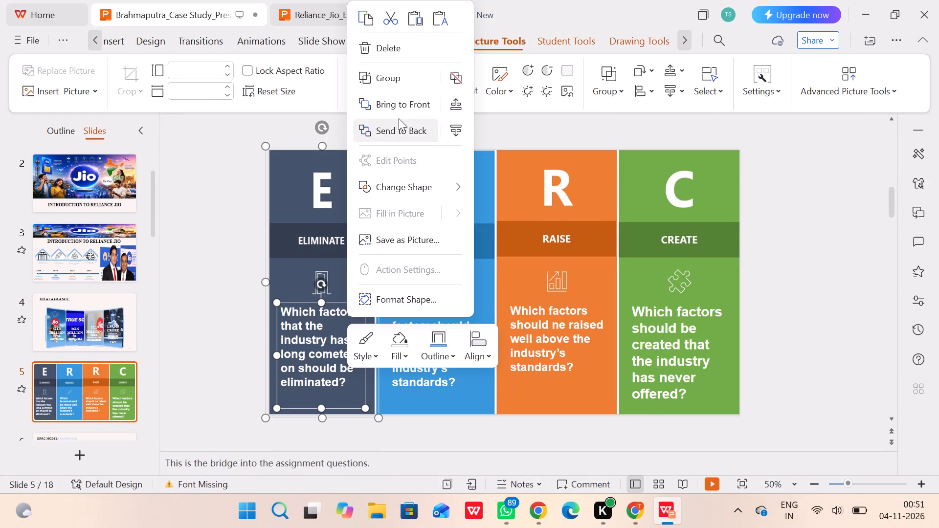
click(416, 78)
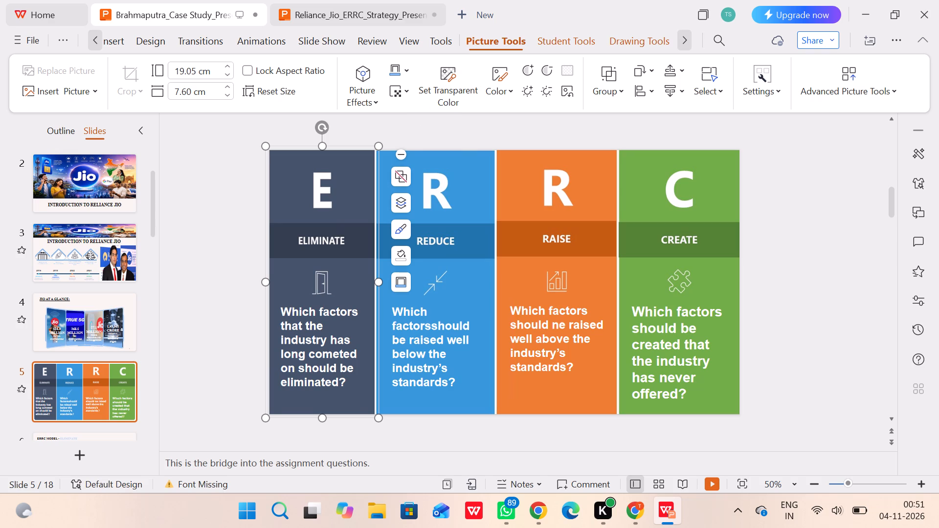
drag(371, 121, 497, 419)
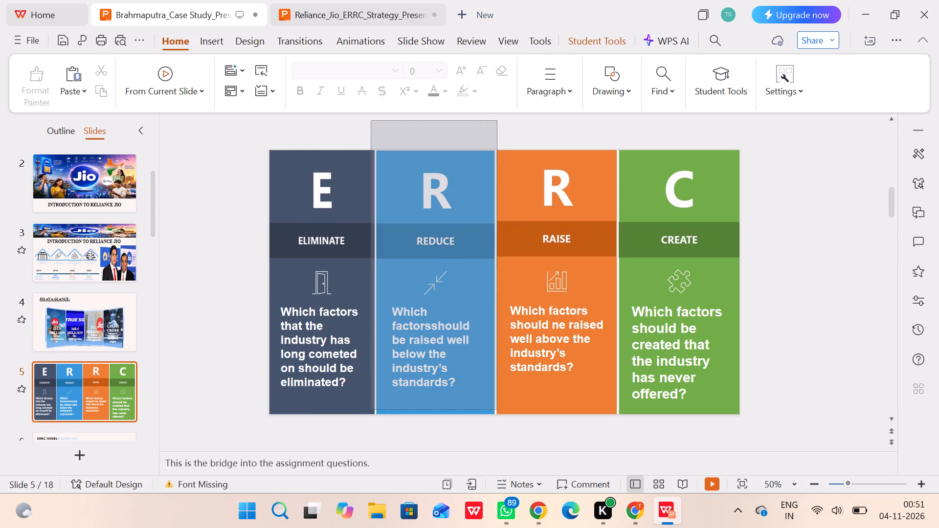
drag(497, 419, 510, 507)
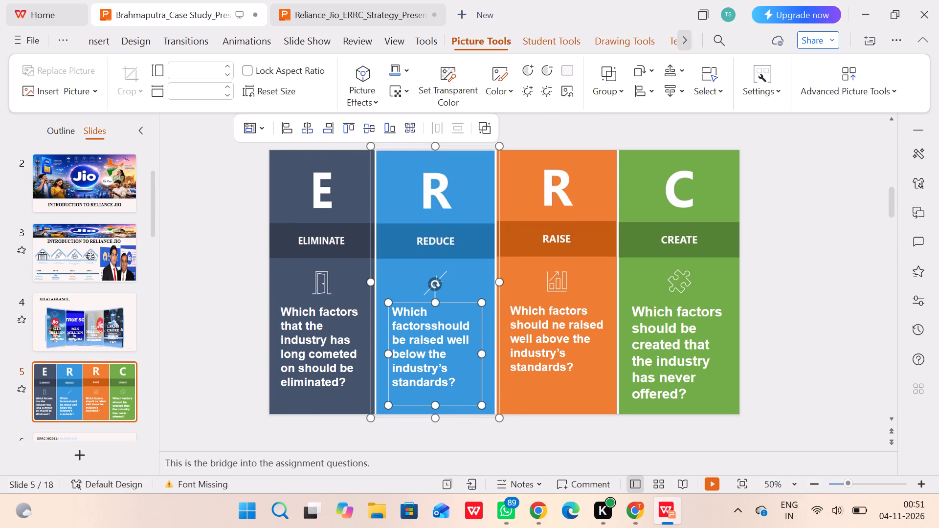
right_click(469, 276)
click(524, 79)
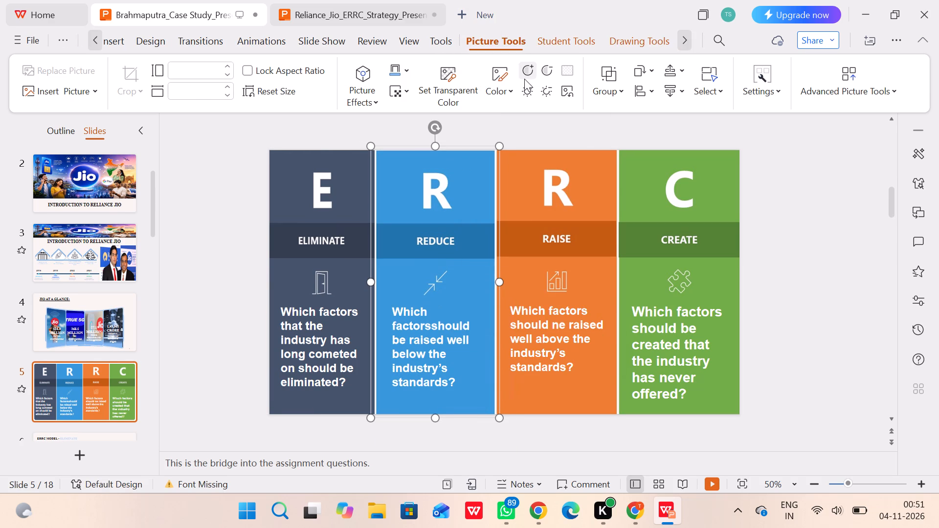
Group the RAISE column picture with its question text box, and group the CREATE column with its question likewise.
drag(475, 131, 656, 369)
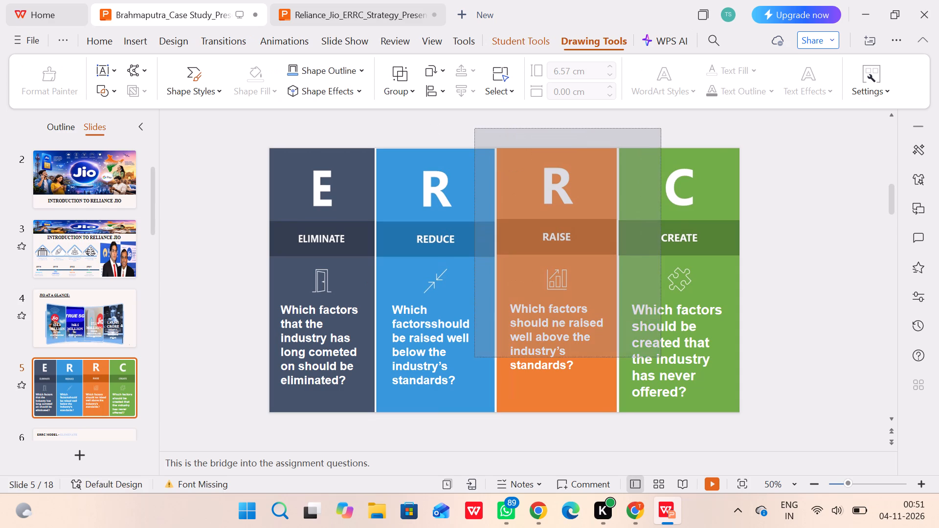
drag(656, 369, 635, 471)
right_click(592, 274)
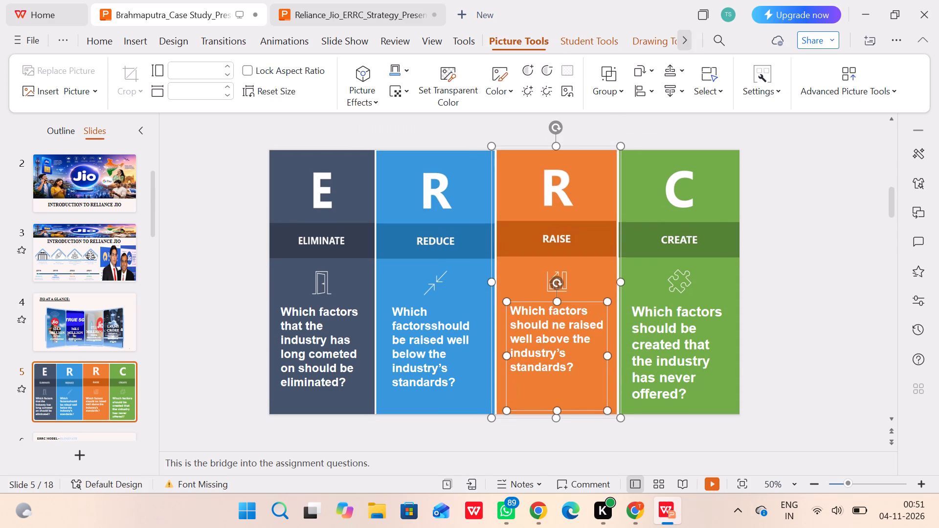
click(645, 76)
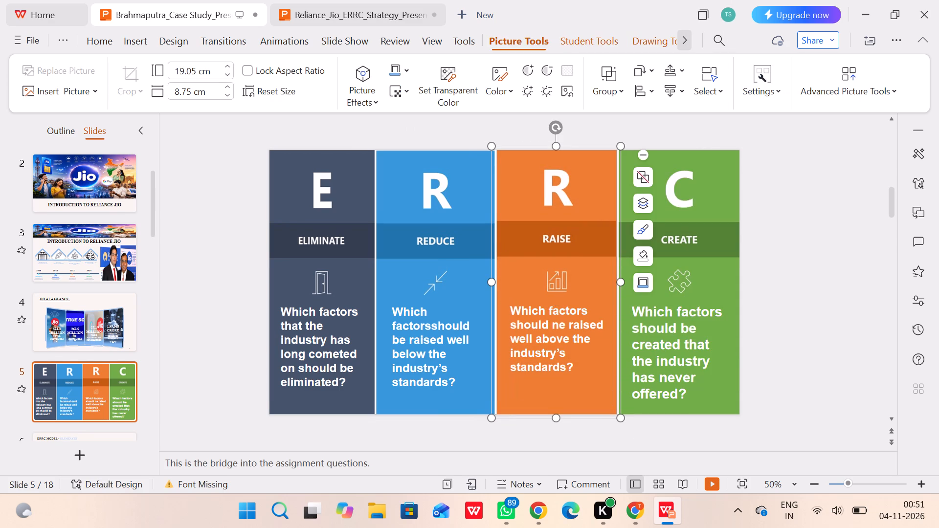
drag(592, 122, 760, 448)
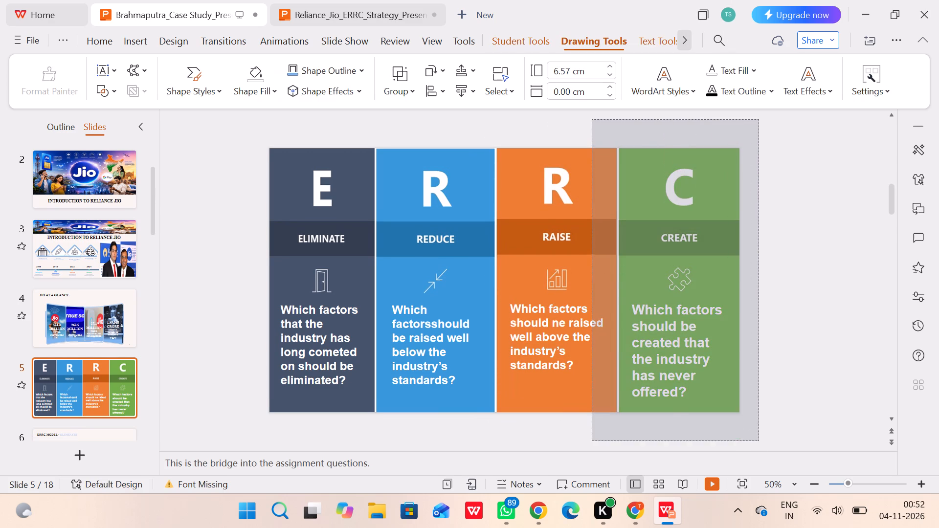
drag(760, 448, 762, 470)
right_click(719, 262)
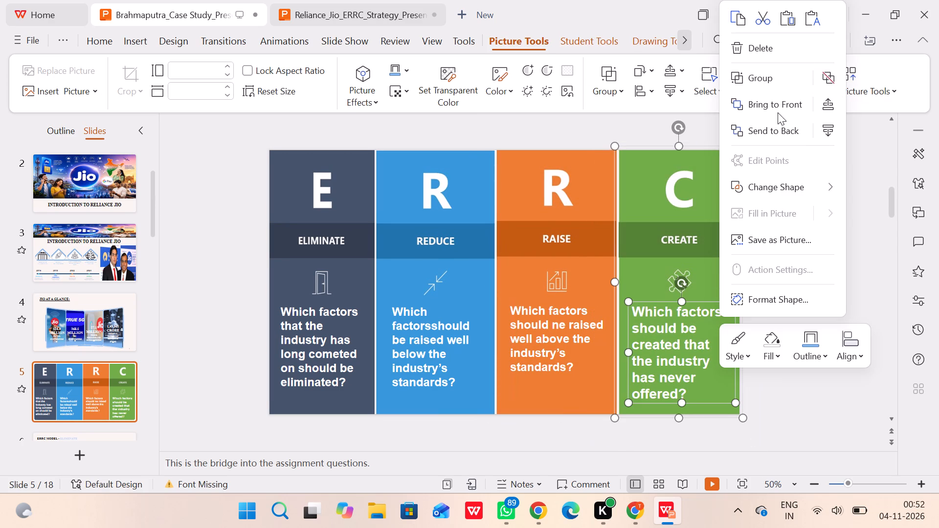
click(773, 82)
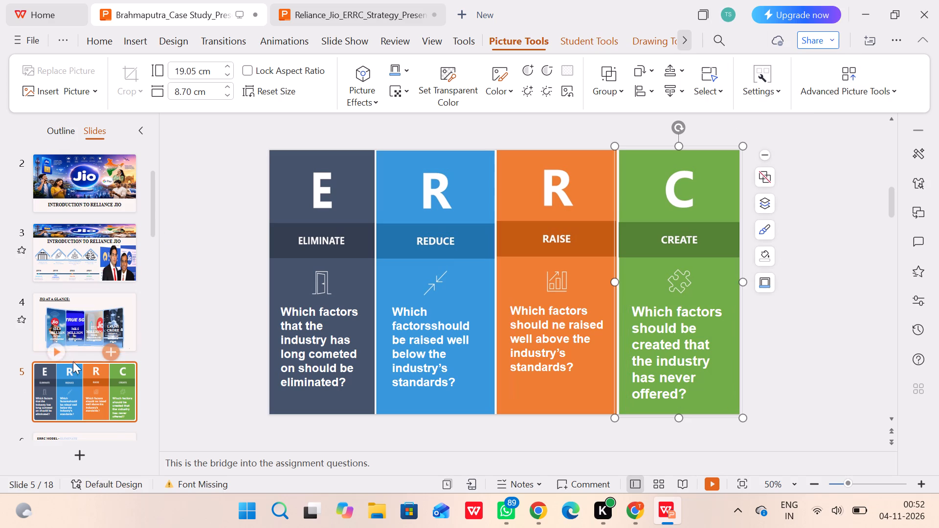
Play the slide show from the ERRC slide, stepping back and forward to check the grouped columns, and exit.
double_click(73, 364)
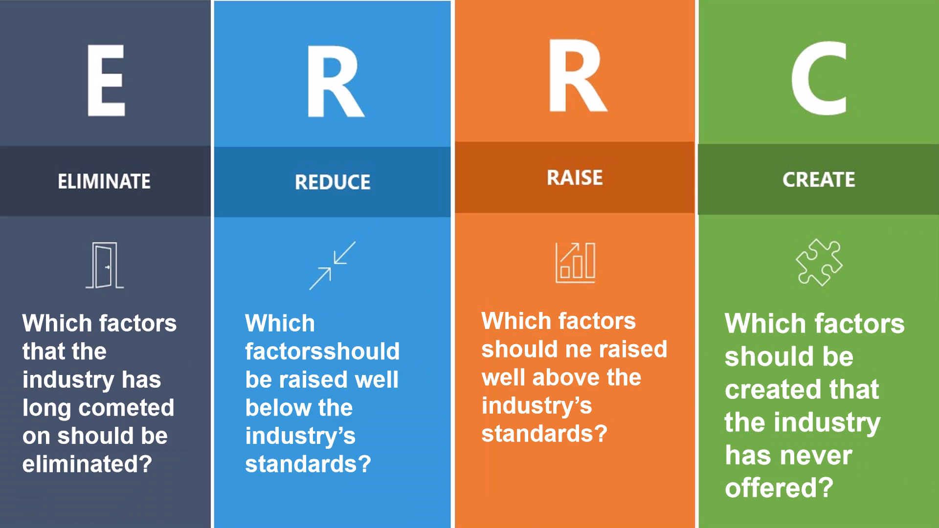
key(Left)
key(Right)
key(Right)
key(Escape)
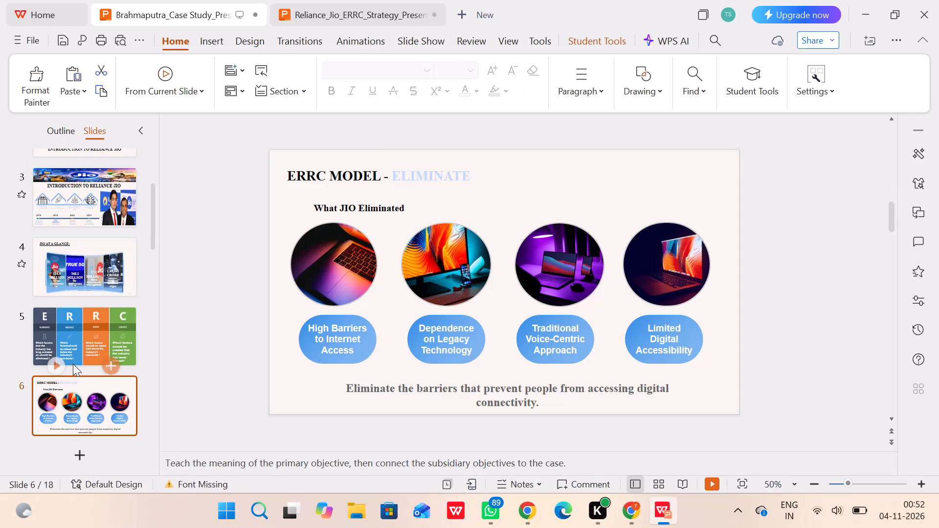
Apply a Fly In animation From Left to the ELIMINATE column group on slide 5, starting With Previous.
click(98, 319)
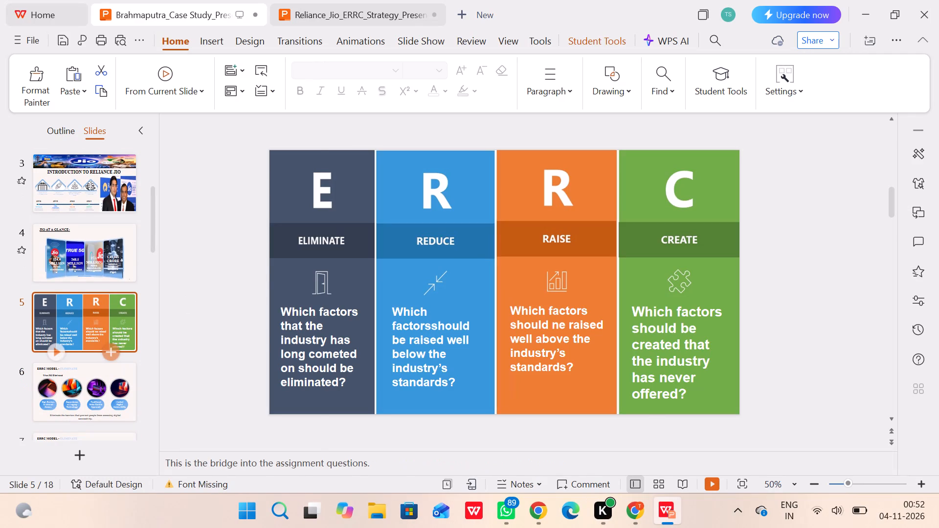
click(307, 203)
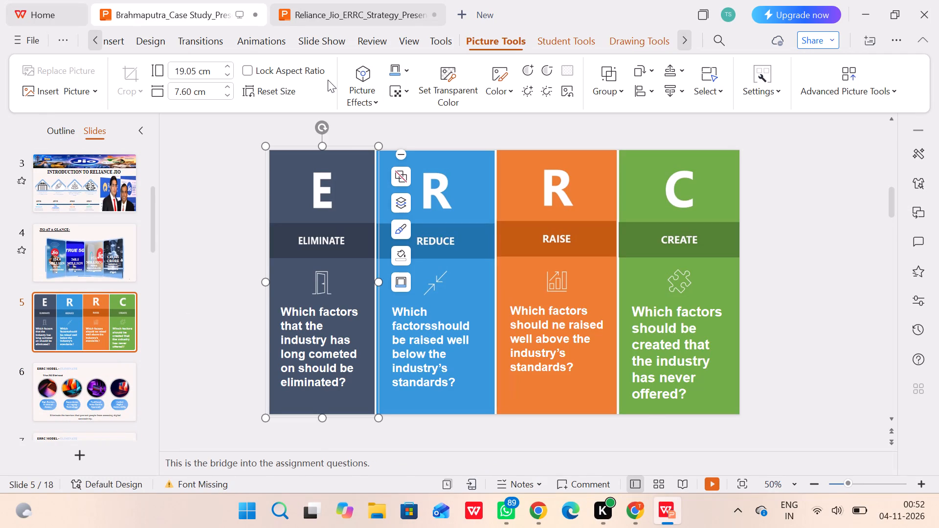
click(278, 43)
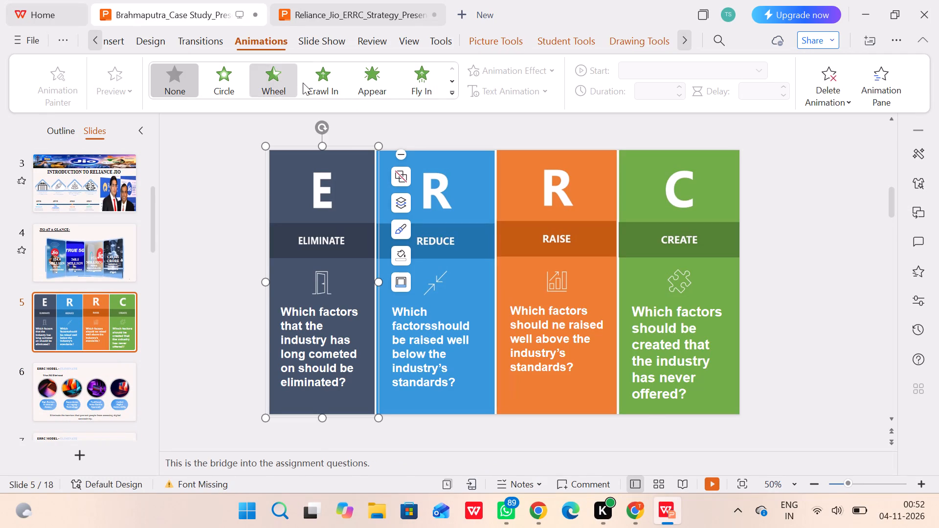
click(424, 89)
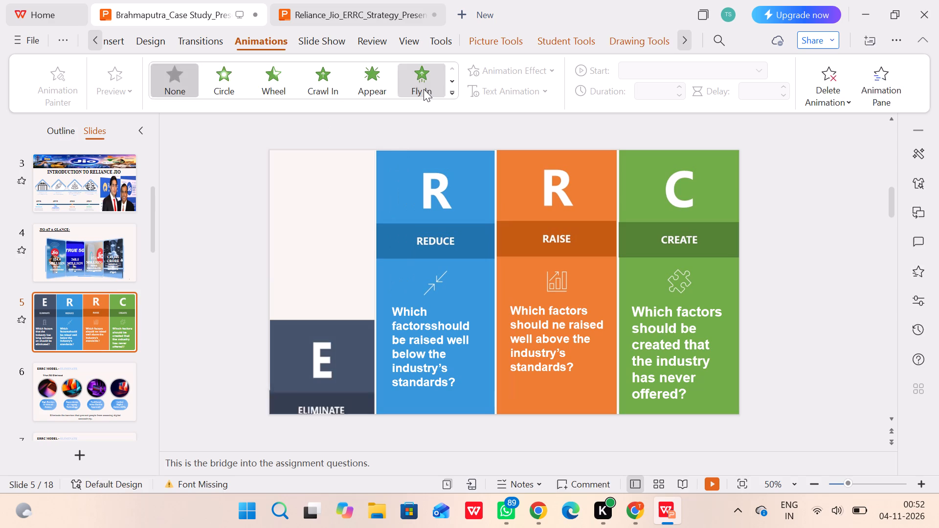
click(512, 71)
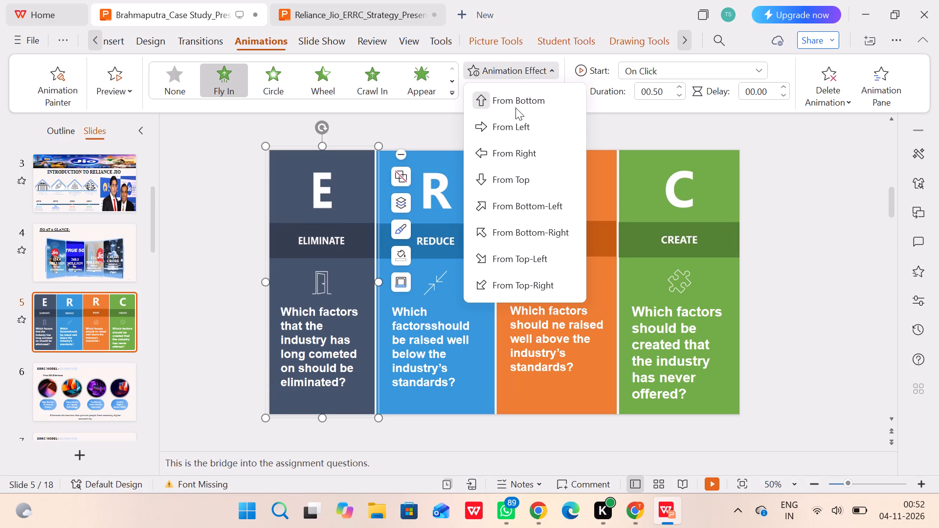
click(503, 132)
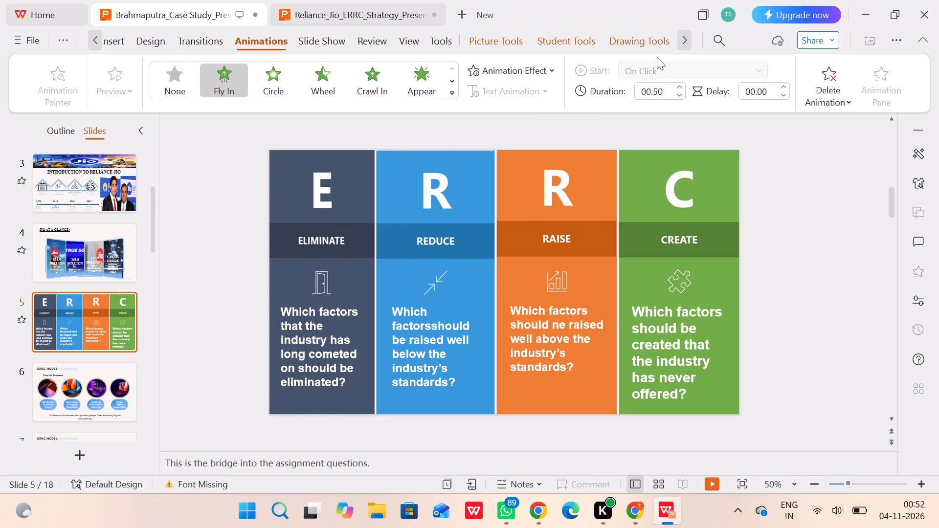
click(681, 72)
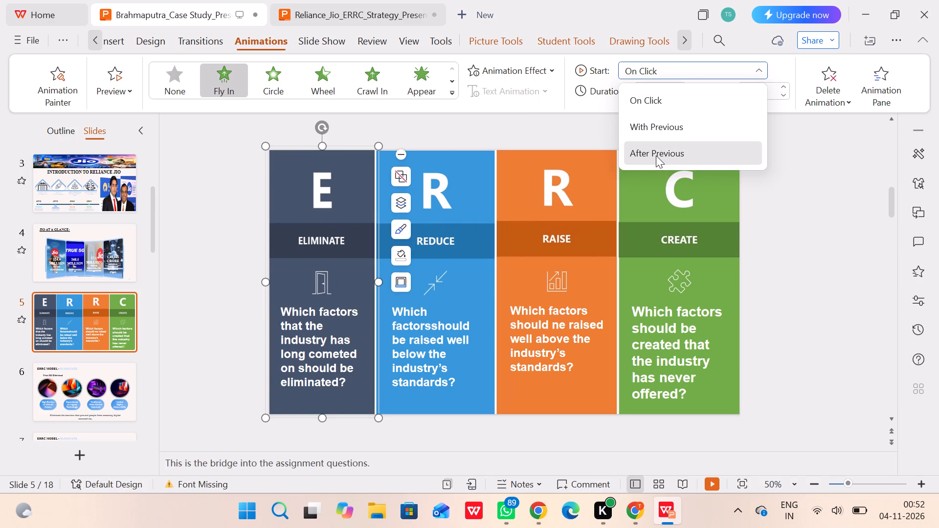
click(669, 128)
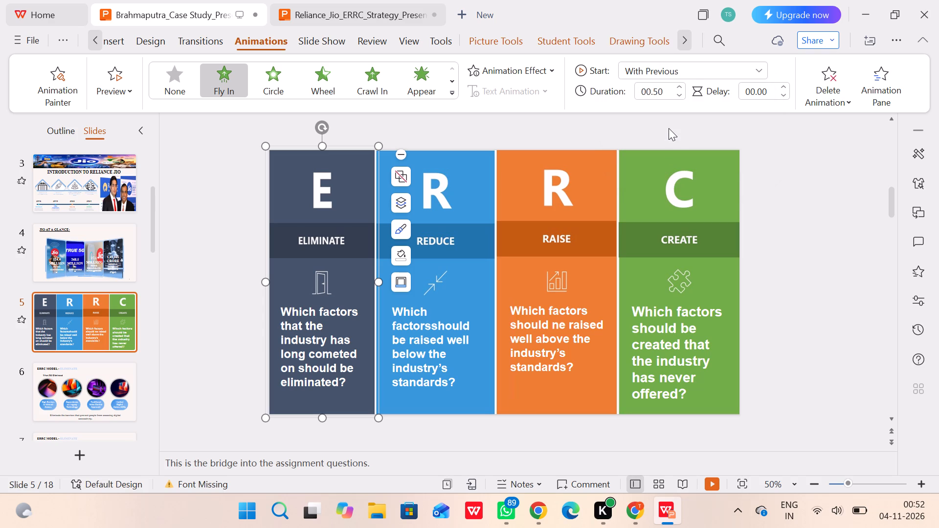
Apply the Fly In animation to the REDUCE column group.
click(451, 202)
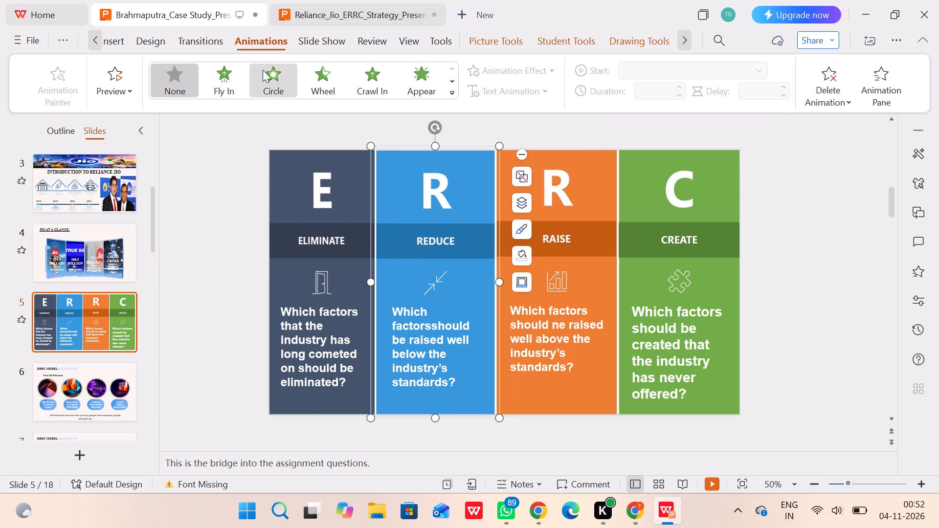
click(232, 70)
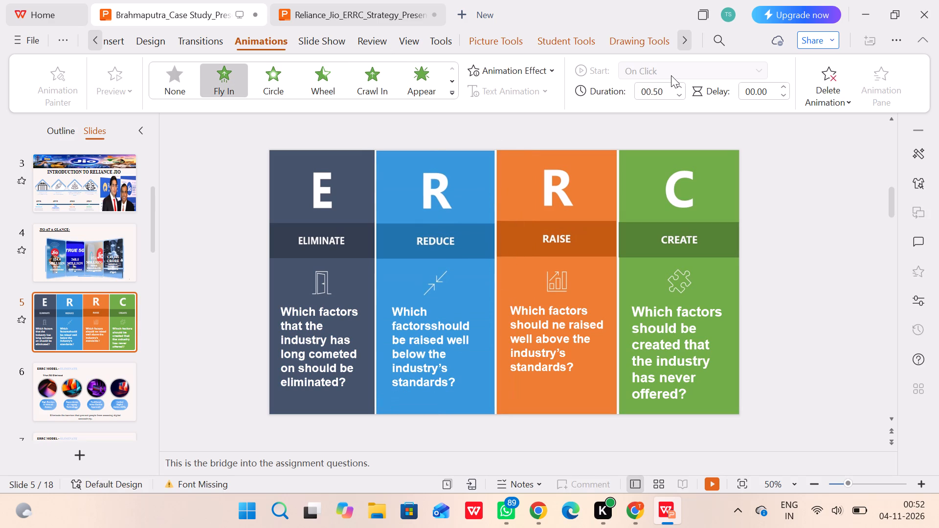
click(687, 70)
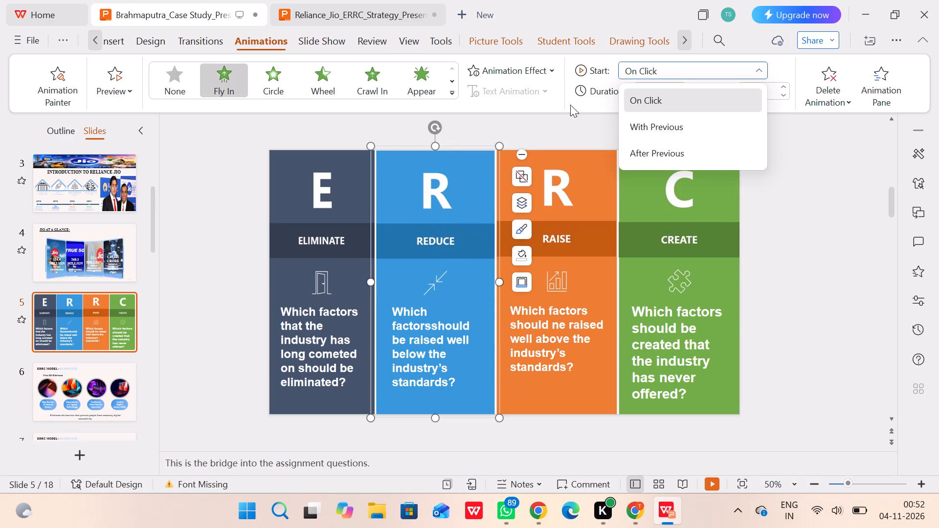
click(223, 266)
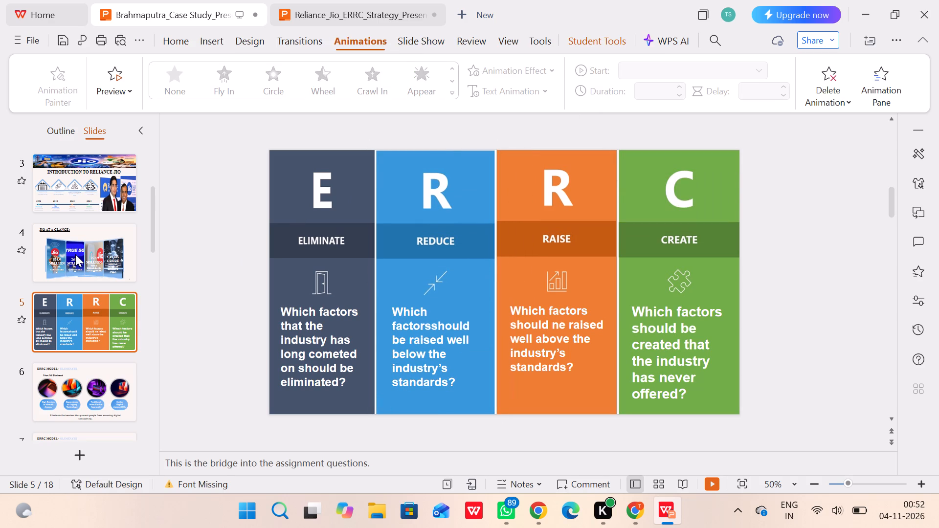
Play the slide show from slide 4 into the ERRC slide to check the ELIMINATE and REDUCE column animations, and exit.
double_click(75, 254)
key(Right)
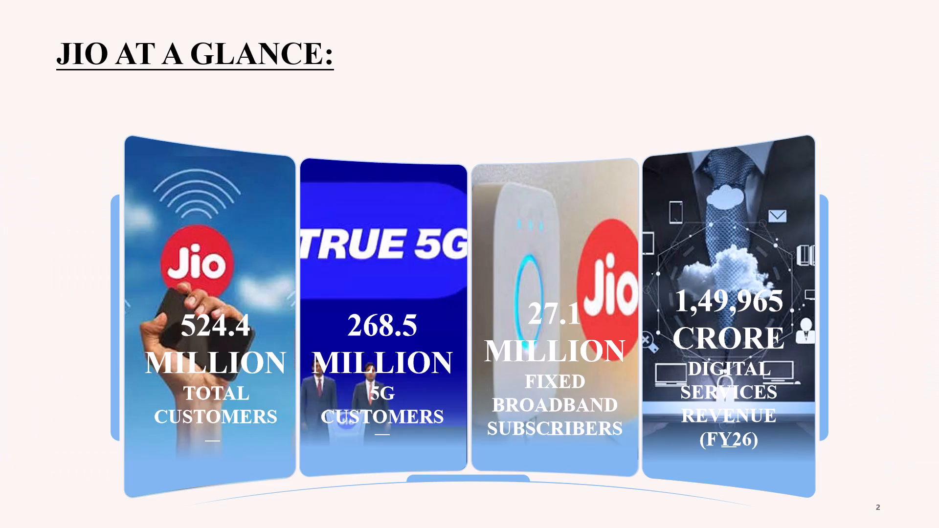
key(Right)
key(Left)
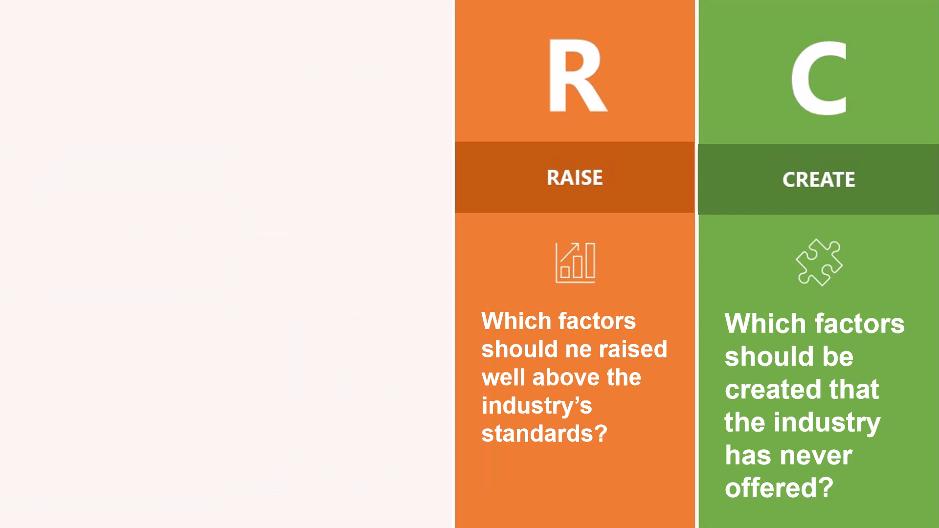
key(Right)
key(Left)
key(Left)
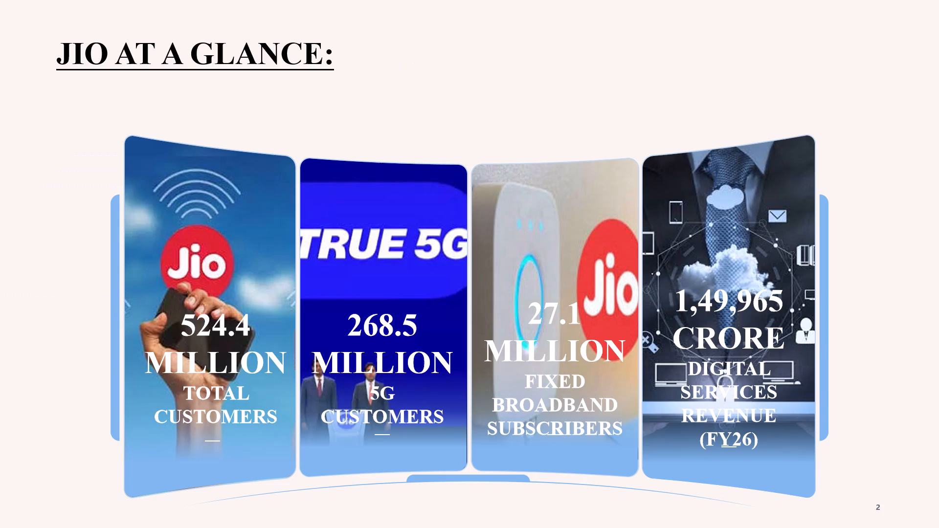
key(Right)
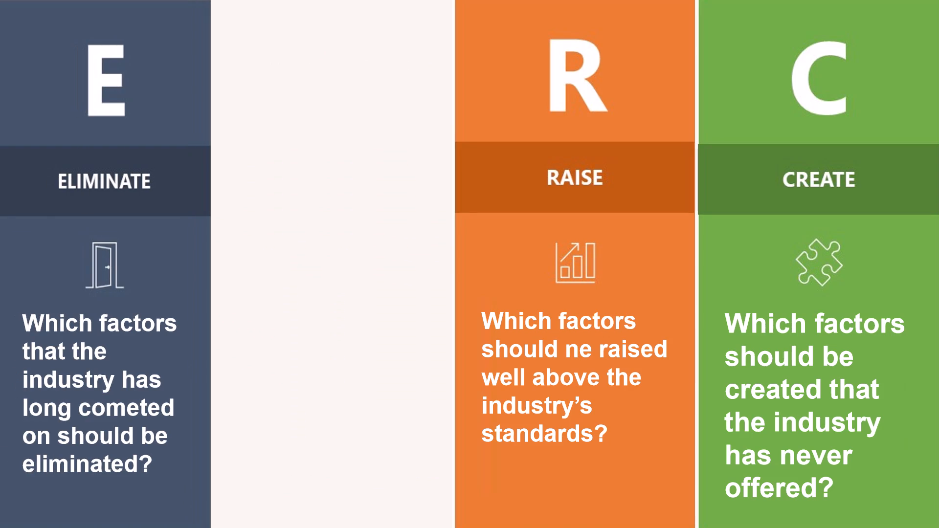
key(Right)
key(Escape)
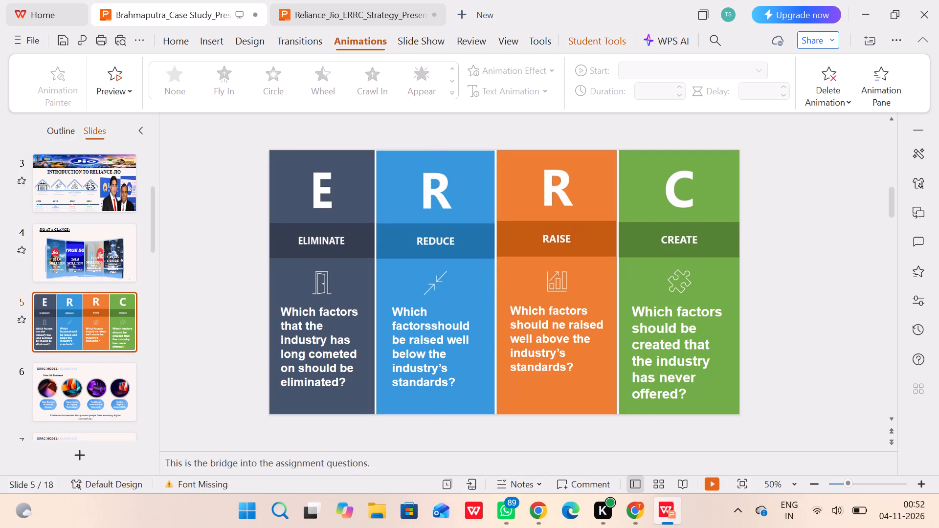
Set the REDUCE column group's Fly In animation on slide 5 to come From Left and start After Previous.
click(394, 262)
click(257, 47)
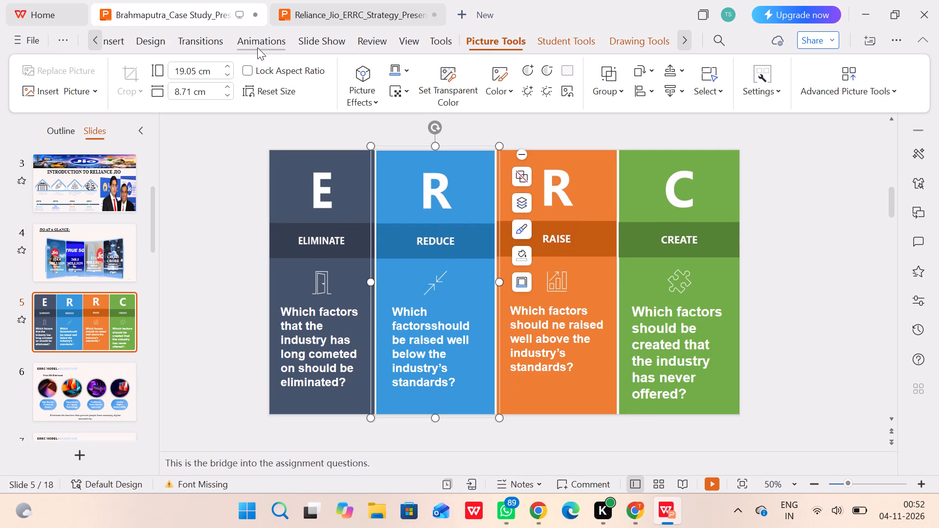
click(506, 70)
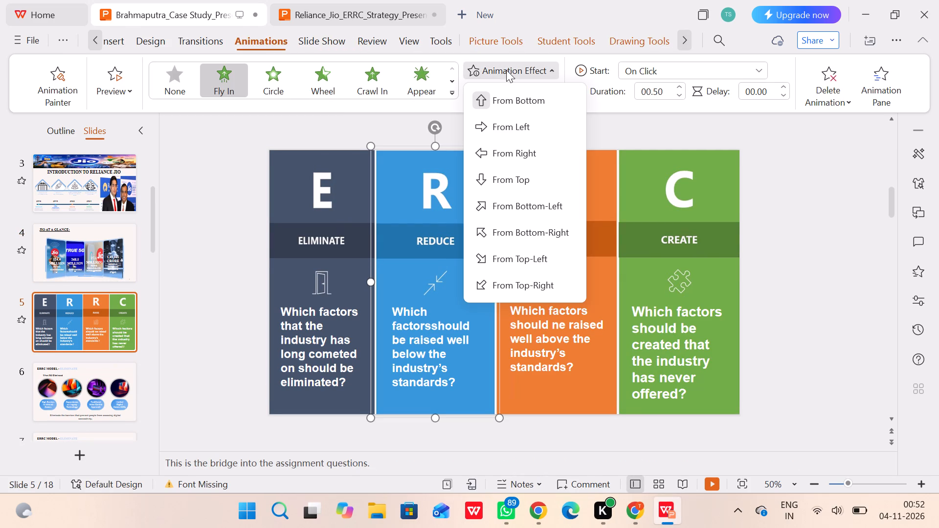
click(502, 120)
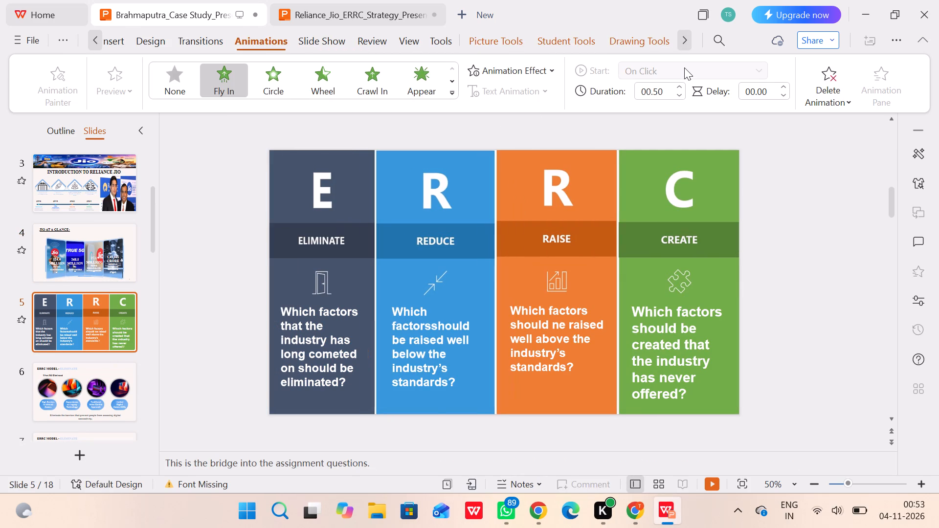
click(684, 67)
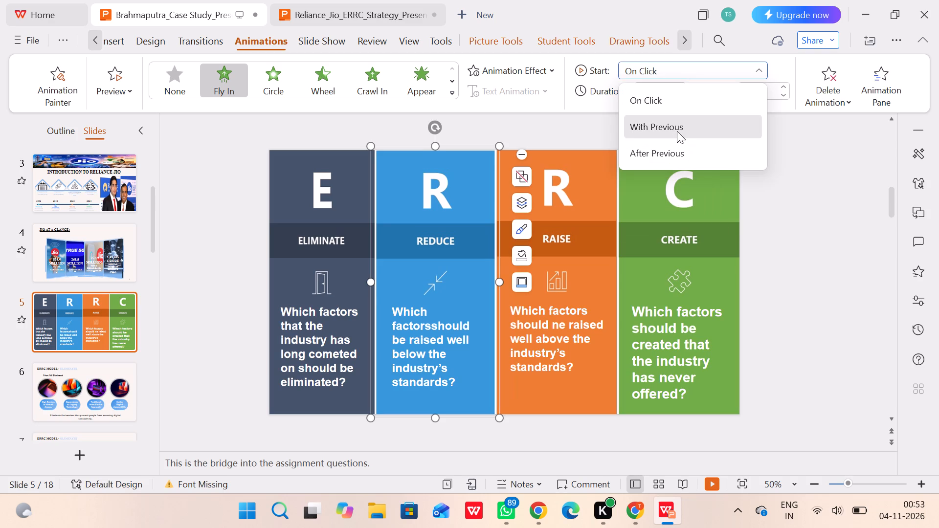
click(677, 131)
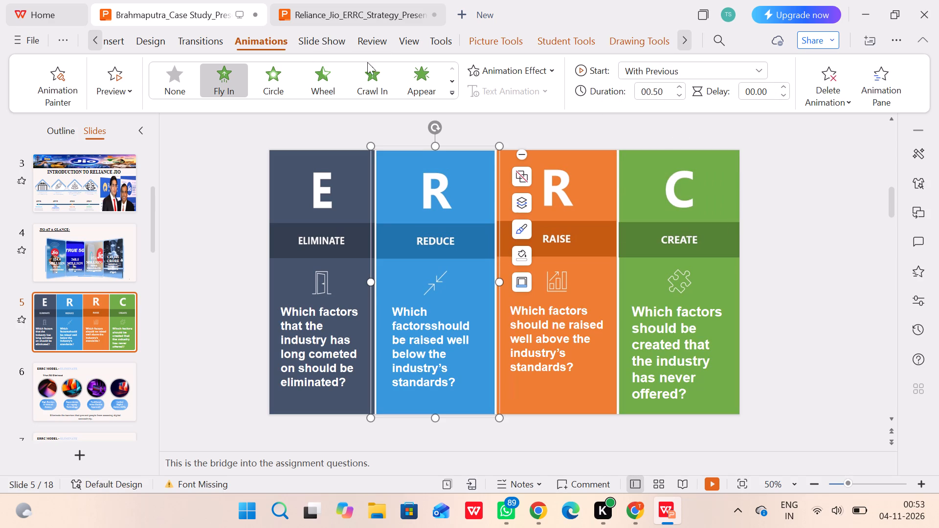
click(644, 64)
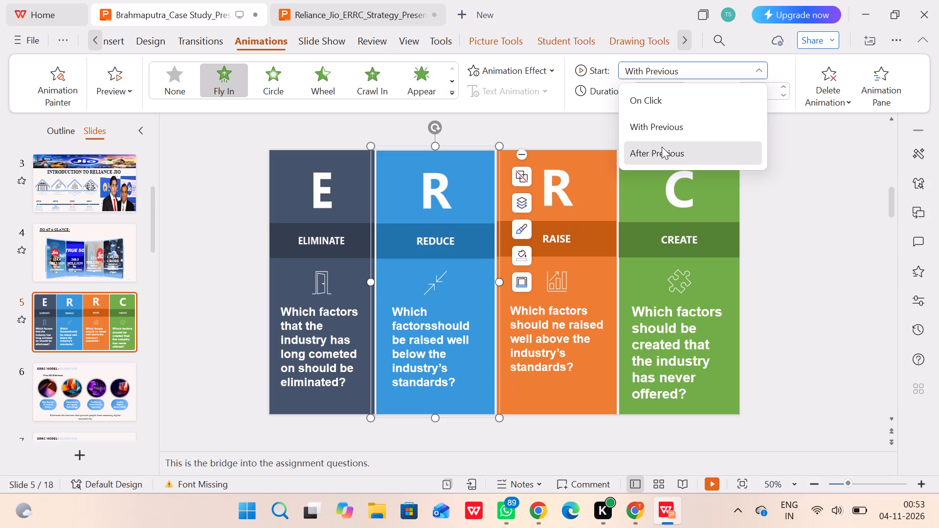
click(662, 149)
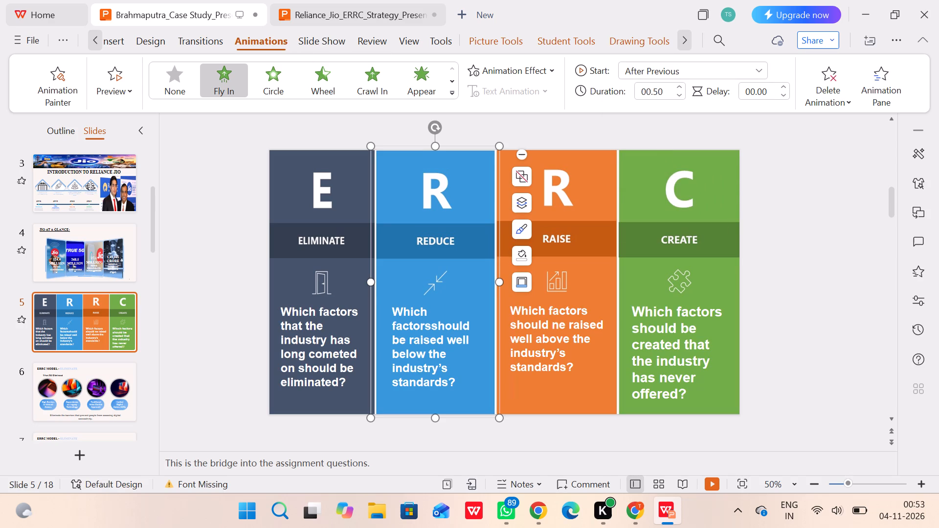
Apply a Fly In animation From Left to the RAISE column group, starting After Previous.
click(581, 201)
click(217, 82)
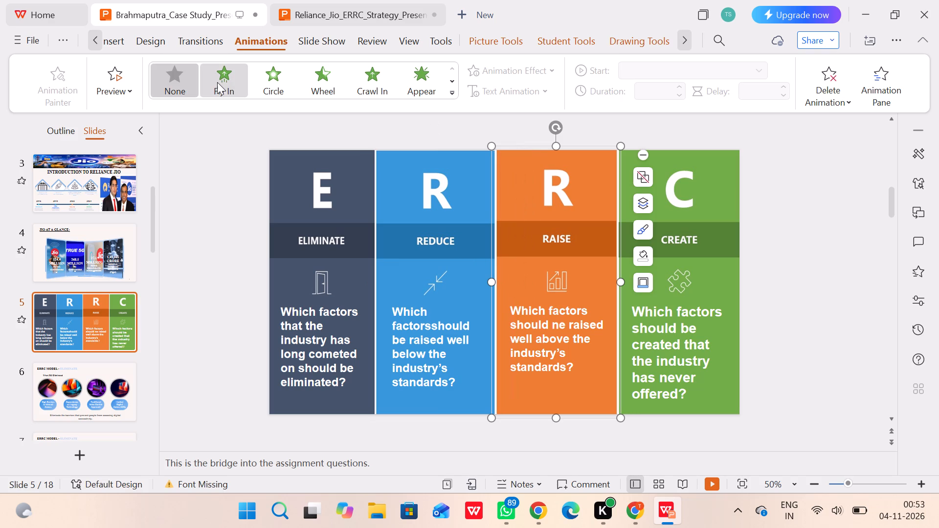
click(536, 74)
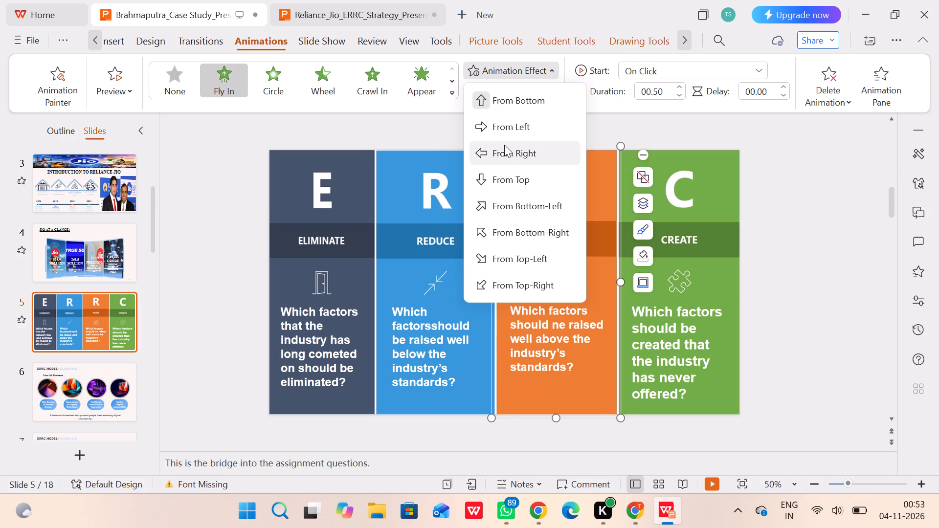
click(522, 134)
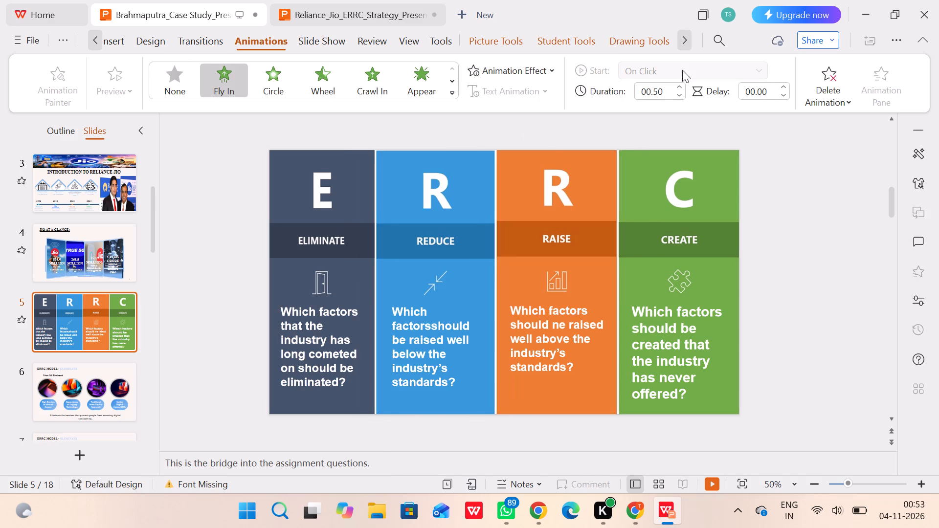
click(698, 66)
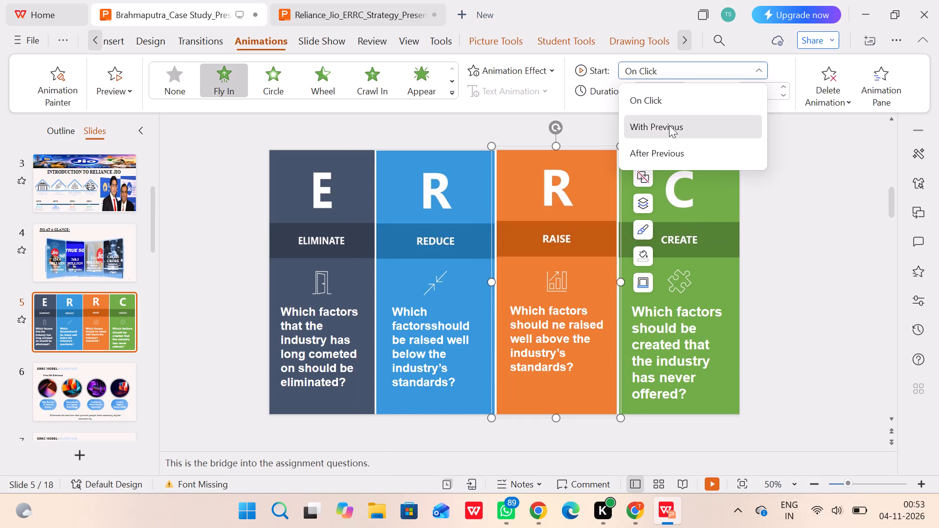
click(667, 154)
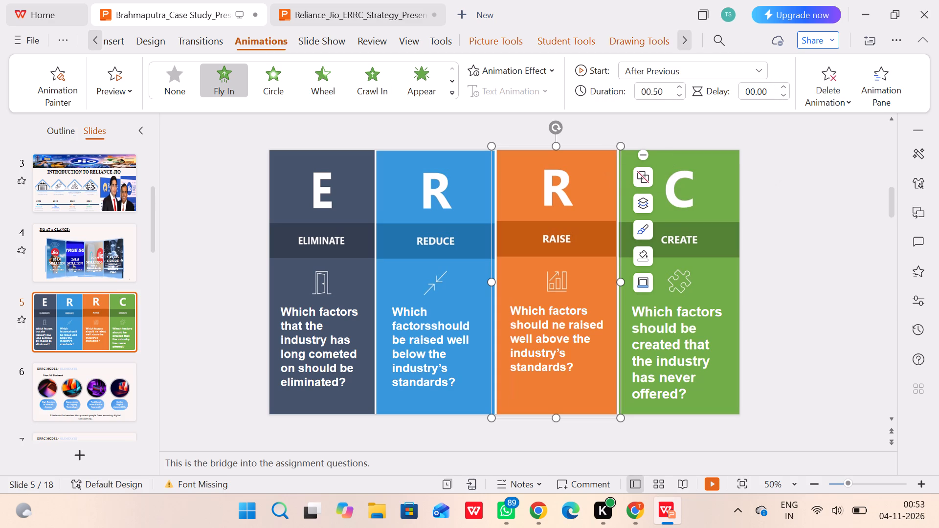
Apply a Fly In animation From Left to the CREATE column group, starting After Previous.
click(694, 200)
click(238, 76)
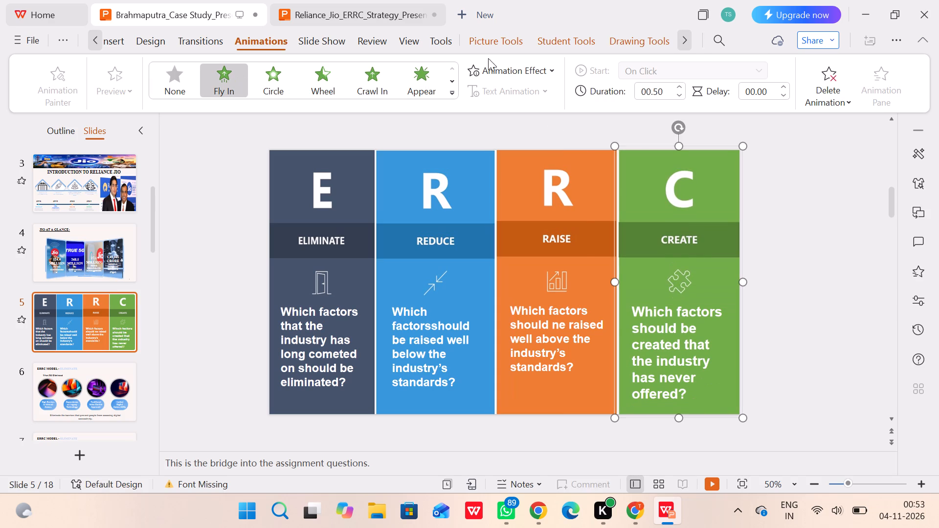
click(496, 66)
click(503, 128)
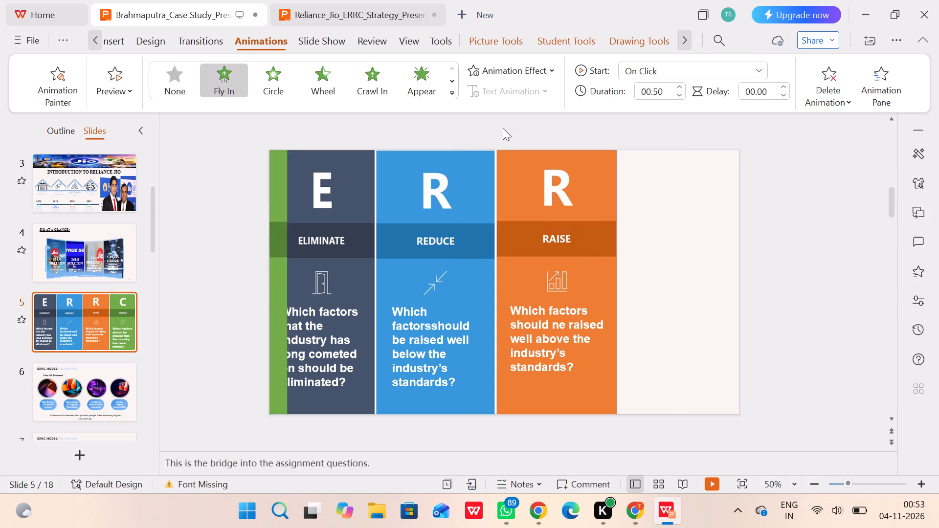
click(710, 63)
click(667, 154)
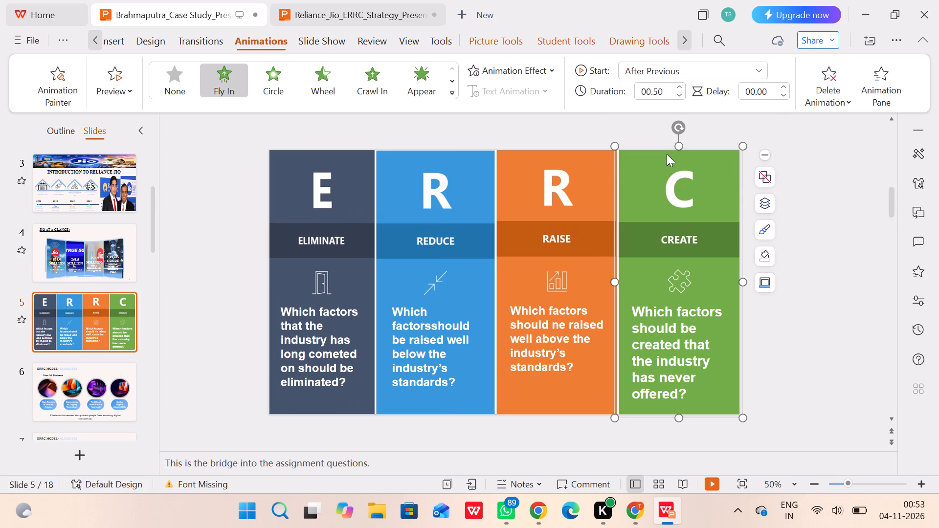
Play the slide show from slide 4 into the ERRC slide to check all four column animations, and exit.
double_click(124, 243)
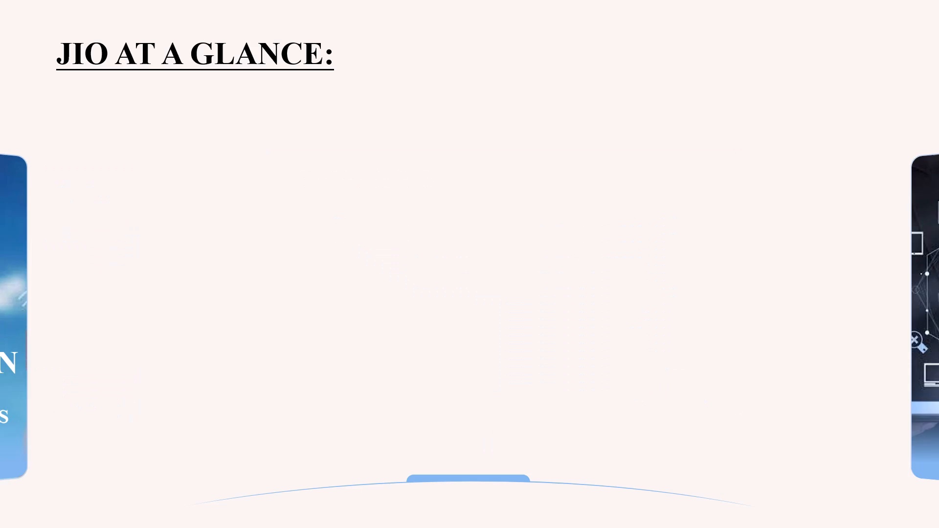
key(Right)
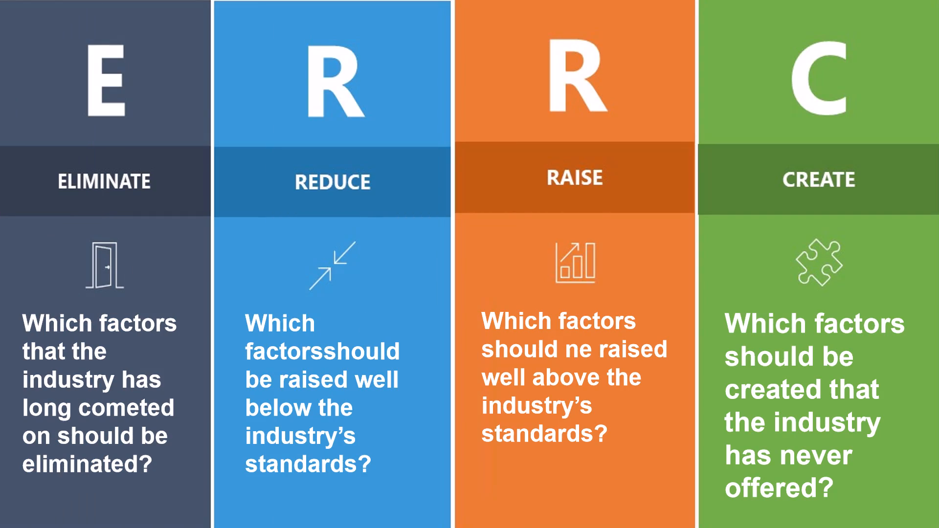
key(Escape)
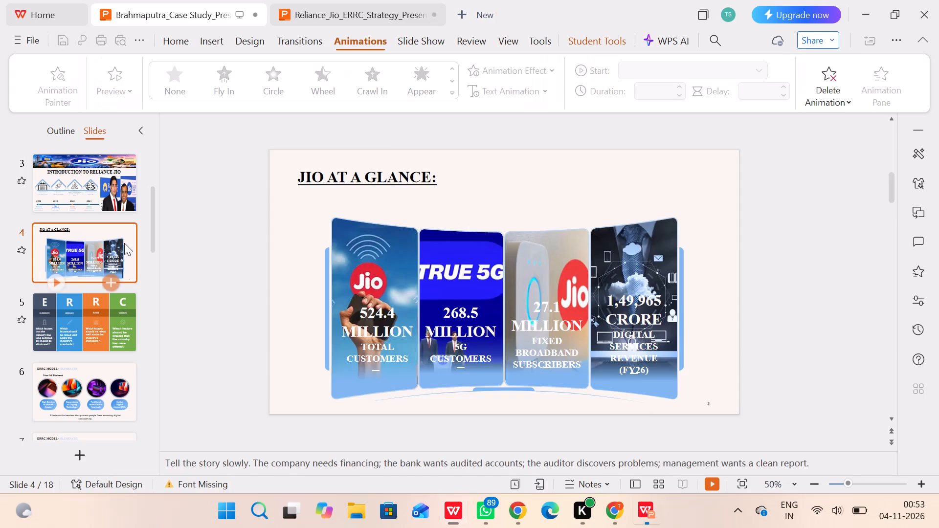
Play the slide show from slide 1 to check the RELIANCE JIO title slide's animated entrance, and exit.
click(82, 387)
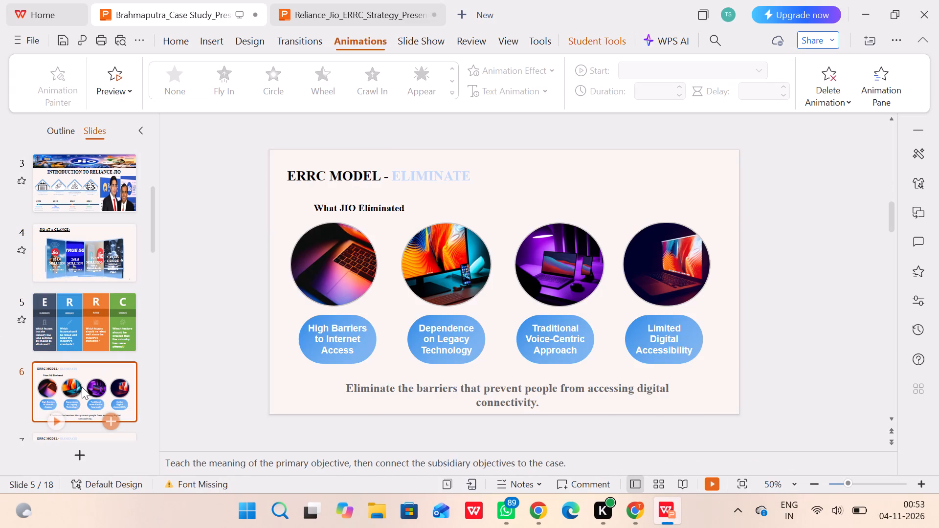
scroll(84, 252, up, 2)
double_click(97, 197)
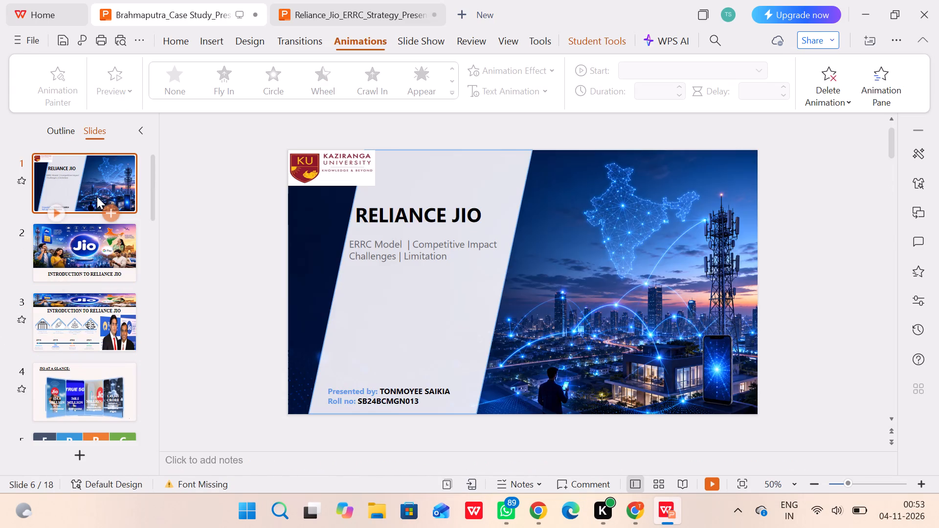
key(Right)
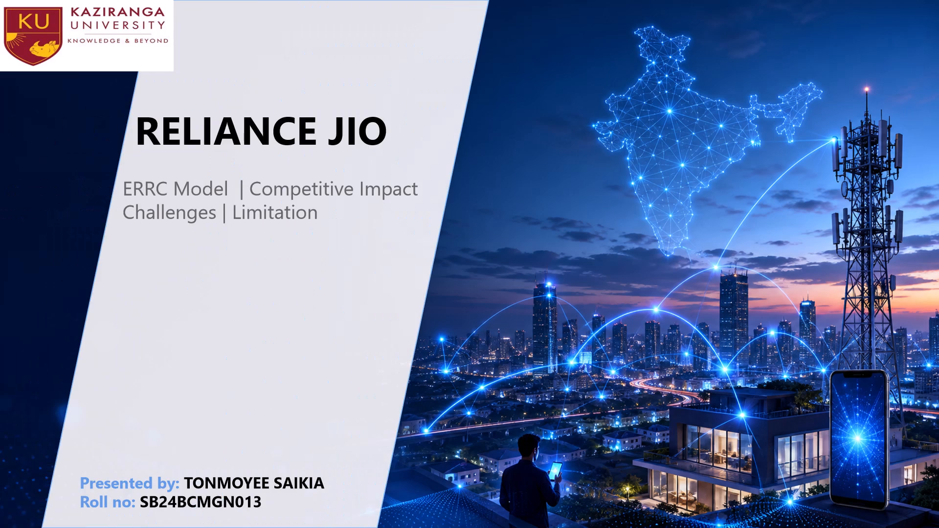
key(Escape)
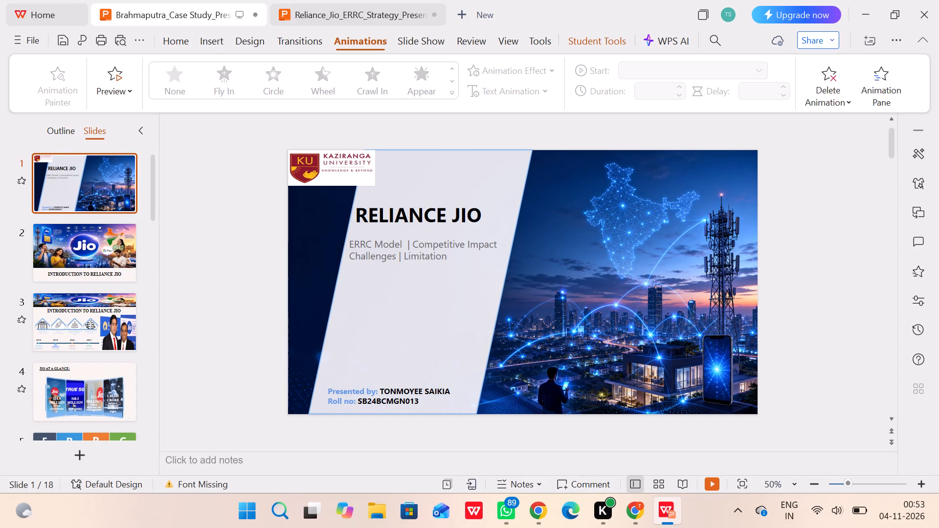
Recolour the "ERRC Model | Competitive Impact Challenges | Limitation" subtitle on slide 1 to the darker shade of the theme's light blue.
drag(451, 258, 345, 239)
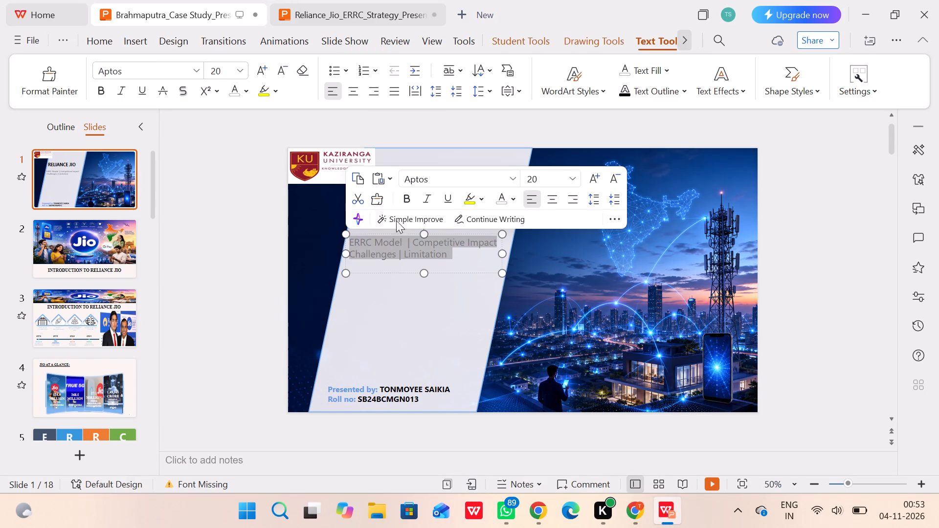
click(513, 198)
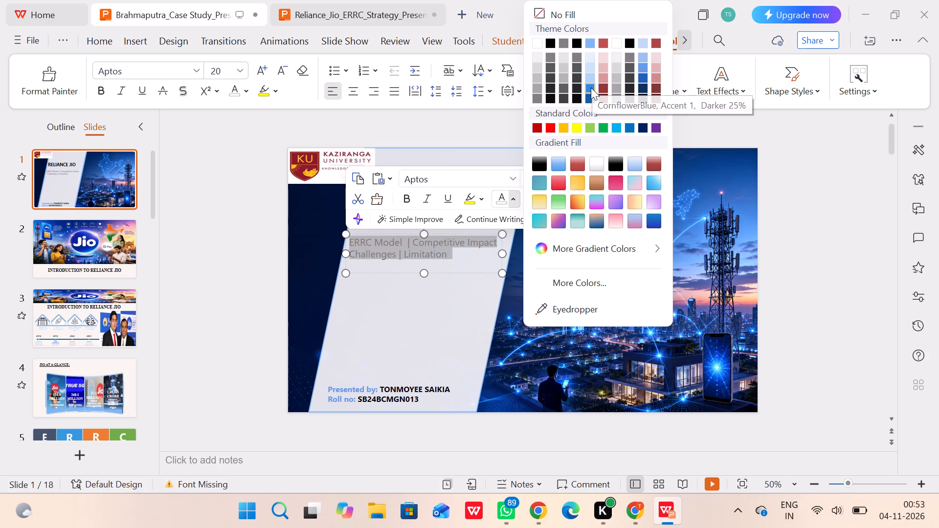
click(591, 42)
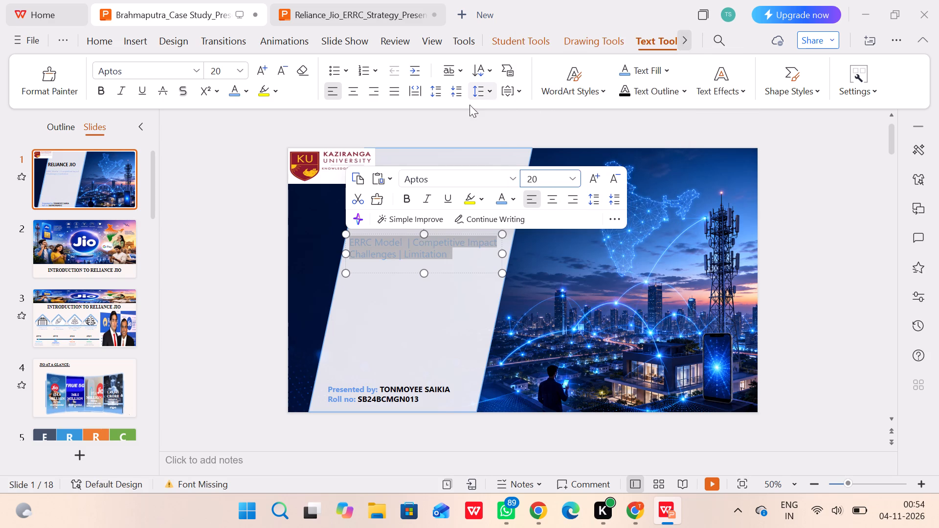
click(513, 202)
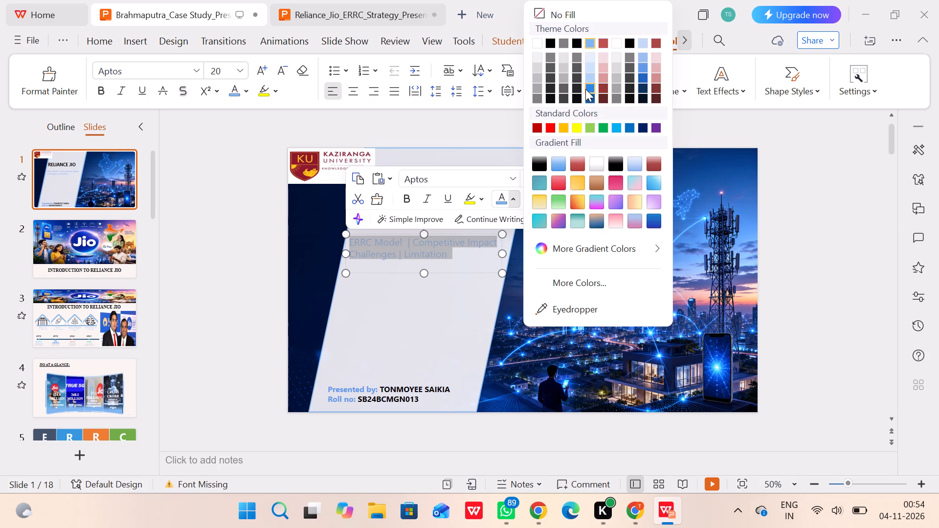
click(585, 87)
click(791, 164)
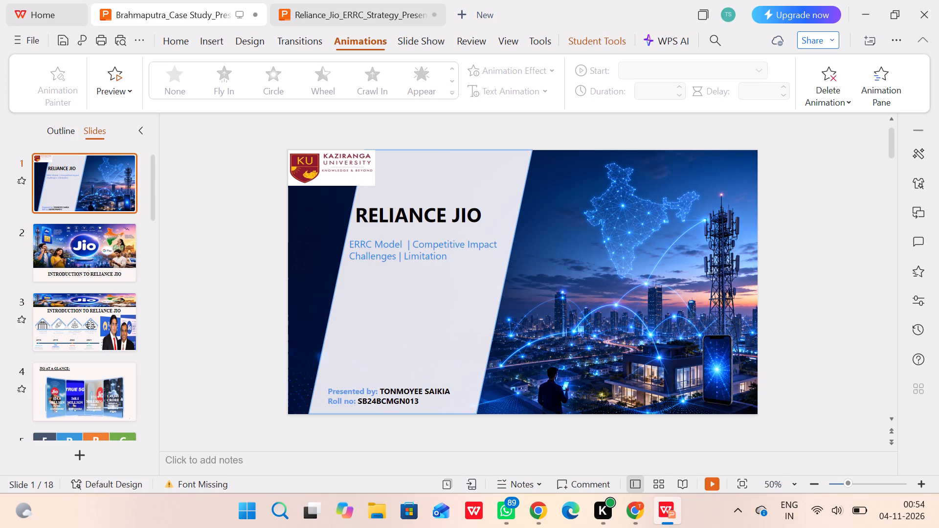
Play the slide show from slide 1 through the ERRC slide to the ERRC MODEL - ELIMINATE slide, and exit.
double_click(110, 174)
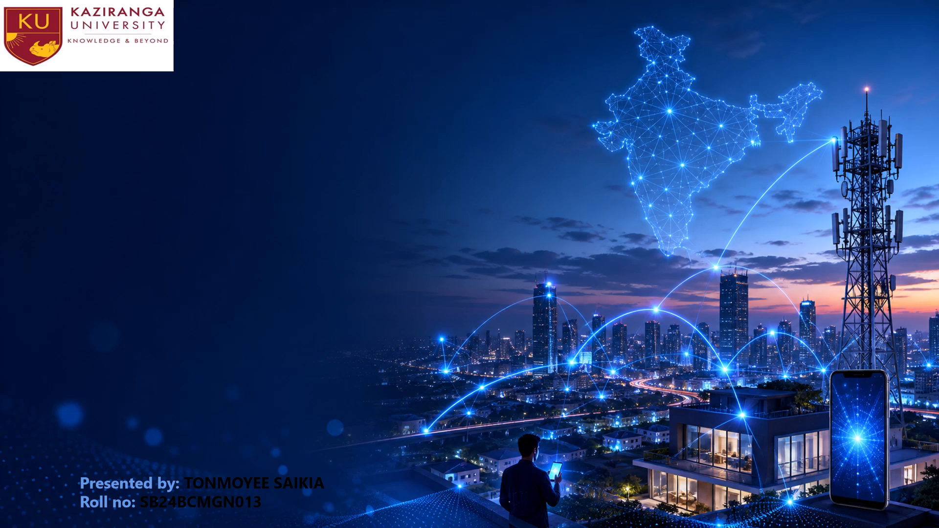
key(Right)
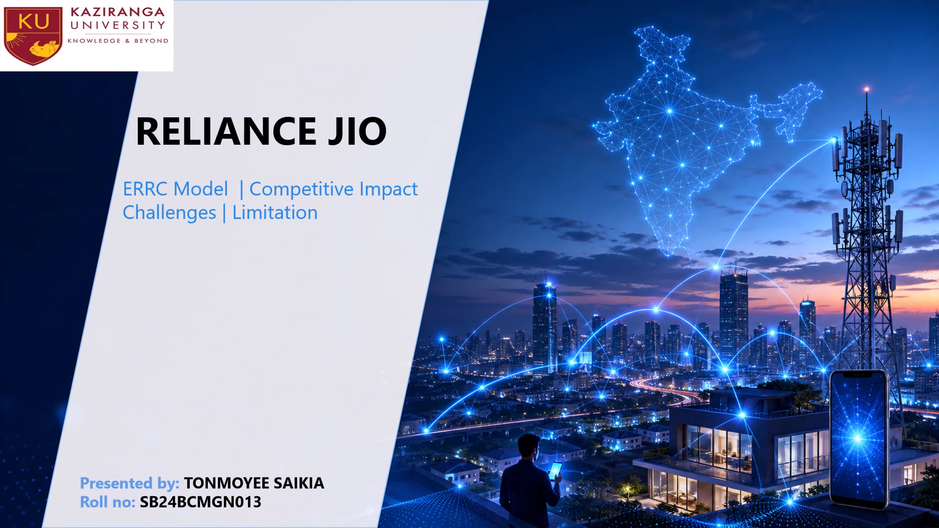
key(Right)
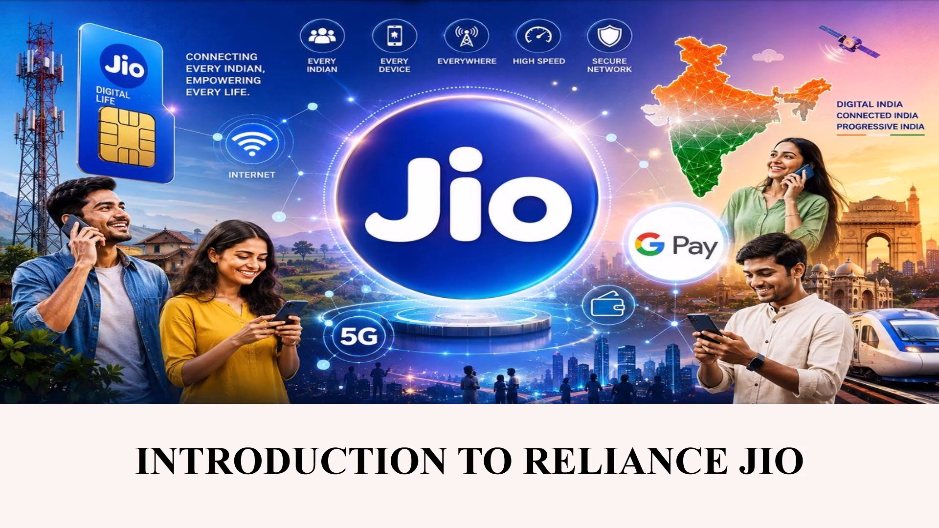
key(Right)
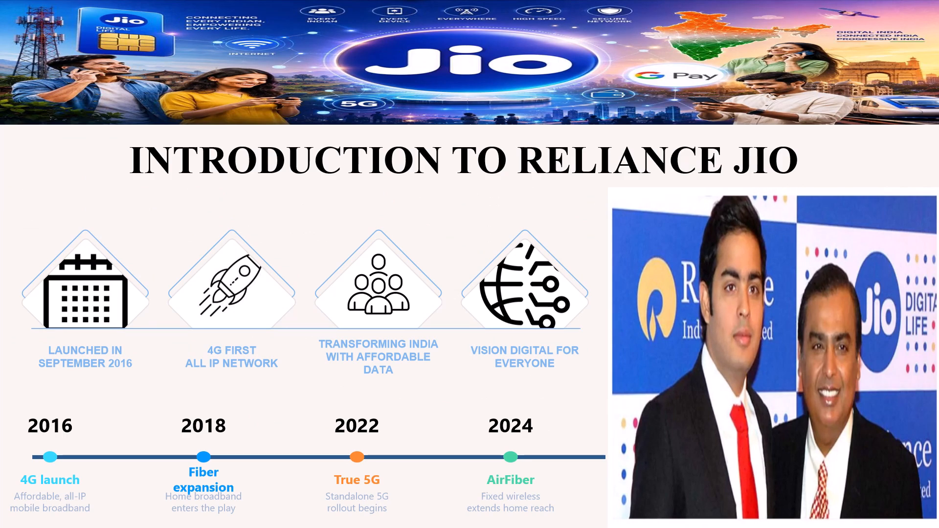
key(Right)
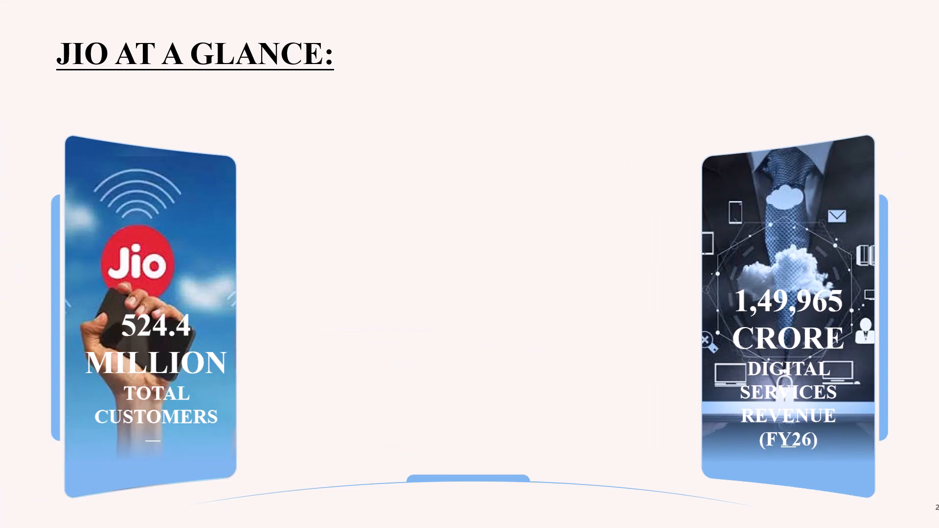
key(Right)
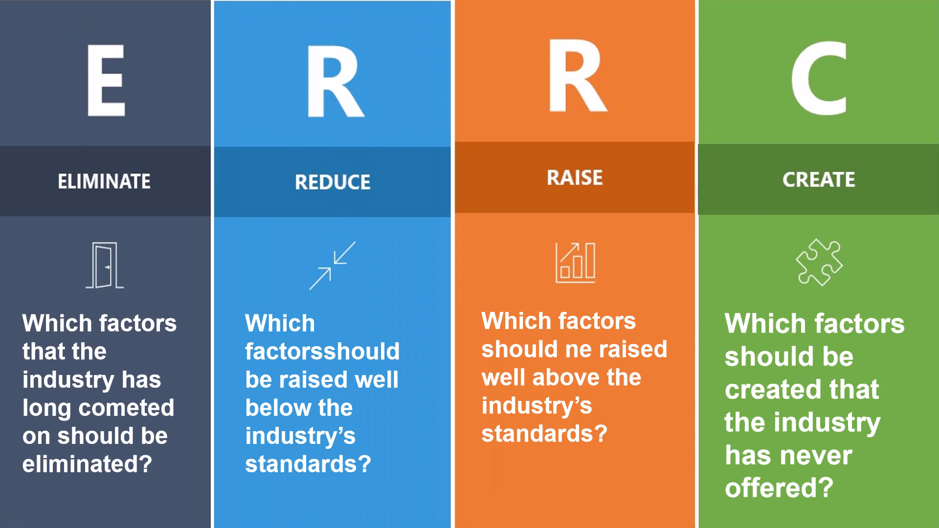
key(Right)
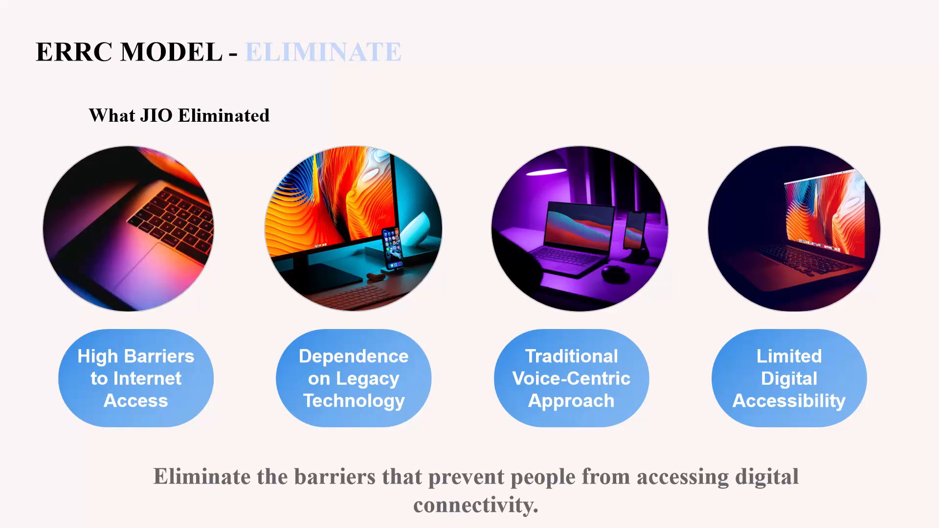
key(Escape)
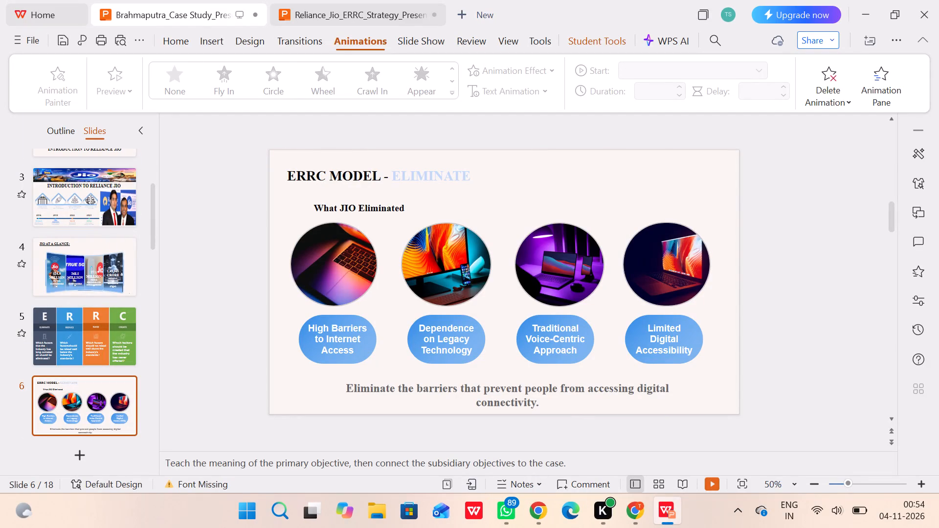
Select the laptop picture above High Barriers to Internet Access on slide 6, and open a new tab in Chrome.
click(339, 274)
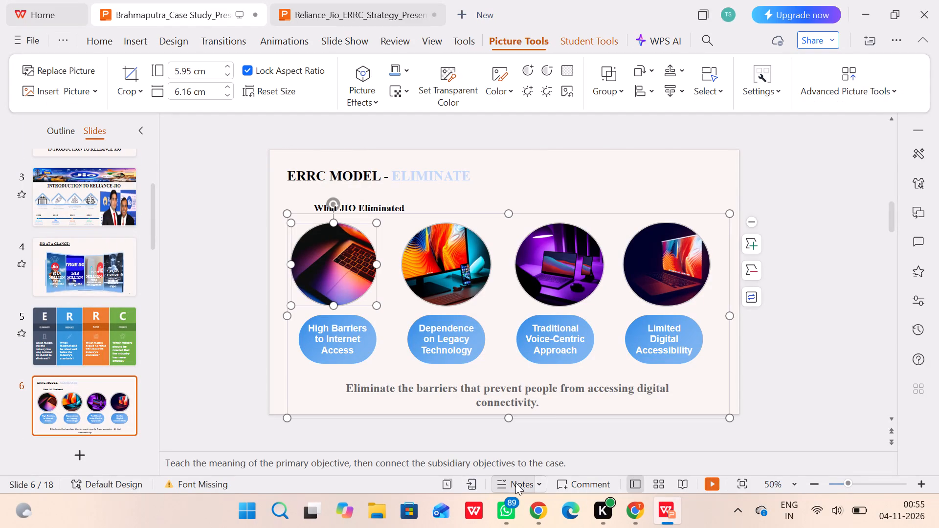
click(642, 502)
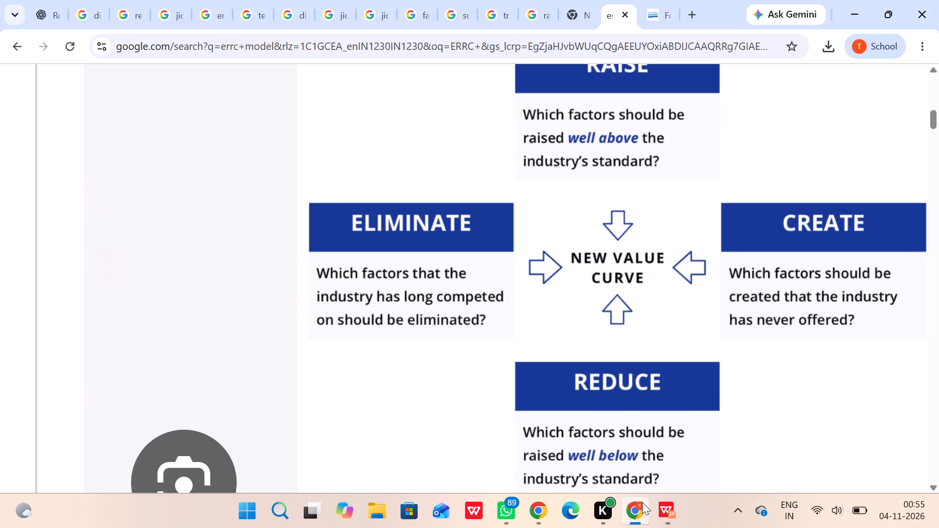
click(698, 8)
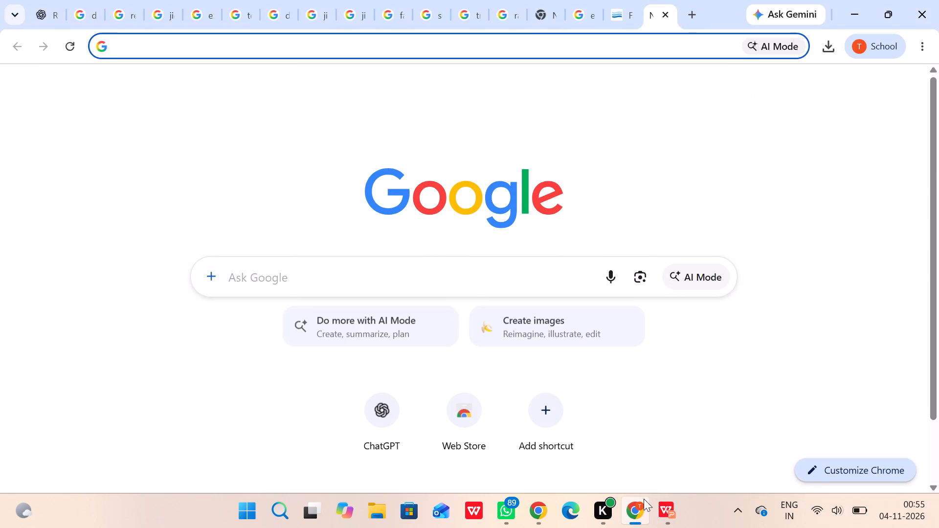
Switch back to WPS Office and save the Brahmaputra_Case_Study presentation.
click(661, 520)
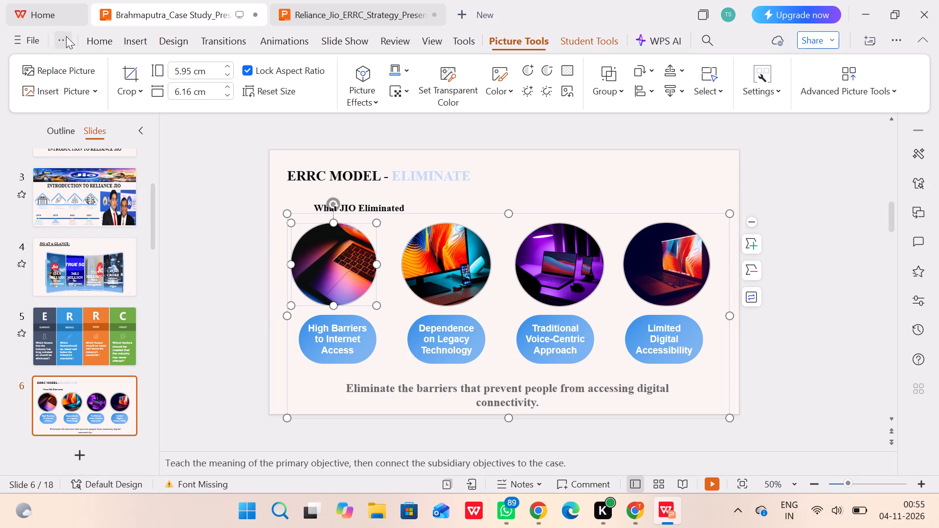
click(66, 36)
click(67, 63)
Search Google in Chrome for "high barriers to internet access image" and show the image results.
click(636, 506)
text(high barriers to intyernet)
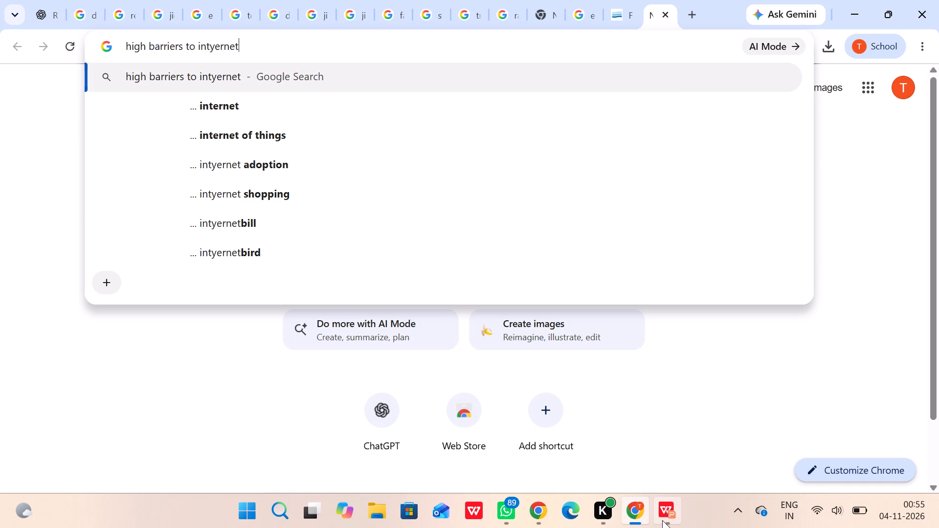
click(662, 520)
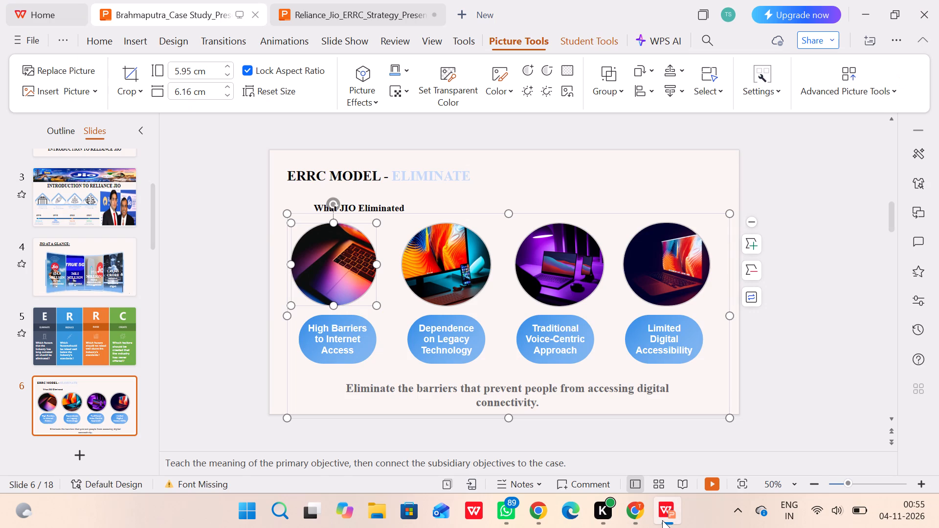
click(640, 517)
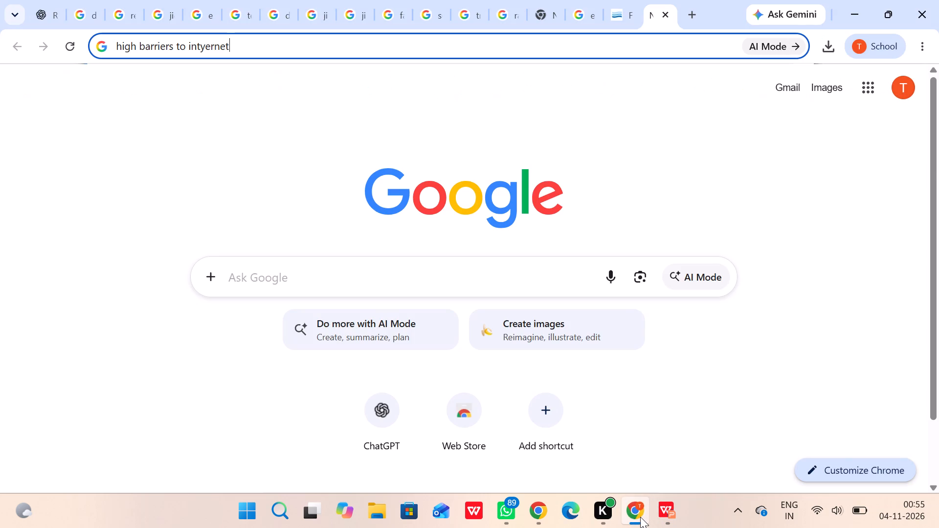
key(BackSpace)
key(BackSpace)
key(BackSpace)
key(BackSpace)
key(BackSpace)
key(BackSpace)
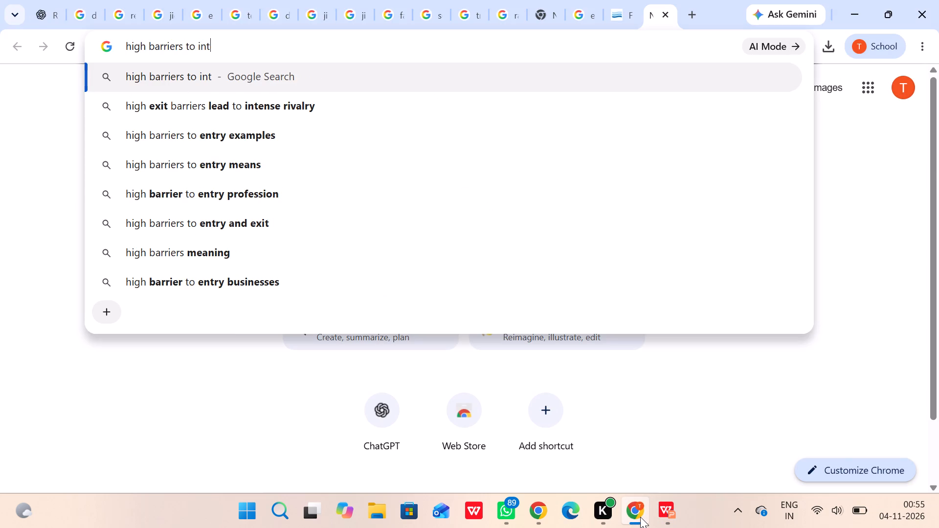
text(ernet acces)
text(s)
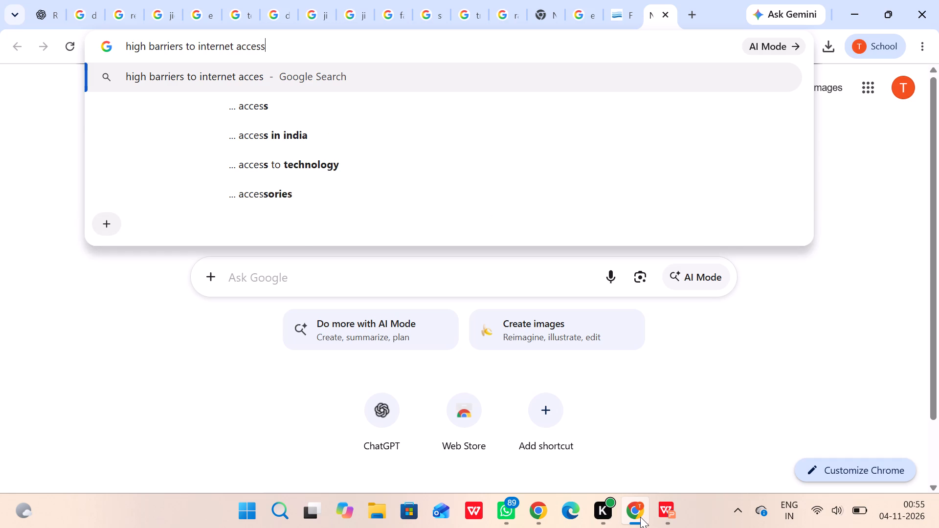
key(space)
text(image)
key(Return)
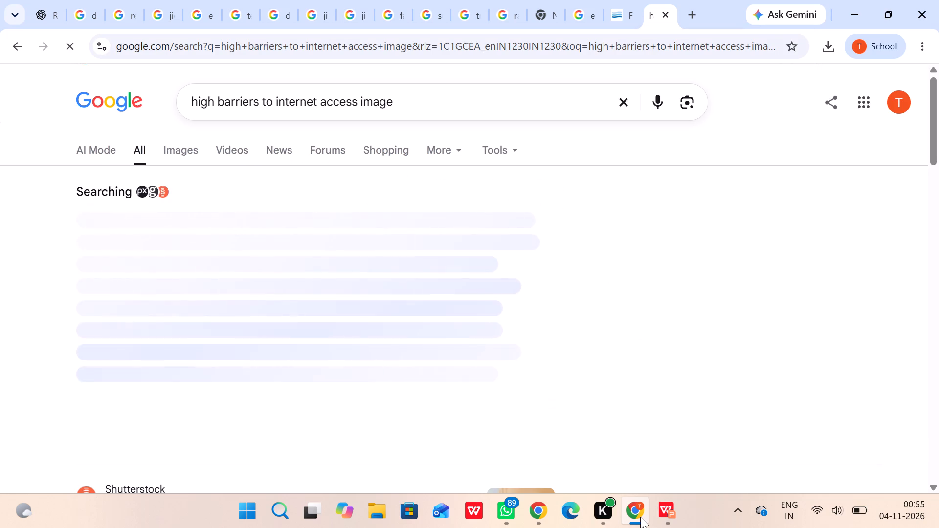
click(181, 157)
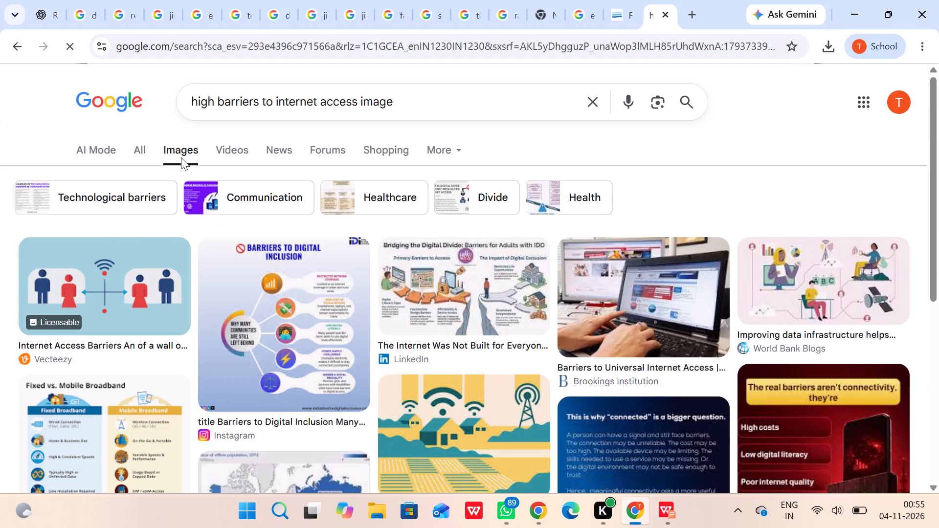
Find the Hand Talk picture of a yellow-and-black striped barricade in the results and save it to Downloads as barr.
scroll(561, 260, down, 1)
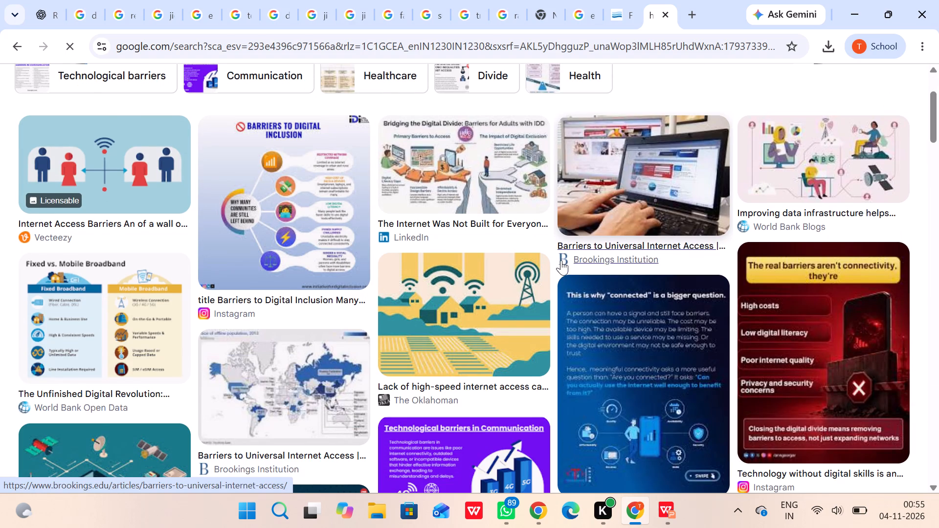
scroll(414, 244, down, 2)
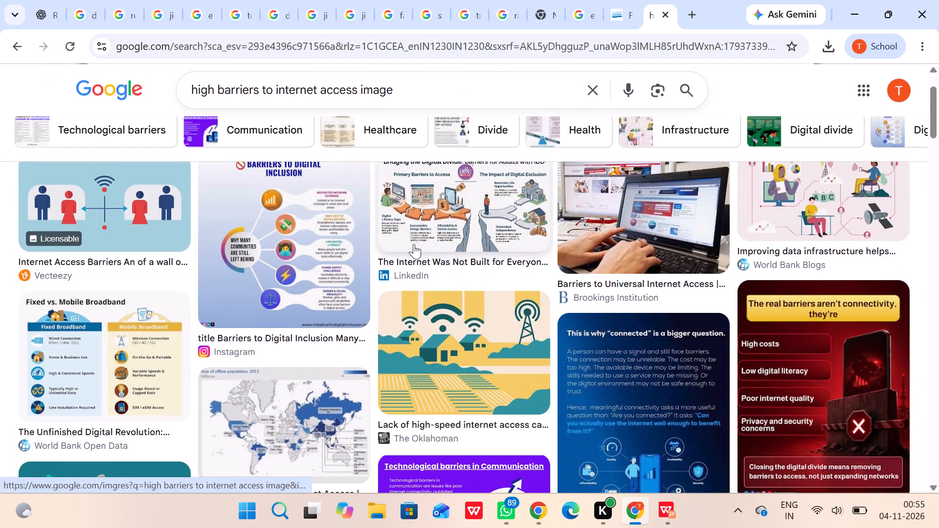
scroll(414, 244, down, 2)
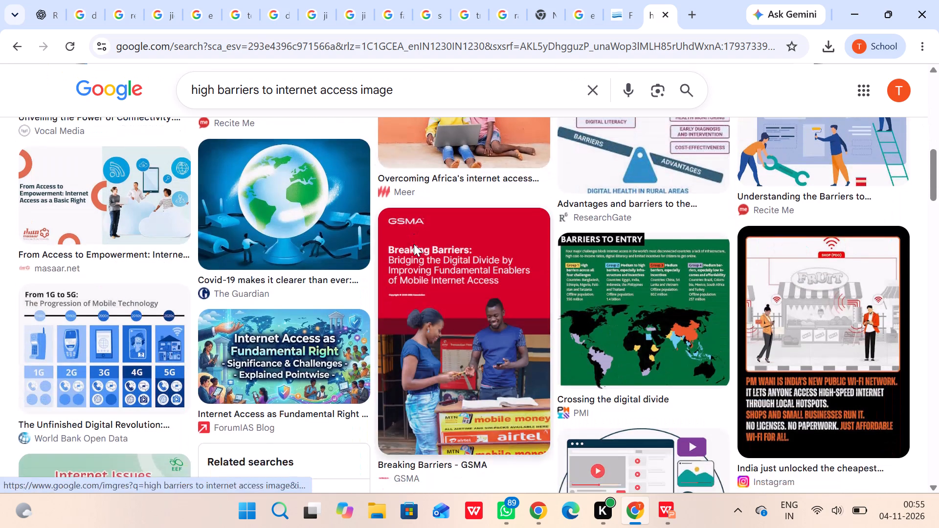
scroll(414, 244, down, 2)
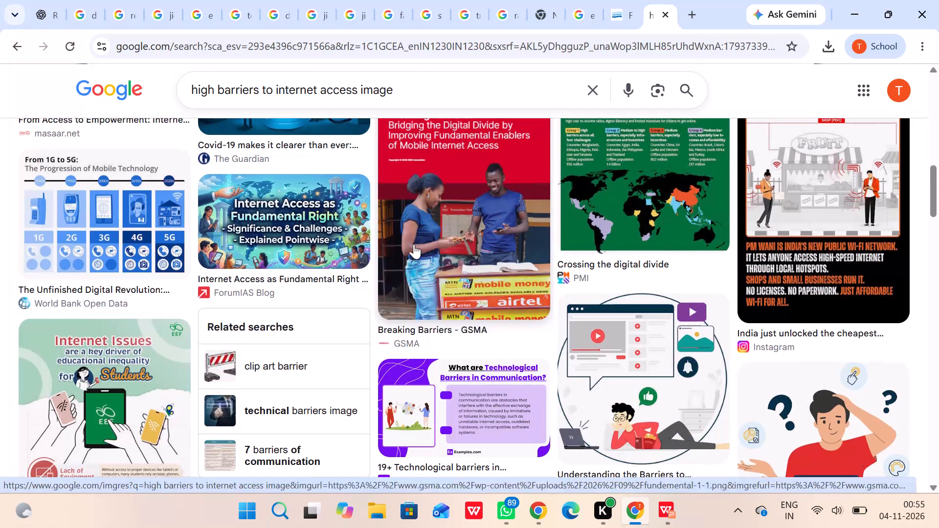
scroll(414, 244, down, 2)
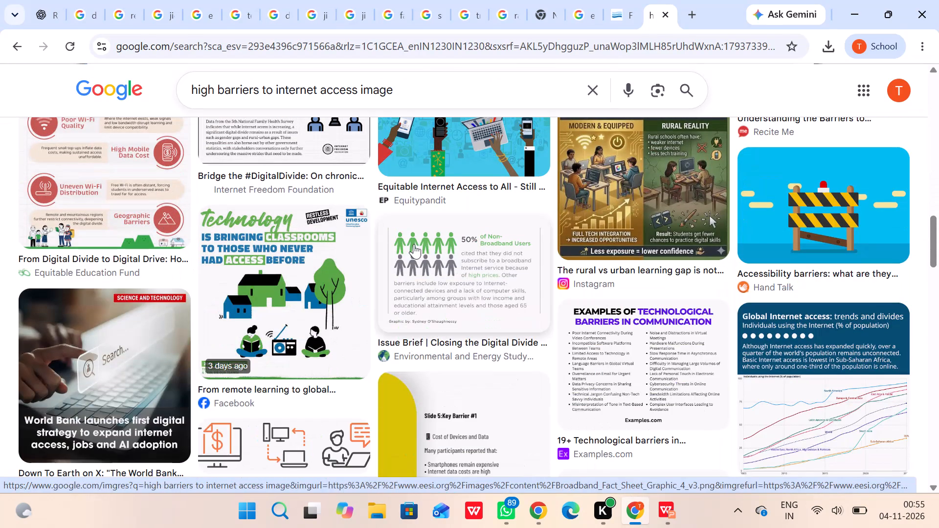
scroll(482, 251, up, 2)
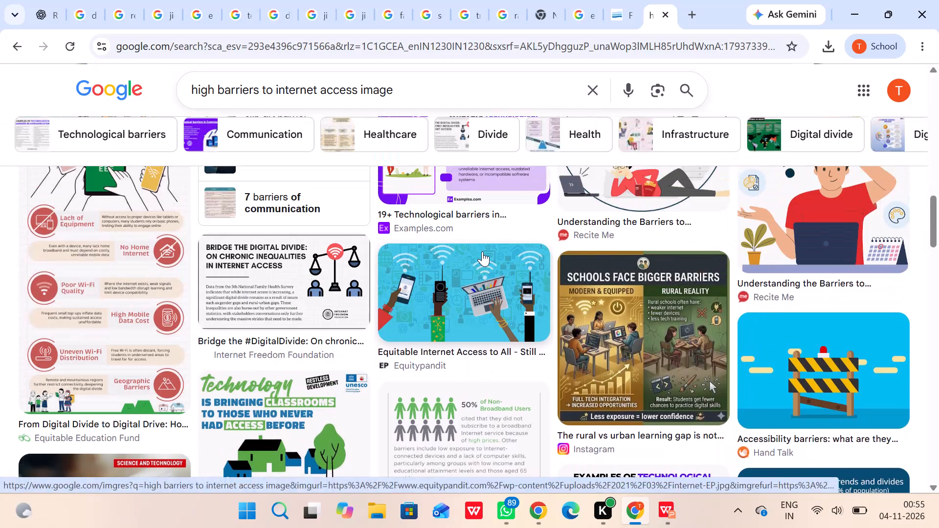
right_click(814, 347)
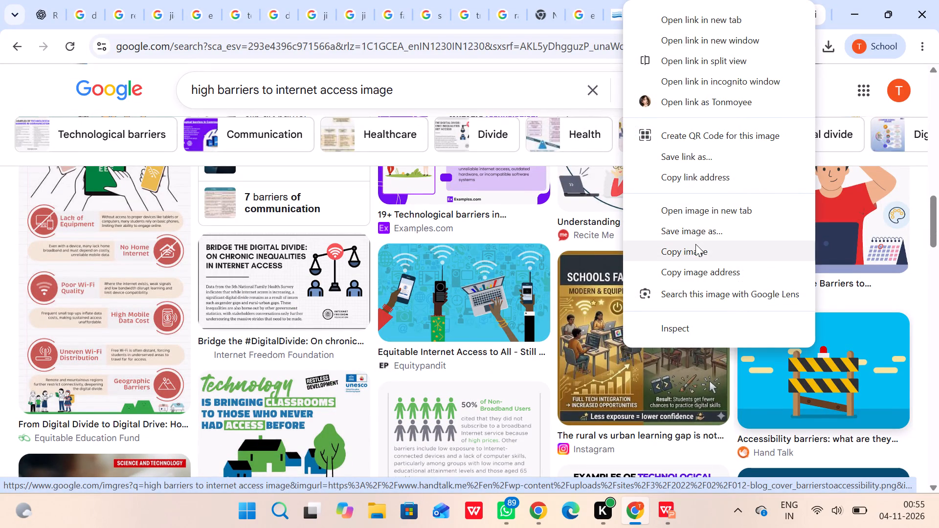
click(709, 237)
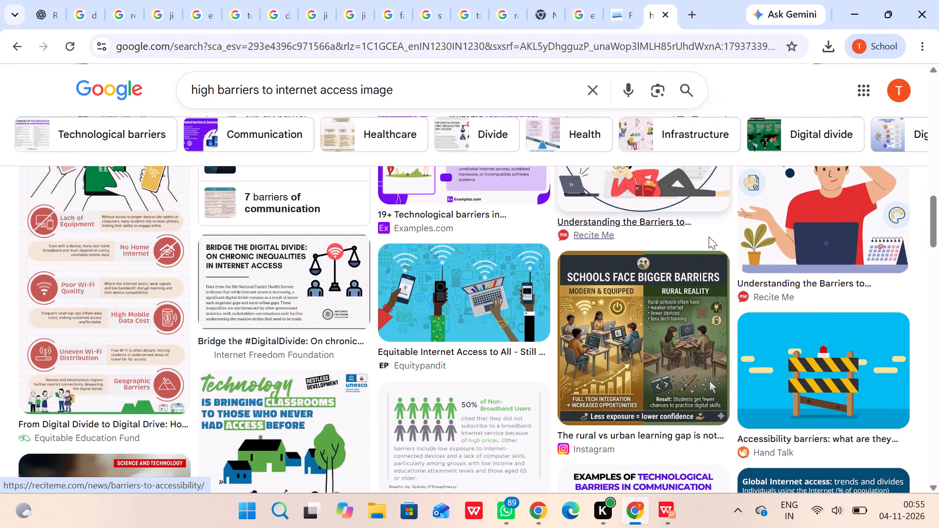
text(barr)
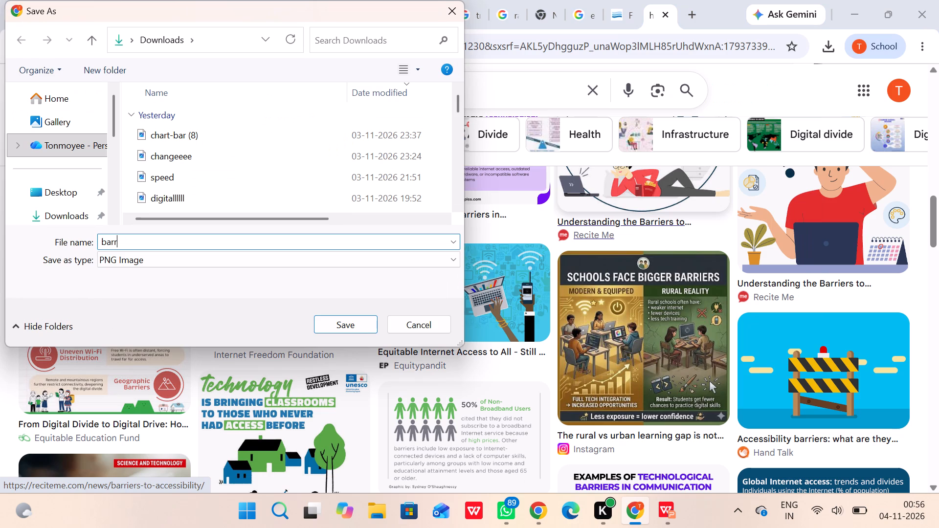
key(Return)
Replace the circular picture above High Barriers to Internet Access on the WPS slide with barr.png from Downloads.
click(653, 520)
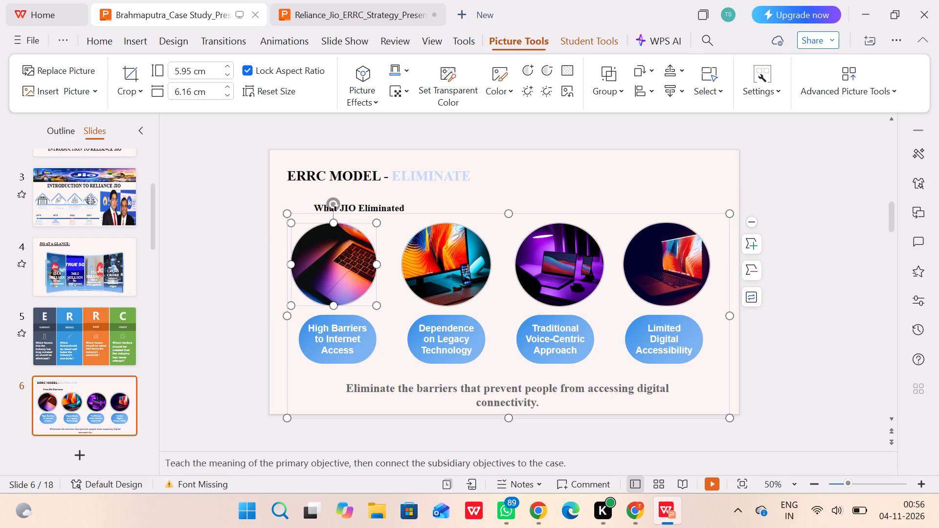
right_click(358, 261)
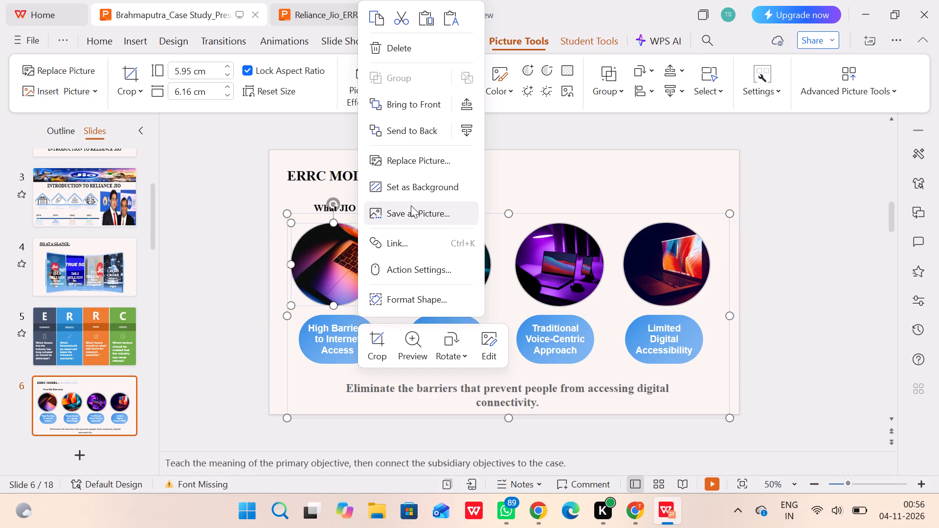
click(423, 161)
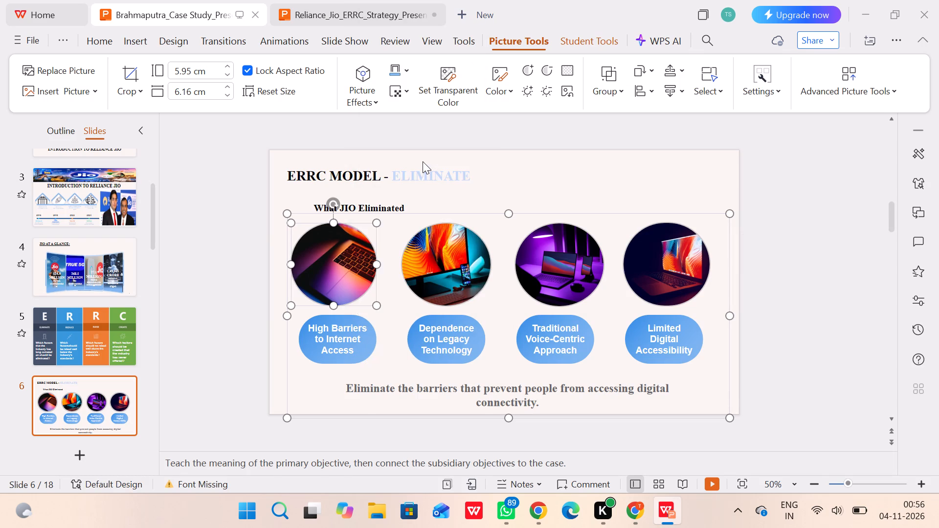
text(barr)
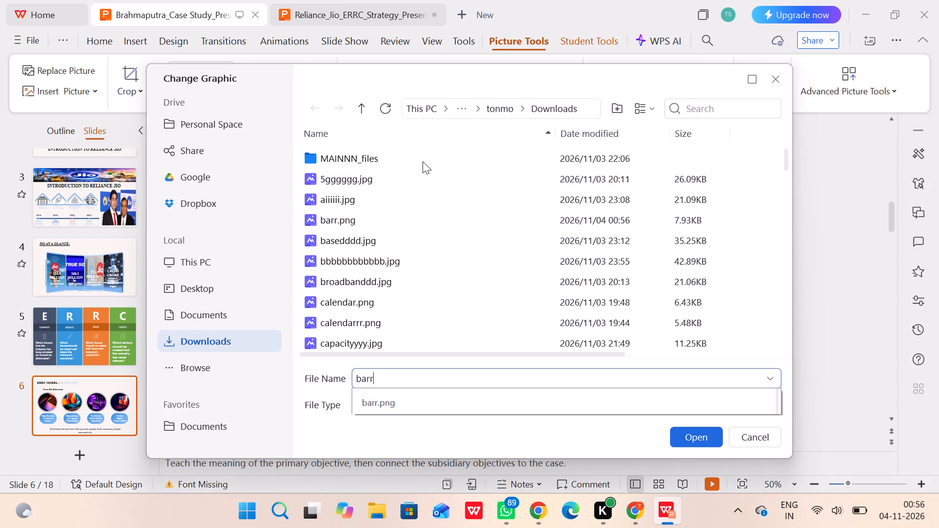
click(432, 394)
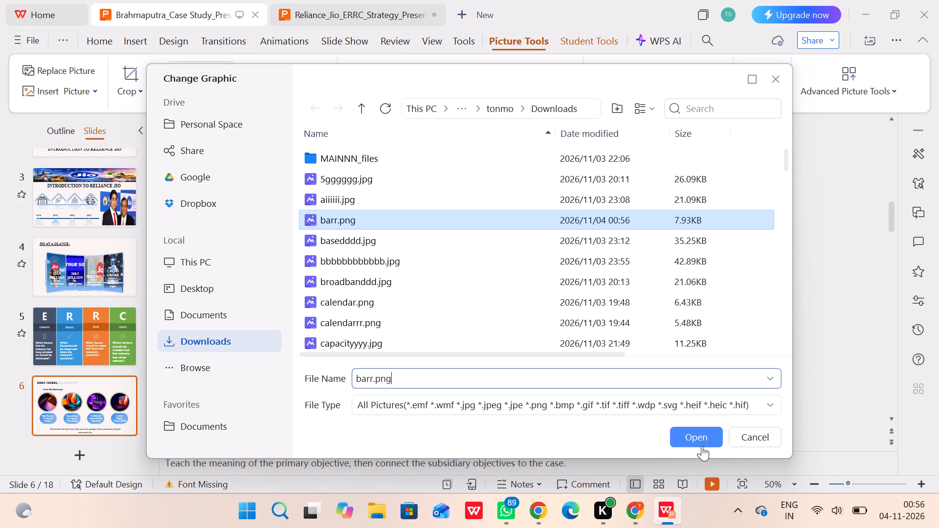
click(702, 444)
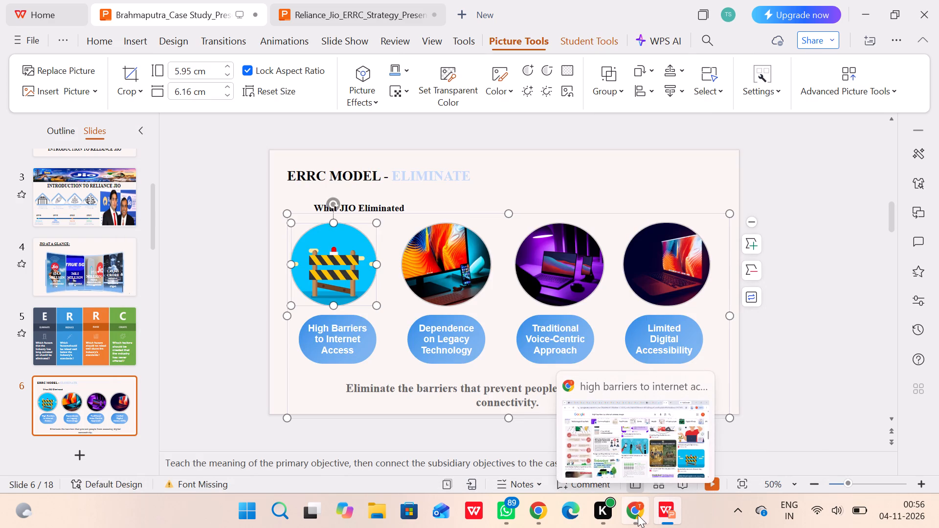
Copy the label "Dependence on Legacy Technology" from slide 6 and run a Chrome image search for "Dependence on Legacy Technology image".
click(449, 336)
drag(419, 327, 467, 353)
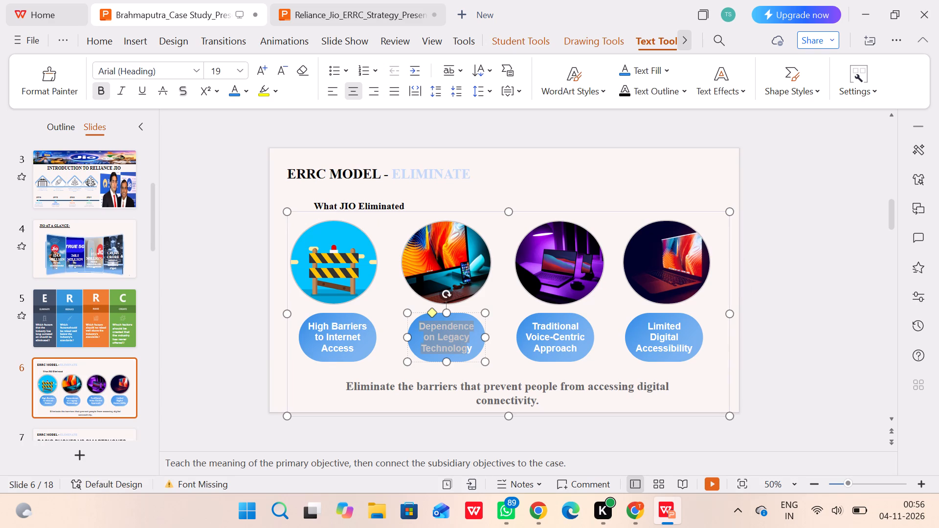
drag(467, 353, 477, 355)
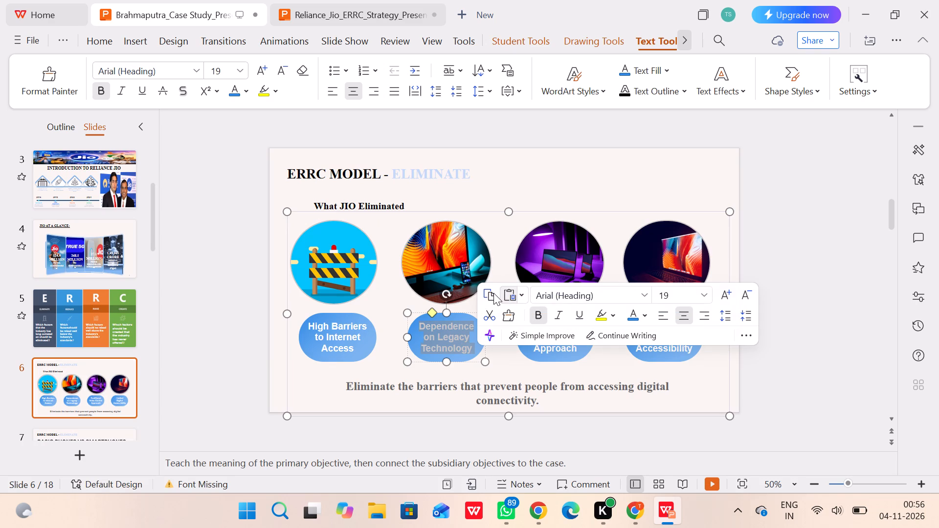
click(493, 293)
click(626, 505)
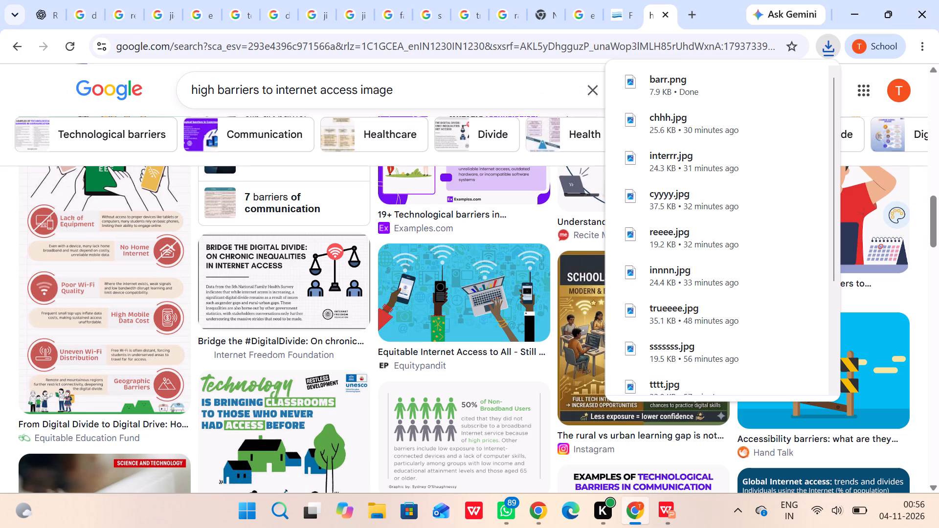
drag(358, 90, 174, 96)
right_click(203, 90)
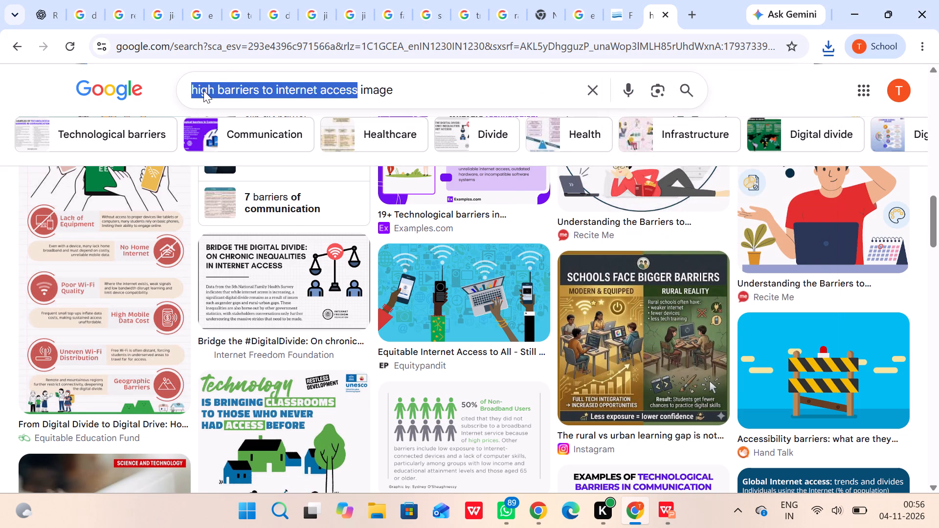
click(264, 205)
key(Return)
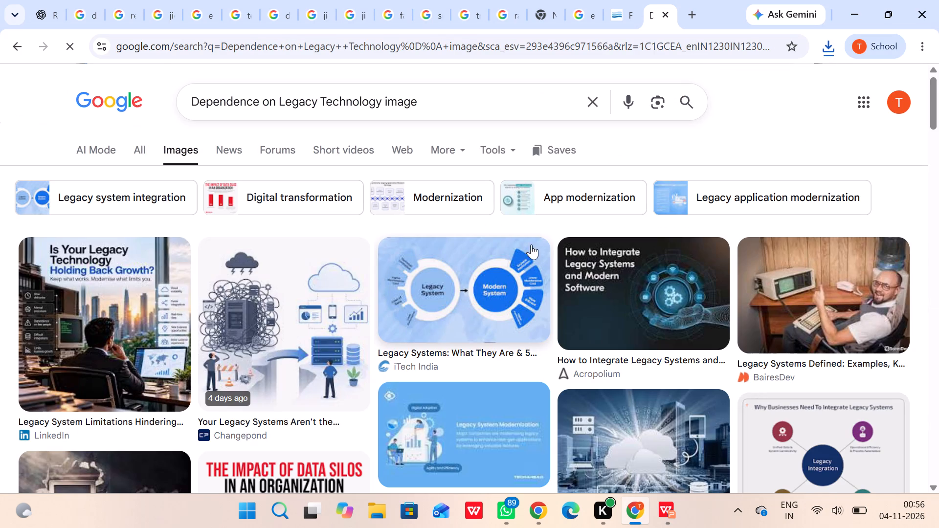
Find the iTech India diagram of Legacy System leading to Modern System in the image results and save it to Downloads as legaa.
scroll(756, 148, down, 1)
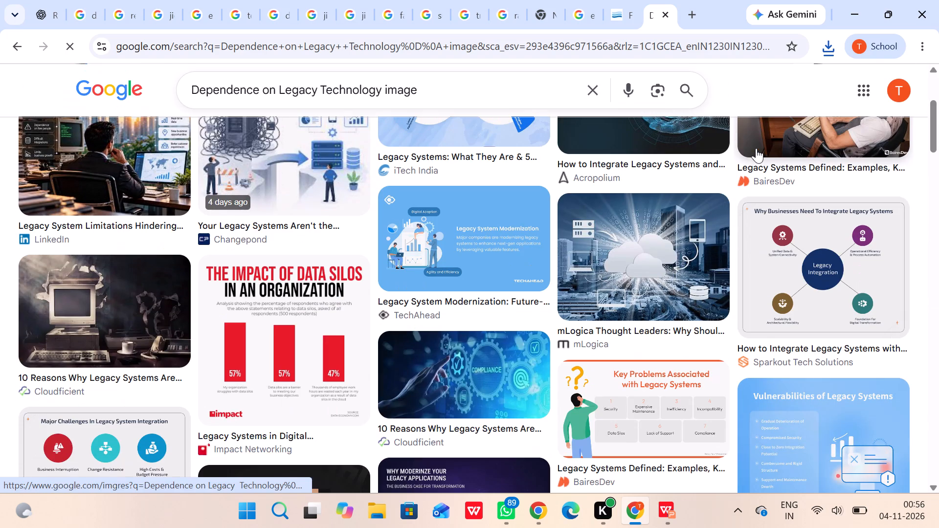
scroll(756, 148, down, 1)
scroll(756, 148, up, 1)
scroll(756, 148, down, 1)
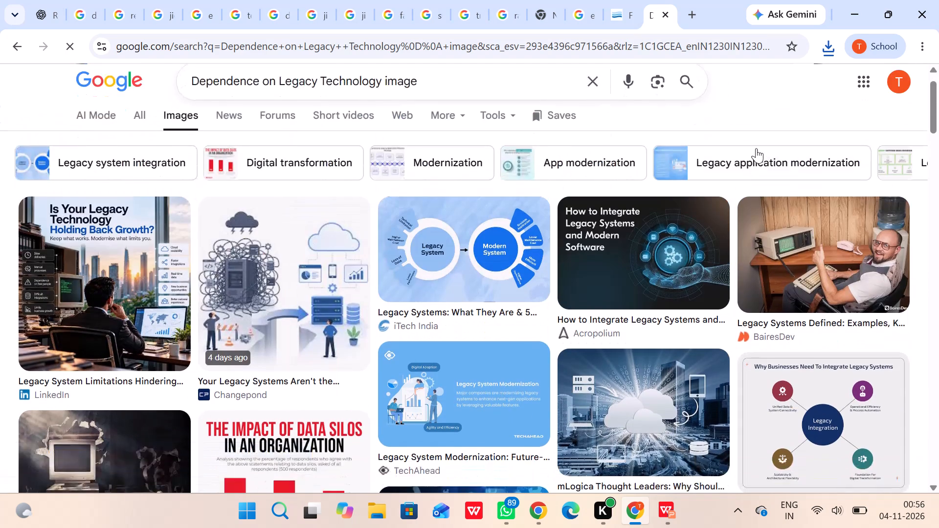
scroll(756, 148, down, 5)
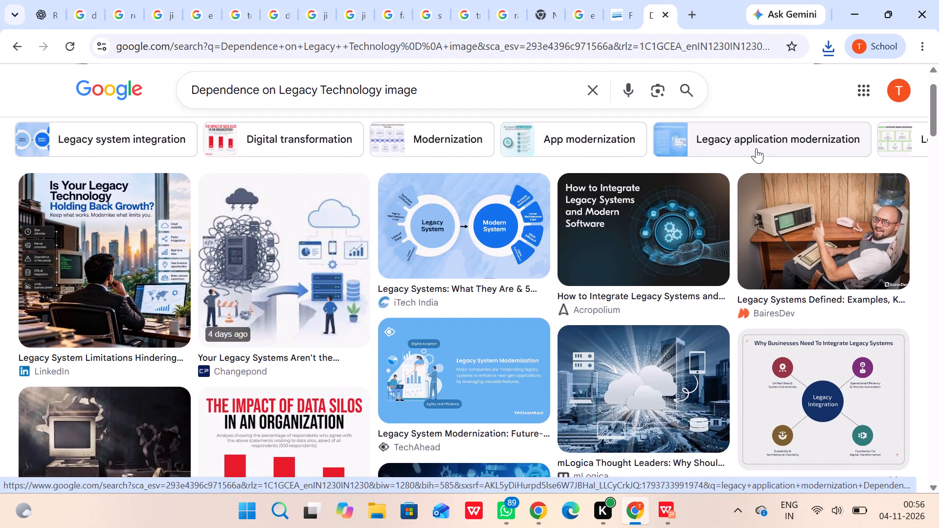
scroll(756, 148, down, 3)
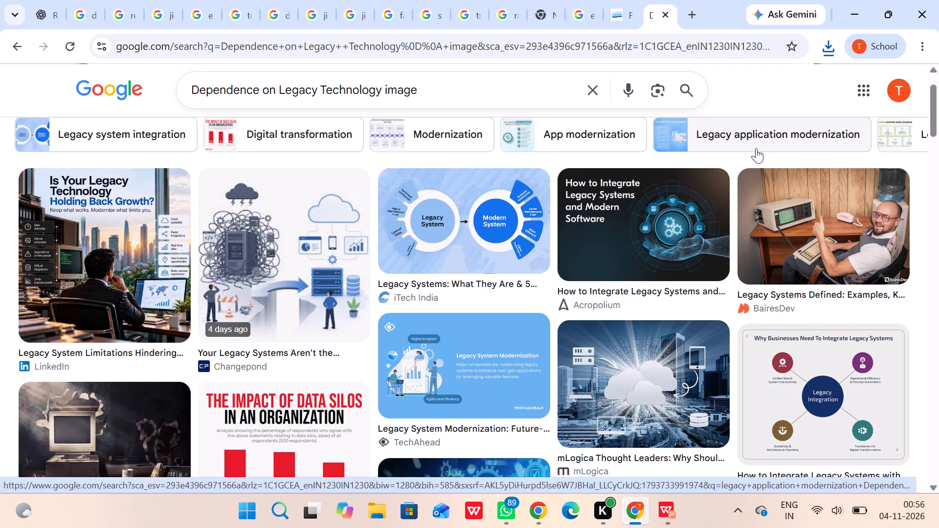
scroll(756, 148, down, 1)
click(660, 525)
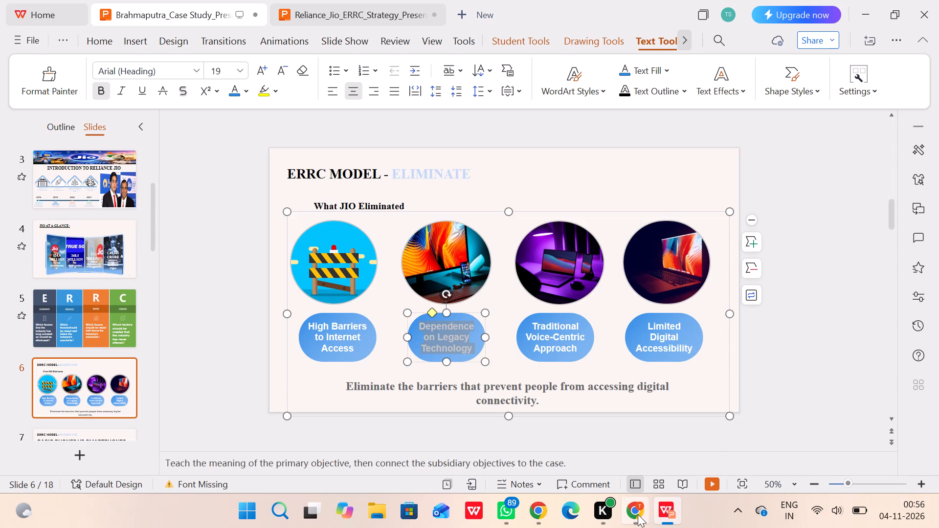
click(638, 514)
scroll(584, 319, up, 2)
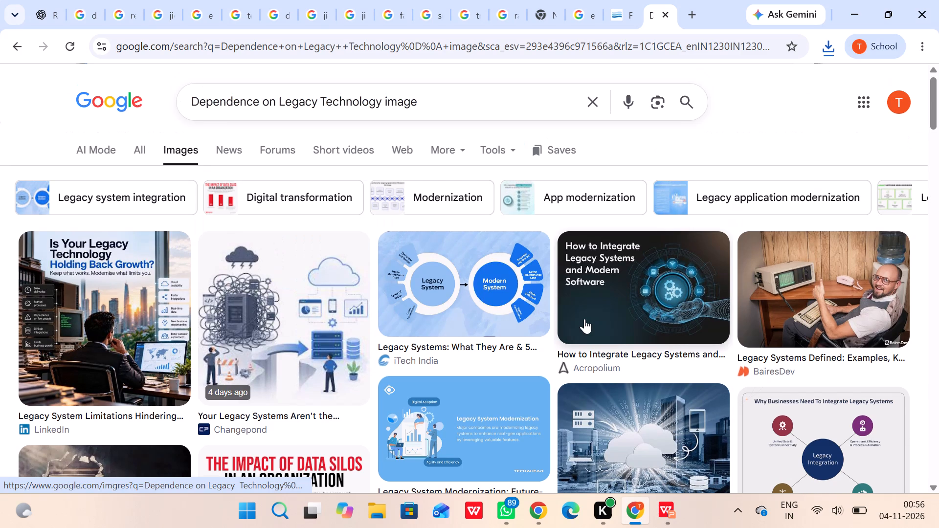
right_click(501, 299)
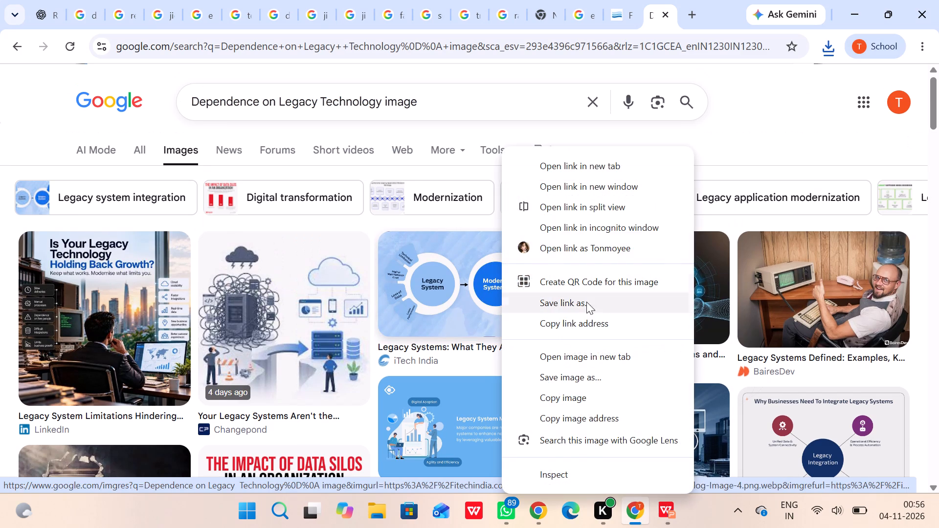
click(559, 375)
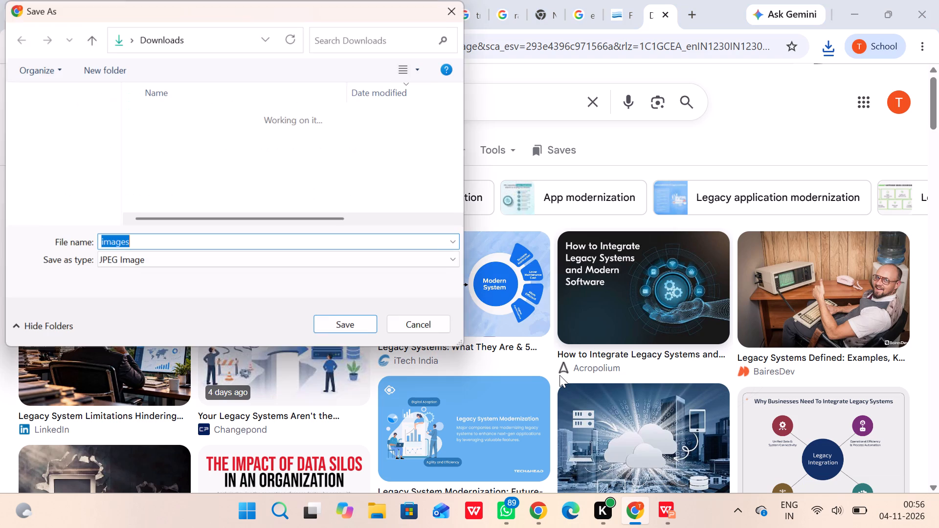
text(legaa)
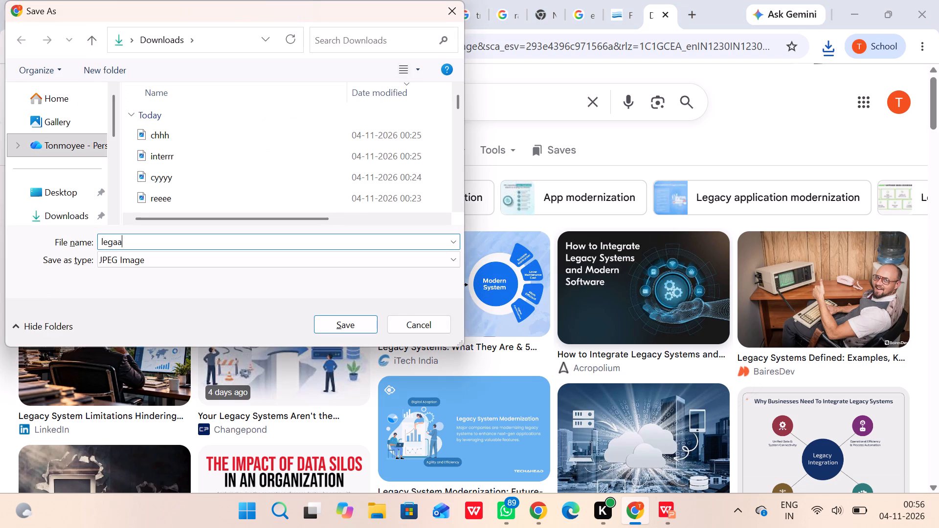
key(Return)
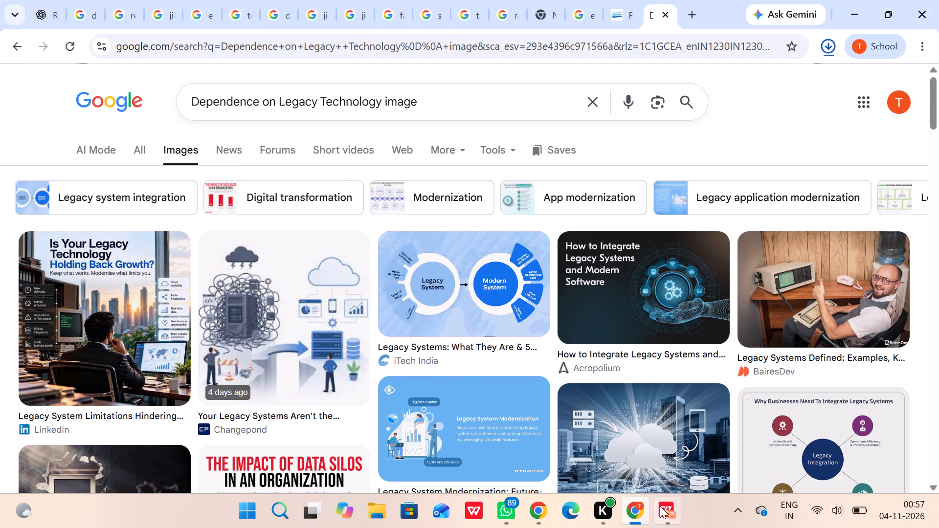
Replace the circular picture above Dependence on Legacy Technology on the WPS slide with legaa.jpg from Downloads.
click(660, 506)
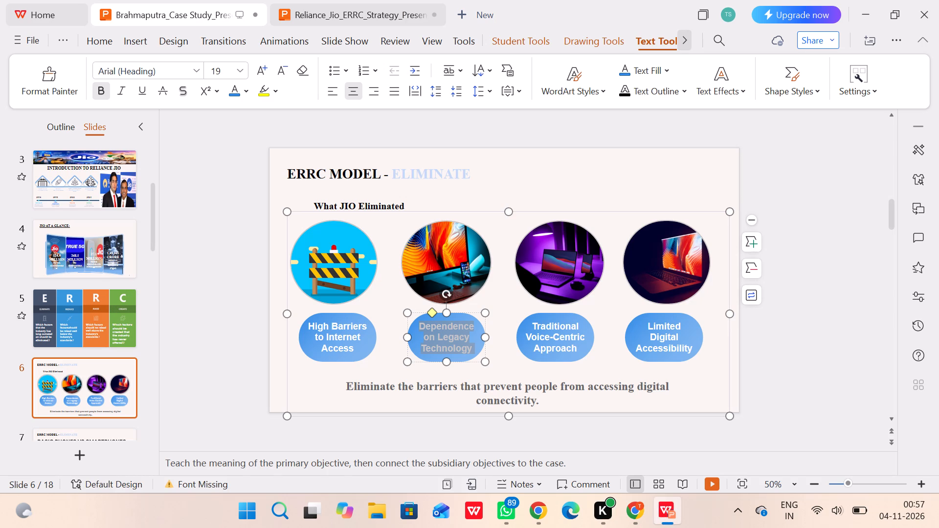
click(463, 273)
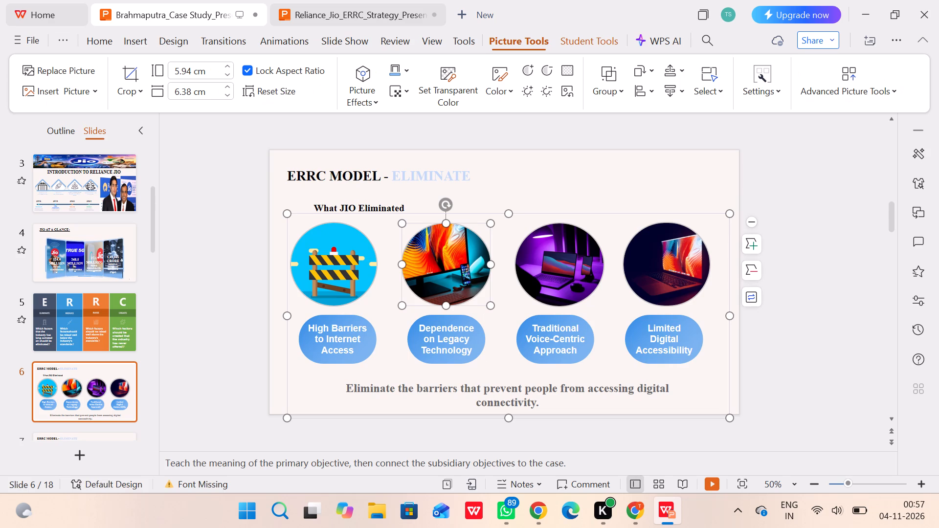
right_click(463, 273)
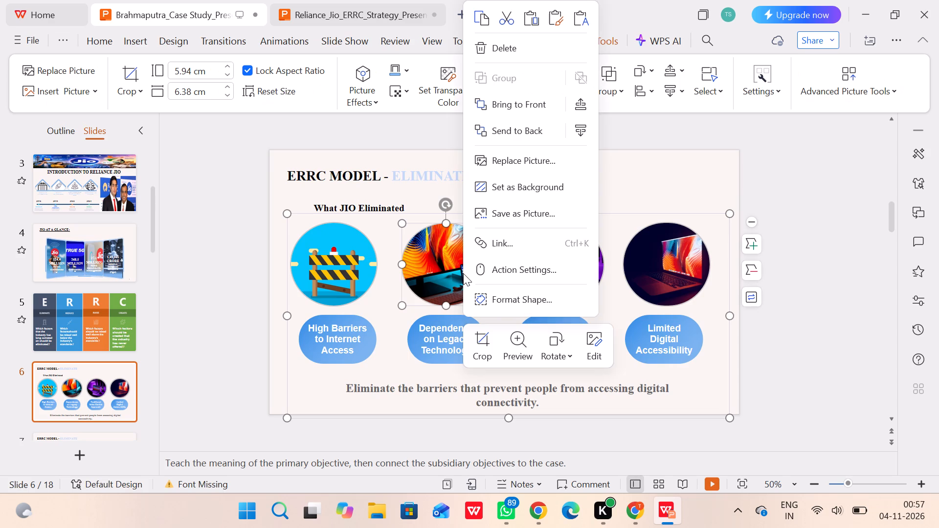
click(512, 159)
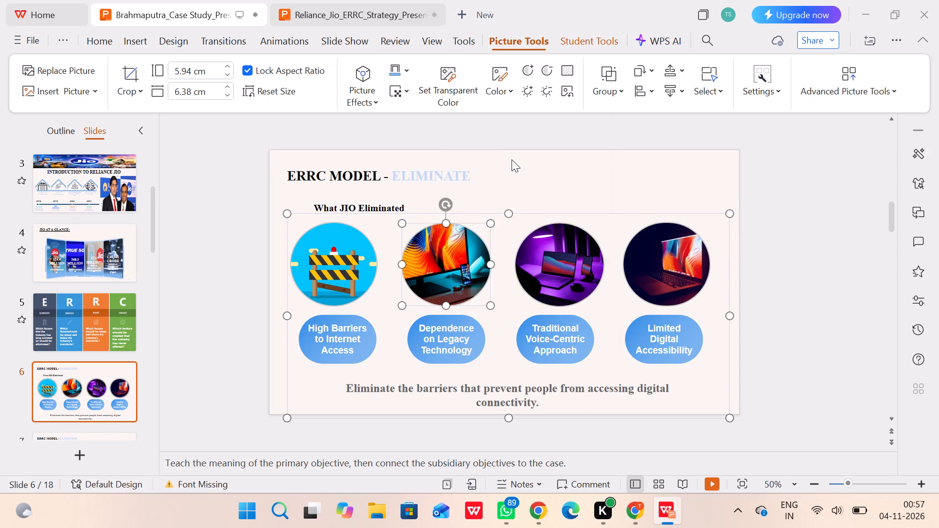
text(legaa)
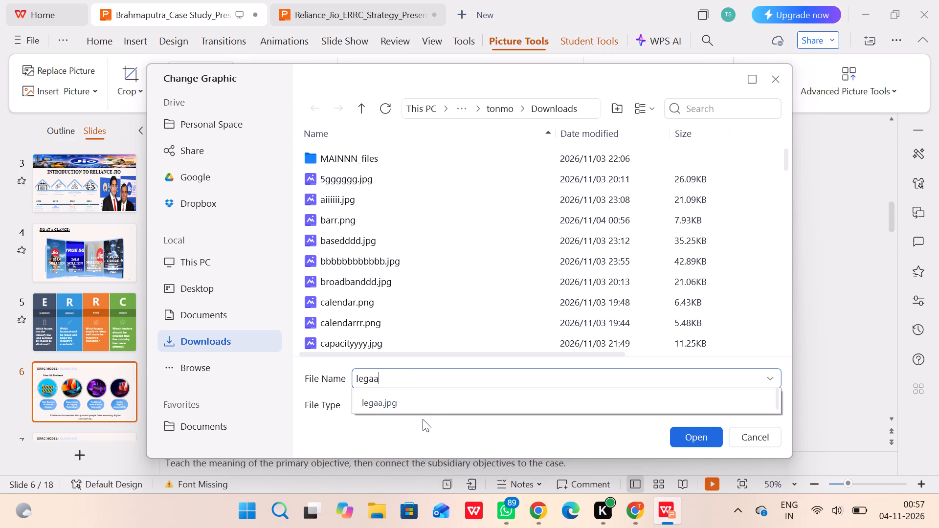
click(425, 407)
click(696, 435)
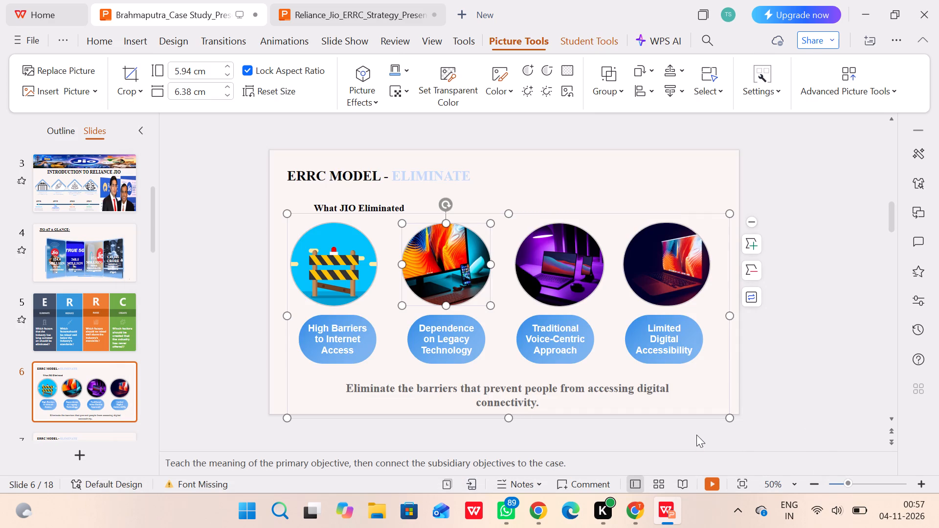
Copy the label "Traditional Voice-Centric Approach" from slide 6 and run a Chrome image search for "Traditional Voice-Centric Approach image".
click(567, 256)
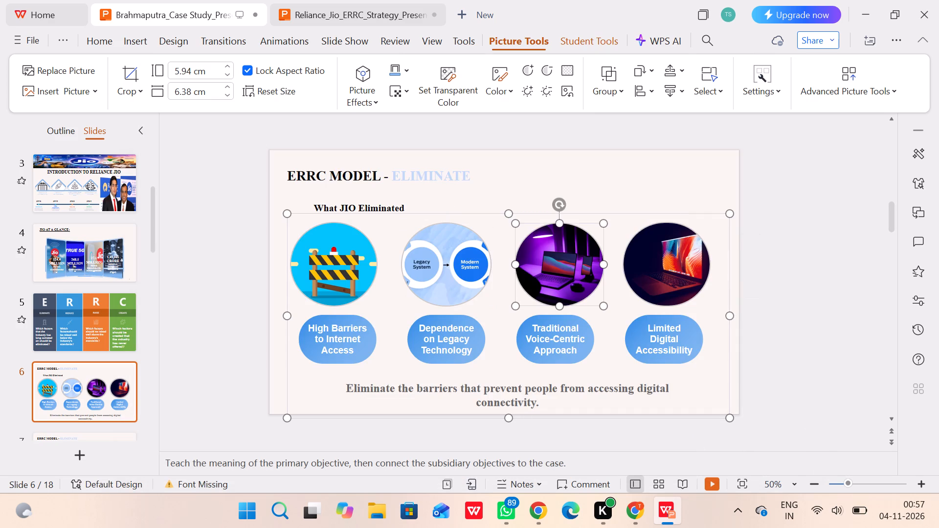
click(537, 342)
drag(530, 326, 584, 359)
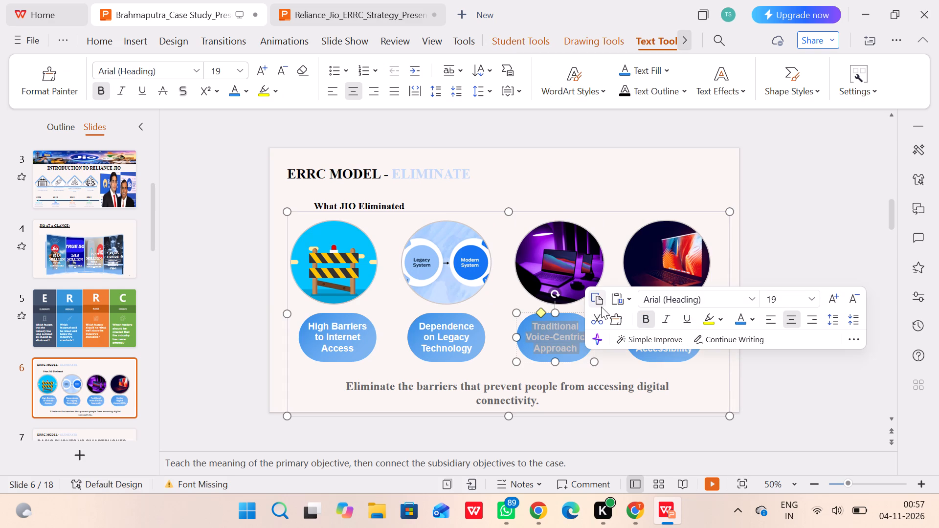
click(598, 303)
click(626, 511)
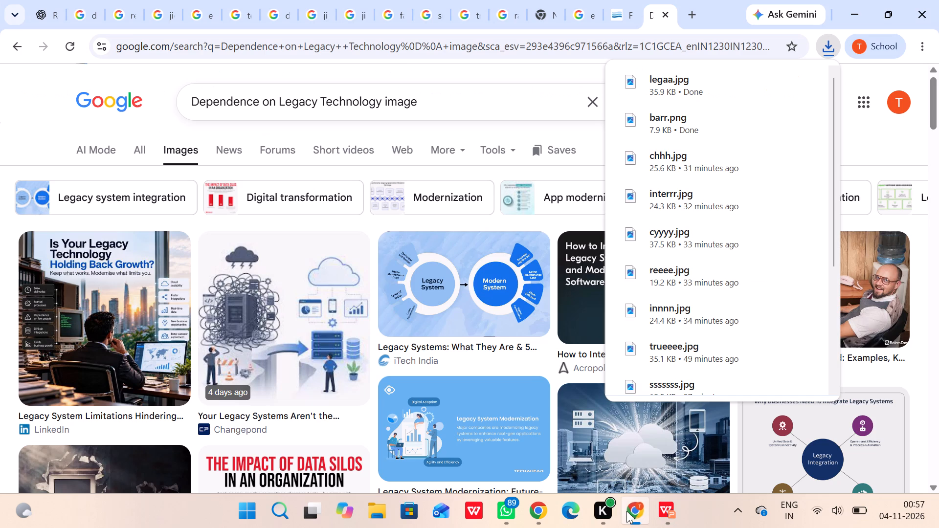
drag(379, 99, 380, 104)
drag(380, 104, 181, 93)
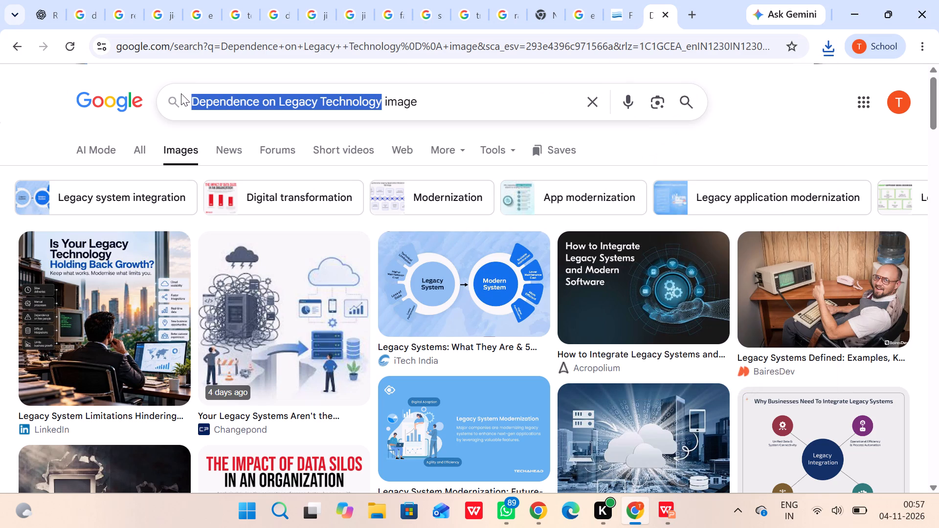
right_click(219, 105)
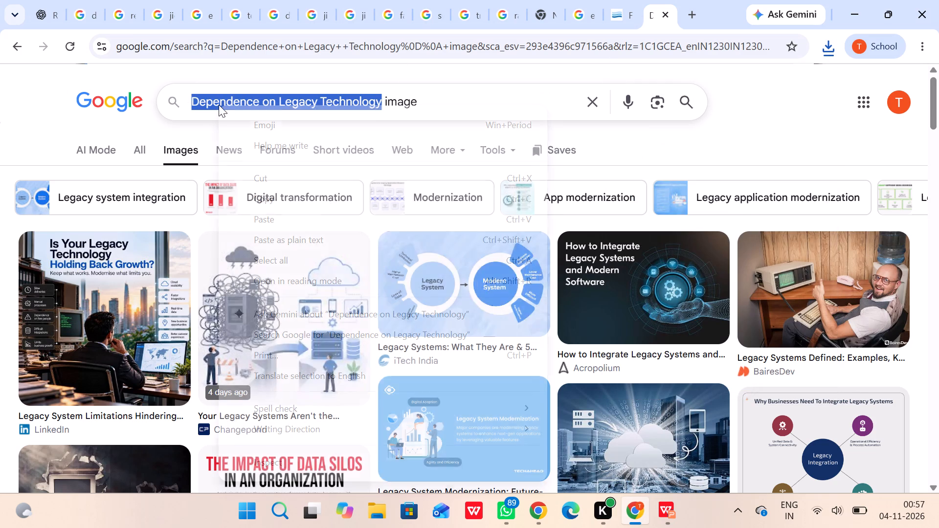
click(286, 224)
key(Return)
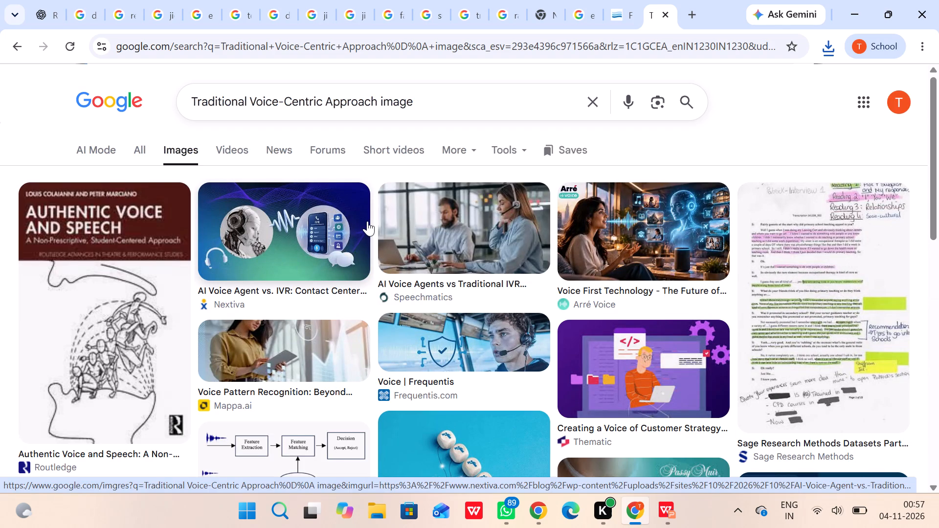
Look through the Traditional Voice-Centric Approach image results for a picture that suits the label.
scroll(266, 304, down, 2)
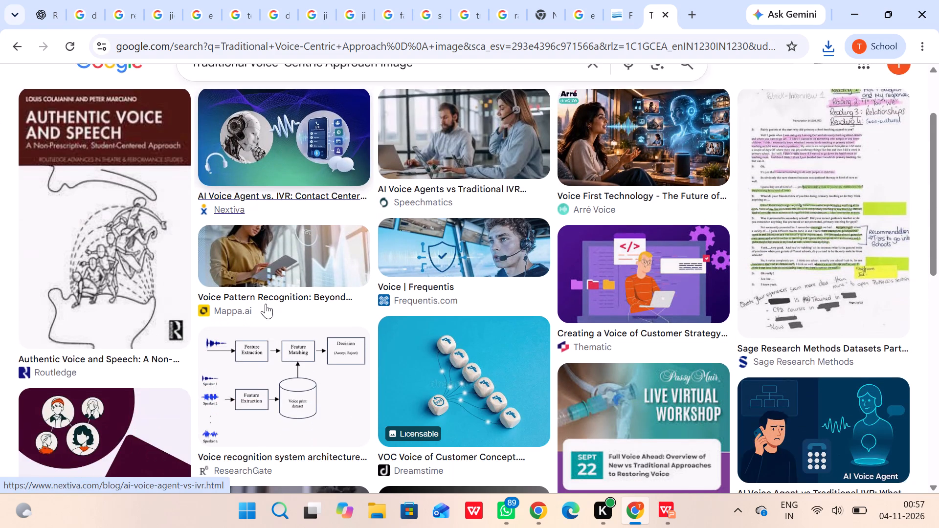
scroll(266, 304, down, 3)
scroll(266, 304, up, 1)
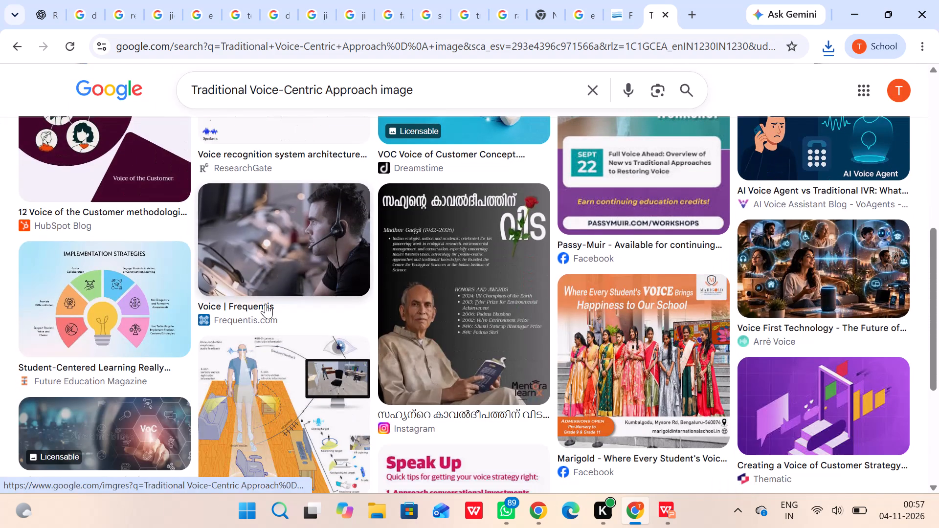
scroll(266, 304, up, 1)
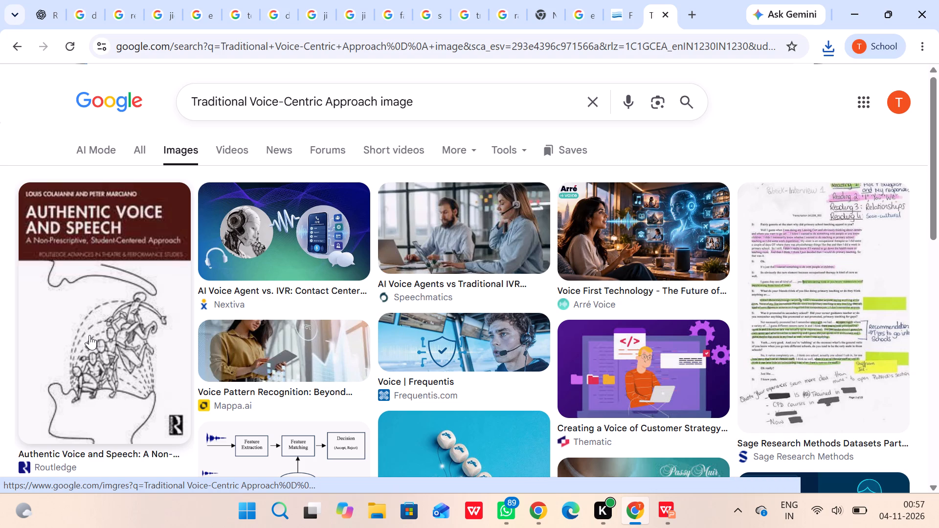
right_click(282, 233)
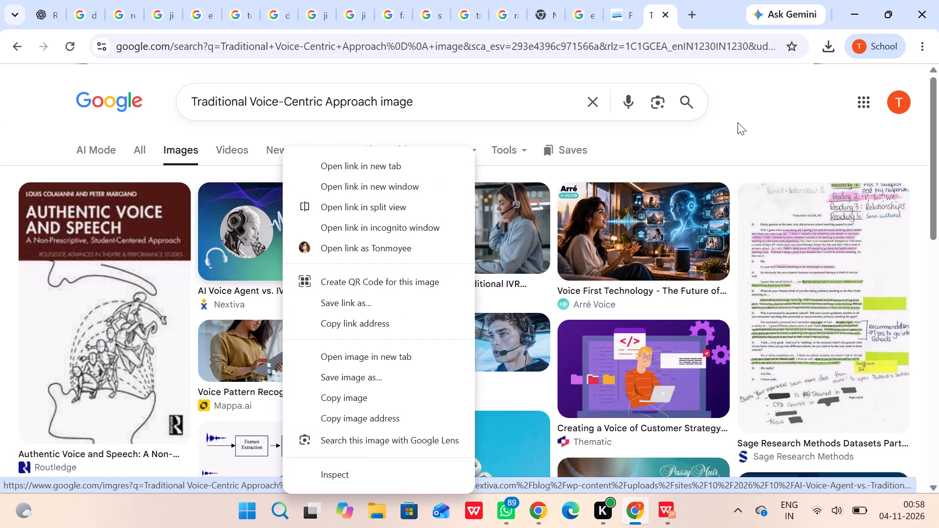
click(750, 105)
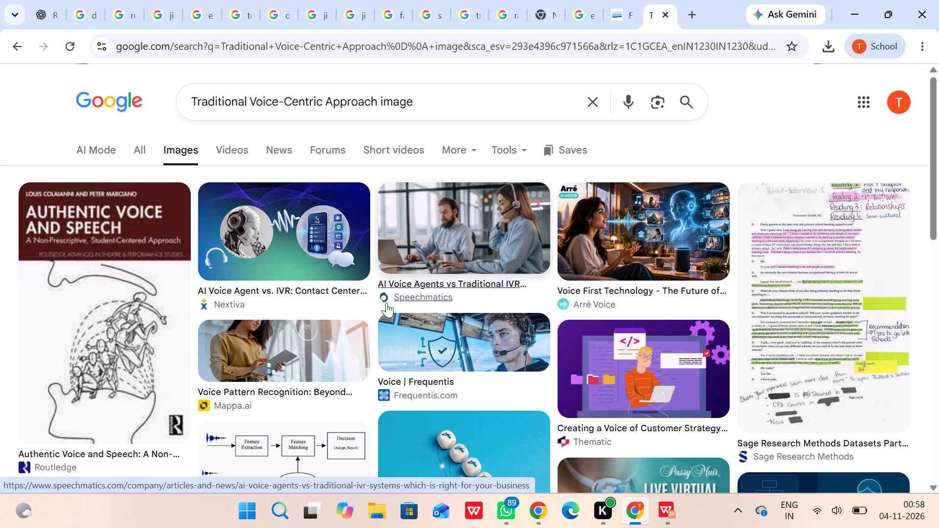
scroll(386, 303, down, 3)
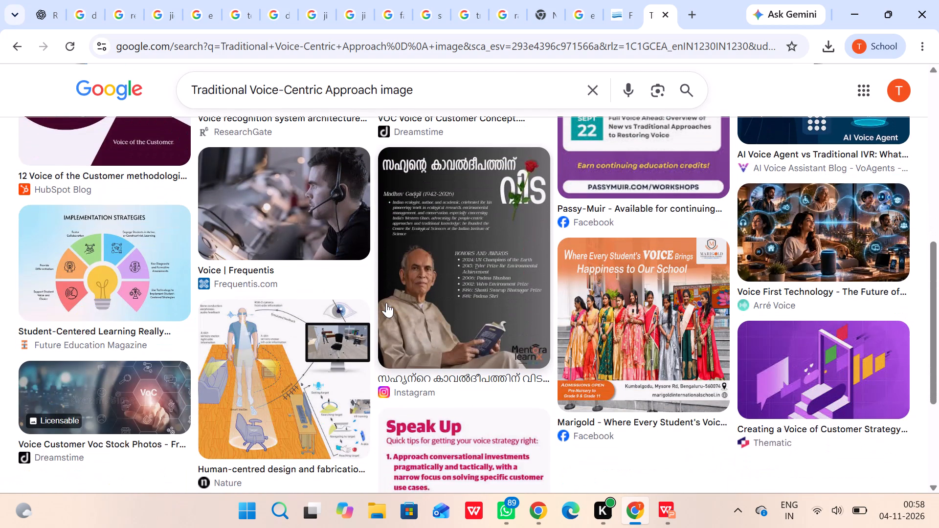
scroll(386, 303, down, 3)
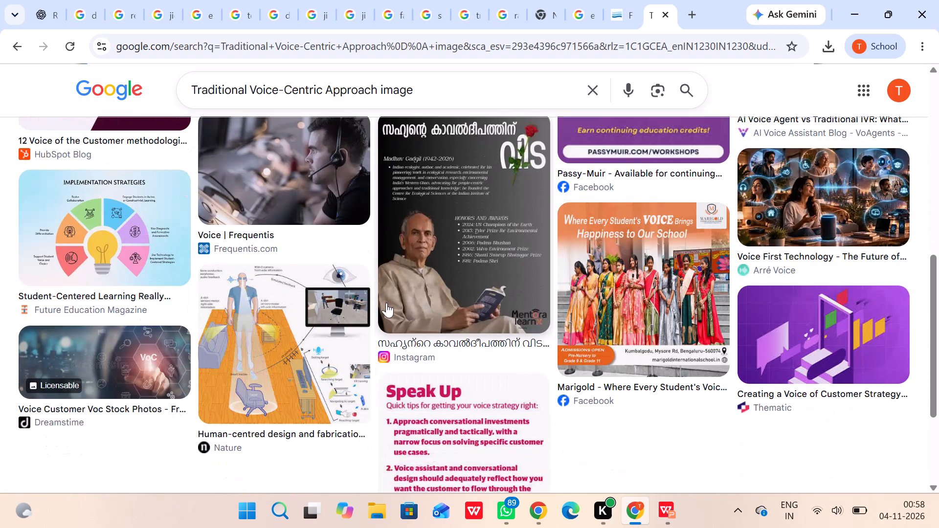
scroll(386, 303, down, 3)
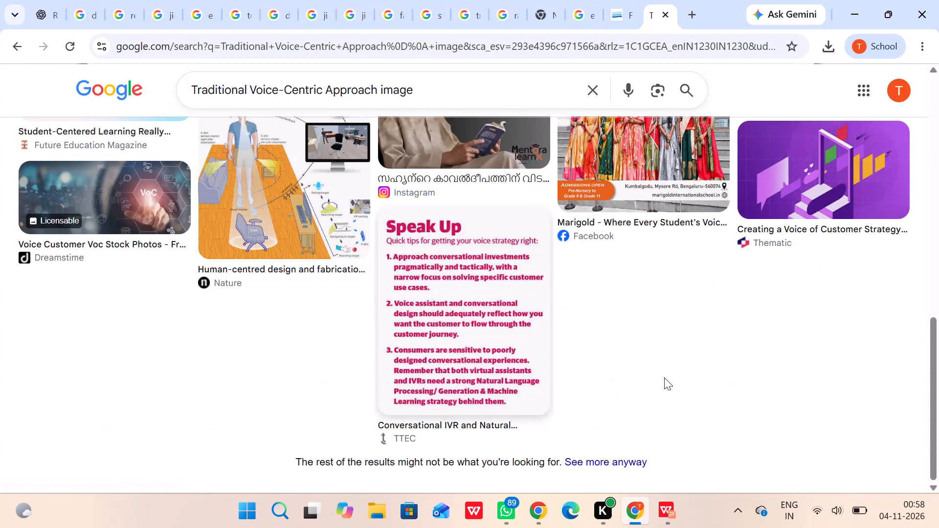
scroll(664, 377, up, 4)
scroll(664, 377, down, 1)
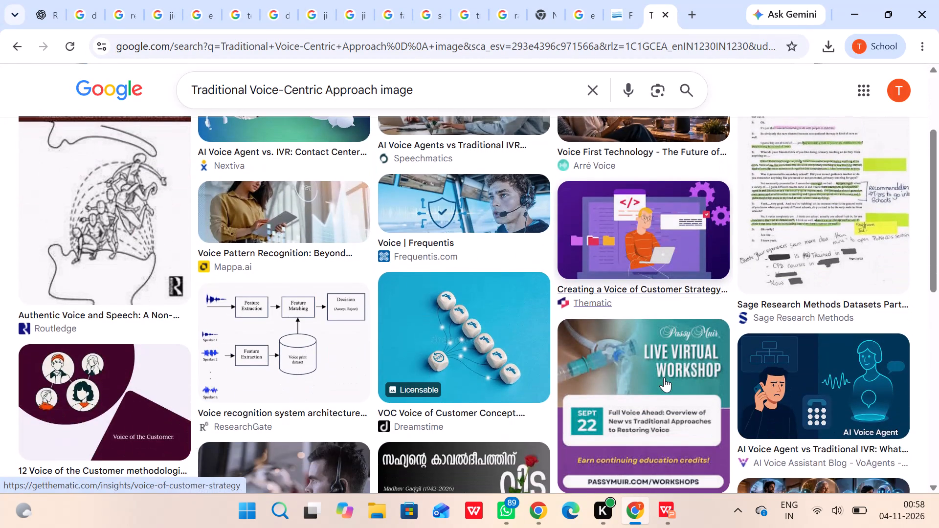
scroll(664, 377, down, 1)
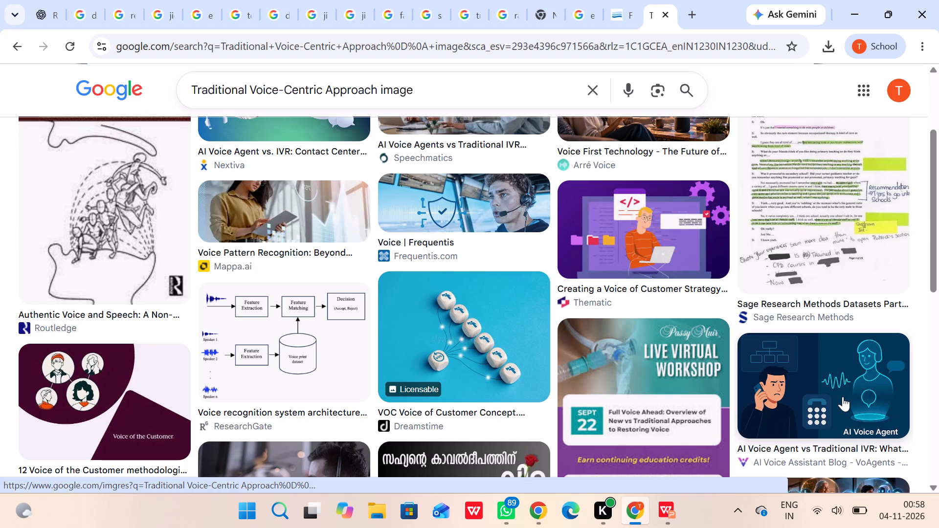
Save the AI Voice Agent vs Traditional IVR picture from the AI Voice Assistant Blog to Downloads as traaa.
right_click(828, 390)
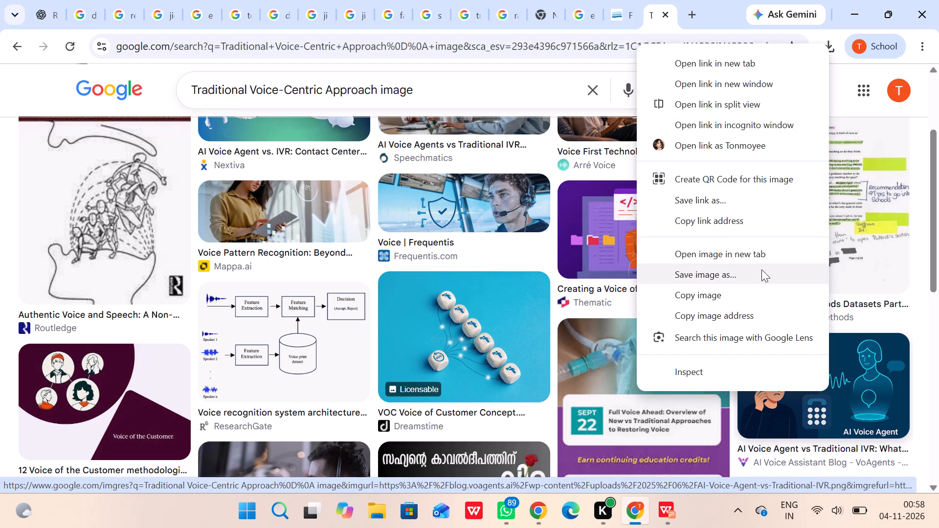
click(757, 267)
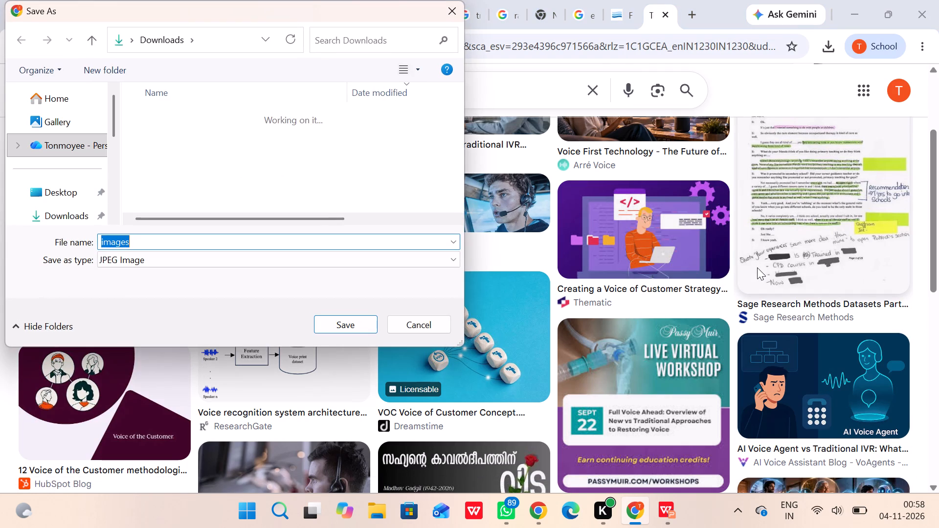
text(gtraaa)
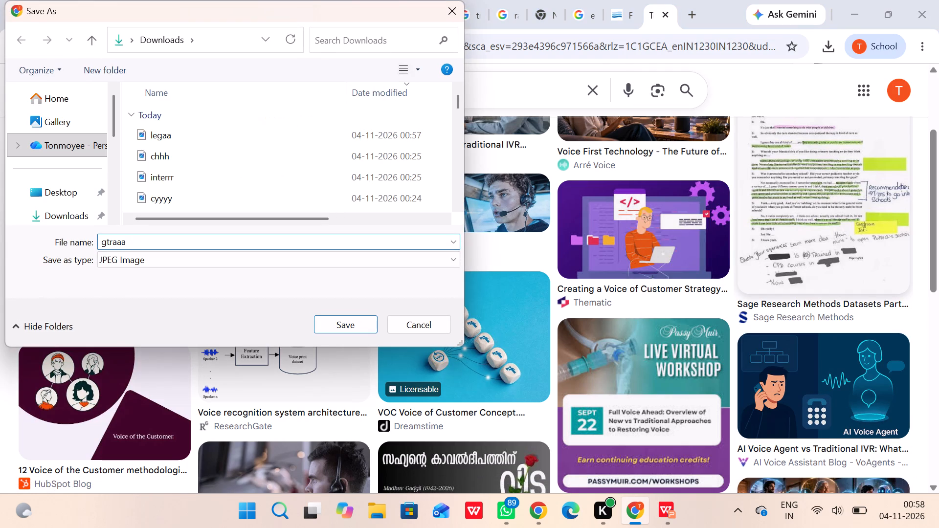
key(BackSpace)
key(BackSpace)
key(BackSpace)
key(BackSpace)
key(BackSpace)
key(BackSpace)
text(traaa)
key(Return)
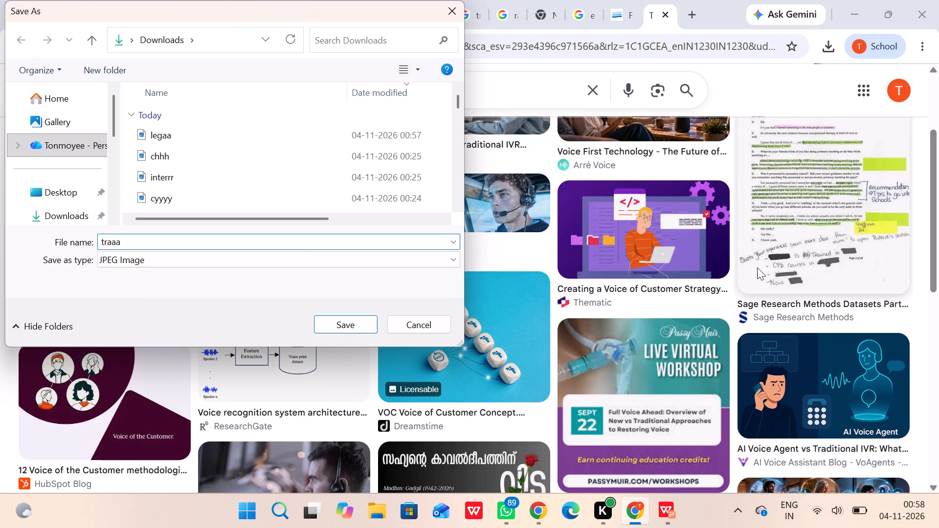
Switch to WPS and replace the circular picture above Traditional Voice-Centric Approach on slide 6 with traaa.jpg from Downloads.
click(673, 514)
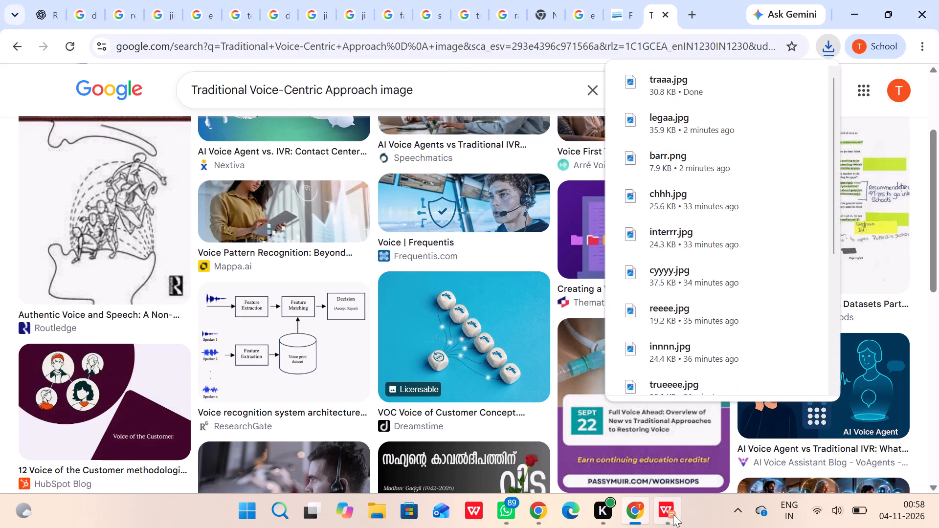
click(546, 264)
right_click(546, 264)
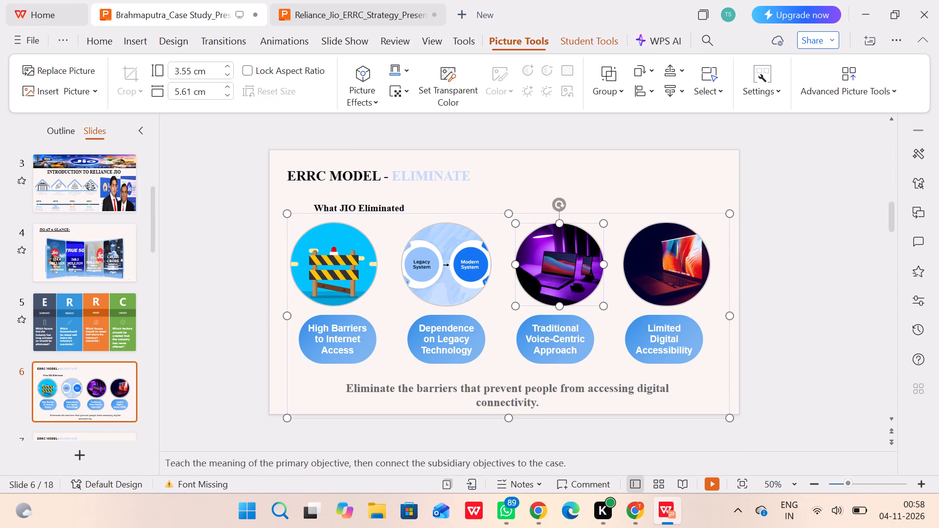
click(604, 171)
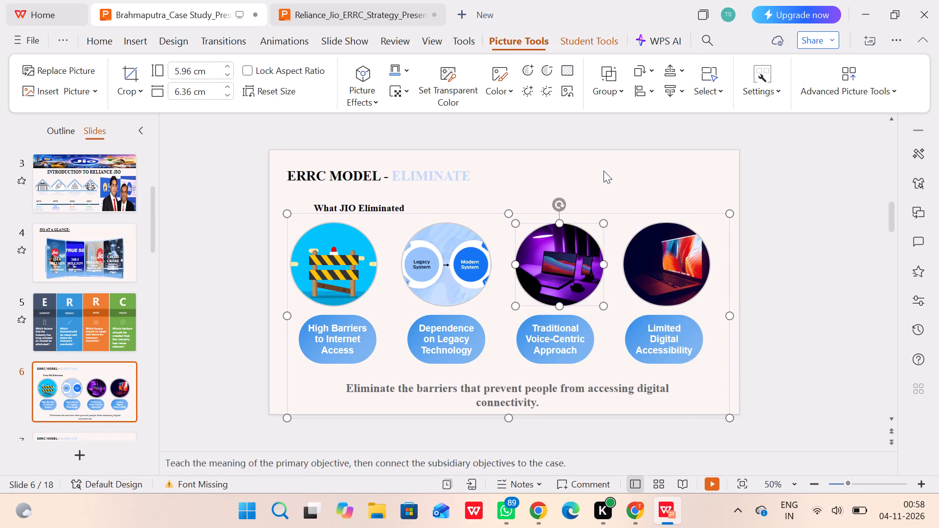
text(traa)
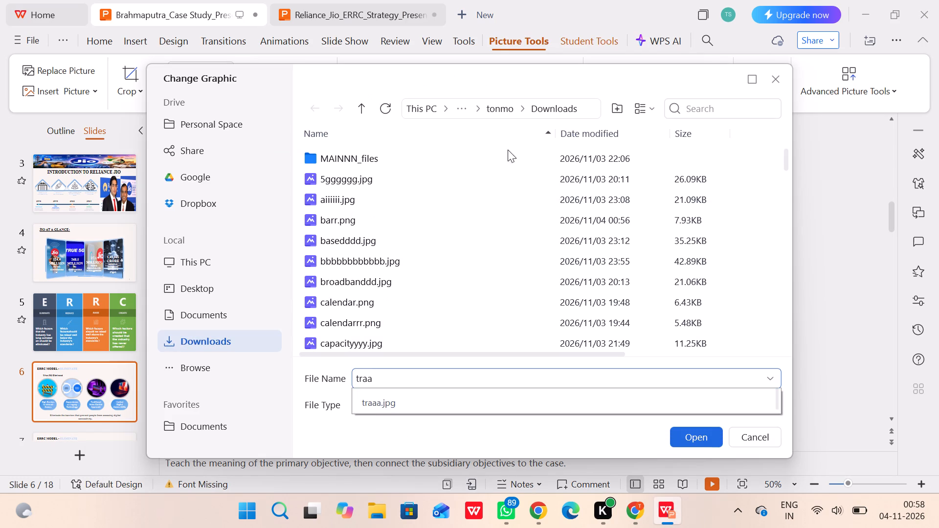
click(497, 401)
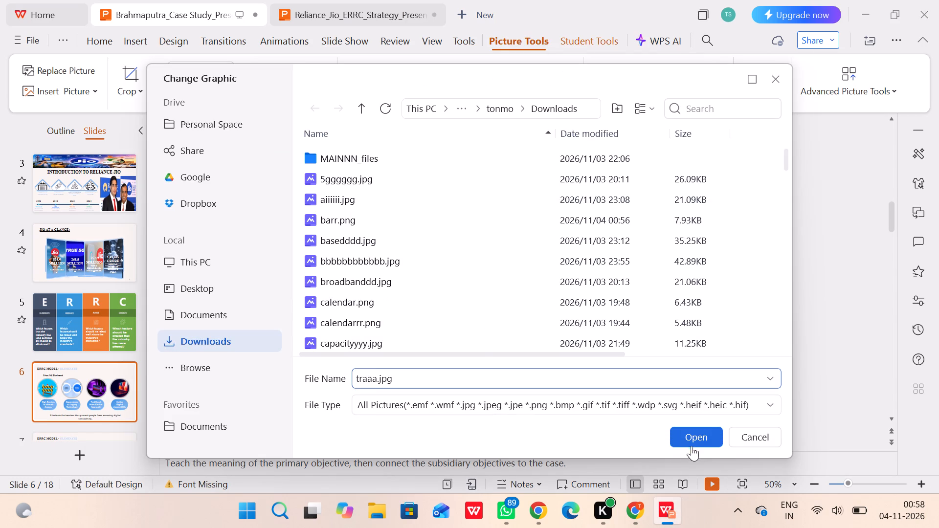
click(695, 442)
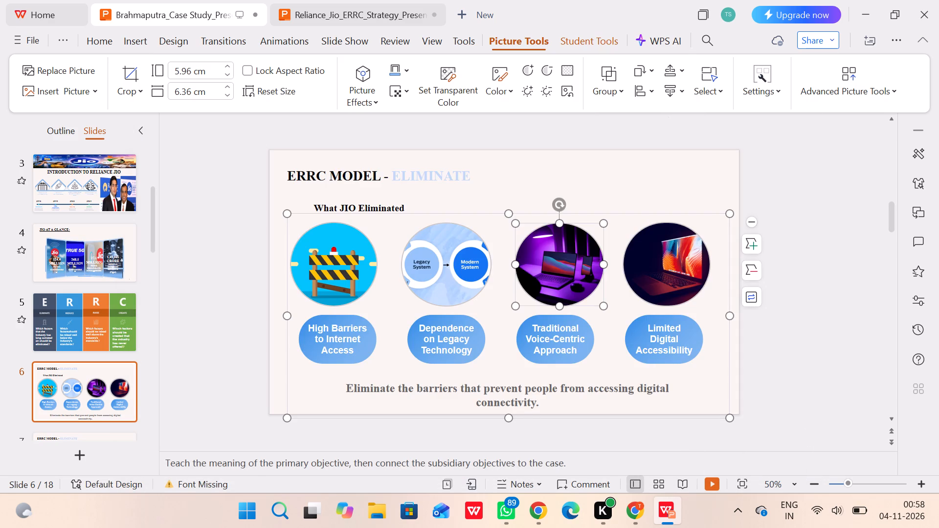
Copy the label "Limited Digital Accessibility" from slide 6 and run a Chrome image search for "Limited Digital Accessibility image".
click(685, 277)
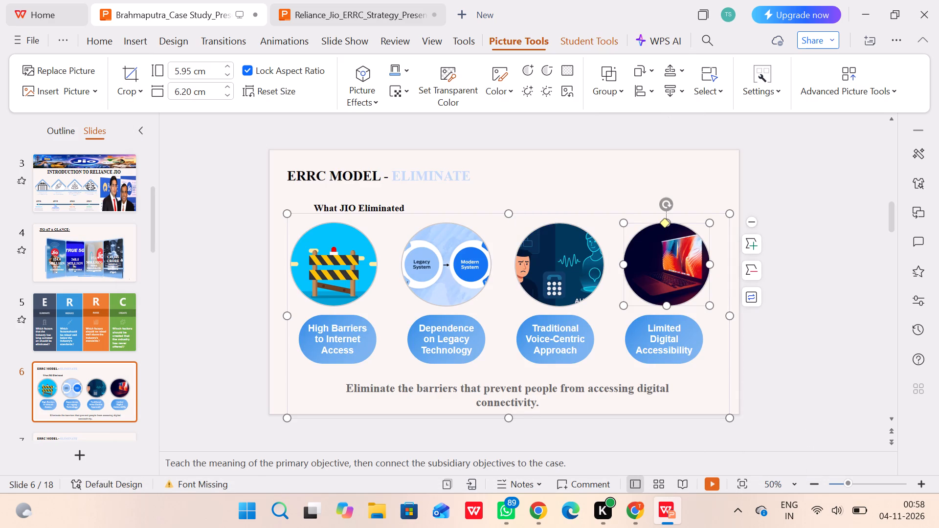
click(635, 506)
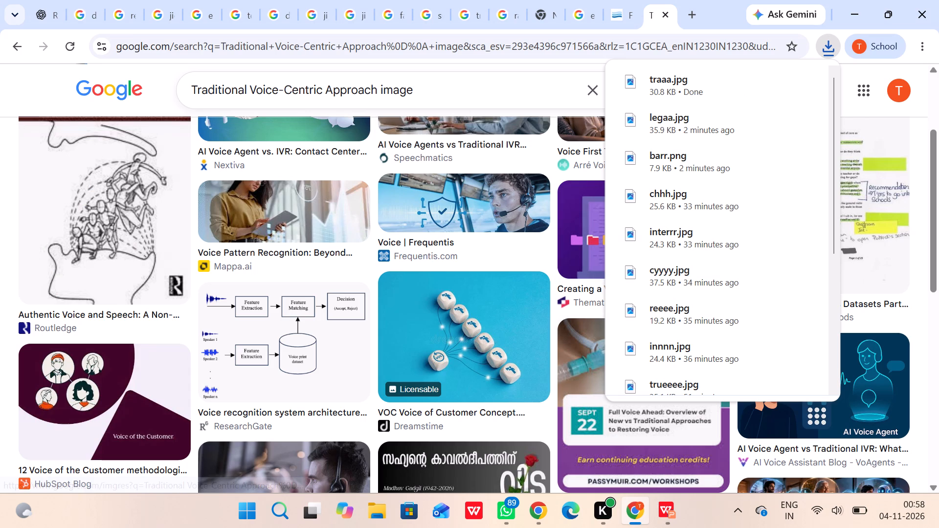
click(655, 511)
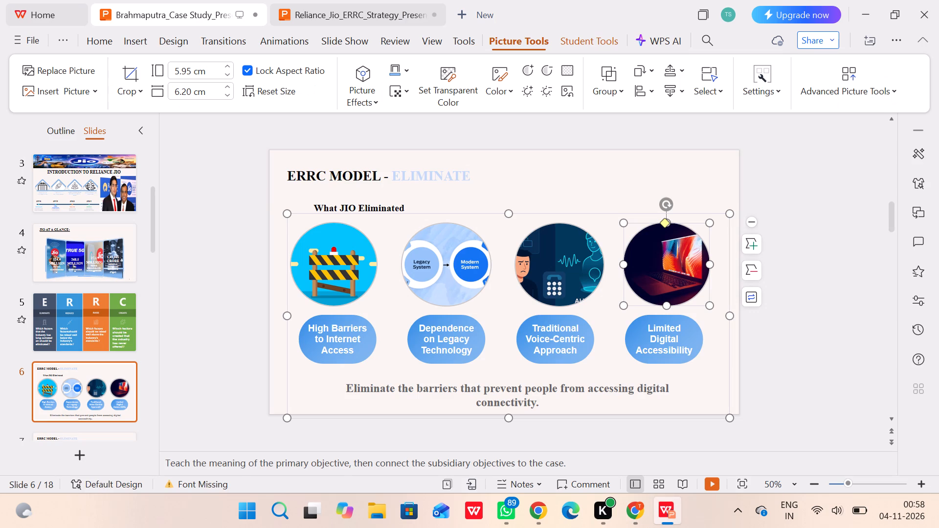
click(656, 346)
drag(646, 325, 690, 345)
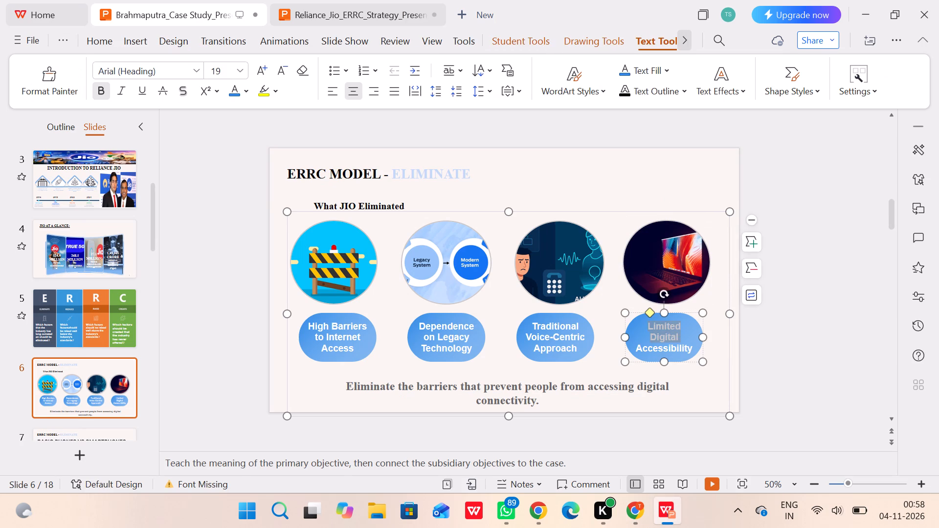
drag(690, 345, 704, 358)
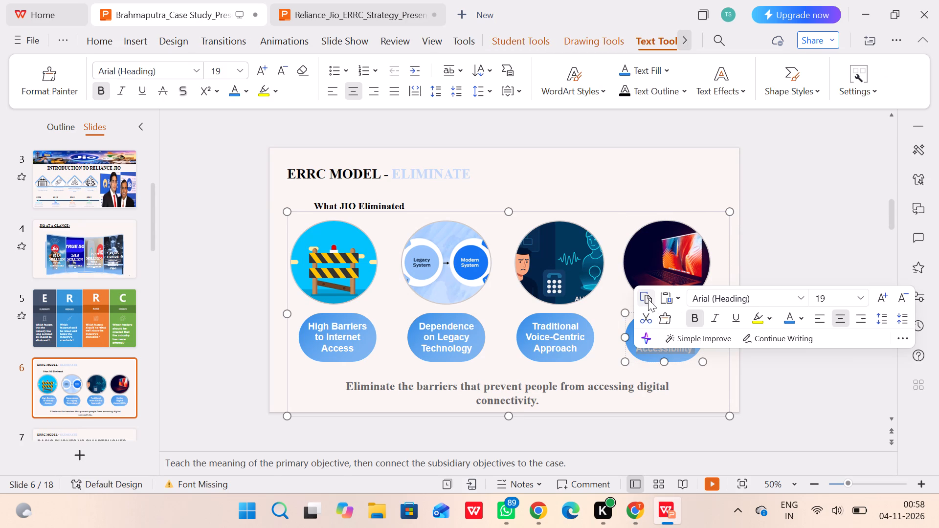
click(648, 299)
click(641, 510)
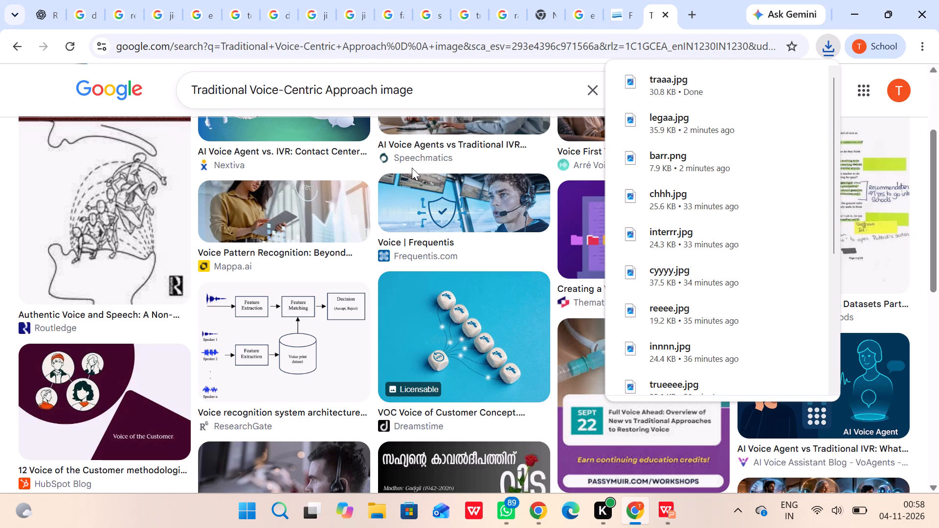
drag(376, 94, 193, 88)
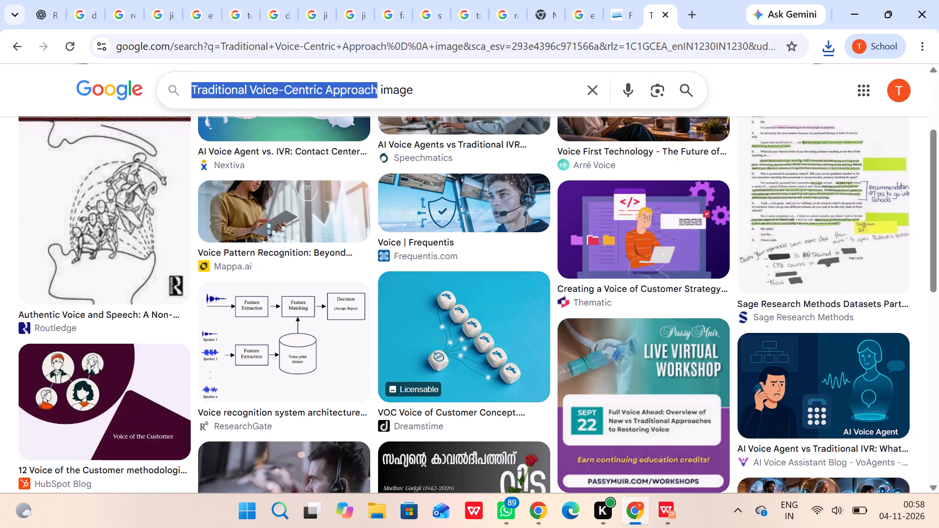
right_click(217, 90)
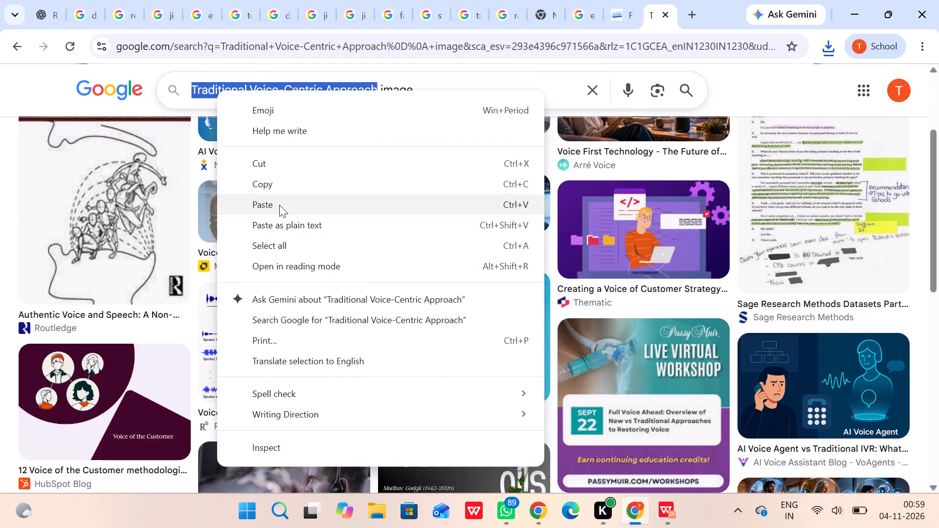
click(279, 205)
key(Return)
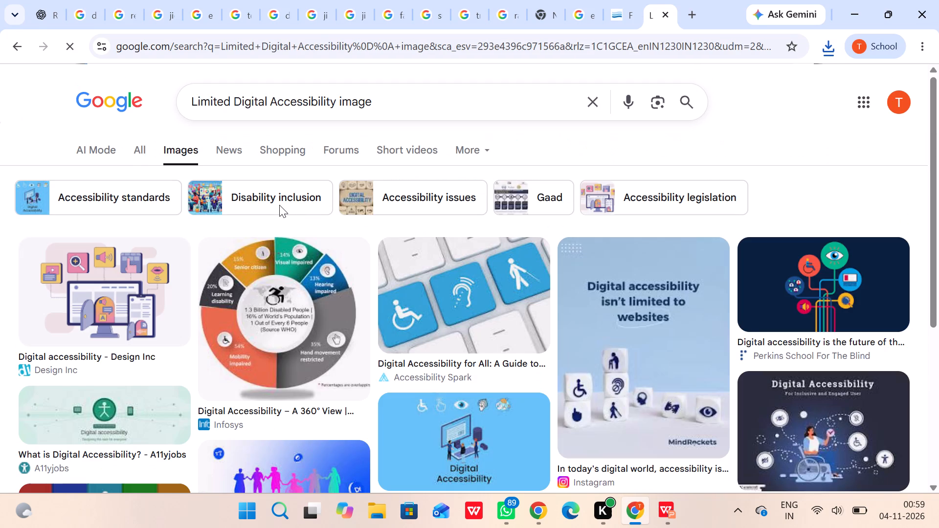
Find the Hand Talk digital accessibility picture in the image results and save it to Downloads as limiii.
scroll(655, 301, down, 2)
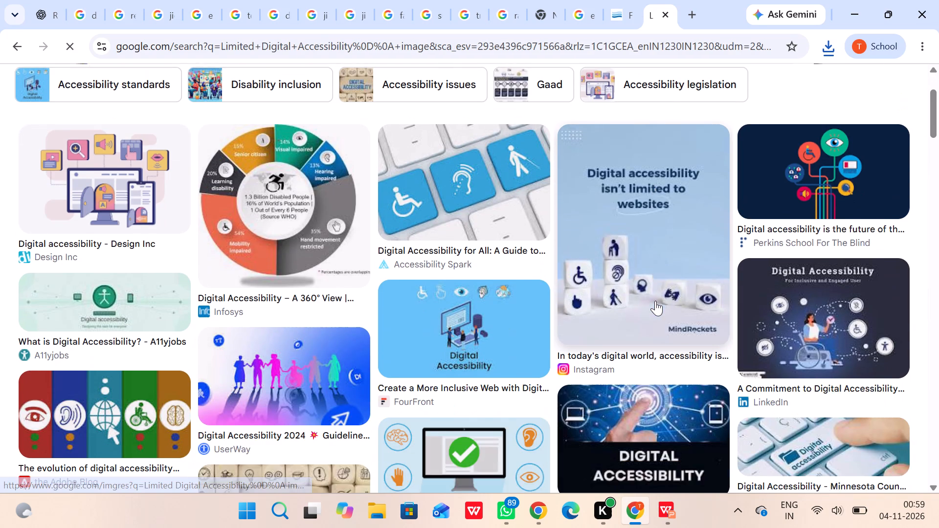
scroll(655, 301, down, 6)
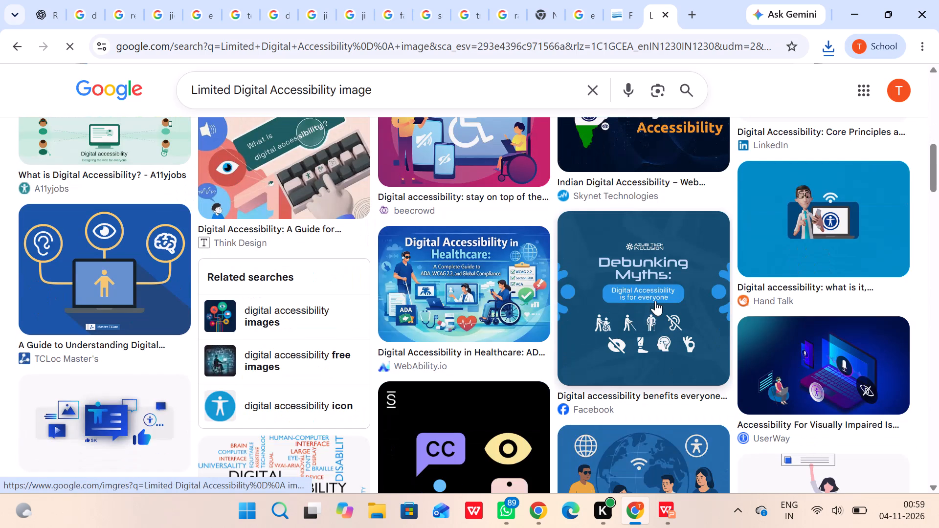
scroll(655, 301, down, 2)
right_click(809, 201)
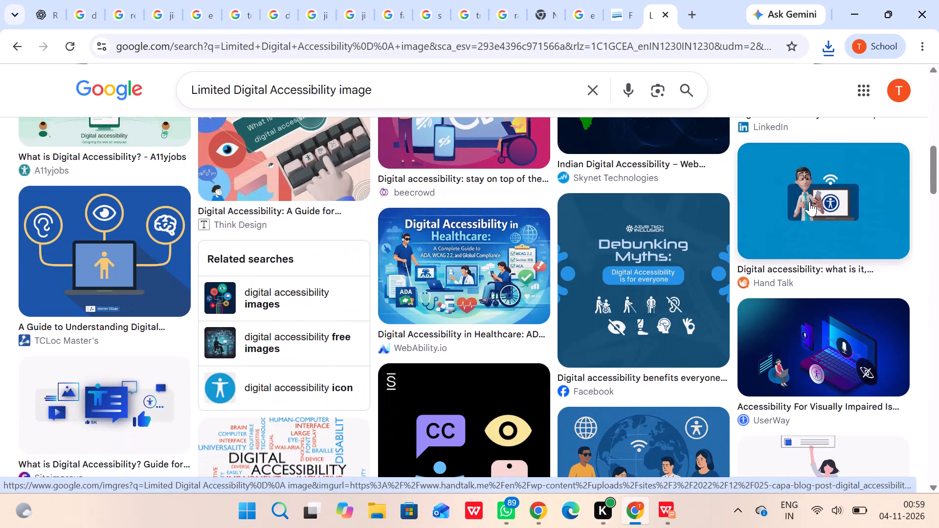
click(697, 367)
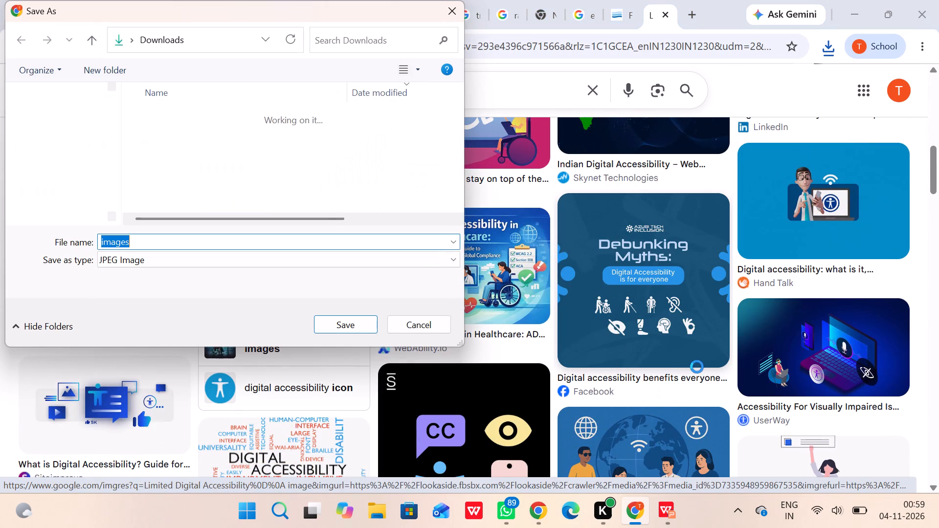
text(limiii)
key(Return)
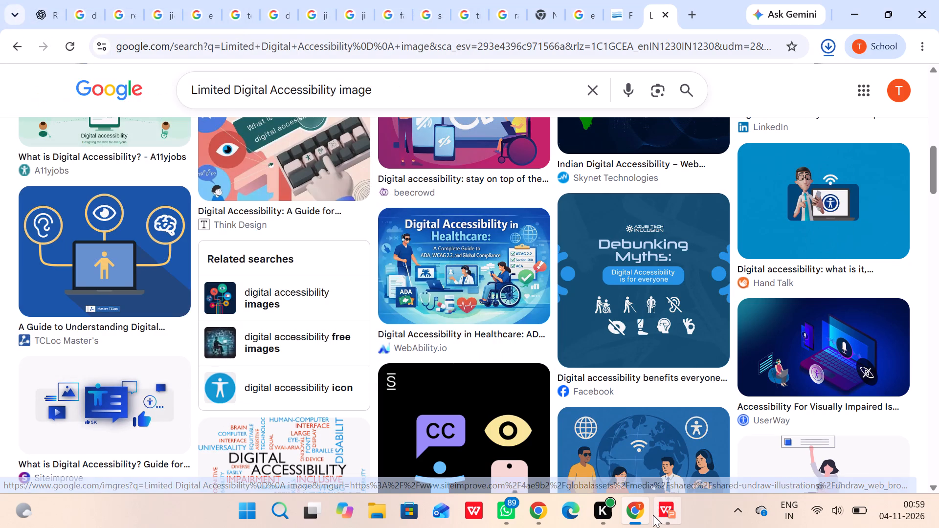
Switch to WPS and replace the circular picture above Limited Digital Accessibility on slide 6 with limiii.jpg from Downloads.
click(653, 515)
click(669, 266)
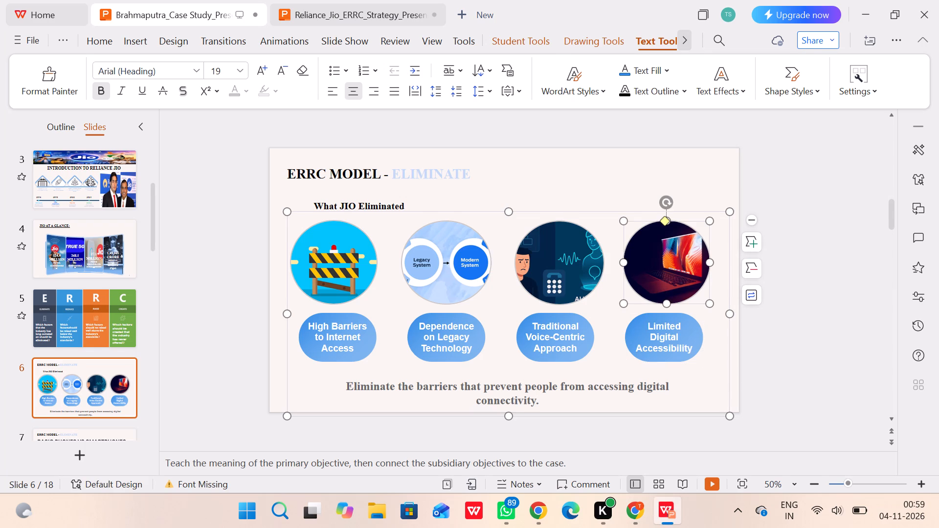
right_click(669, 266)
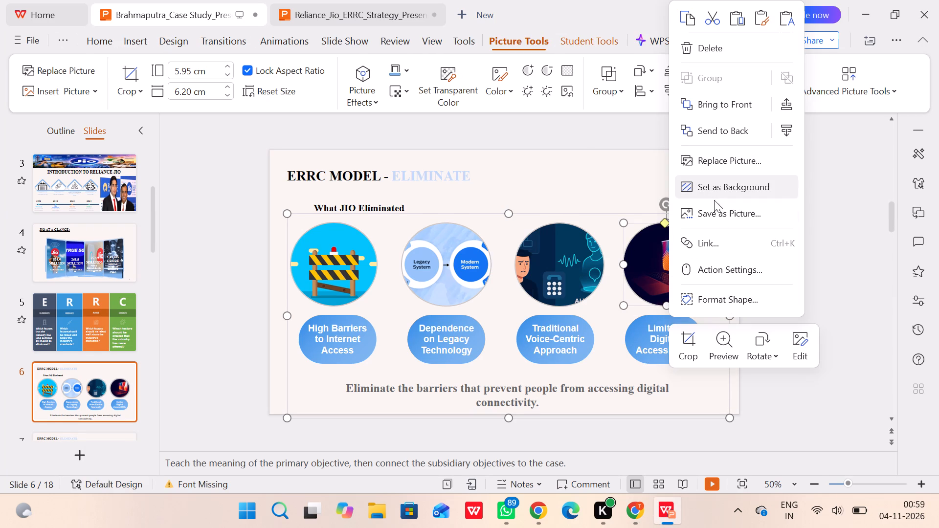
click(716, 161)
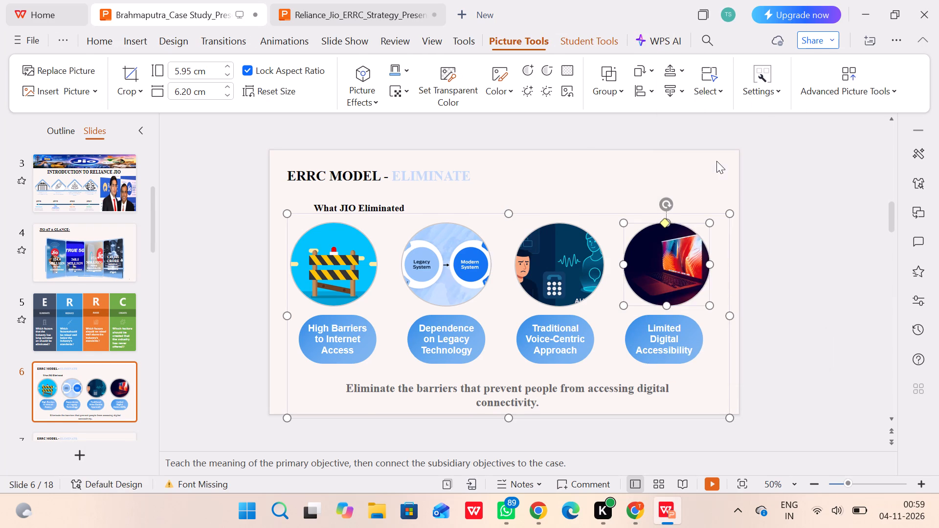
text(limi)
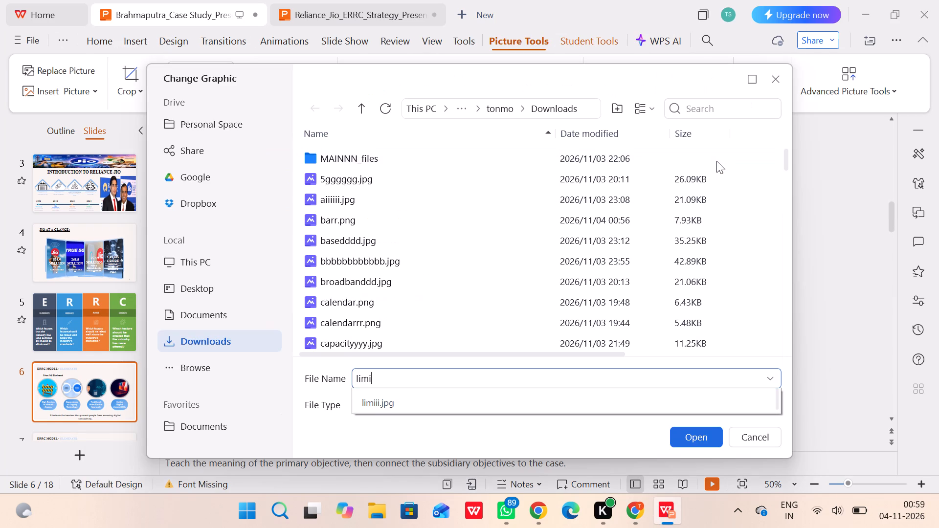
click(503, 396)
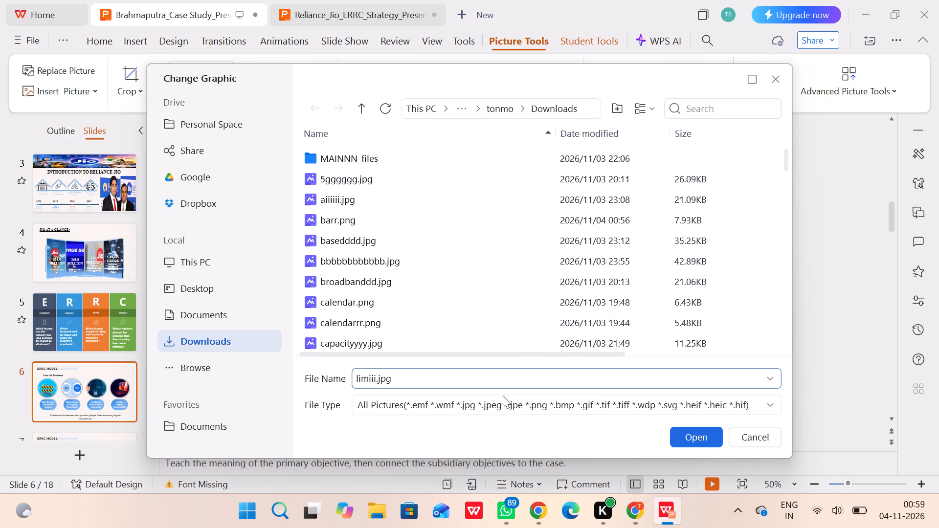
click(694, 430)
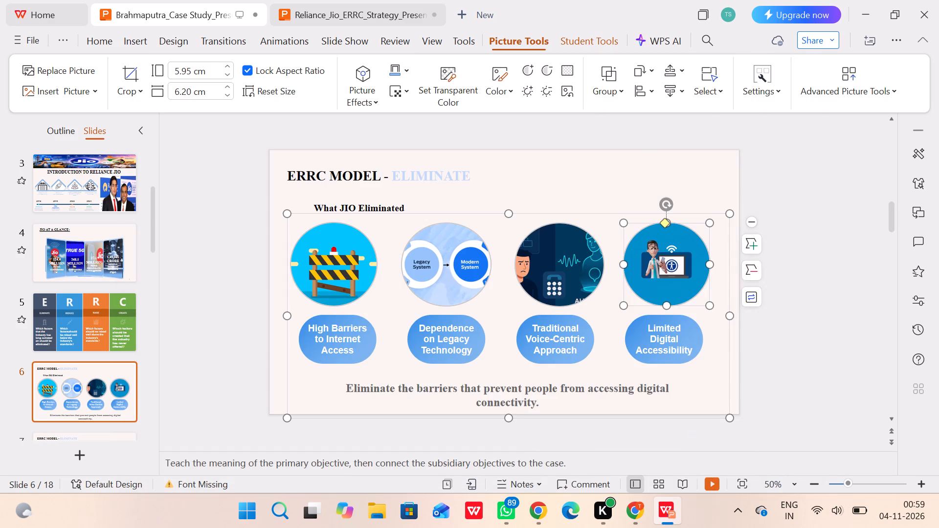
click(806, 240)
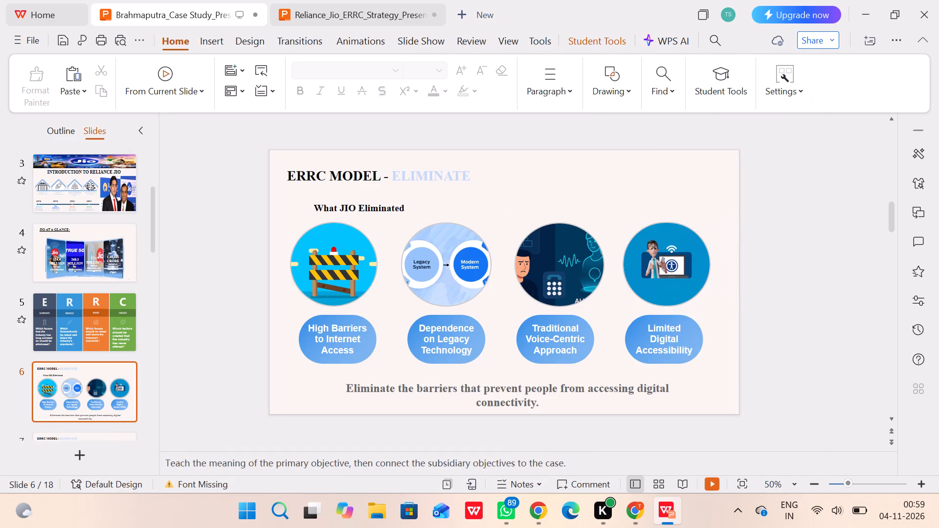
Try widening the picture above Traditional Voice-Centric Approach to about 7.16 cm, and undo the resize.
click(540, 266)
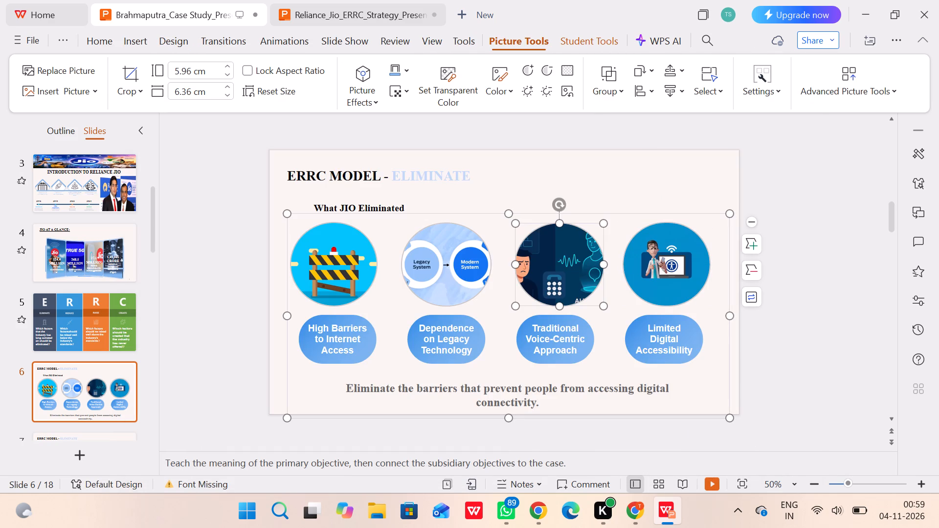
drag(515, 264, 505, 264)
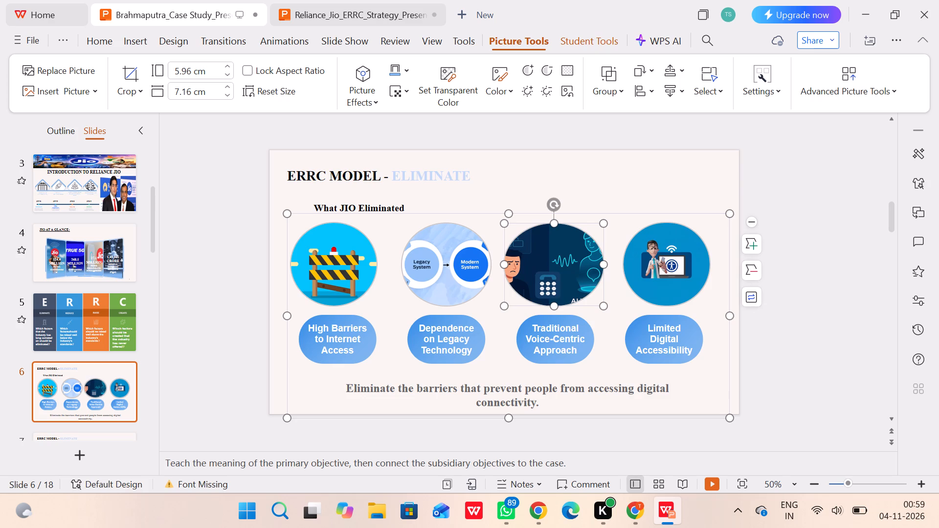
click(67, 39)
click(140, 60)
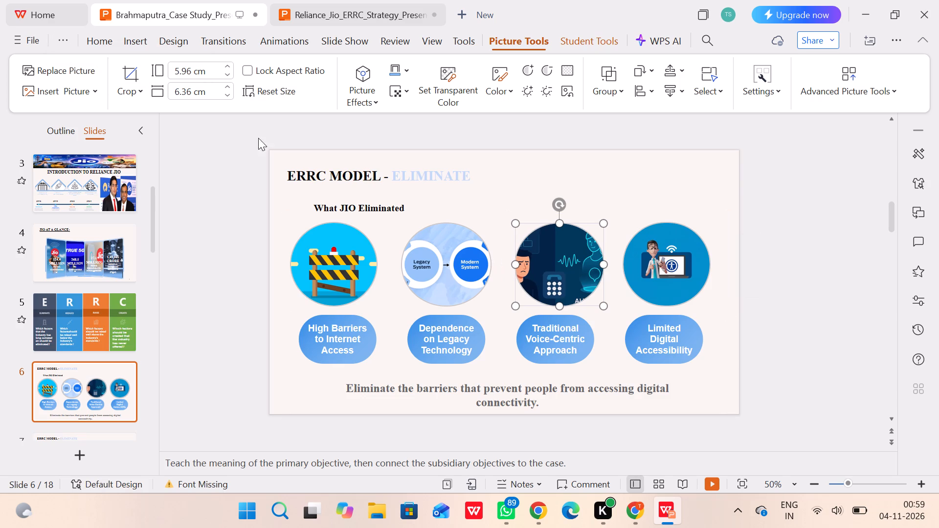
Enlarge the whole picture-and-label graphic on slide 6 by extending its frame towards both side edges of the slide and slightly upward.
click(316, 247)
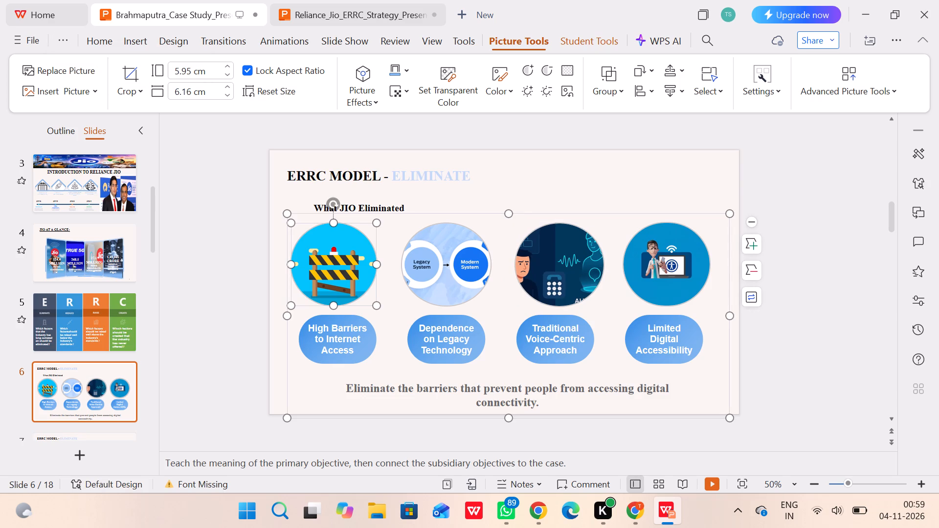
drag(285, 211, 271, 217)
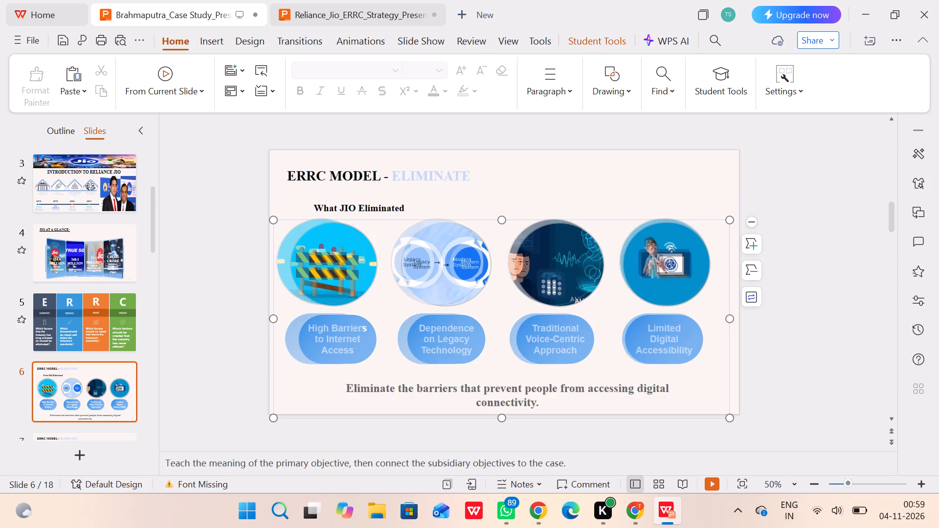
drag(730, 217, 739, 212)
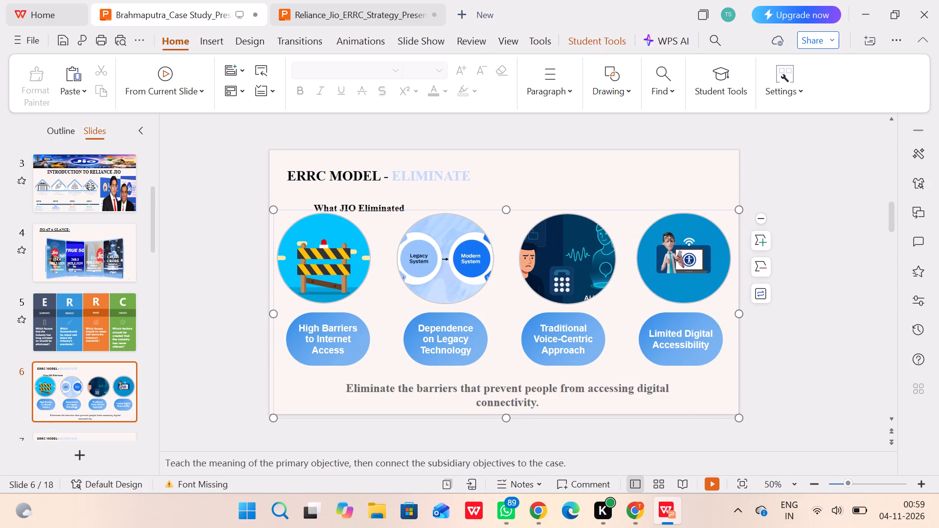
Move the "What JIO Eliminated" text box up slightly so it sits clear of the enlarged pictures, just under the slide title.
click(398, 197)
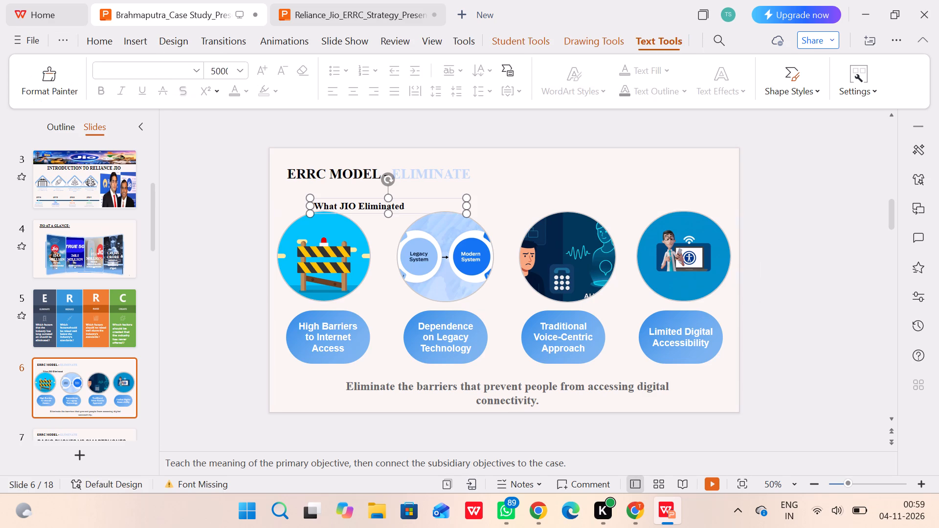
click(377, 195)
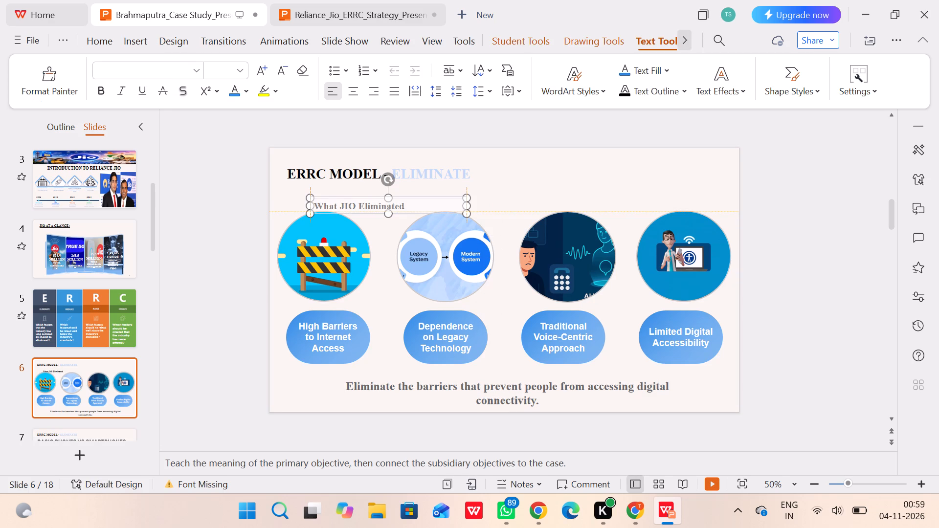
click(769, 177)
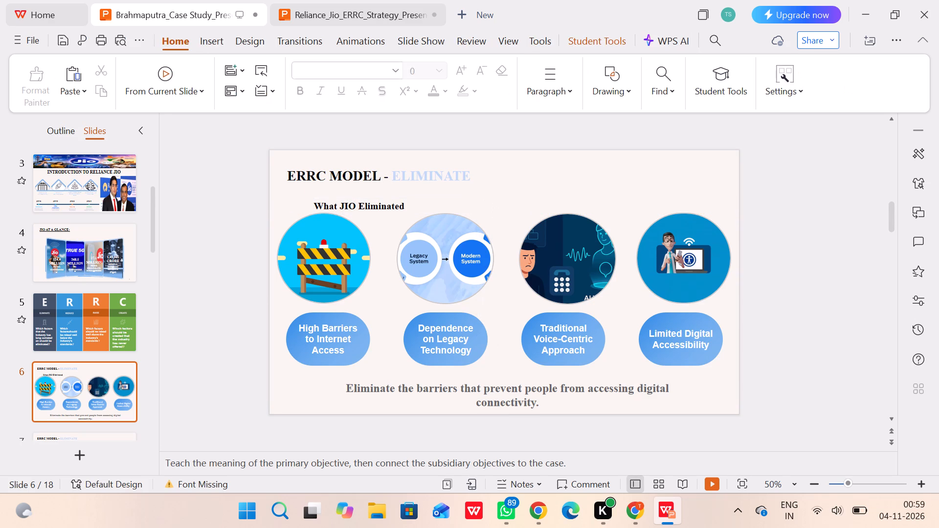
click(397, 200)
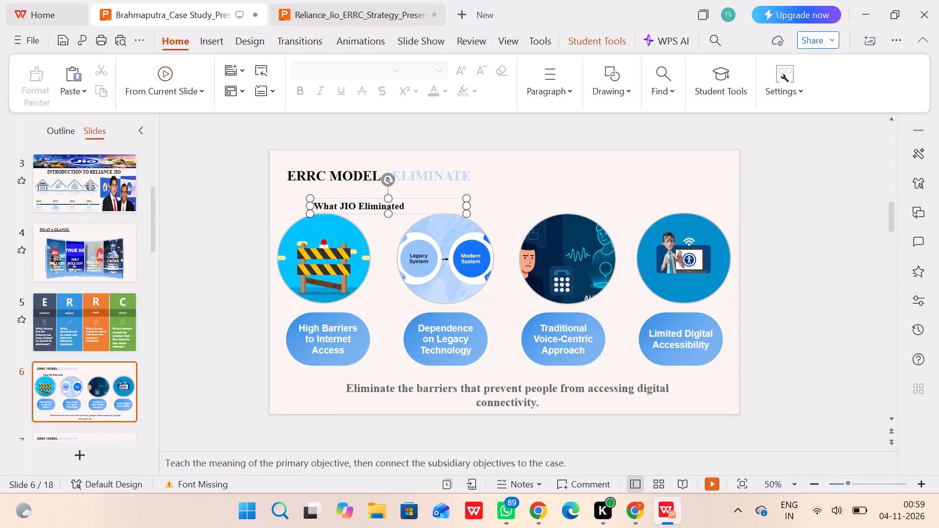
drag(404, 193, 404, 186)
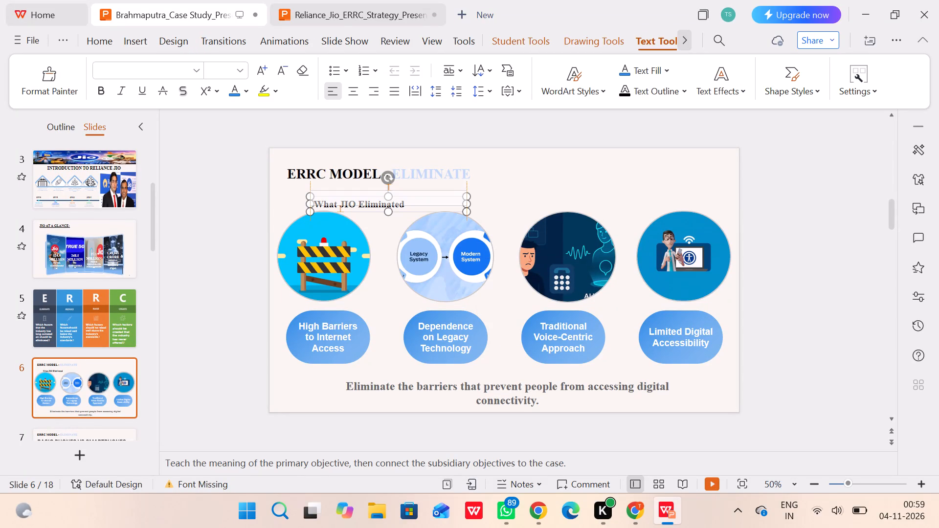
drag(404, 186, 404, 187)
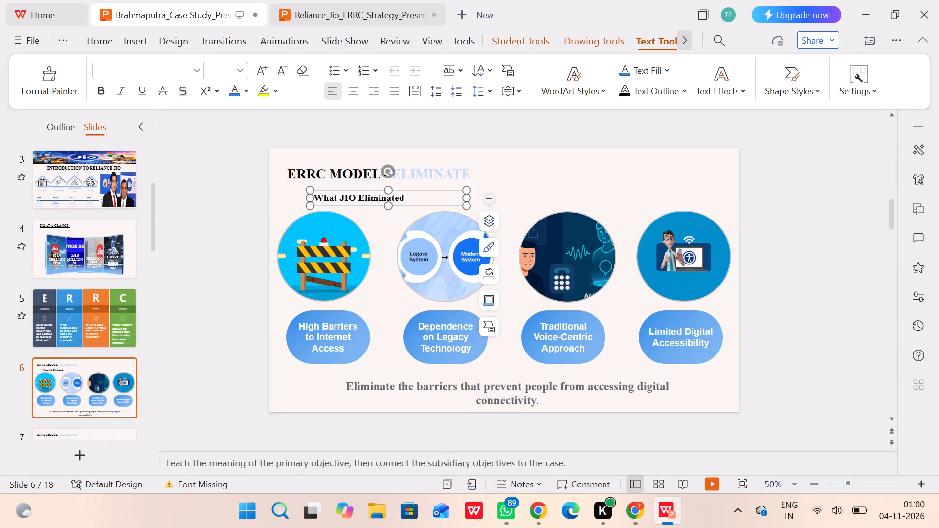
click(798, 142)
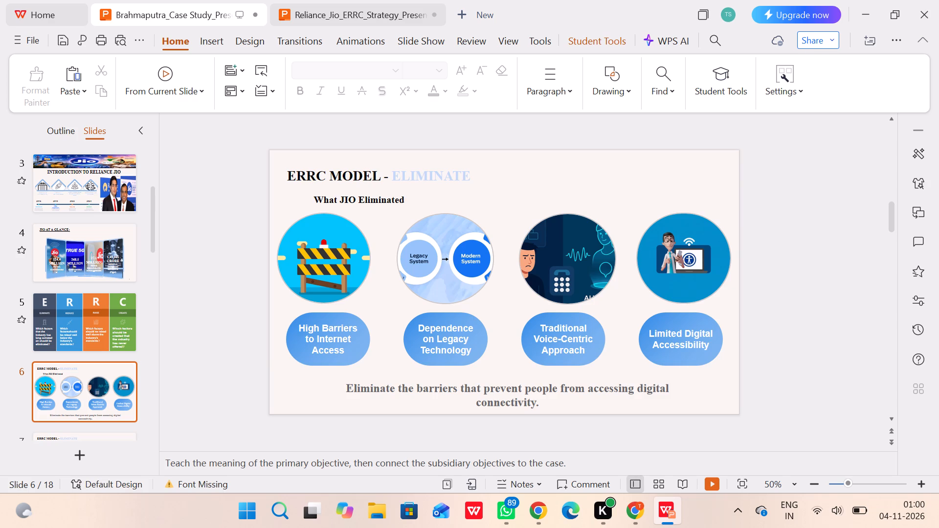
Underline "ERRC MODEL" in the slide 6 title and colour "ERRC MODEL -" dark blue.
drag(379, 178, 281, 174)
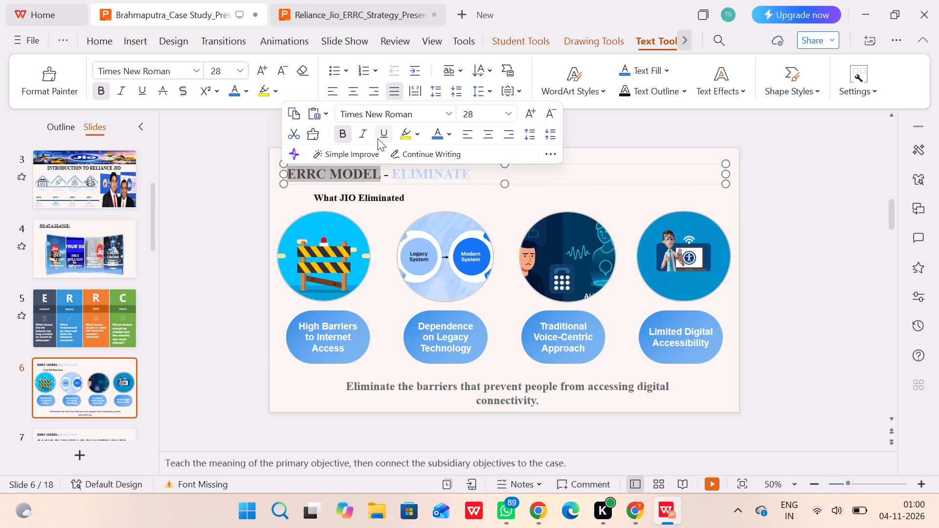
click(378, 138)
drag(389, 174, 279, 174)
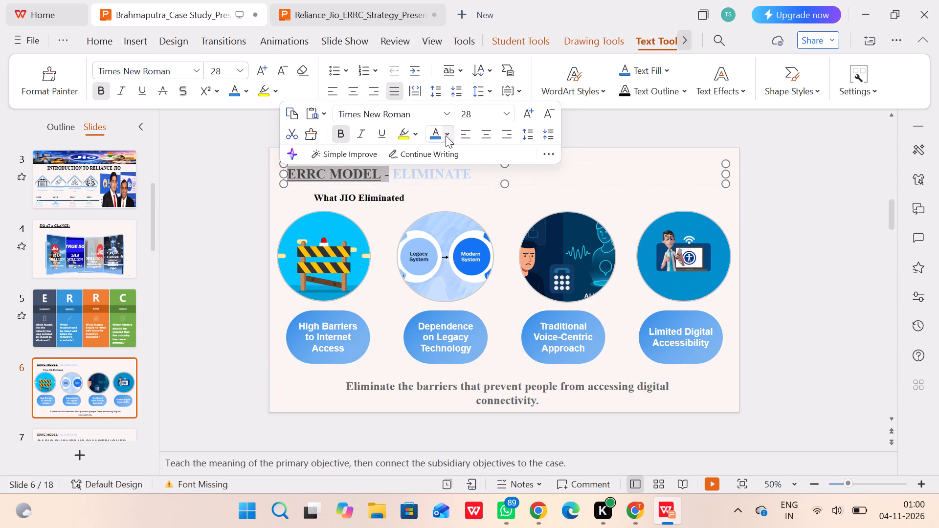
click(446, 136)
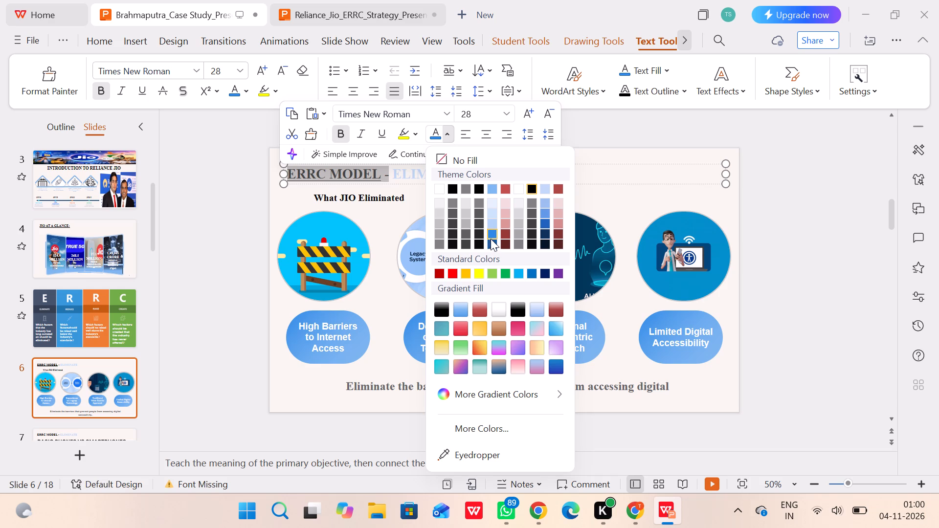
click(492, 242)
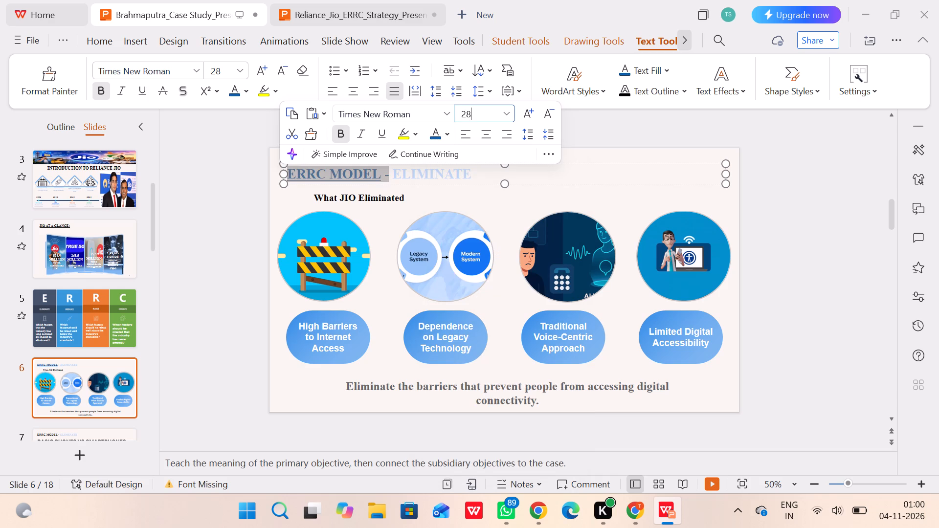
click(792, 165)
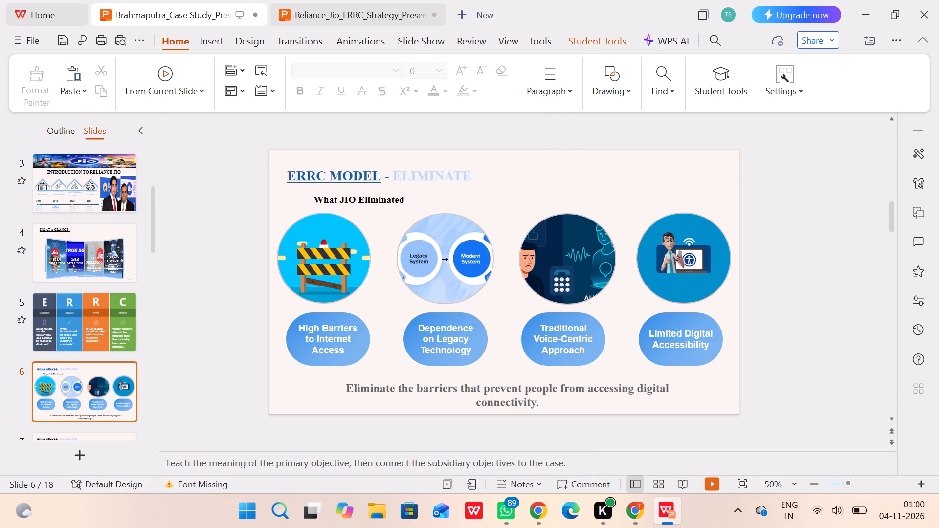
On slide 7, colour "ERRC MODEL -" in the title the same dark blue and underline "ERRC MODEL".
click(93, 373)
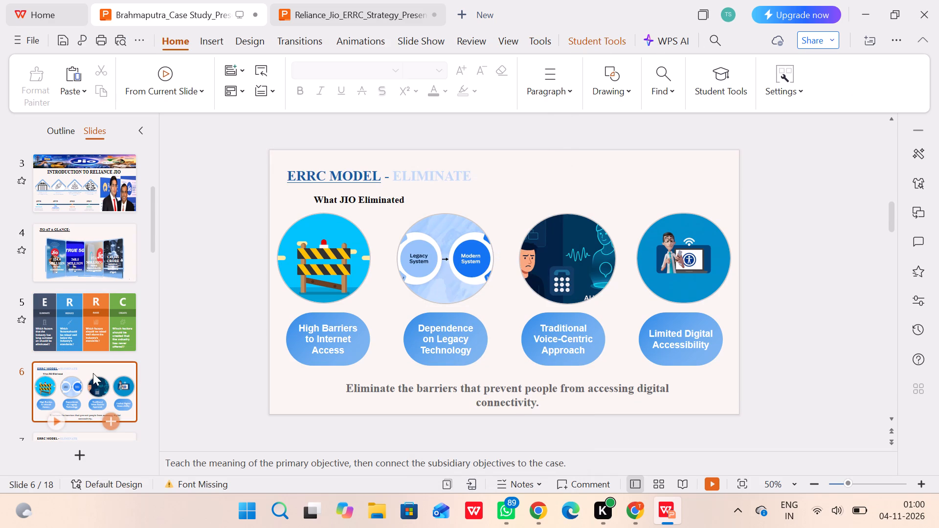
scroll(93, 373, down, 1)
click(90, 264)
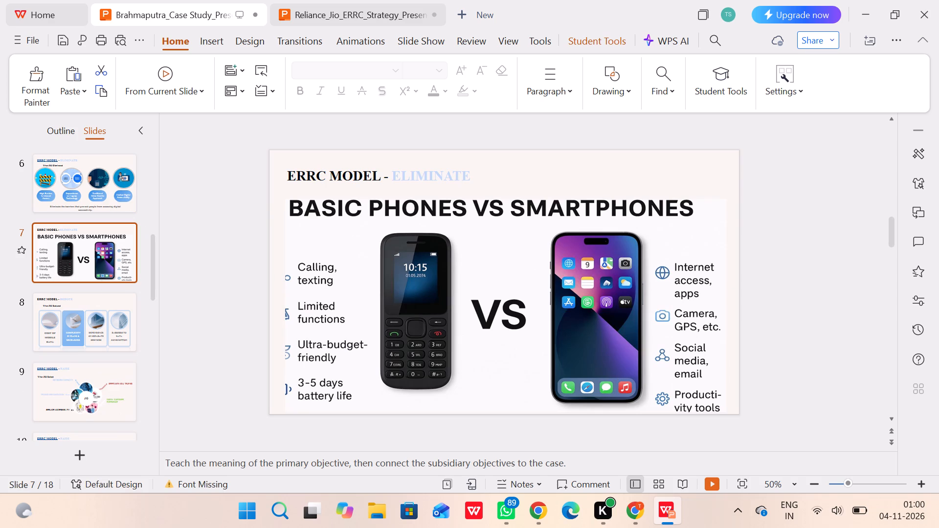
drag(388, 176, 275, 175)
click(435, 134)
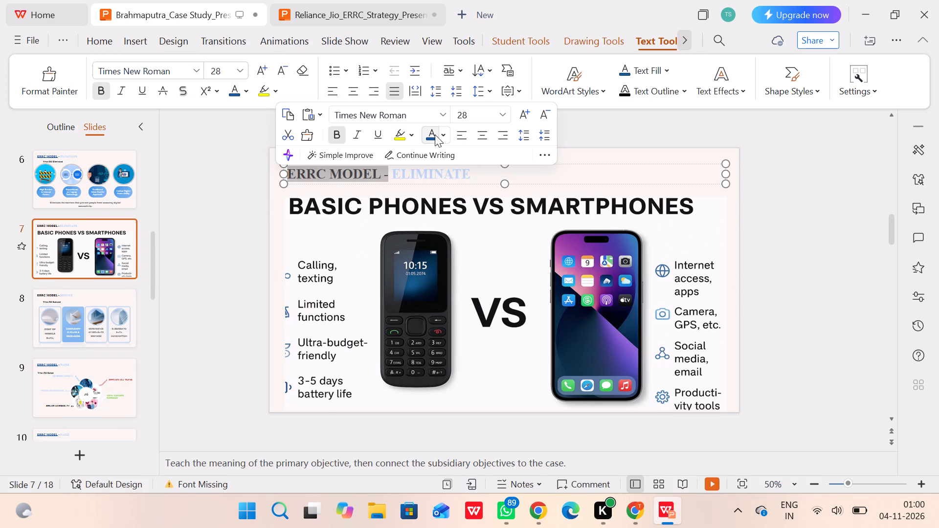
click(380, 174)
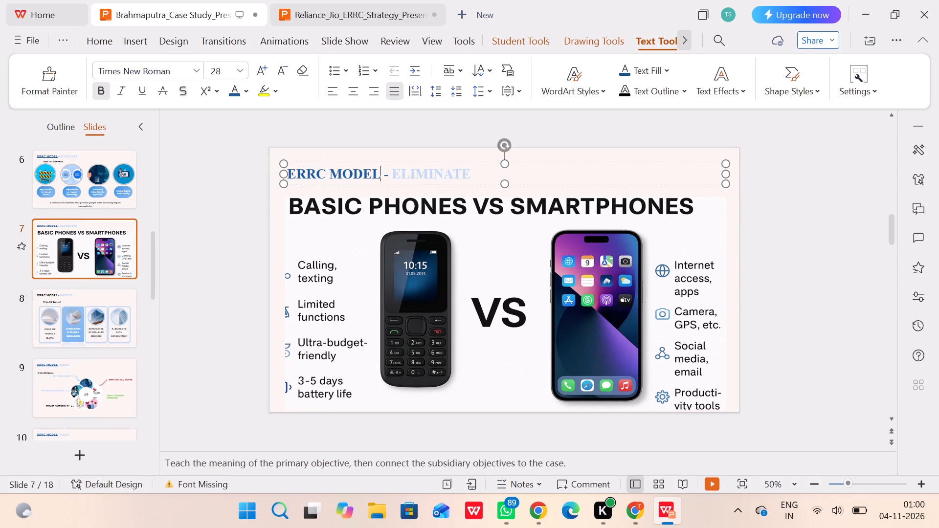
drag(380, 174, 284, 179)
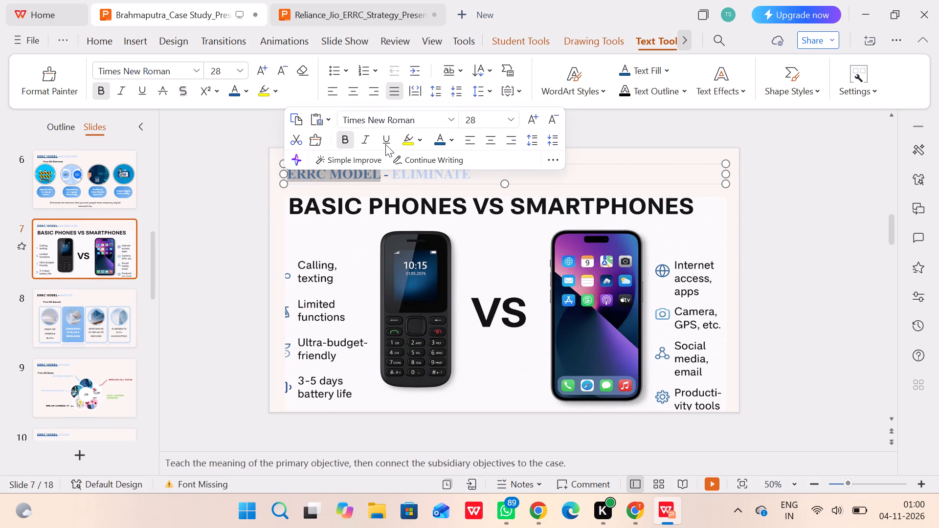
click(385, 144)
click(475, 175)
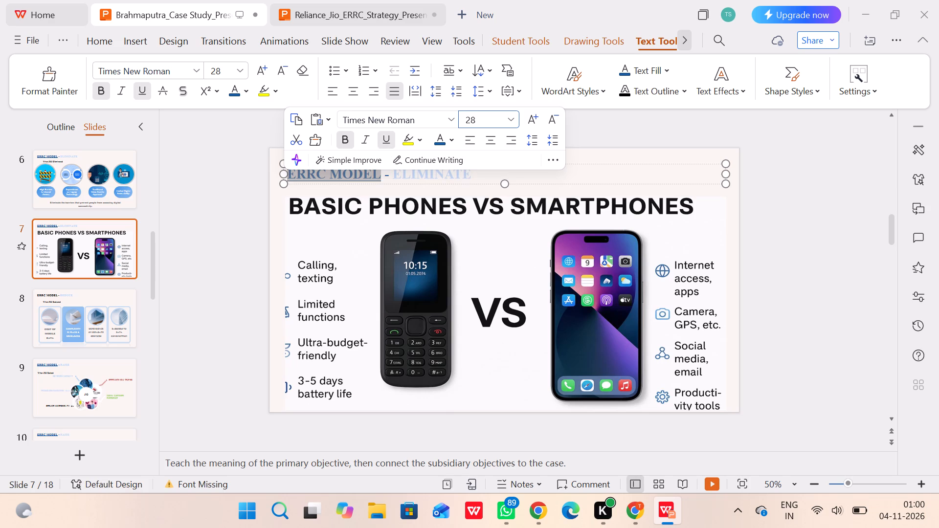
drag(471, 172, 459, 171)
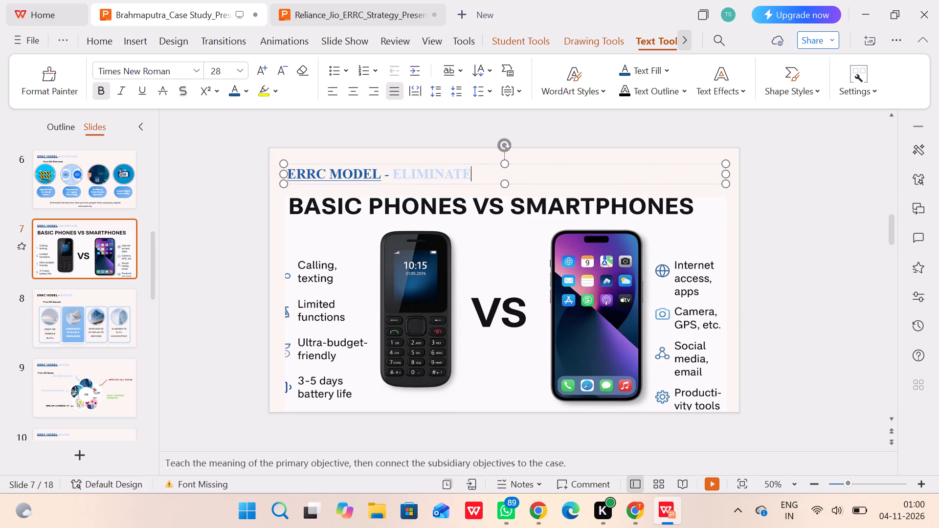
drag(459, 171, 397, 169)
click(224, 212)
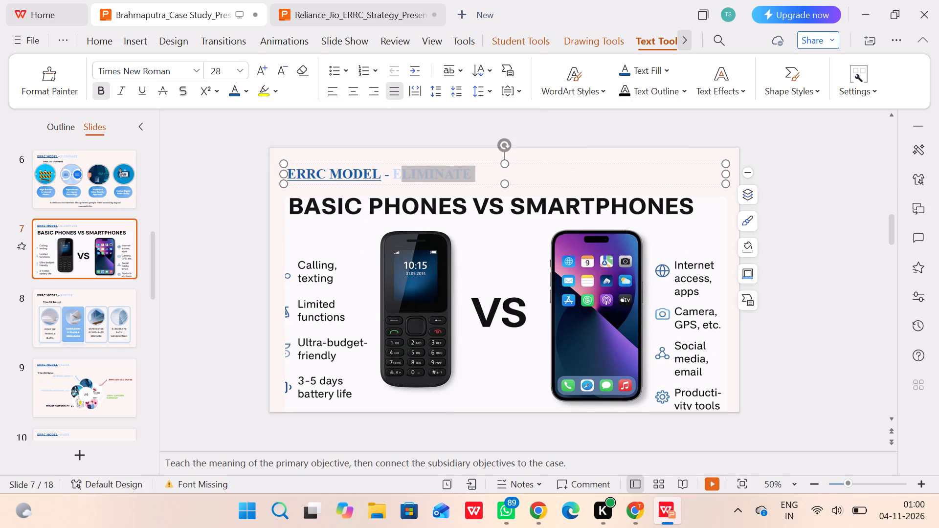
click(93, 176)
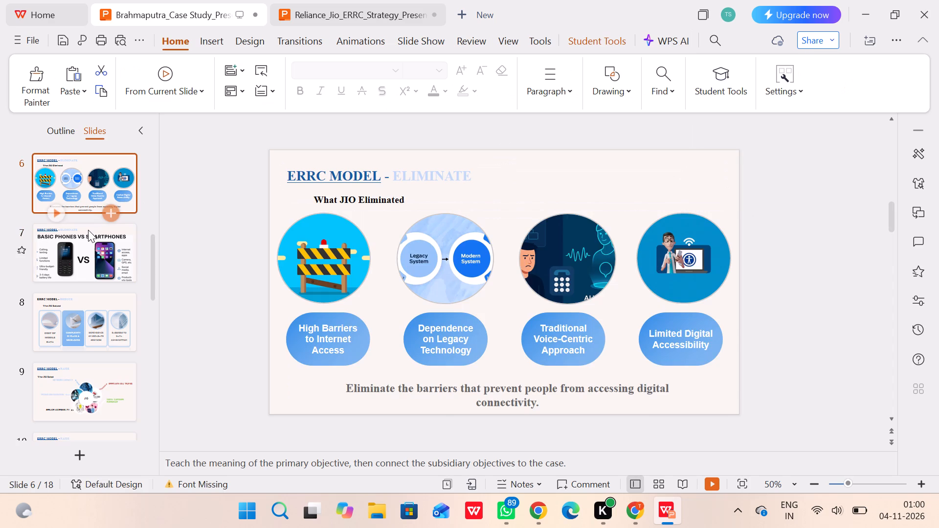
On slide 8, colour "ERRC MODEL -" in the title the same dark blue and underline "ERRC MODEL".
click(88, 230)
click(68, 316)
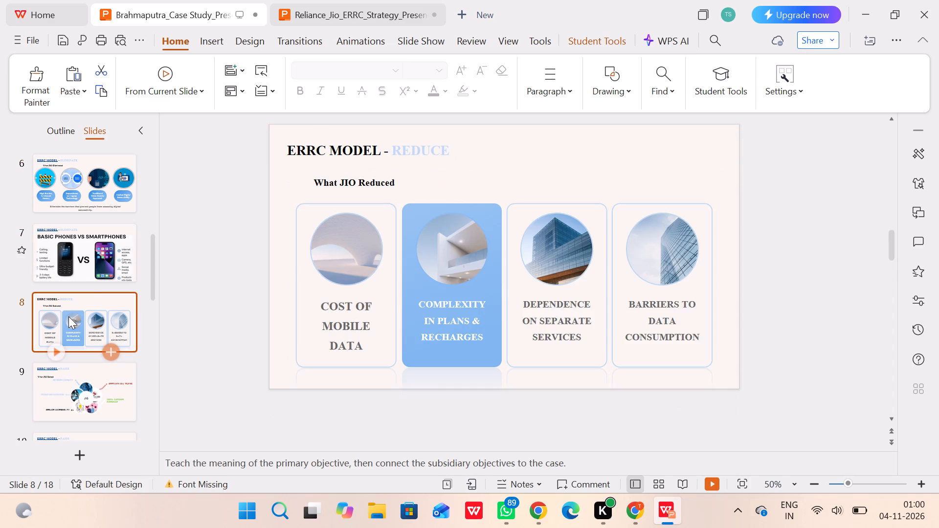
drag(388, 153, 304, 144)
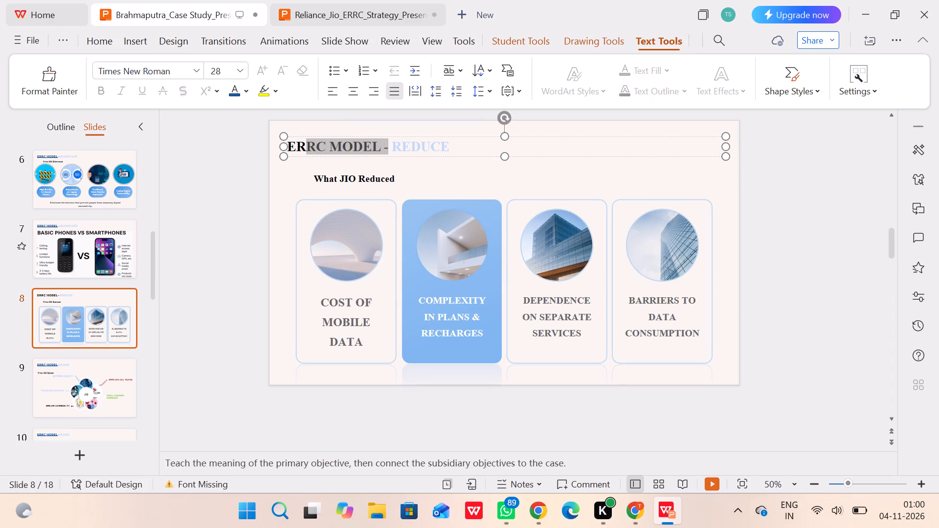
drag(304, 144, 280, 142)
click(440, 98)
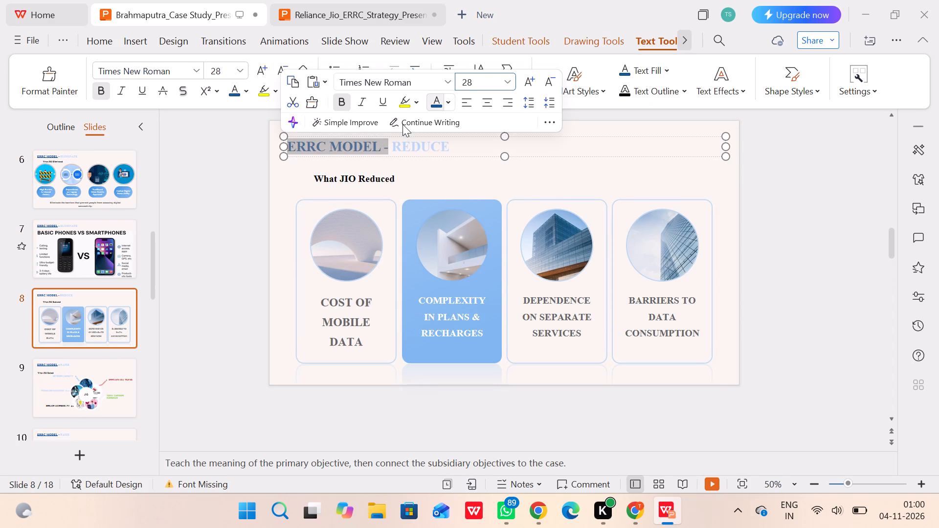
click(380, 140)
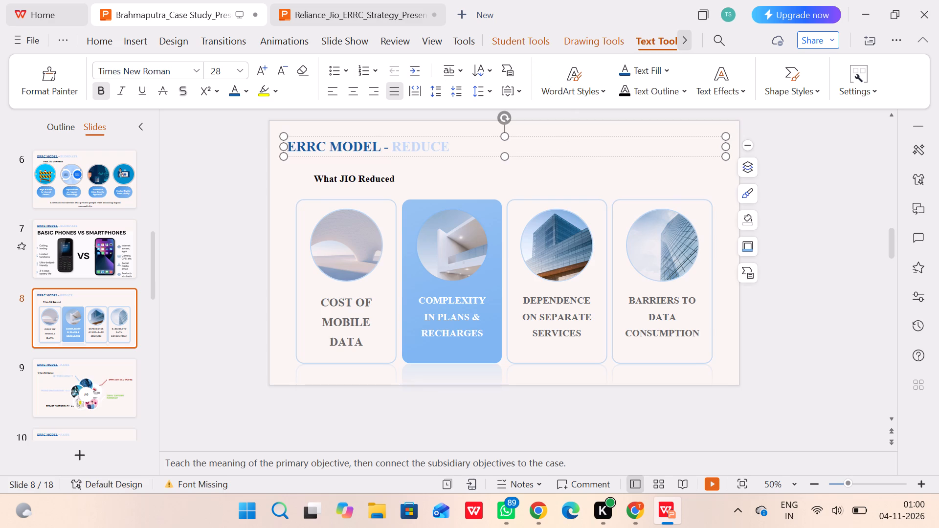
drag(380, 154, 288, 143)
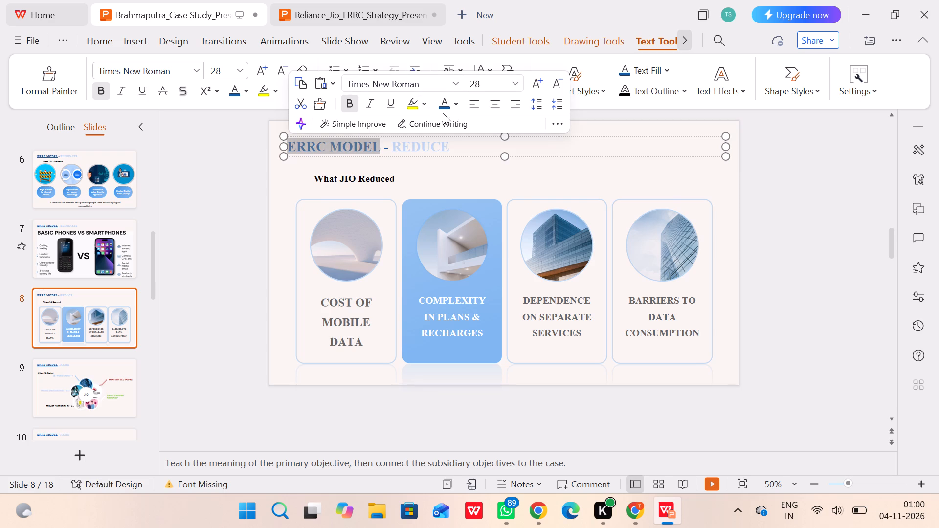
click(386, 104)
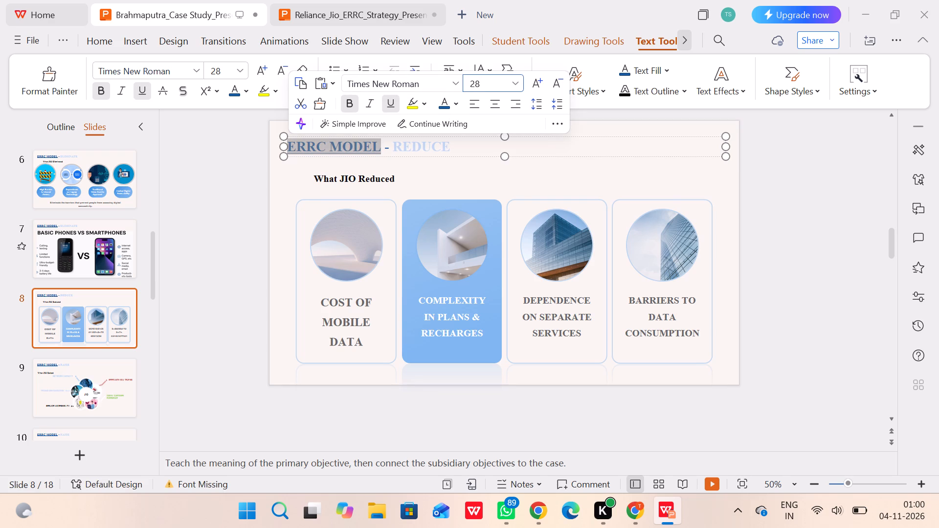
For the picture above "COST OF MOBILE DATA" on slide 8, search Google Images in Chrome for "cost of mobile data image" and browse the results.
click(68, 374)
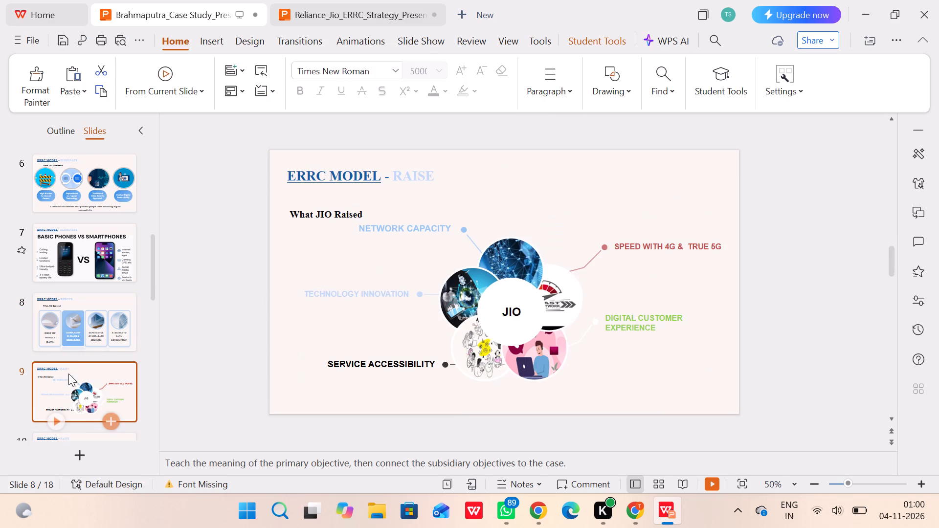
click(83, 308)
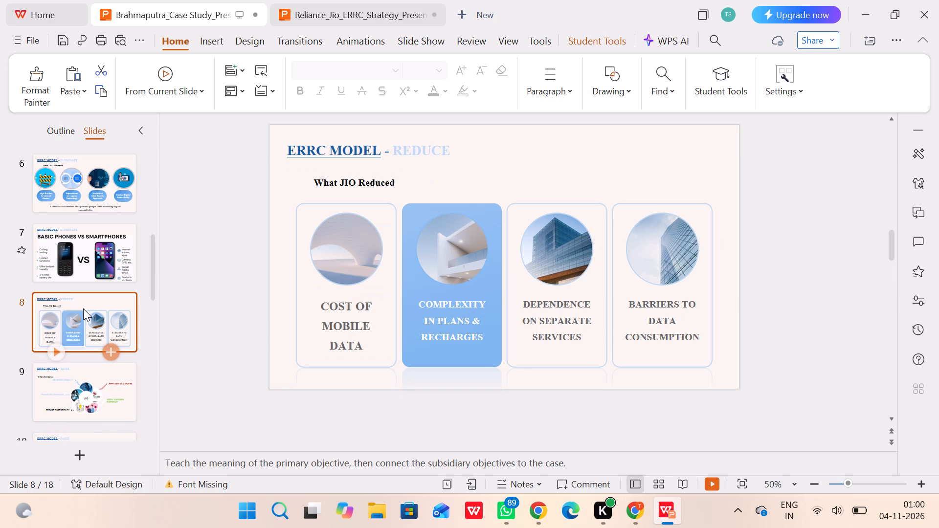
click(340, 252)
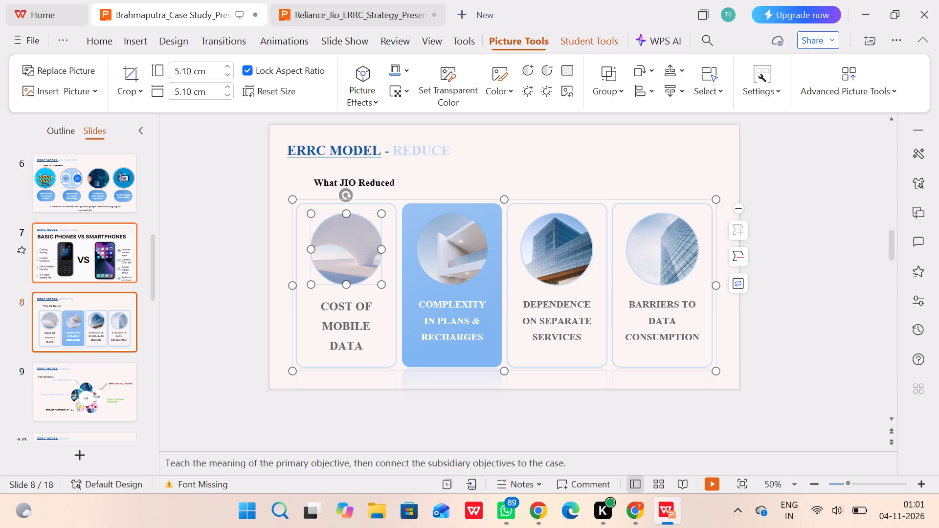
click(632, 506)
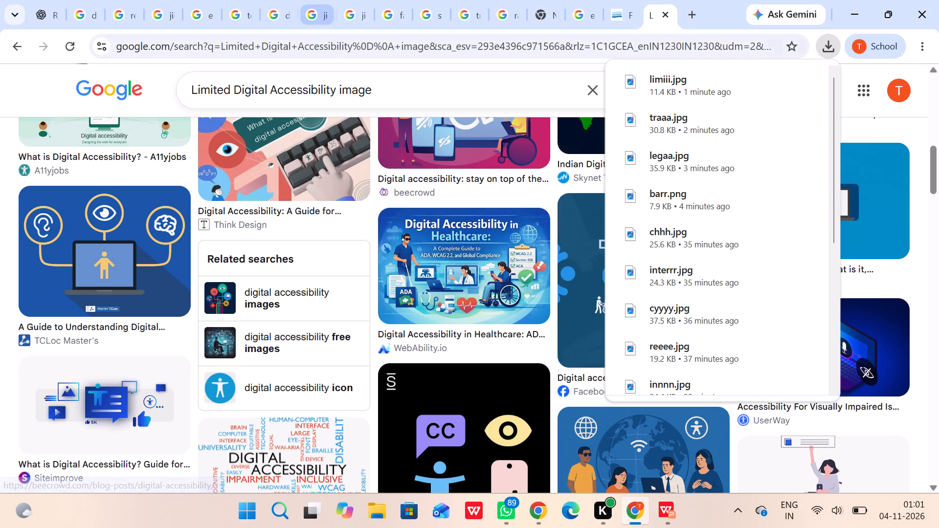
drag(335, 88, 167, 88)
text(cost of mobile data)
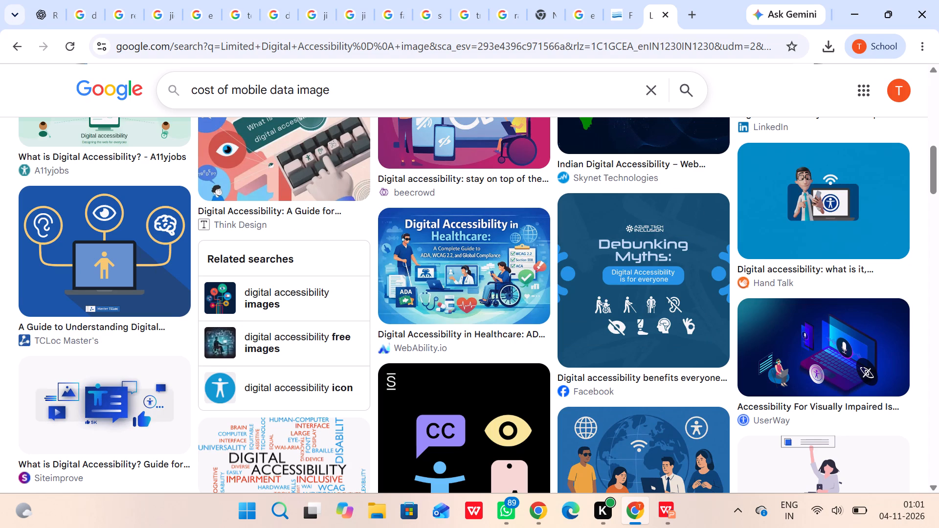
key(Return)
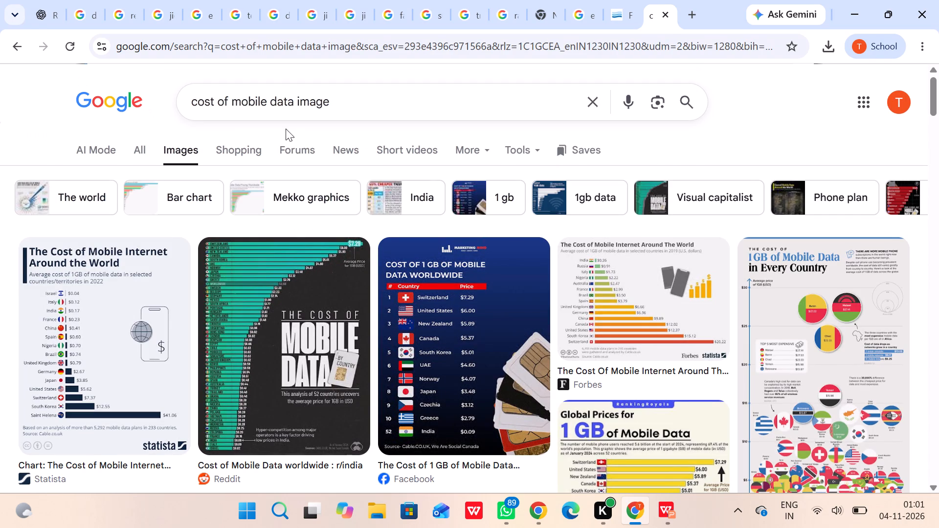
drag(299, 102, 292, 101)
click(343, 98)
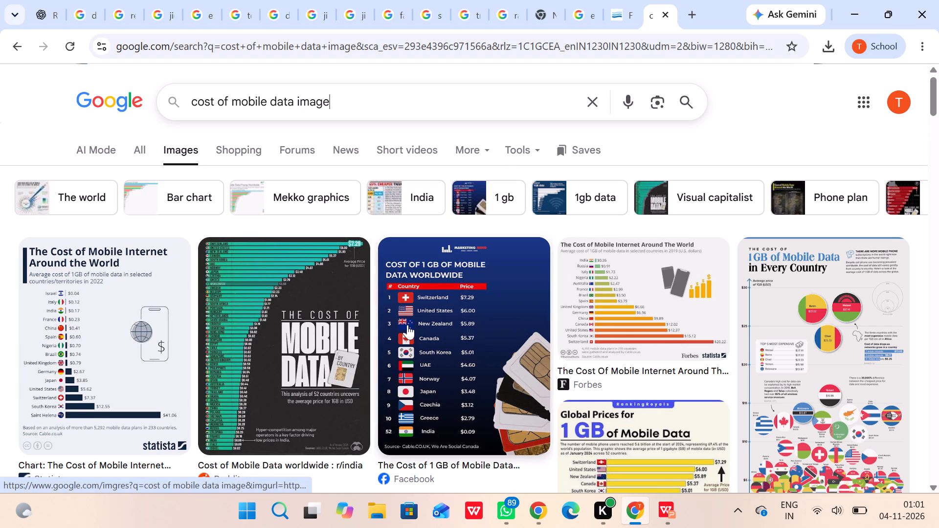
scroll(407, 325, down, 3)
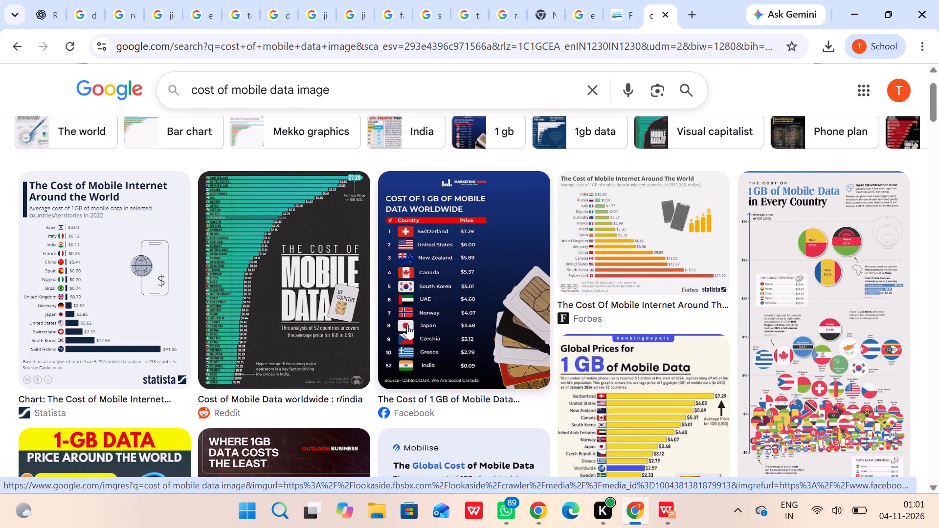
scroll(407, 325, down, 2)
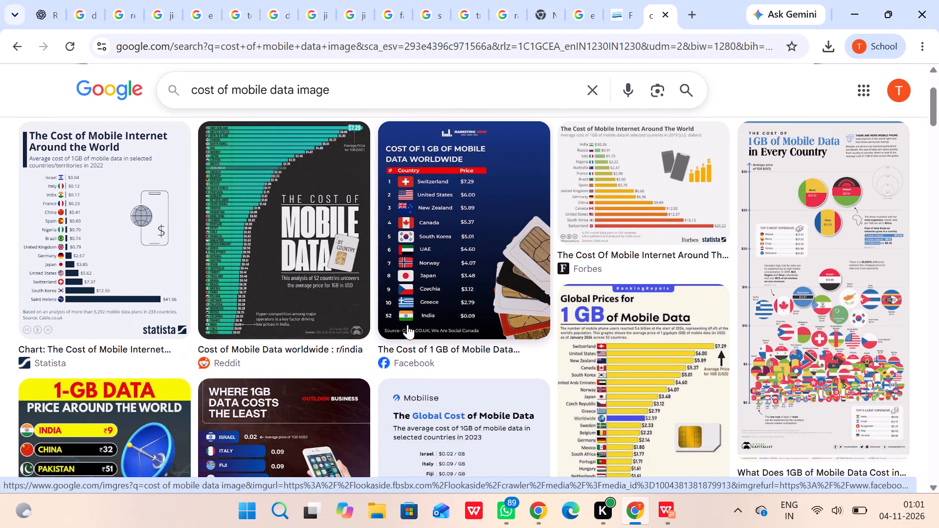
scroll(407, 325, down, 1)
scroll(407, 325, up, 2)
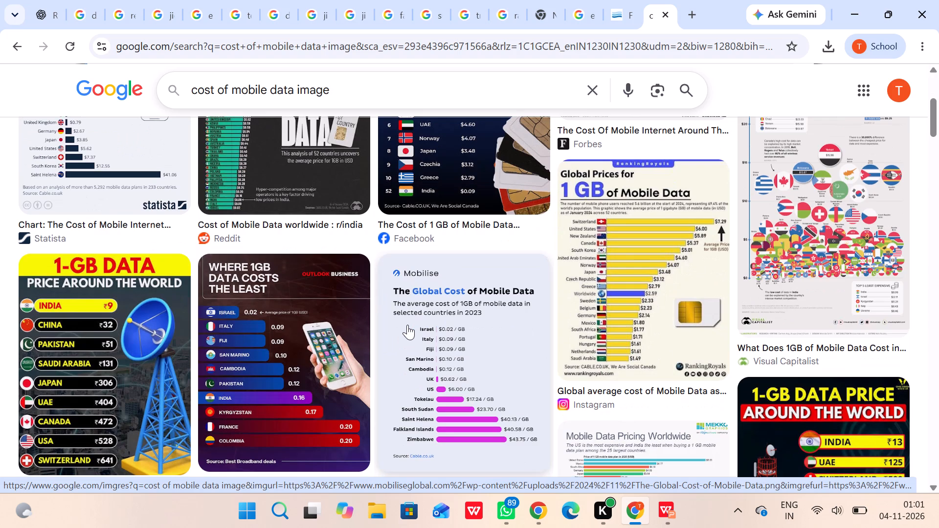
scroll(407, 325, up, 2)
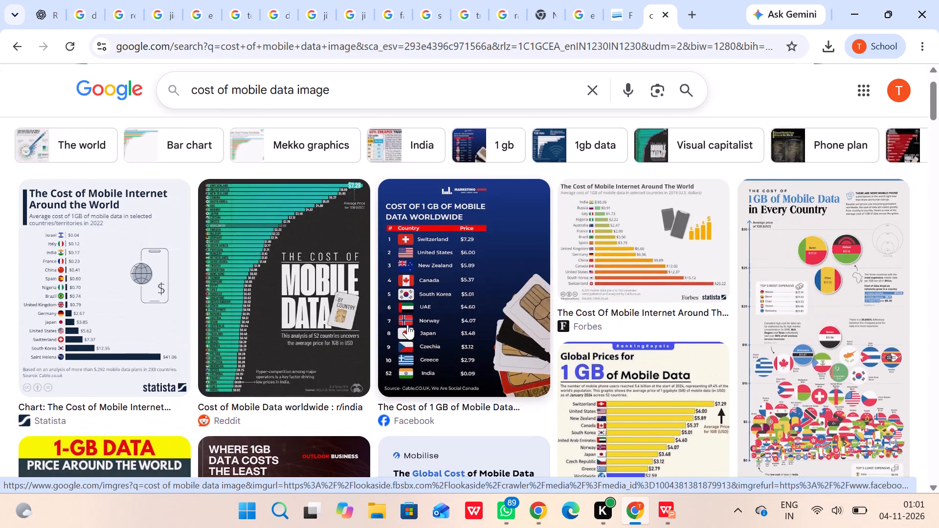
scroll(407, 325, up, 3)
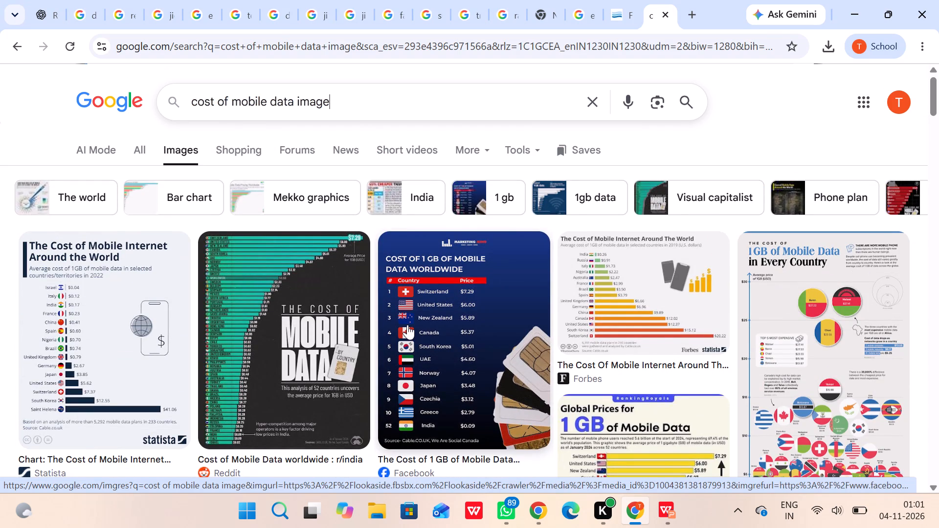
Refine the image search to "cost of mobile data jio image" and look through the results for a suitable picture.
click(297, 101)
text(jio)
key(space)
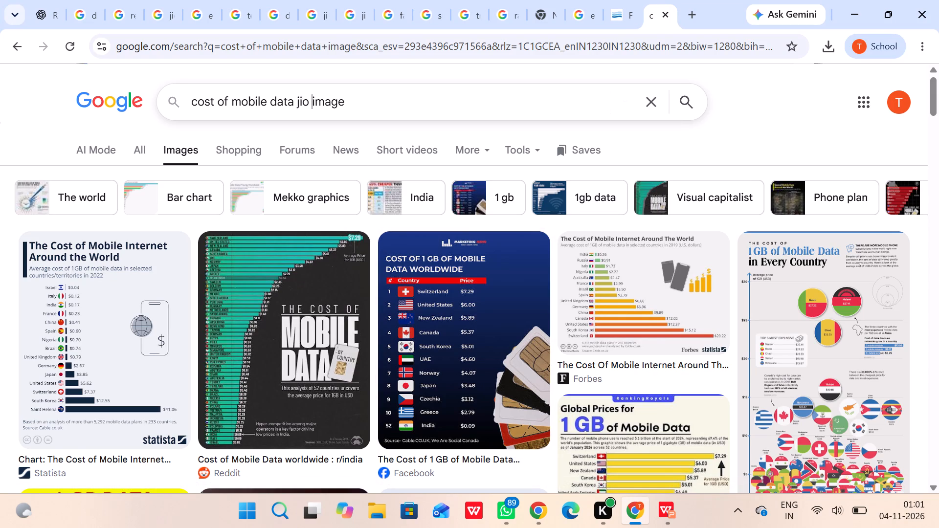
key(Return)
scroll(341, 254, down, 2)
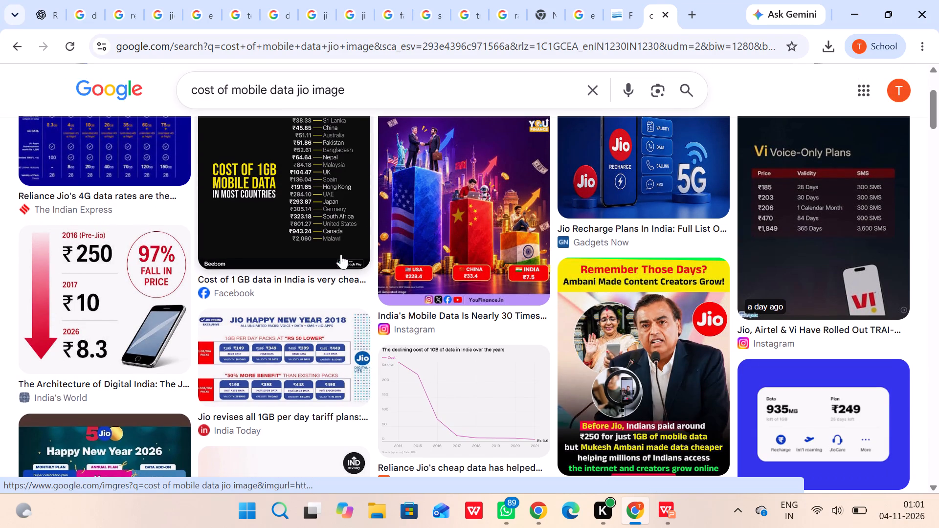
scroll(341, 254, down, 1)
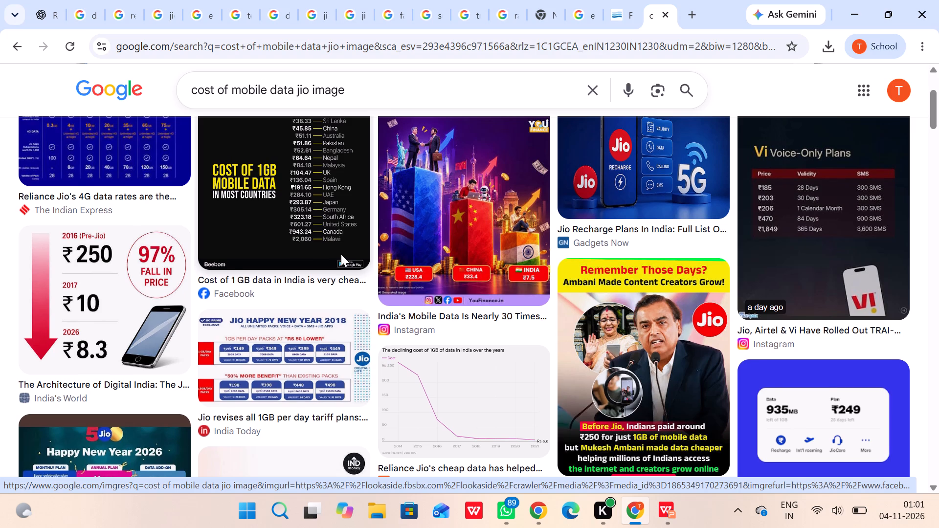
scroll(341, 254, down, 2)
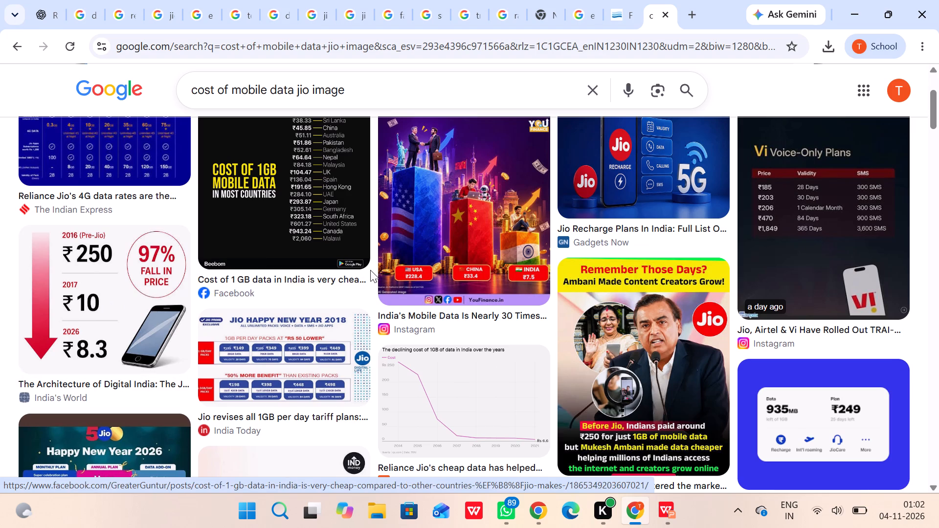
scroll(388, 338, down, 1)
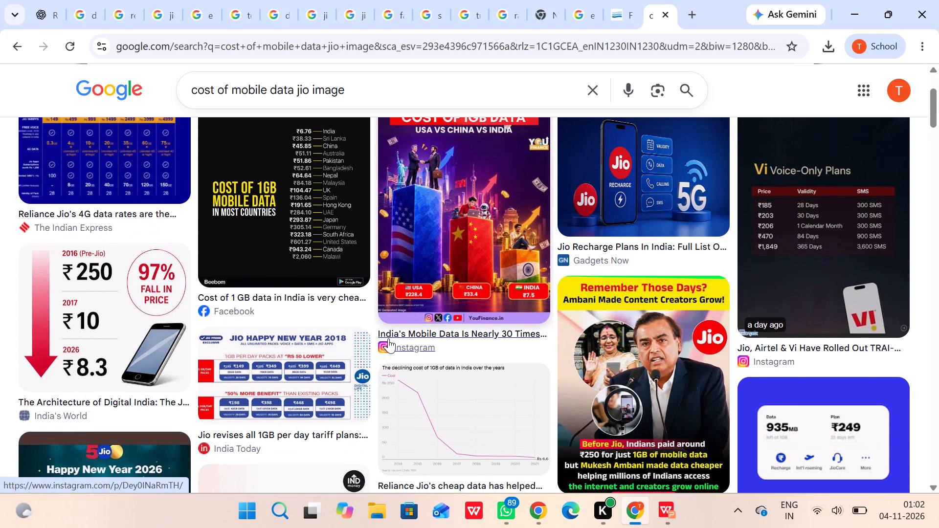
scroll(388, 338, down, 1)
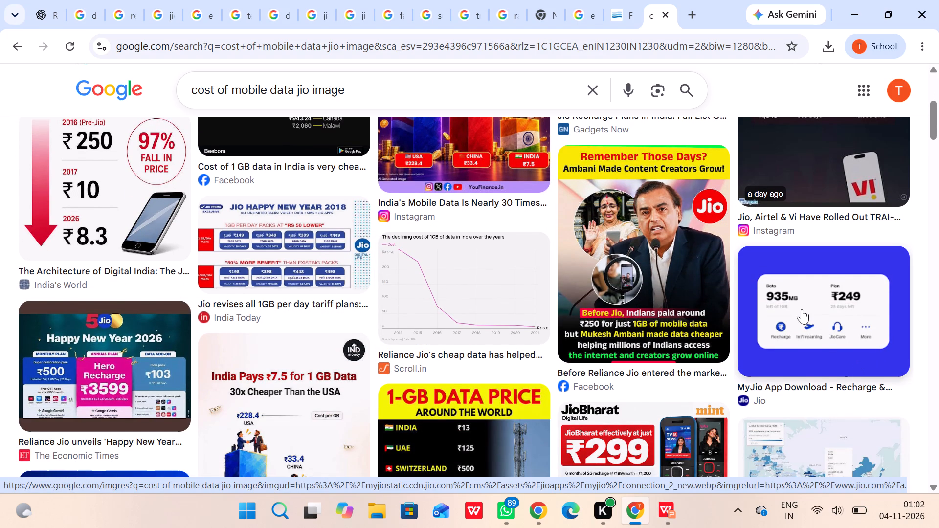
scroll(802, 309, down, 1)
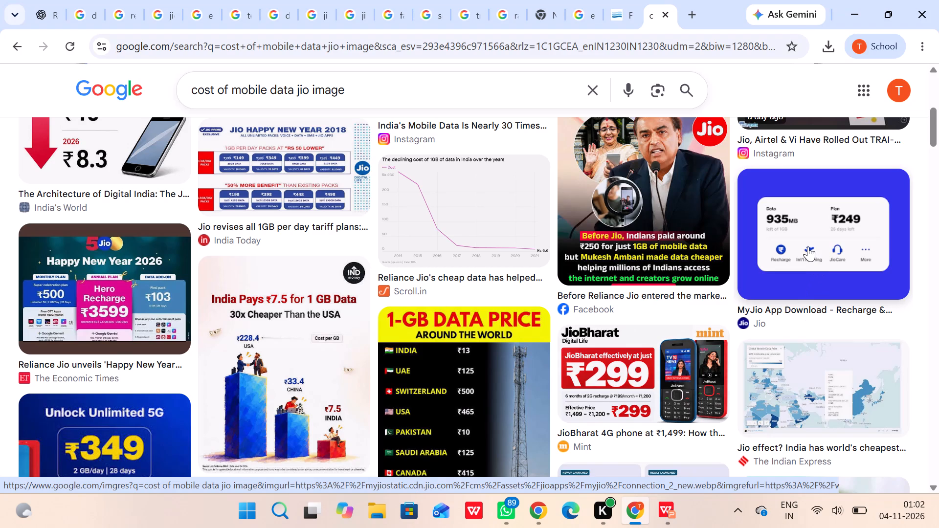
Save the Jio "Unlock Unlimited 5G" ₹349 picture to the Downloads folder as daaa.
right_click(808, 246)
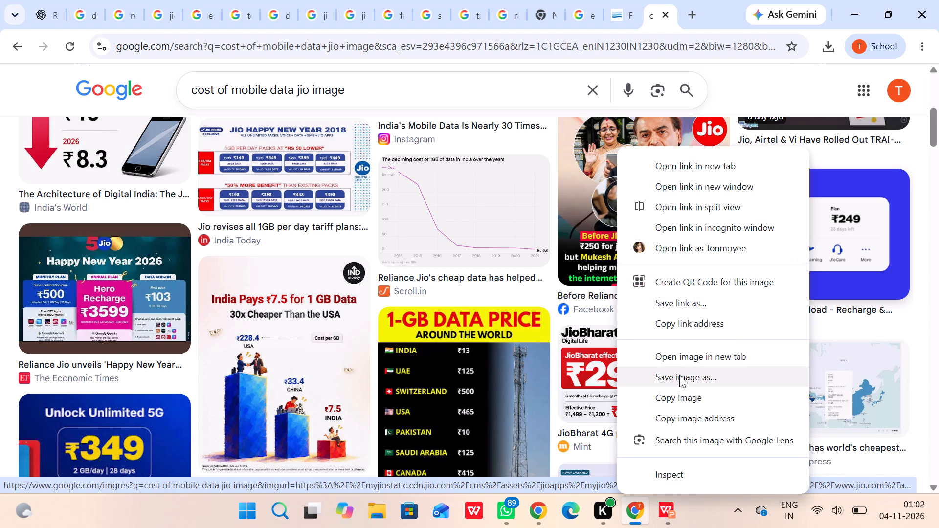
scroll(126, 395, down, 1)
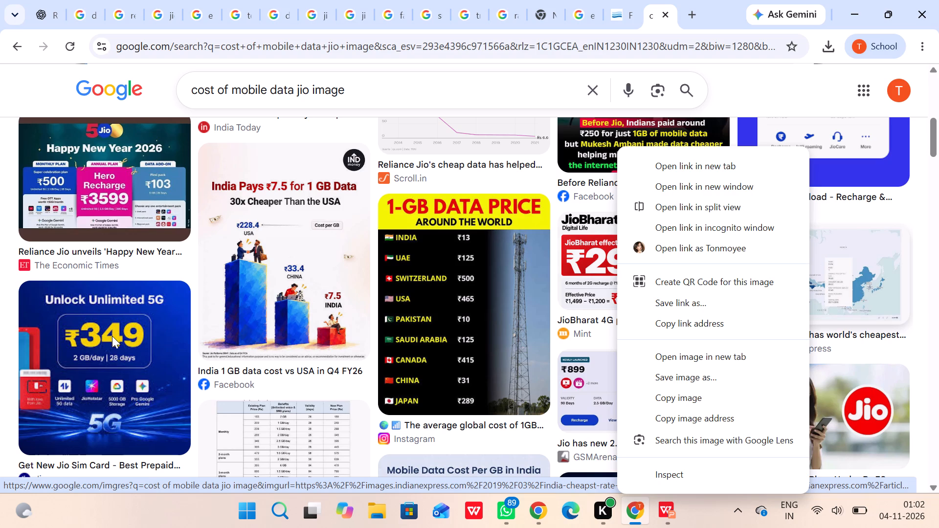
right_click(112, 336)
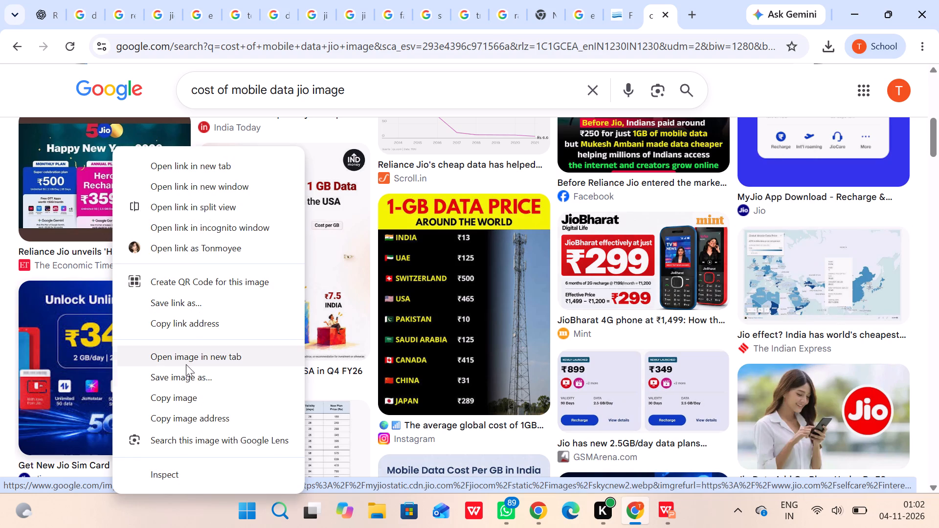
click(185, 371)
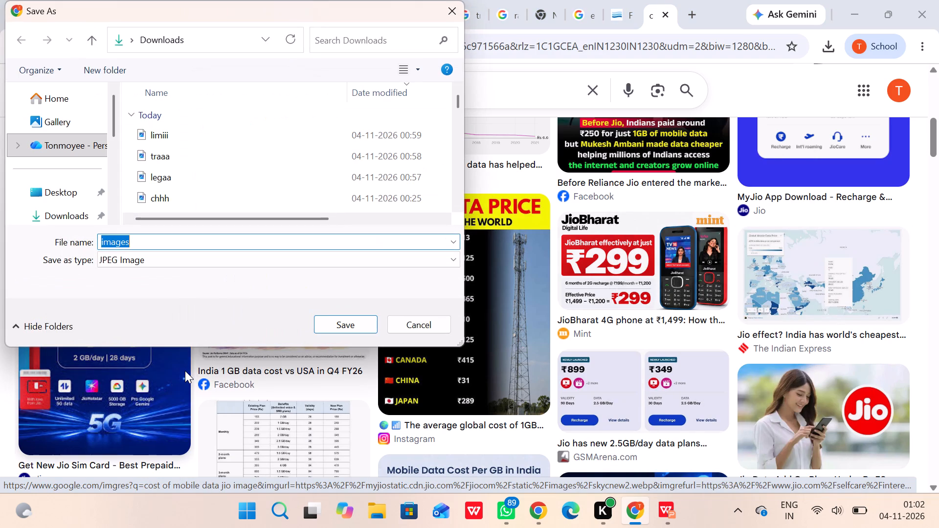
text(daaa)
key(Return)
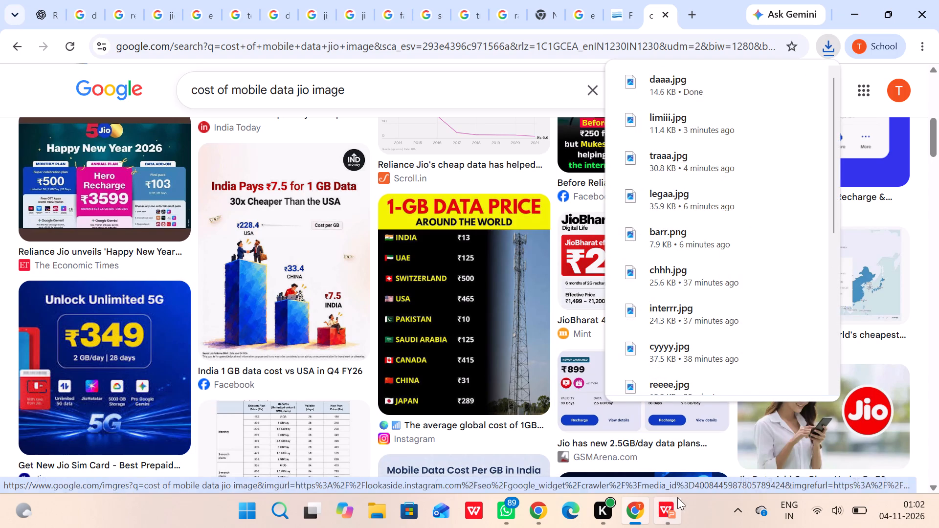
Back in the WPS presentation, replace the circular picture above "COST OF MOBILE DATA" on slide 8 with daaa.jpg.
click(667, 503)
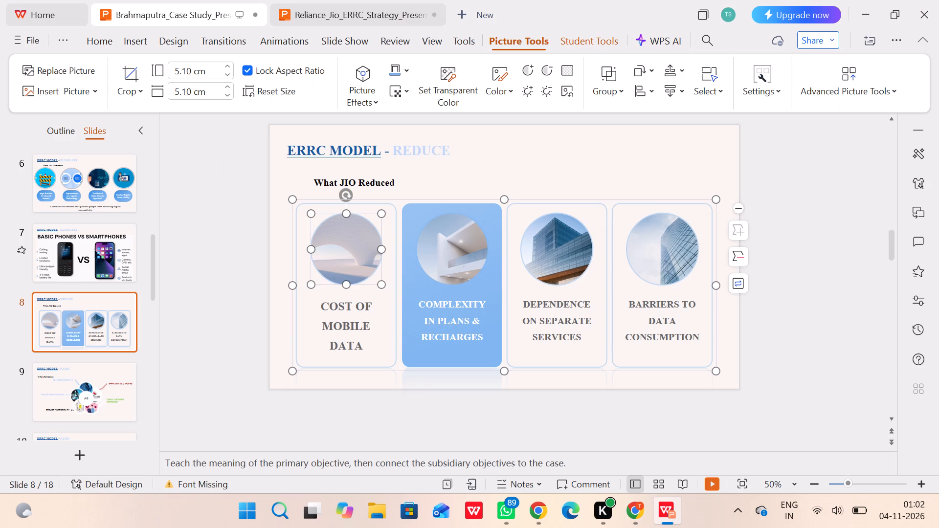
right_click(357, 247)
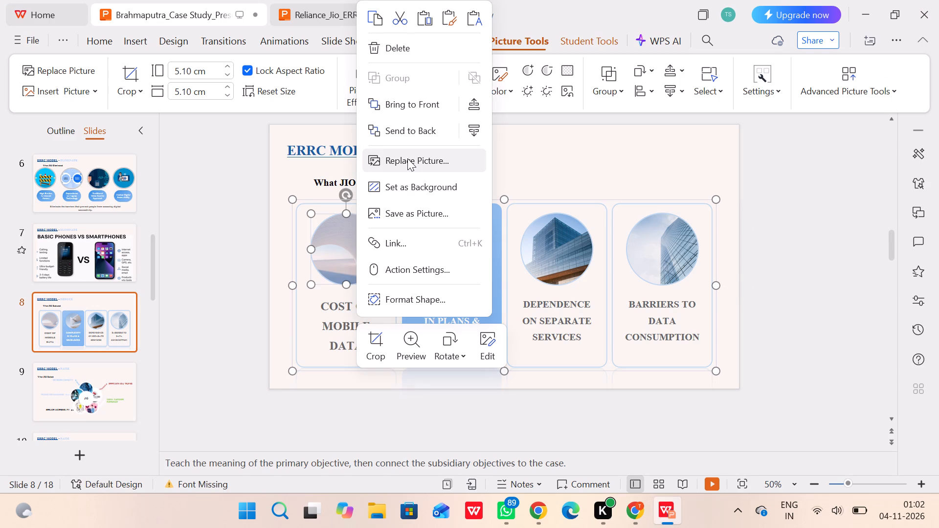
click(407, 158)
text(daaa)
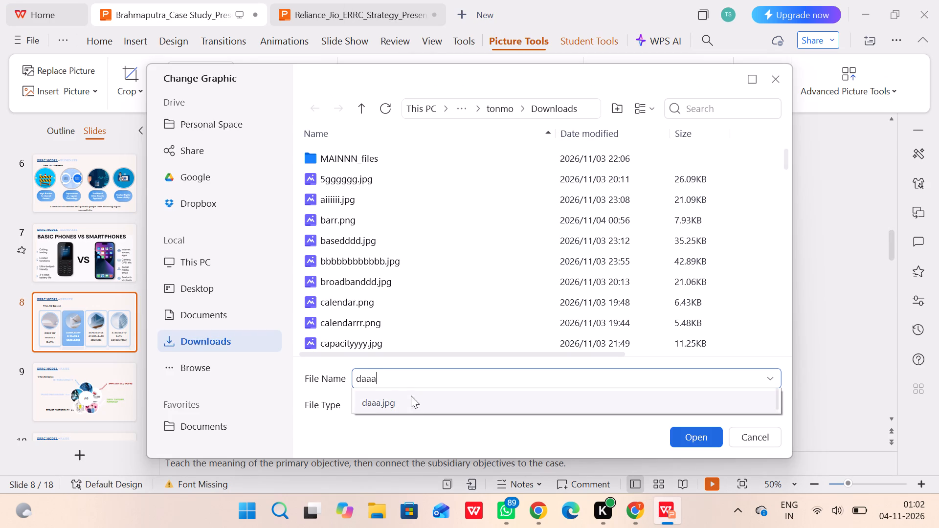
click(411, 404)
click(685, 435)
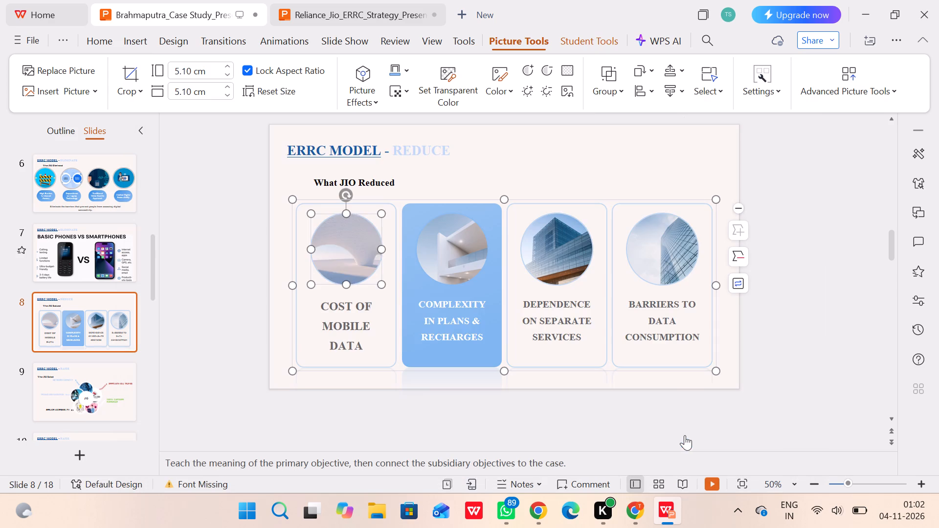
Copy the "COMPLEXITY IN PLANS & RECHARGES" caption from slide 8 and search Google Images in Chrome for "COMPLEXITY IN PLANS & RECHARGES jio image".
click(641, 512)
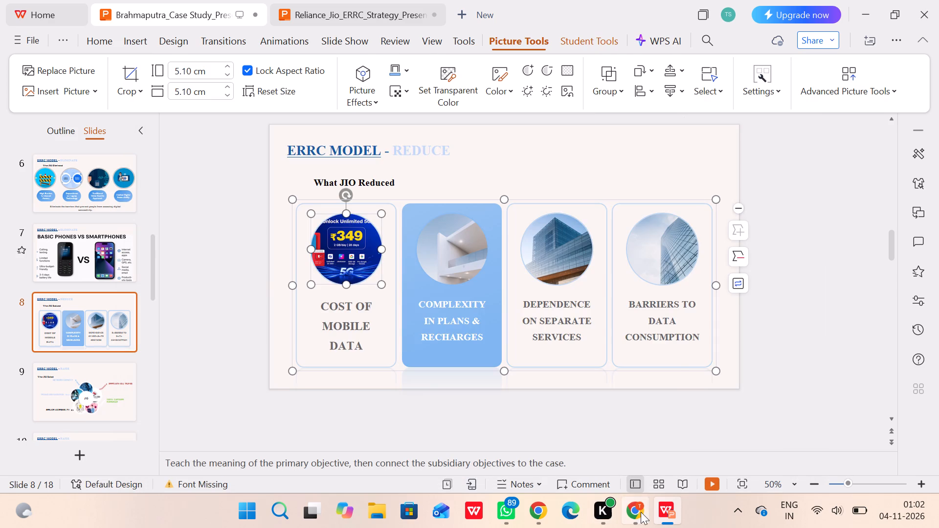
click(671, 509)
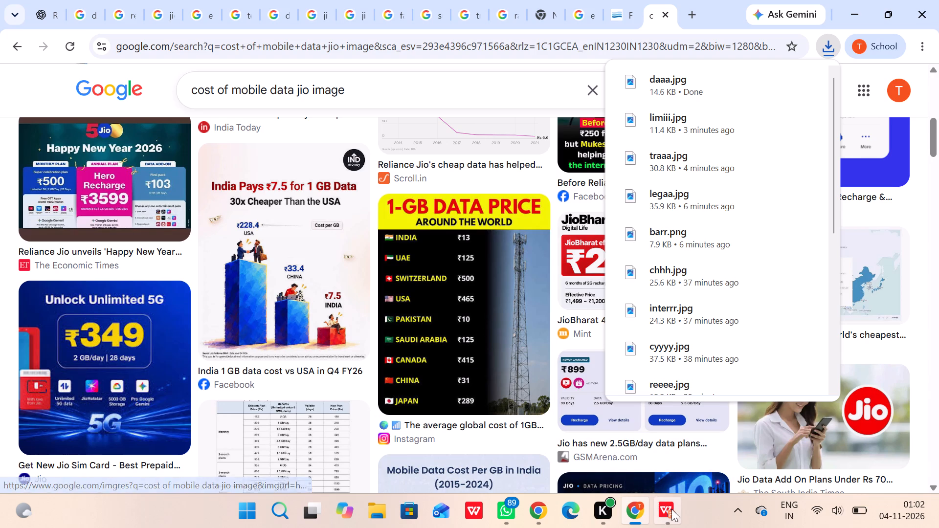
click(421, 299)
drag(421, 299, 504, 338)
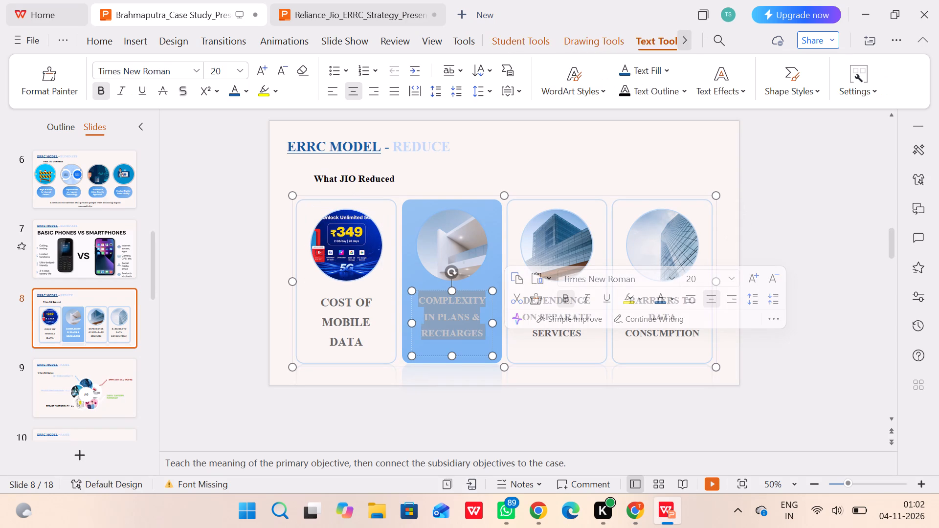
click(515, 281)
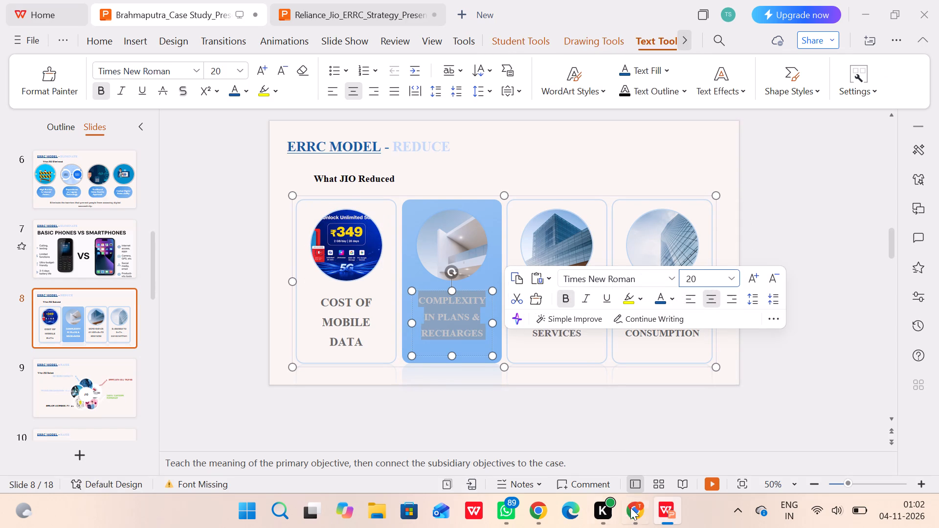
click(632, 511)
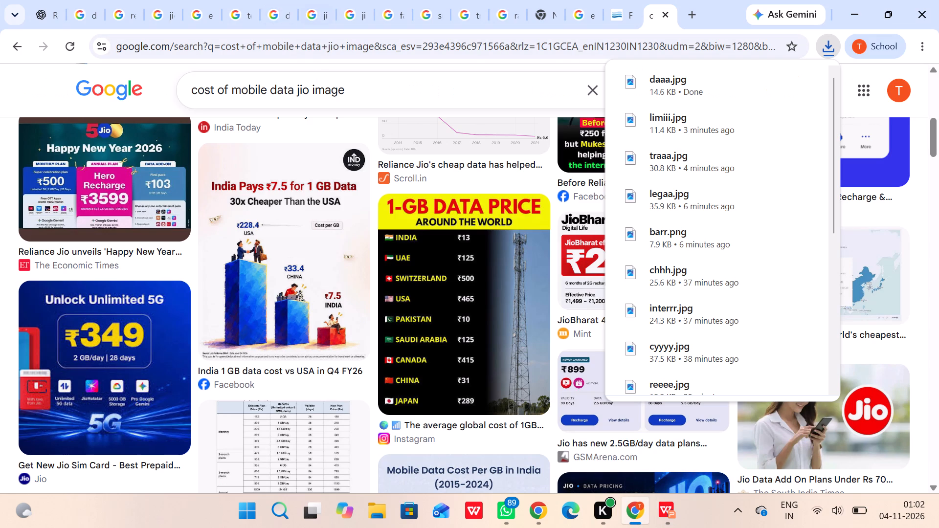
drag(294, 91, 192, 81)
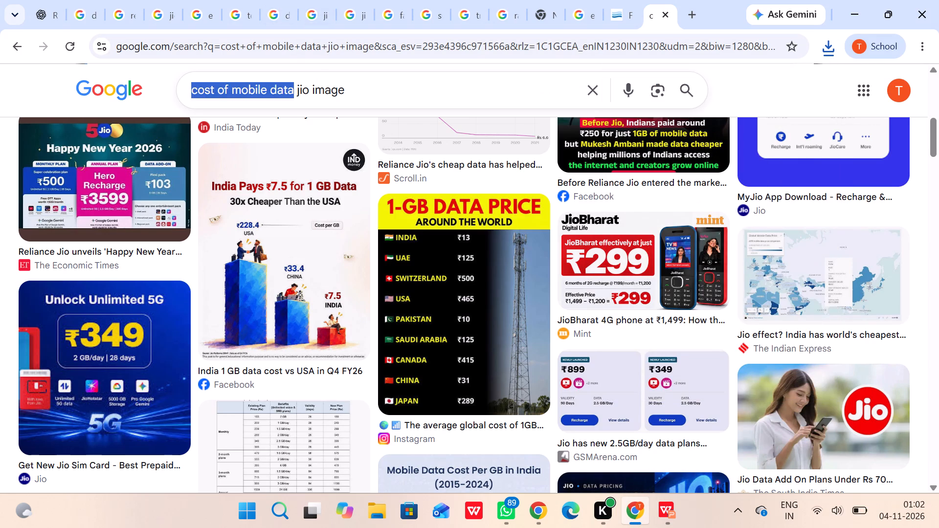
drag(192, 81, 191, 81)
right_click(202, 88)
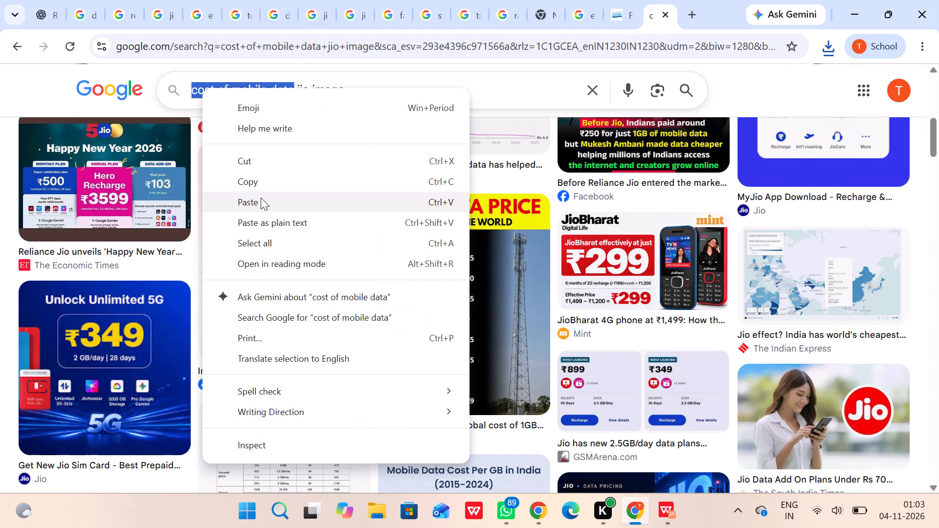
click(261, 198)
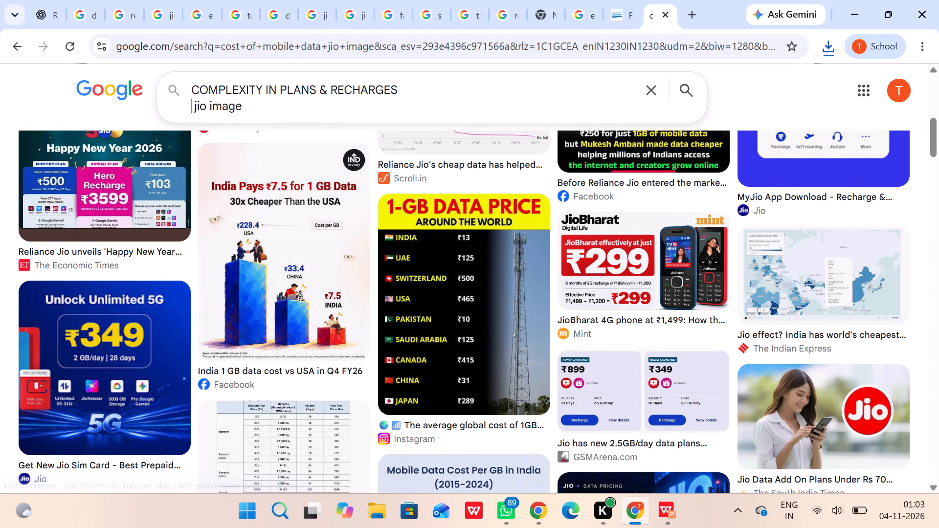
key(Return)
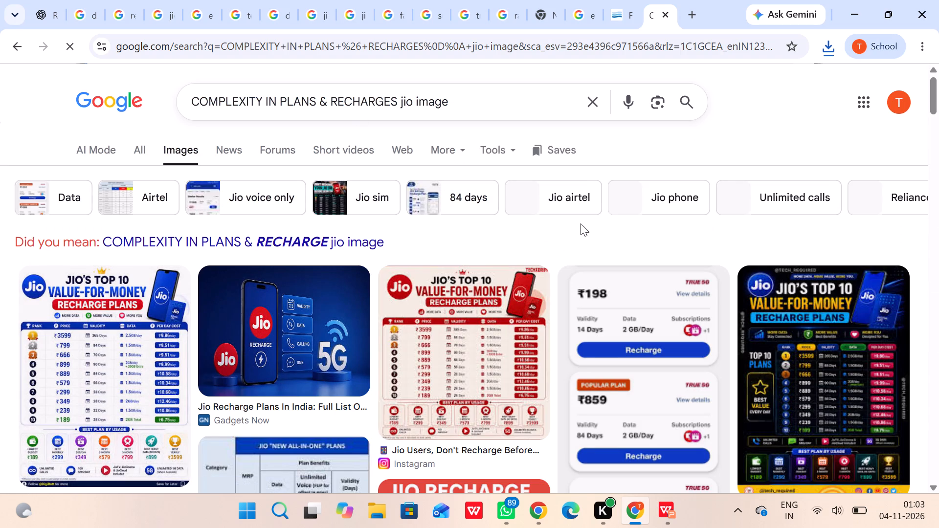
Find the light-blue picture of a Jio phone with a SIM and 5G icons, and save it to Downloads as commm.
scroll(581, 223, down, 2)
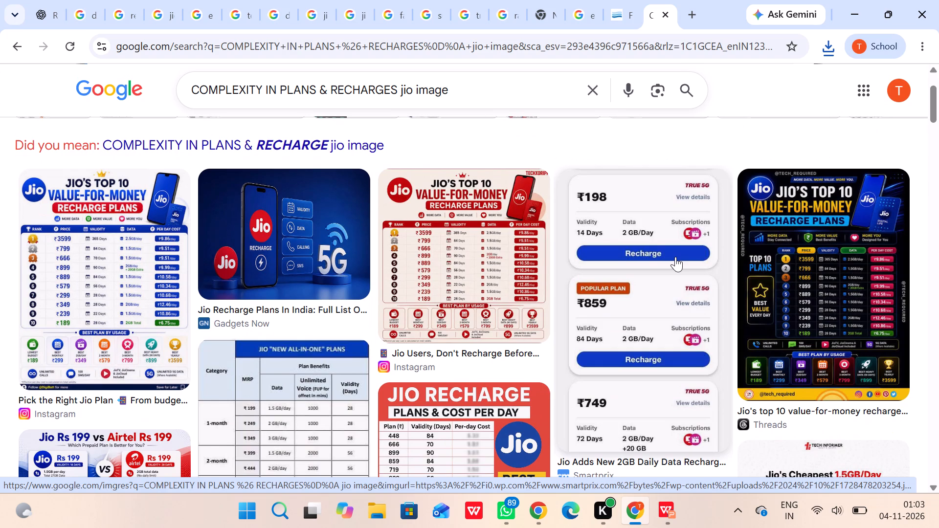
scroll(600, 353, down, 2)
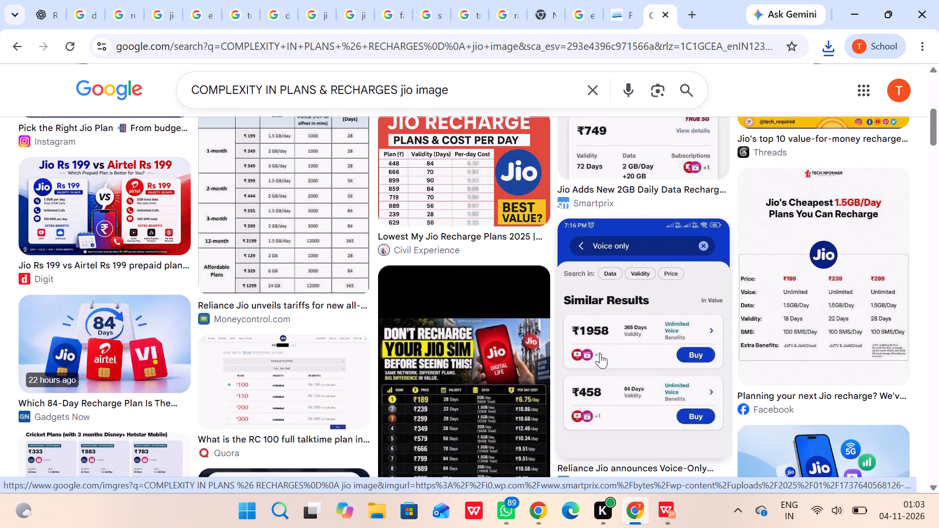
scroll(600, 353, down, 2)
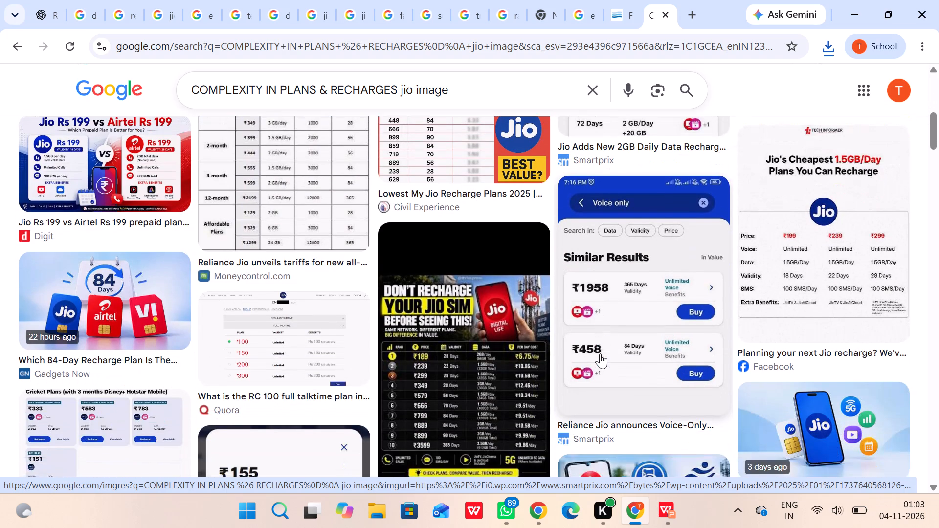
scroll(600, 353, down, 3)
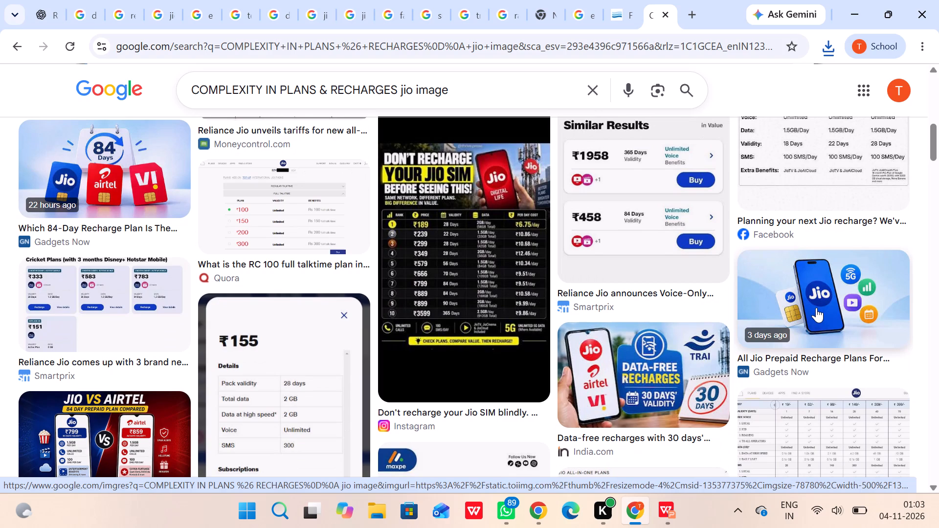
right_drag(816, 308, 821, 308)
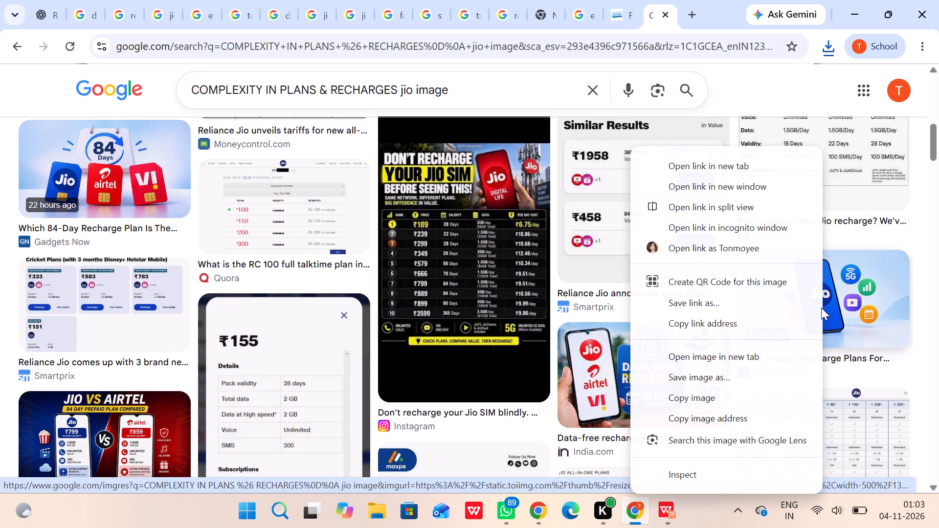
scroll(238, 397, down, 1)
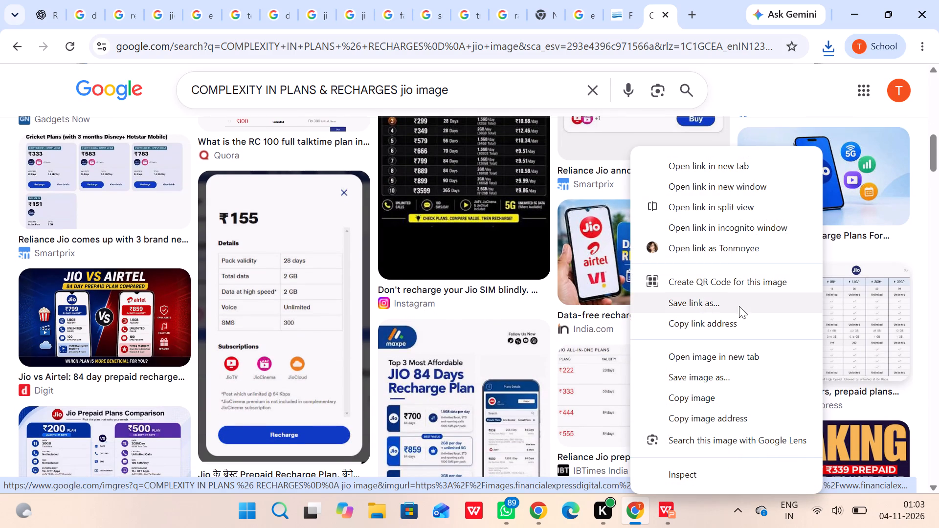
click(691, 377)
key(c)
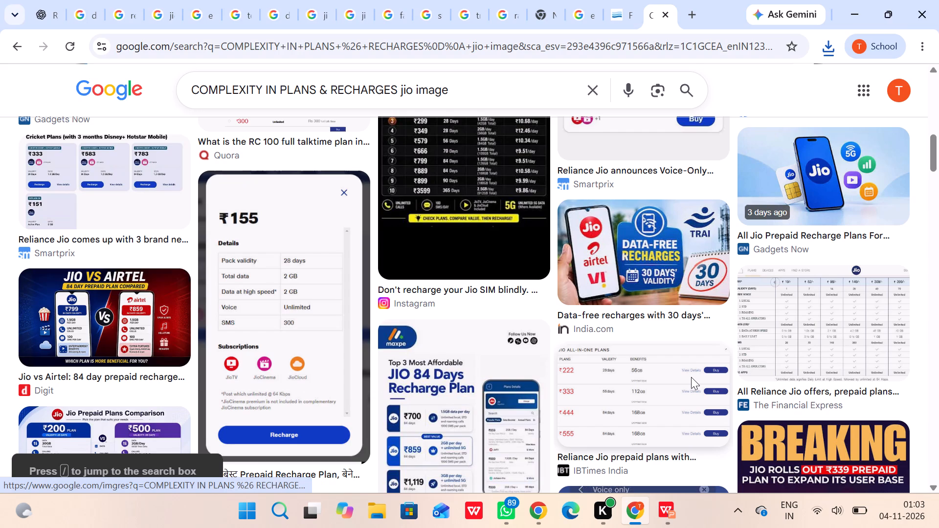
text(co)
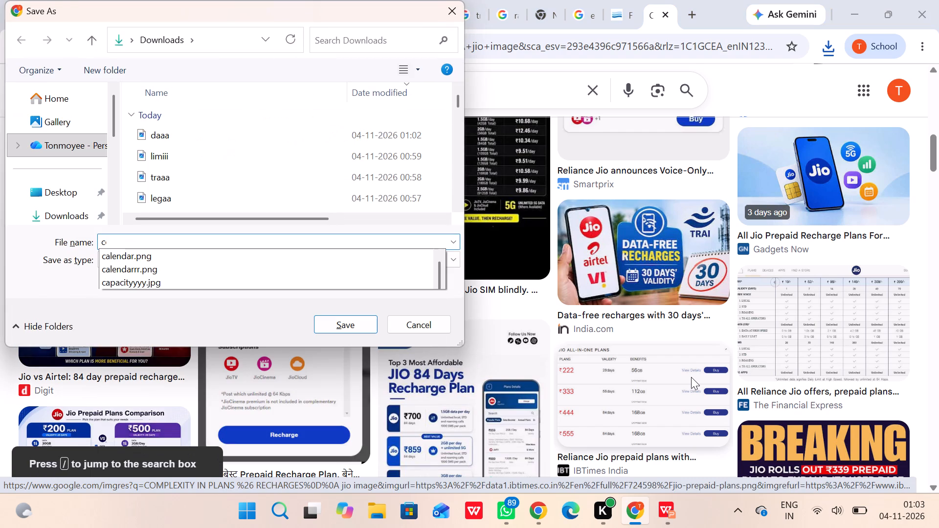
text(mmm)
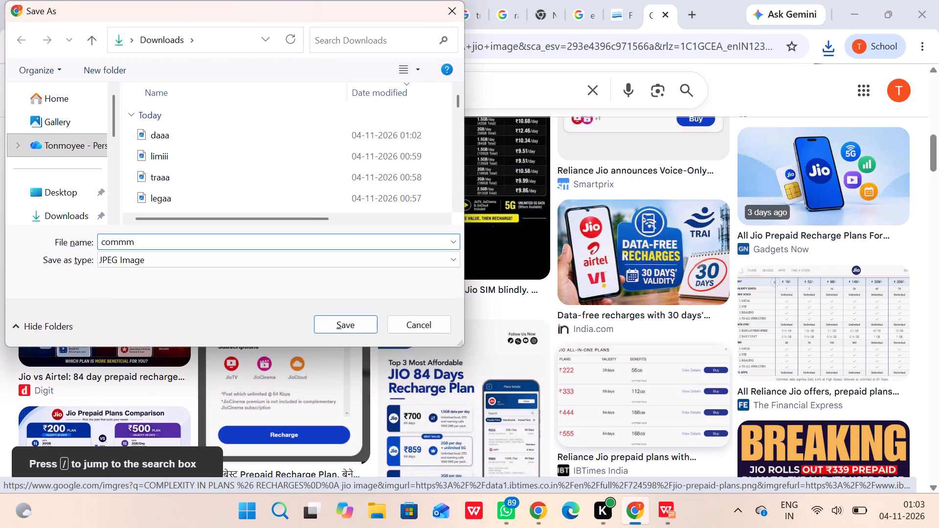
key(Return)
Back in the WPS presentation, replace the circular picture above "COMPLEXITY IN PLANS & RECHARGES" on slide 8 with commm.jpg.
click(665, 520)
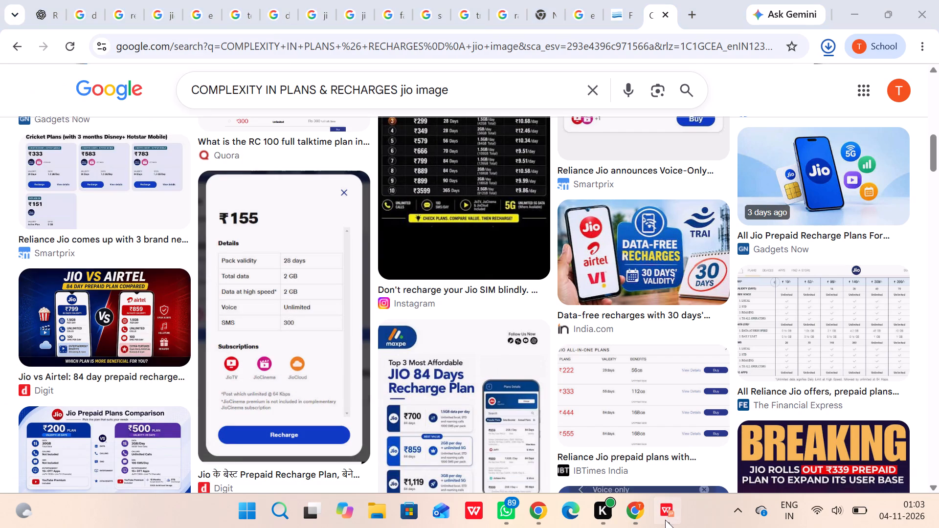
click(469, 243)
right_click(469, 243)
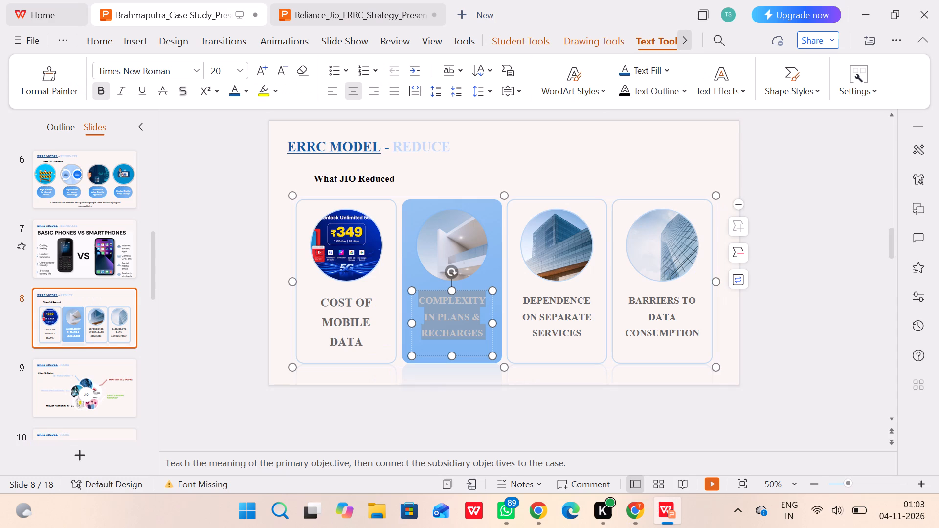
click(524, 169)
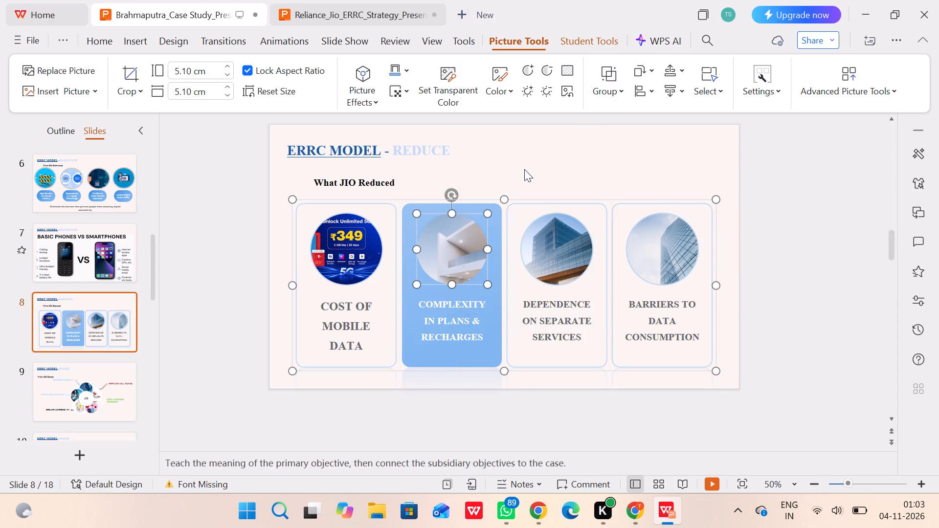
key(c)
text(omm)
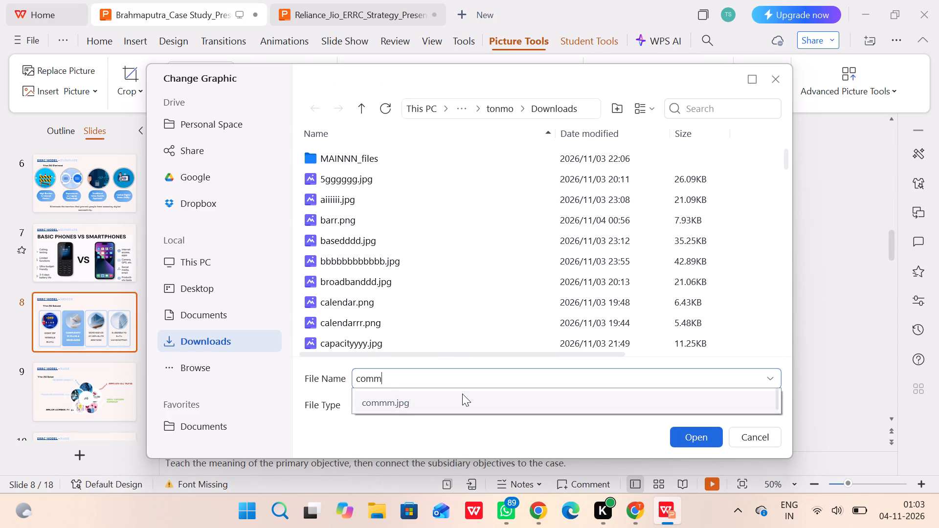
click(462, 394)
click(701, 434)
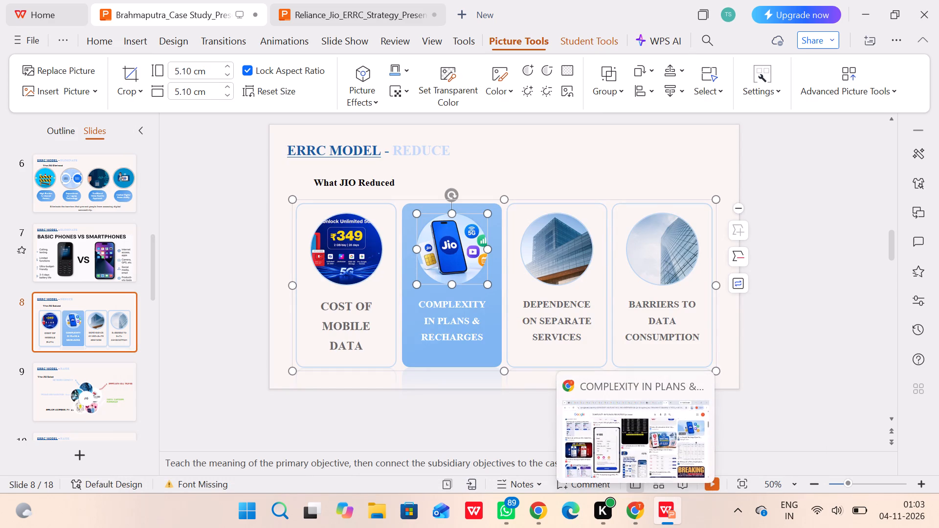
Copy the "DEPENDENCE ON SEPARATE SERVICES" caption from slide 8 and search Google Images in Chrome for "DEPENDENCE ON SEPARATE SERVICES jio image".
drag(523, 307, 577, 344)
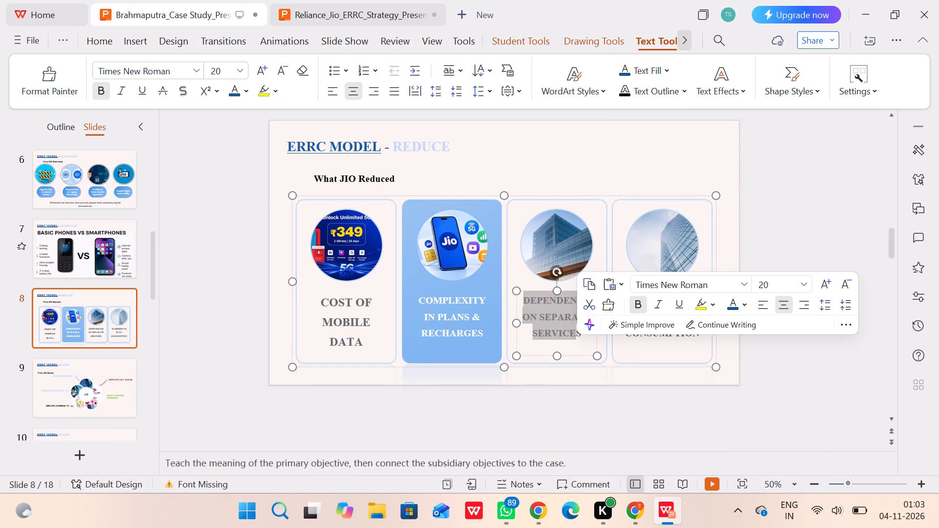
click(586, 339)
drag(586, 339, 558, 328)
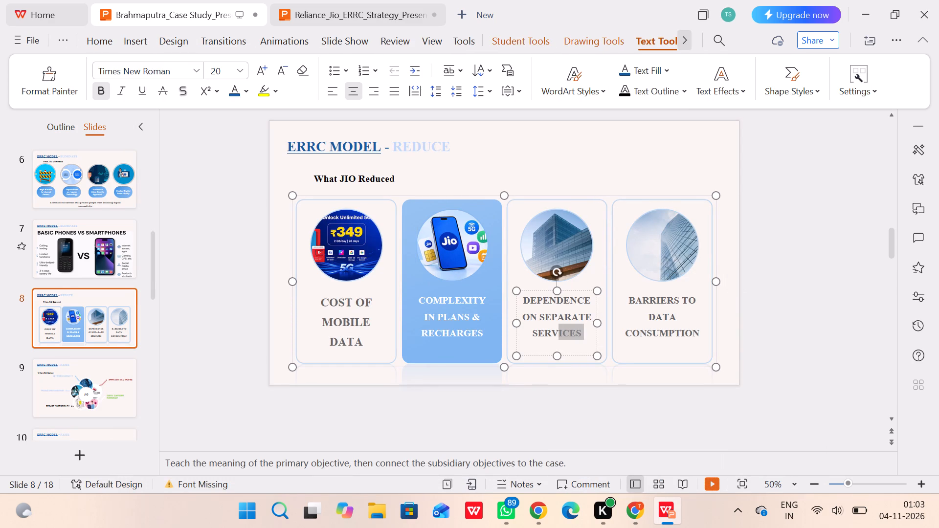
drag(558, 328, 522, 304)
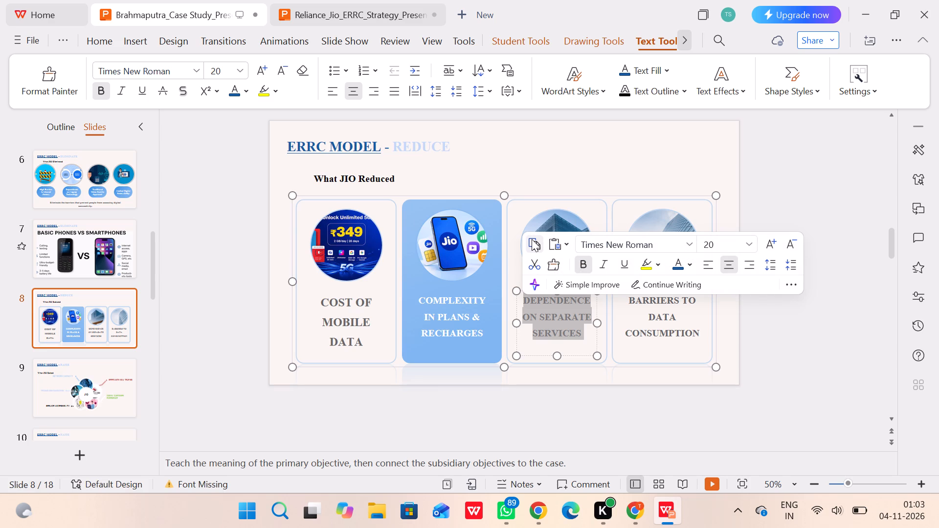
click(532, 239)
click(634, 525)
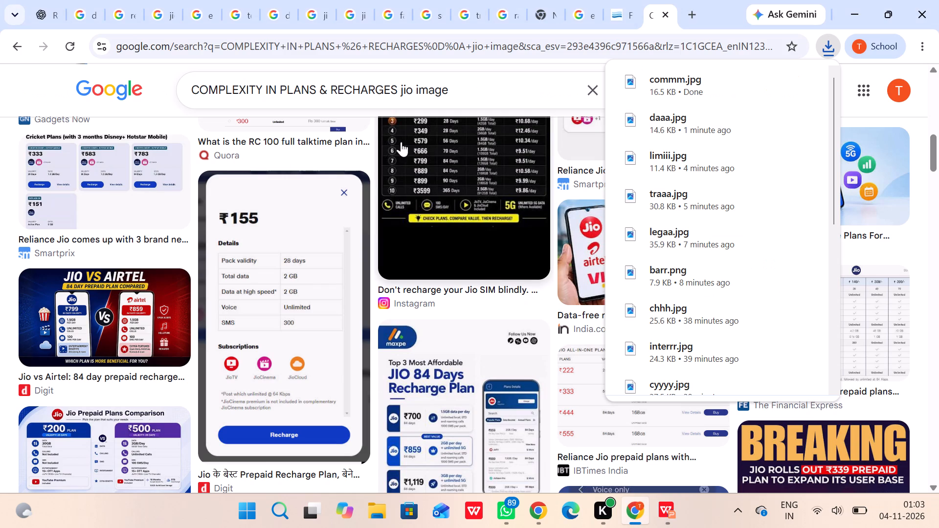
drag(398, 90, 186, 81)
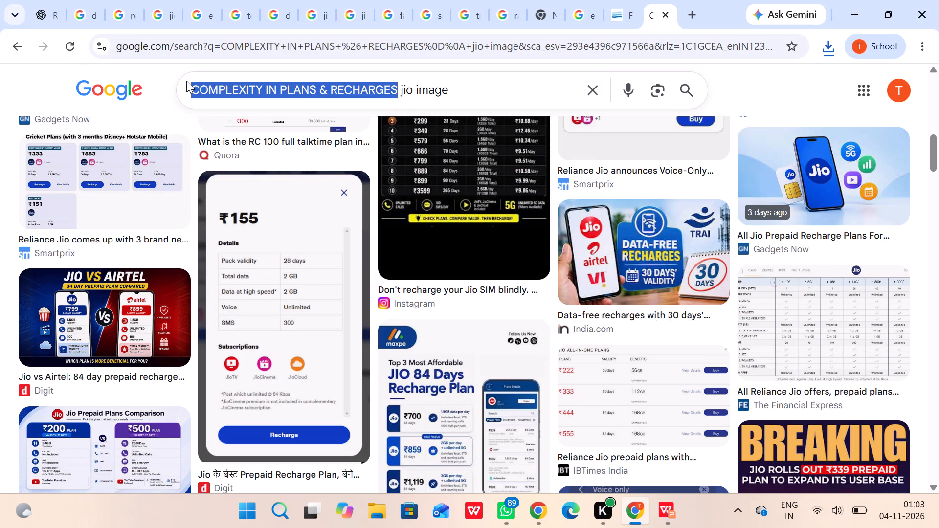
right_click(212, 96)
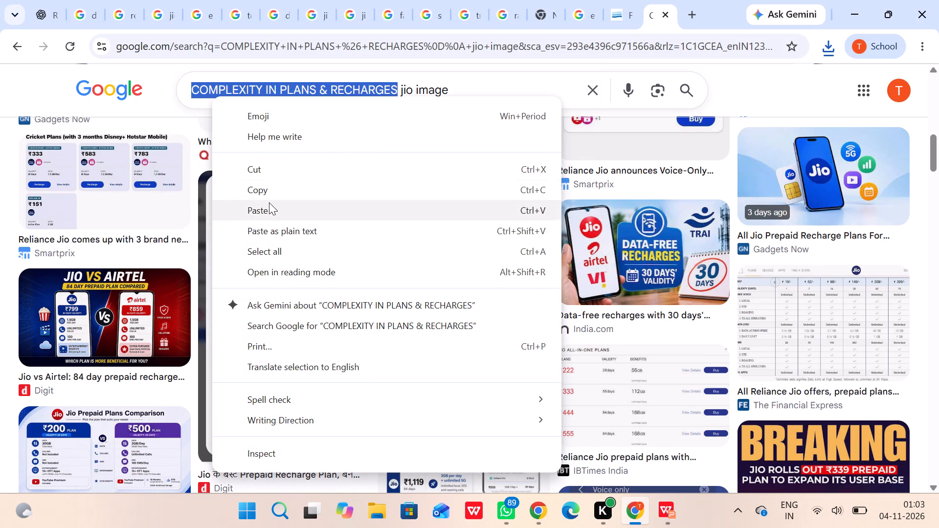
click(272, 207)
key(Return)
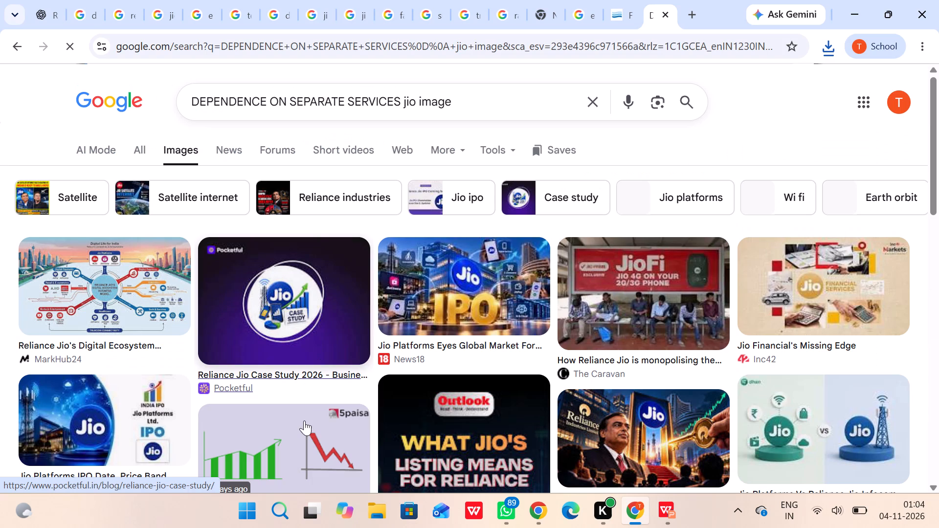
Find the dark-blue picture of a Jio recharge phone with a 5G sign, and save it to Downloads as deeee.
scroll(323, 319, down, 2)
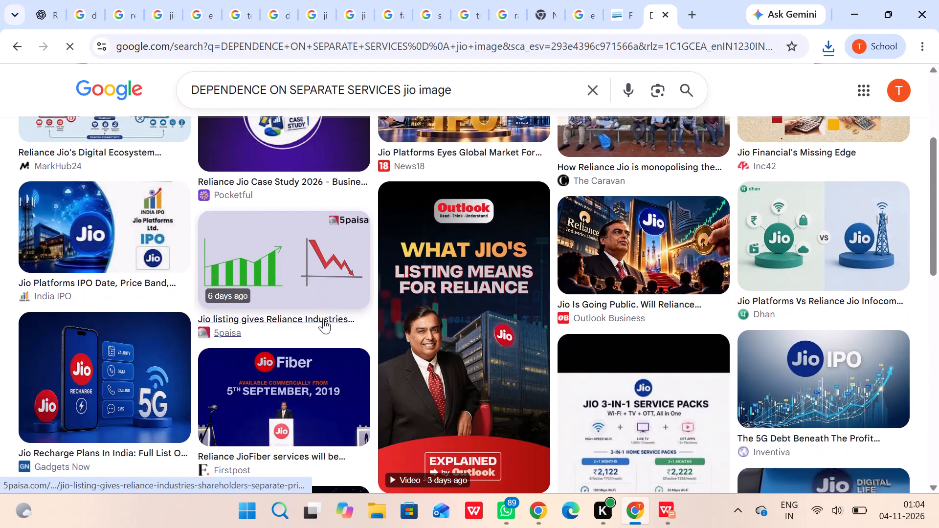
scroll(323, 319, up, 2)
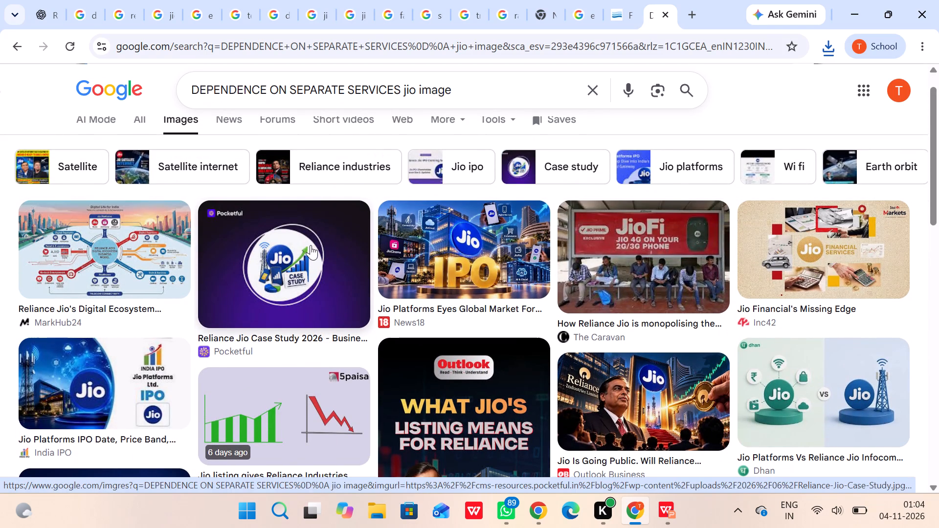
scroll(578, 344, down, 1)
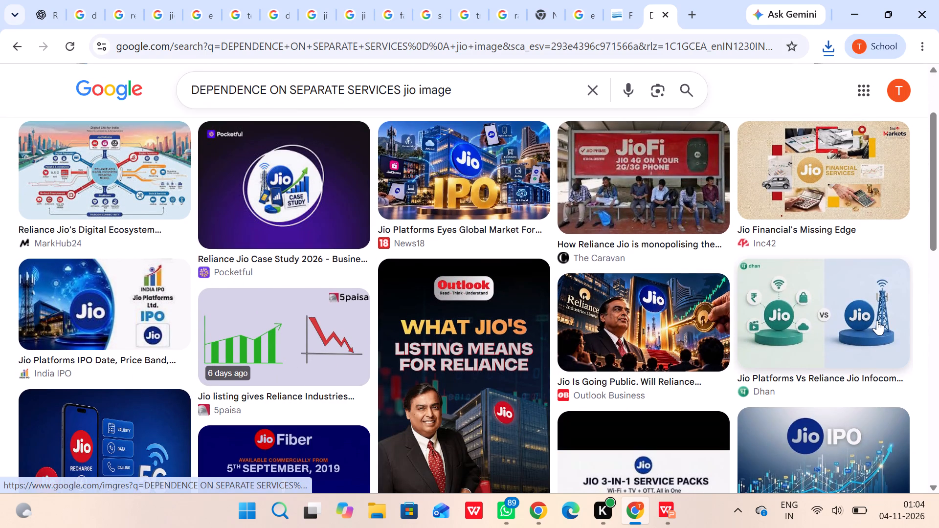
scroll(705, 365, down, 3)
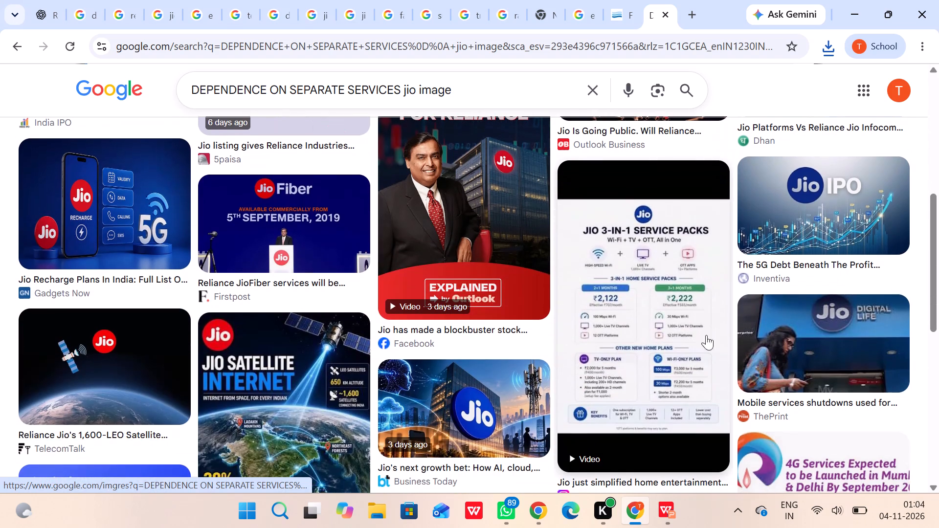
scroll(637, 313, down, 1)
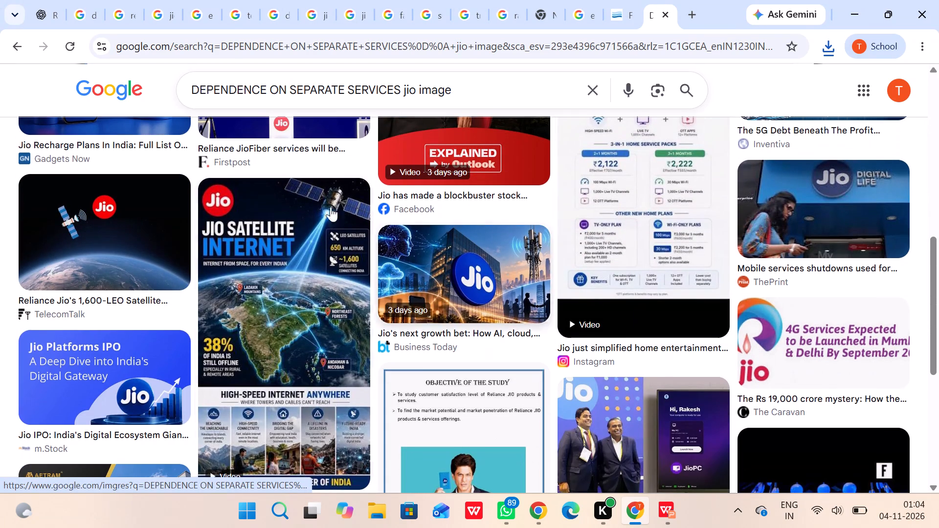
scroll(260, 255, down, 1)
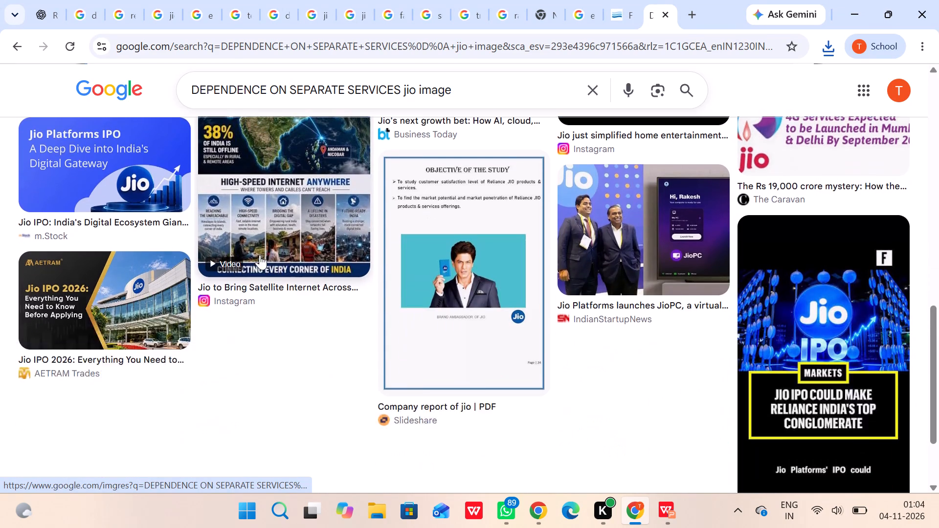
scroll(260, 255, down, 3)
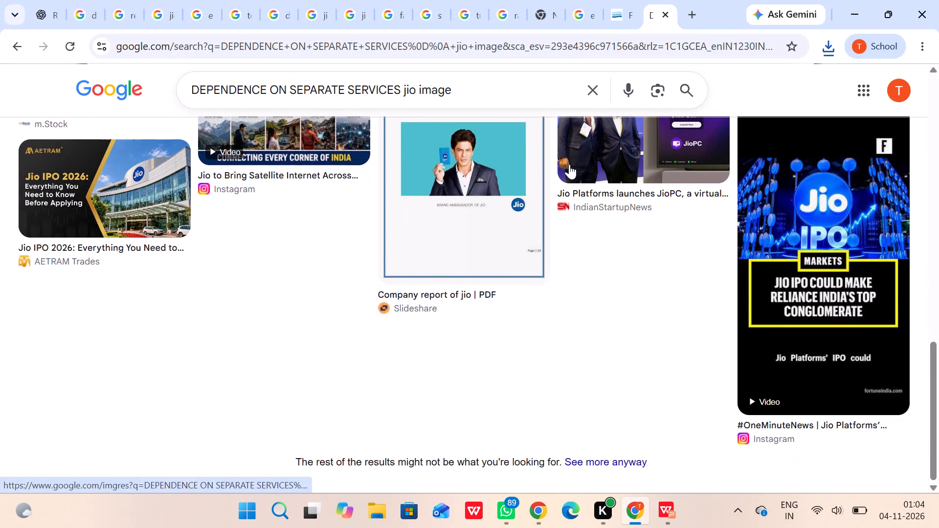
scroll(569, 164, up, 6)
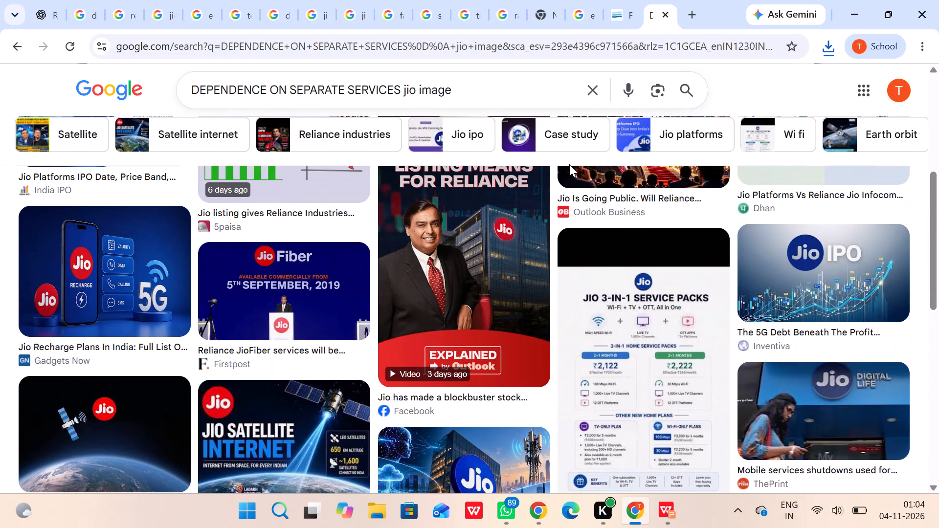
scroll(569, 164, up, 5)
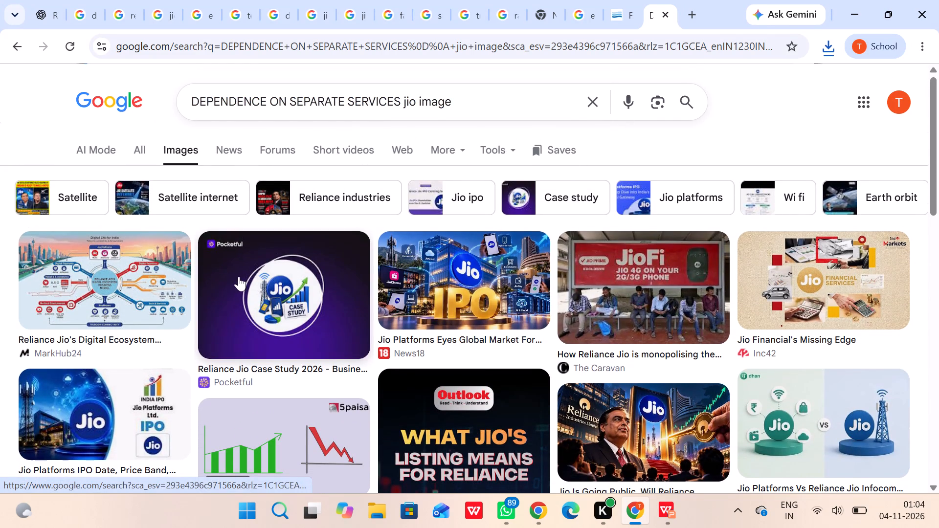
scroll(178, 338, down, 1)
scroll(275, 383, down, 1)
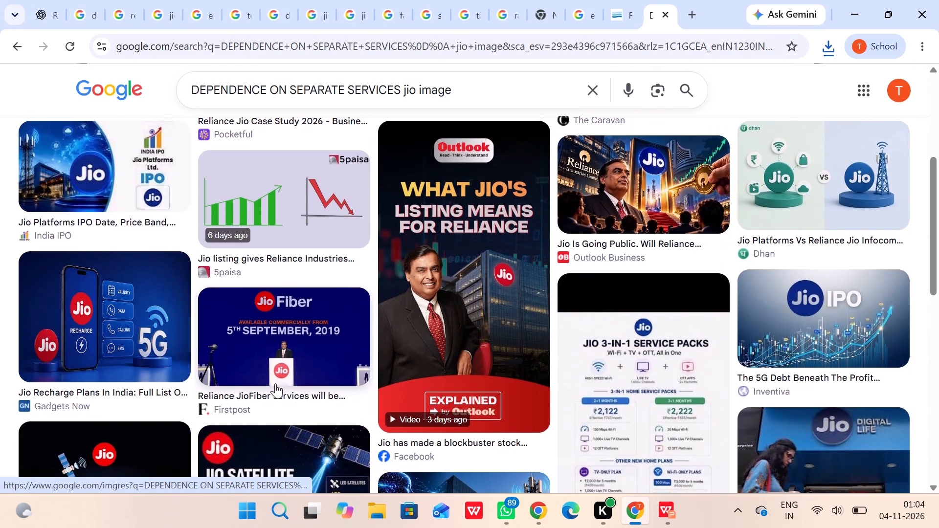
scroll(275, 383, down, 1)
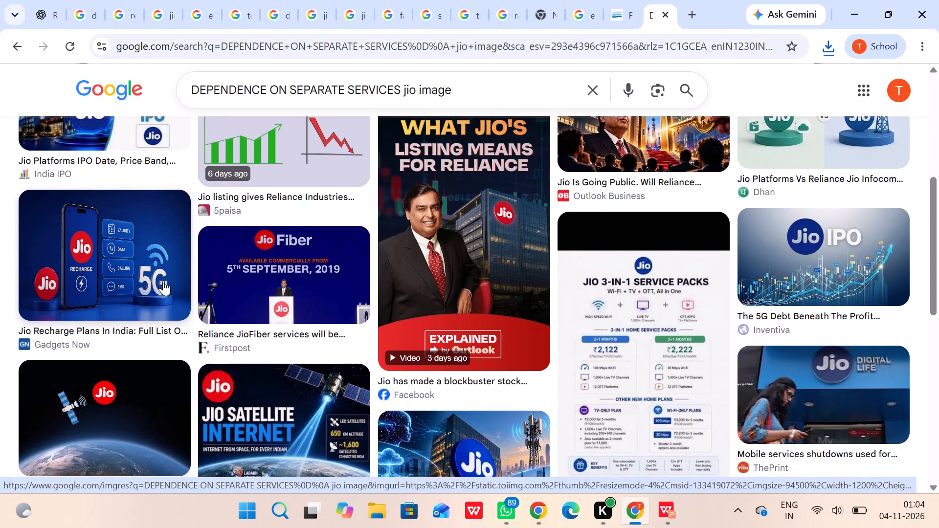
right_click(143, 234)
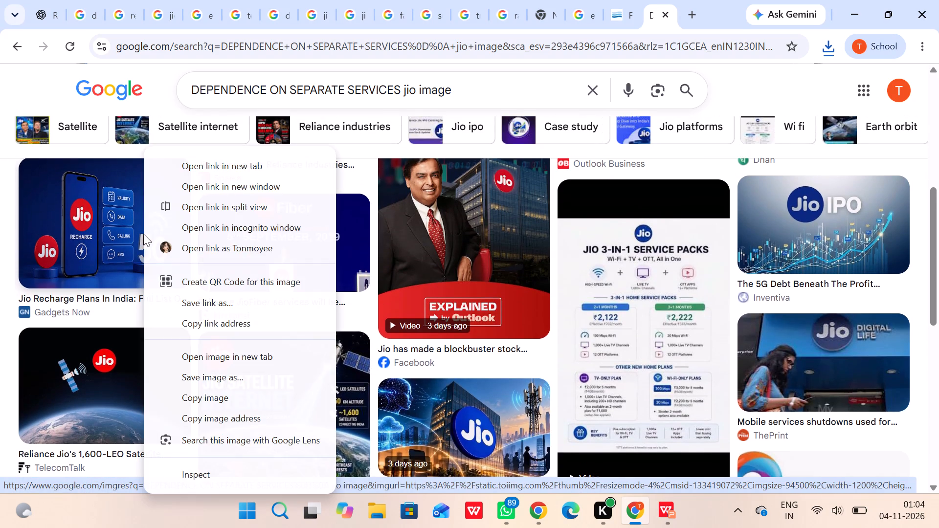
click(215, 379)
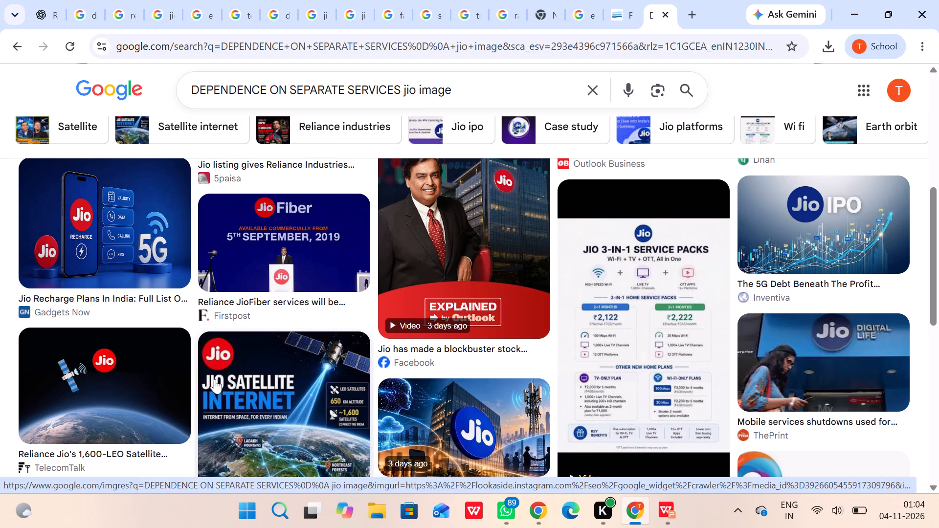
text(de)
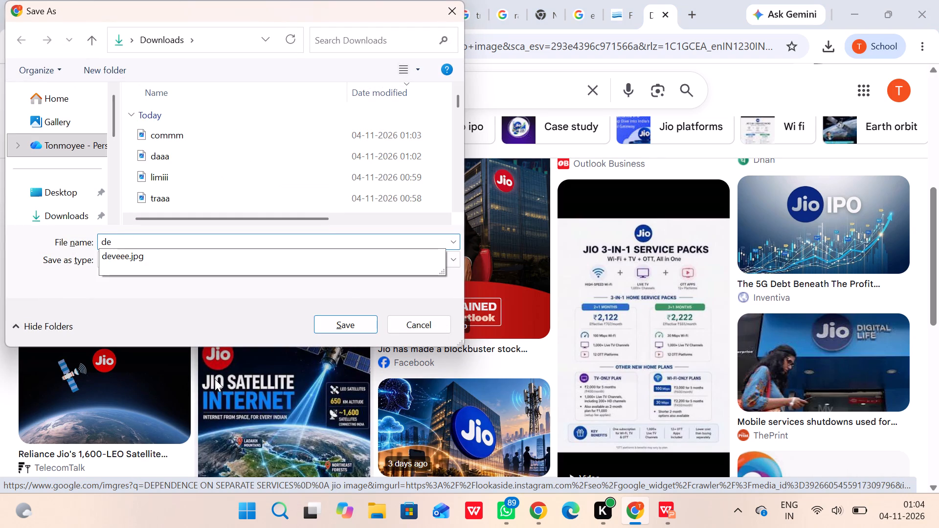
text(eee)
key(Return)
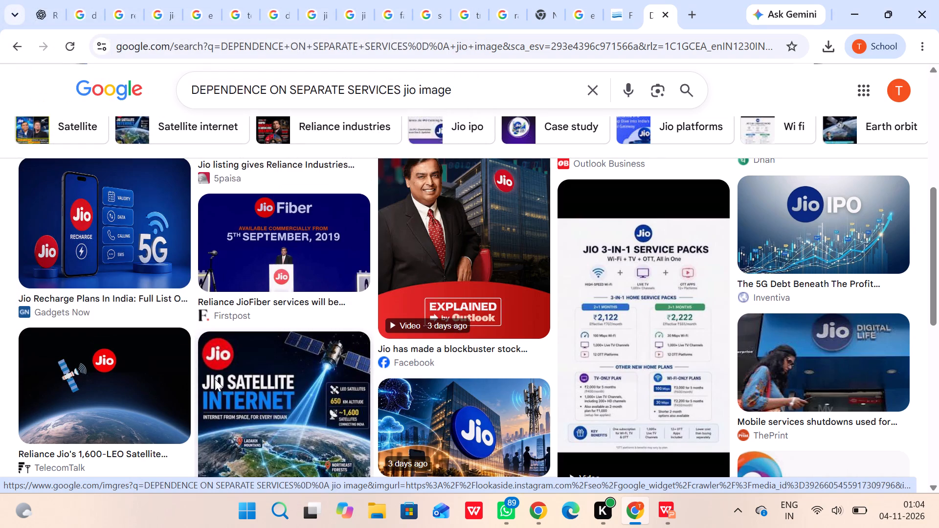
Back in the WPS presentation, replace the circular picture above "DEPENDENCE ON SEPARATE SERVICES" on slide 8 with deeee.jpg.
click(668, 509)
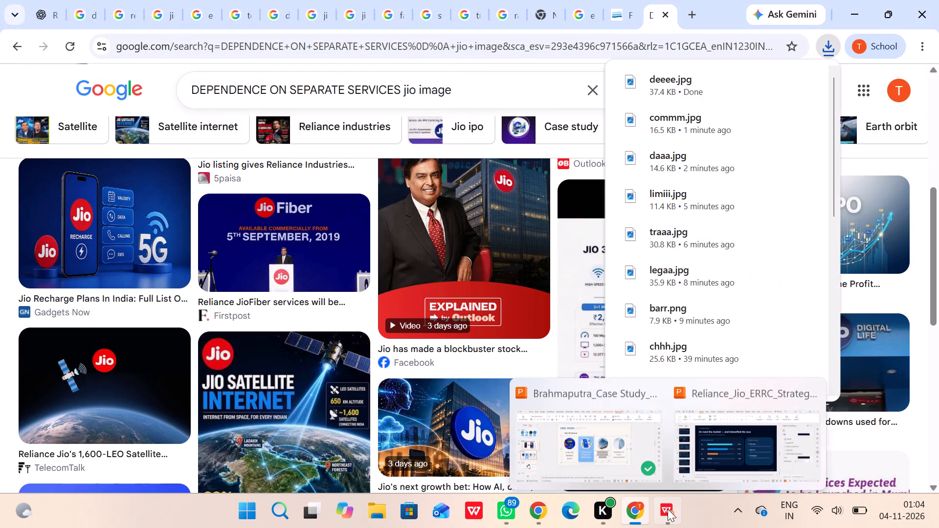
click(551, 244)
right_click(551, 244)
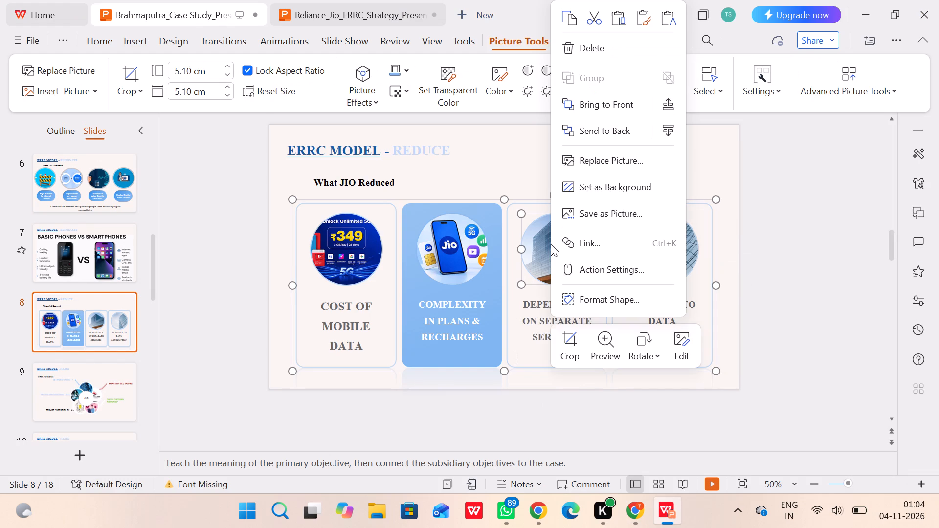
click(607, 157)
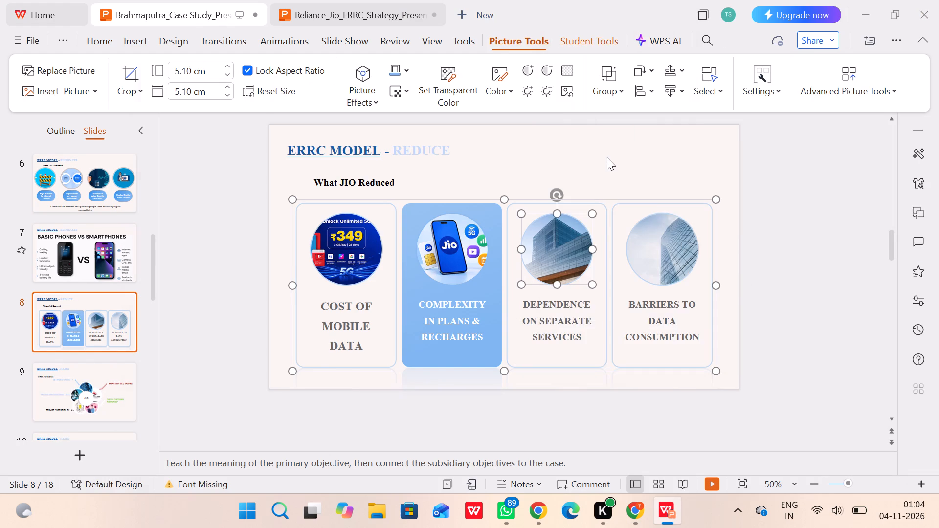
text(deee)
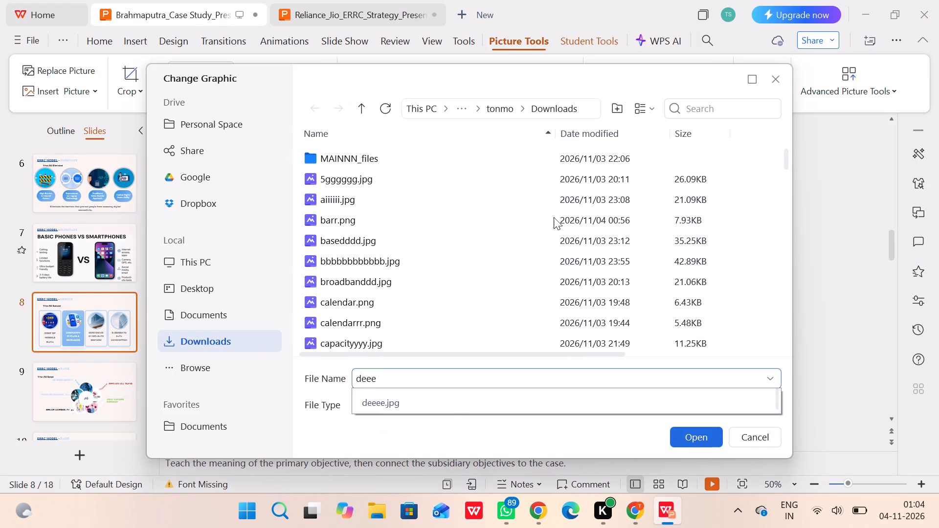
click(451, 404)
click(694, 441)
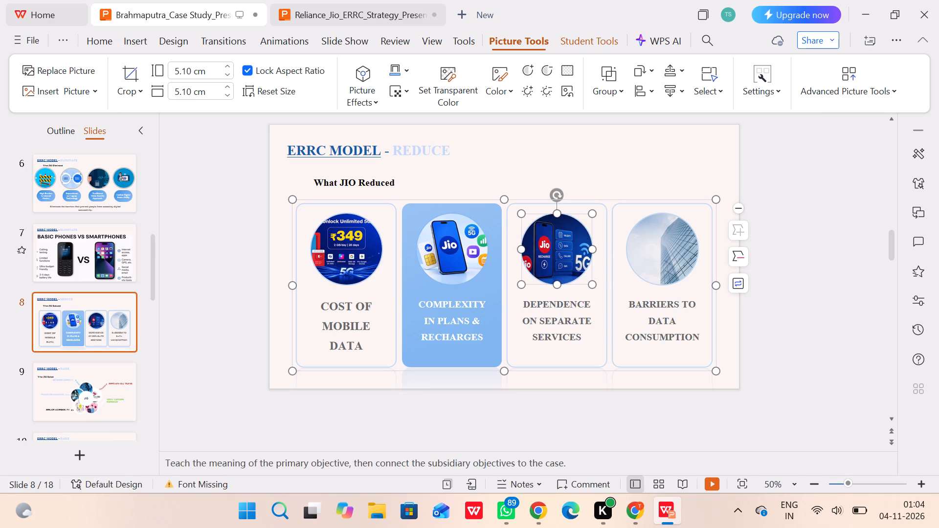
Save the presentation.
click(65, 40)
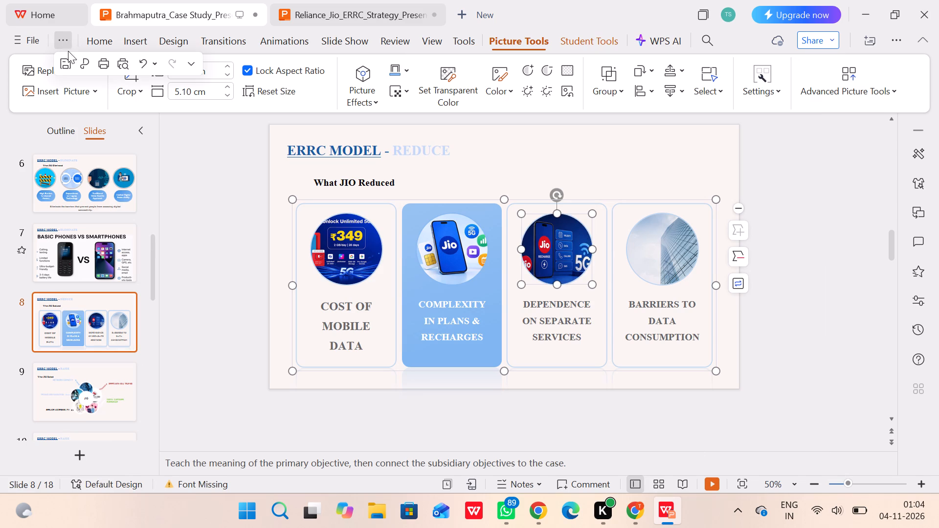
click(67, 63)
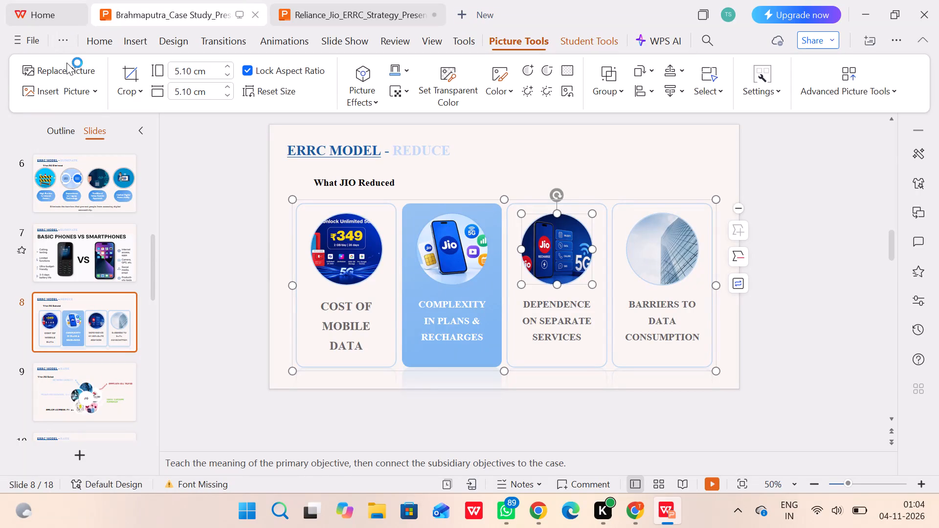
Copy the "BARRIERS TO DATA CONSUMPTION" caption from slide 8 and search Google Images in Chrome for "BARRIERS TO DATA CONSUMPTION jio image".
click(677, 258)
click(630, 307)
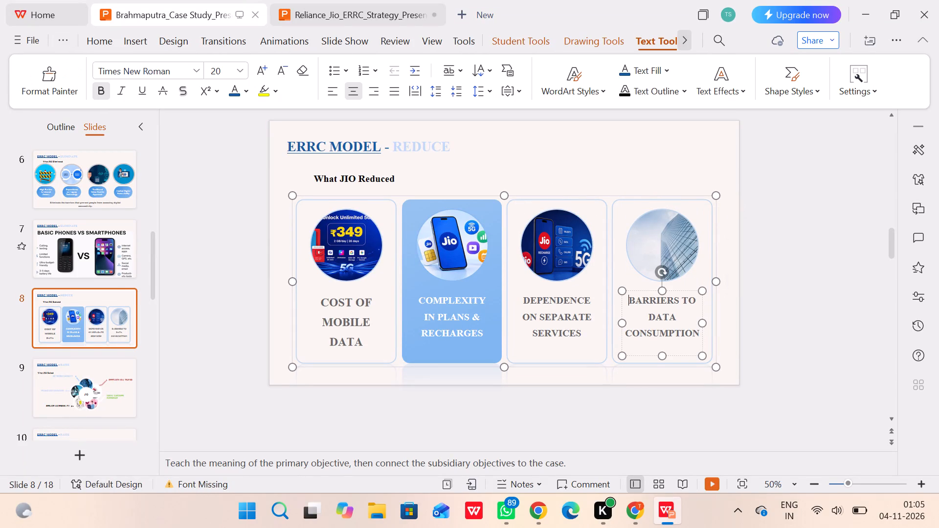
click(630, 307)
drag(630, 307, 709, 346)
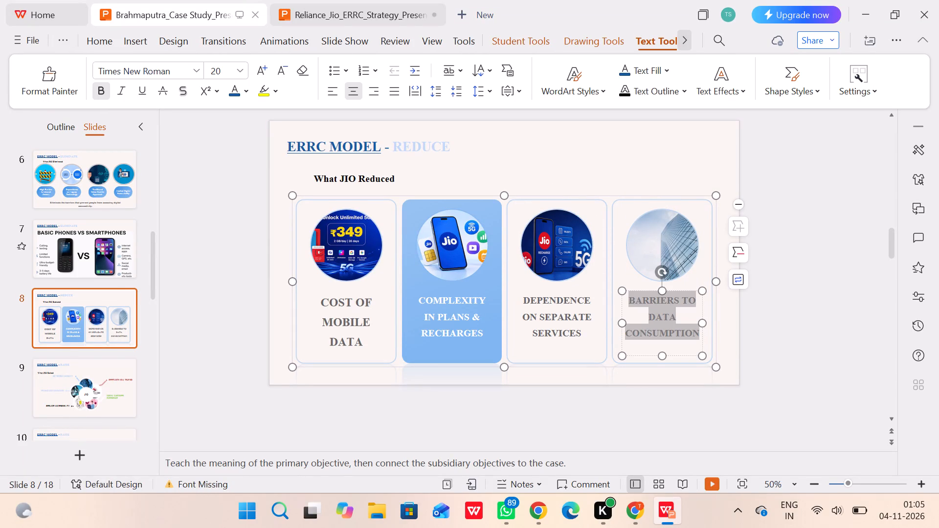
right_click(678, 332)
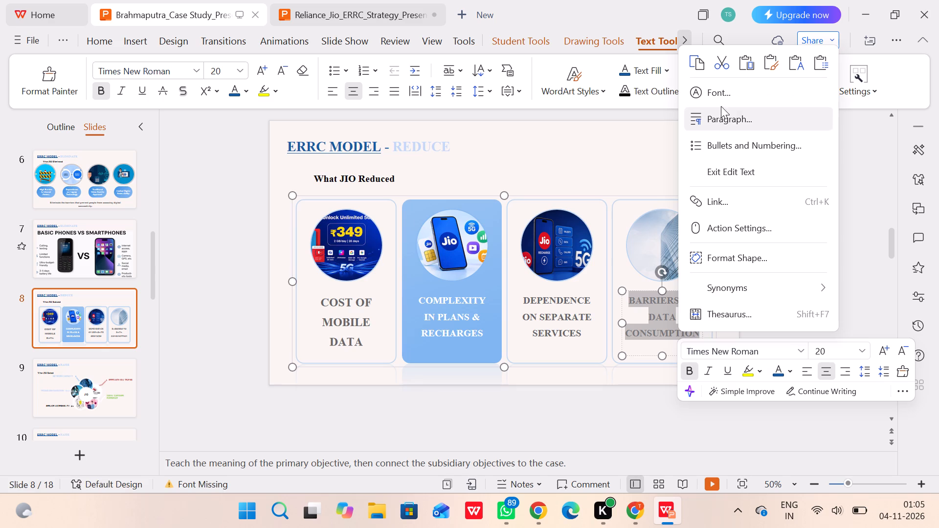
click(699, 69)
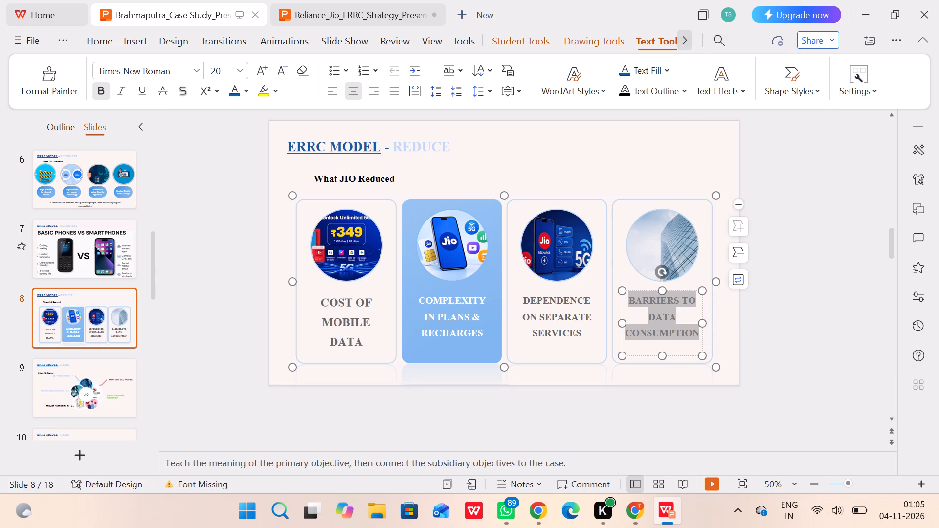
click(638, 509)
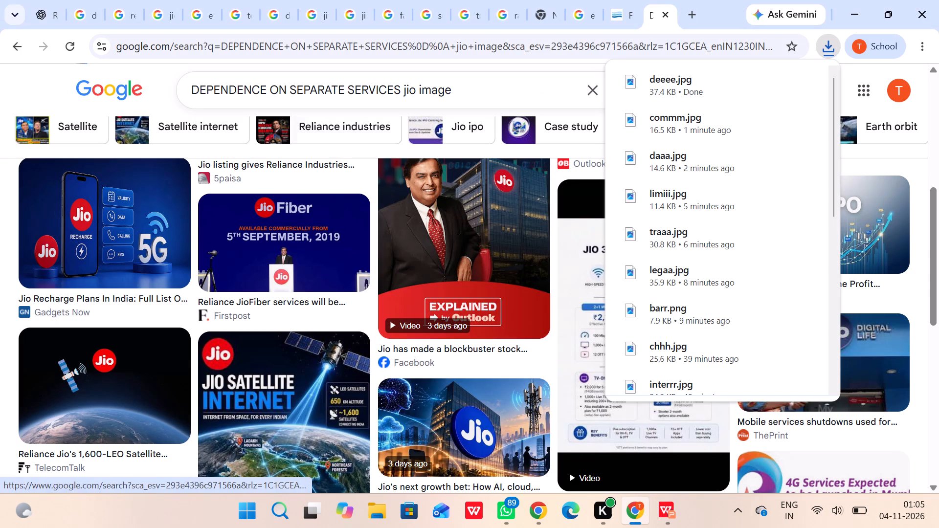
drag(400, 89, 184, 86)
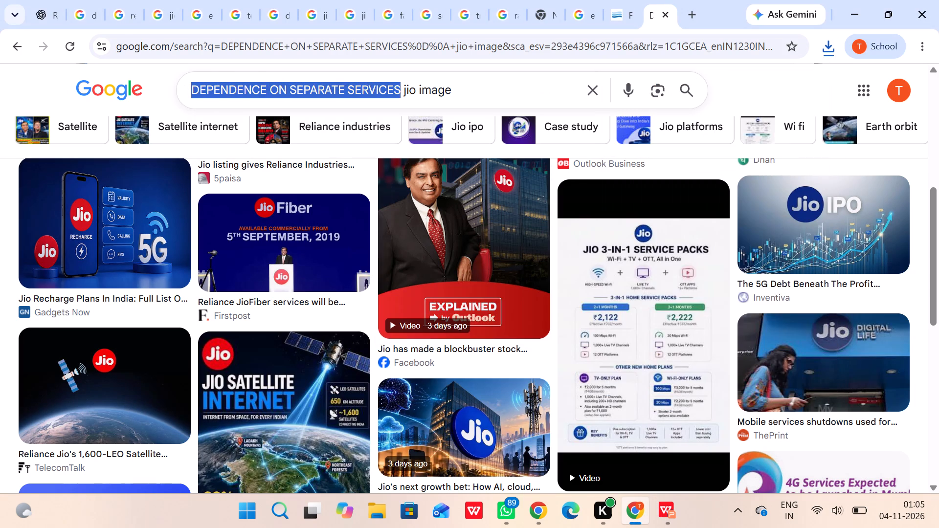
right_click(205, 90)
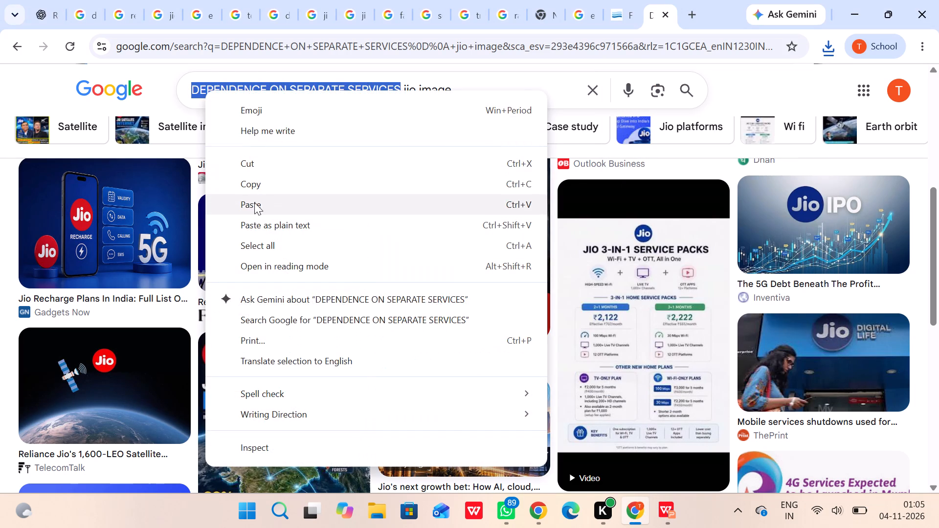
click(252, 202)
key(Return)
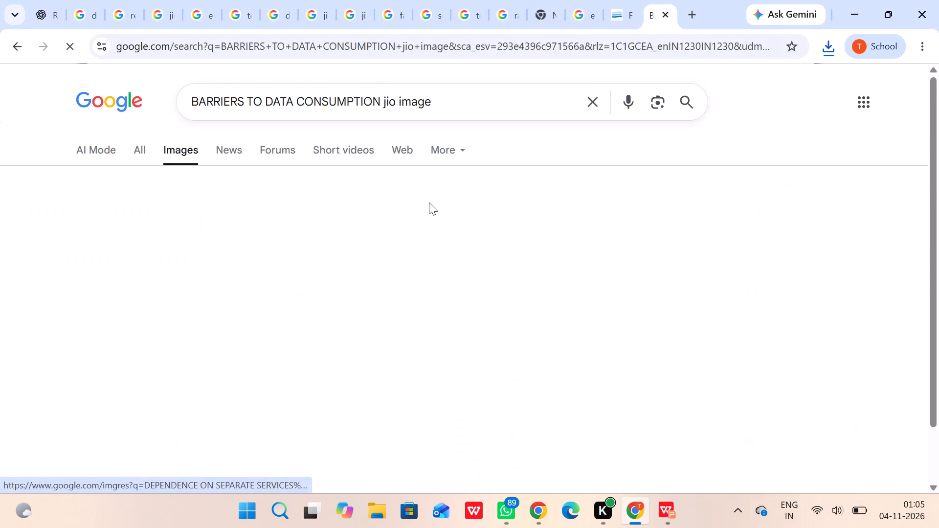
Look through the Jio image results, then refine the image search to "BARRIERS TO DATA CONSUMPTION image".
scroll(617, 269, down, 2)
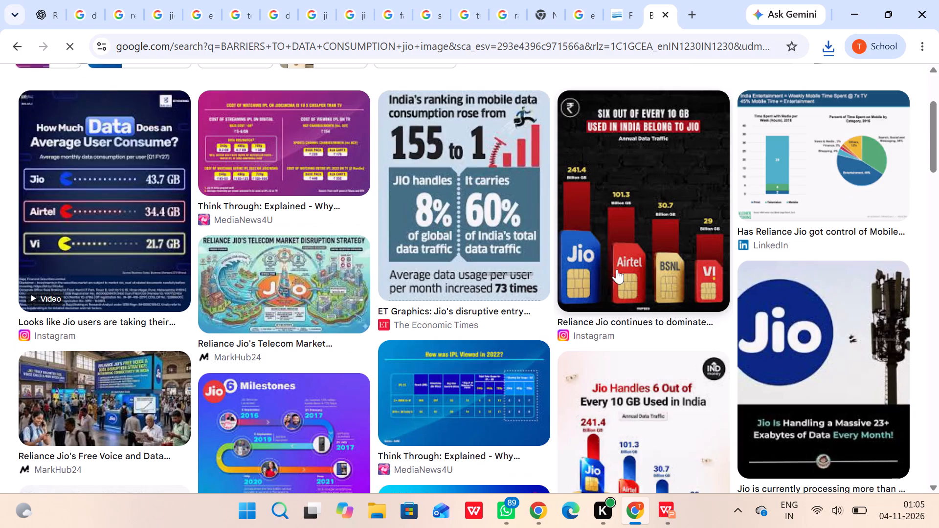
scroll(617, 269, down, 4)
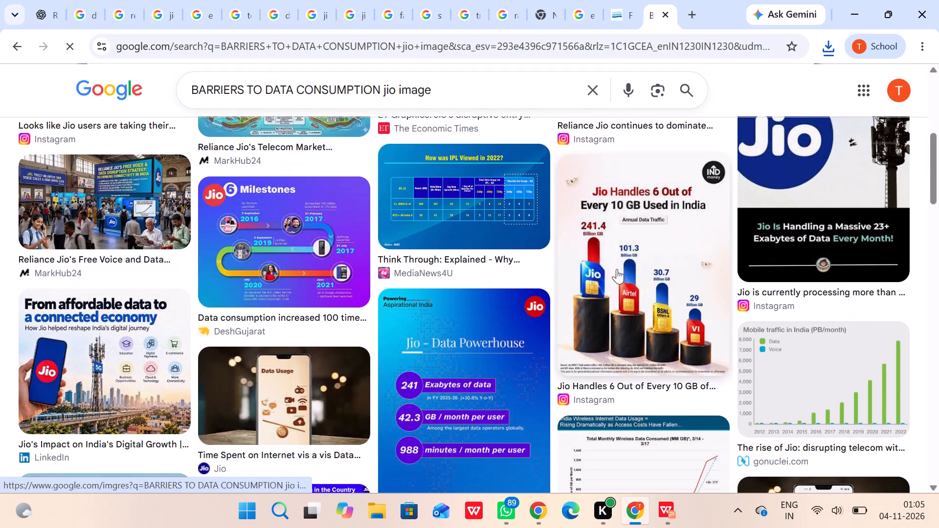
scroll(617, 269, down, 4)
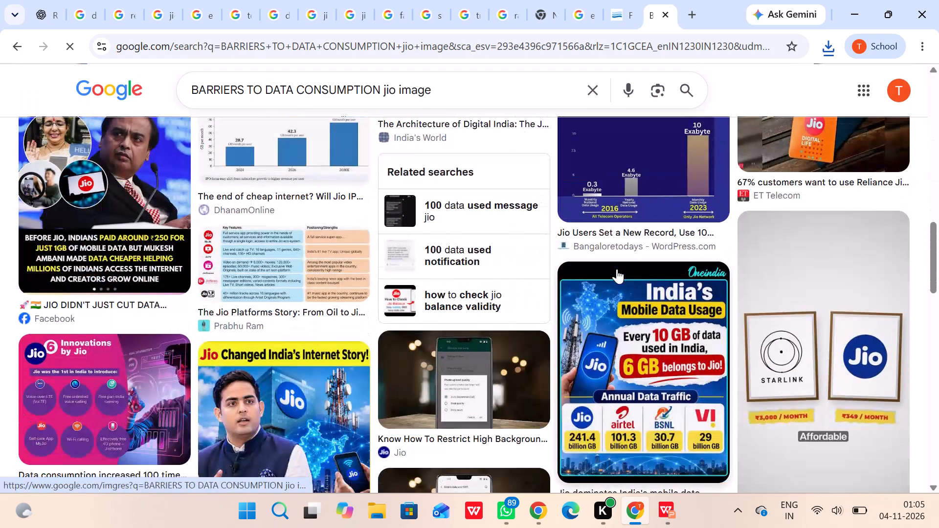
scroll(617, 269, down, 5)
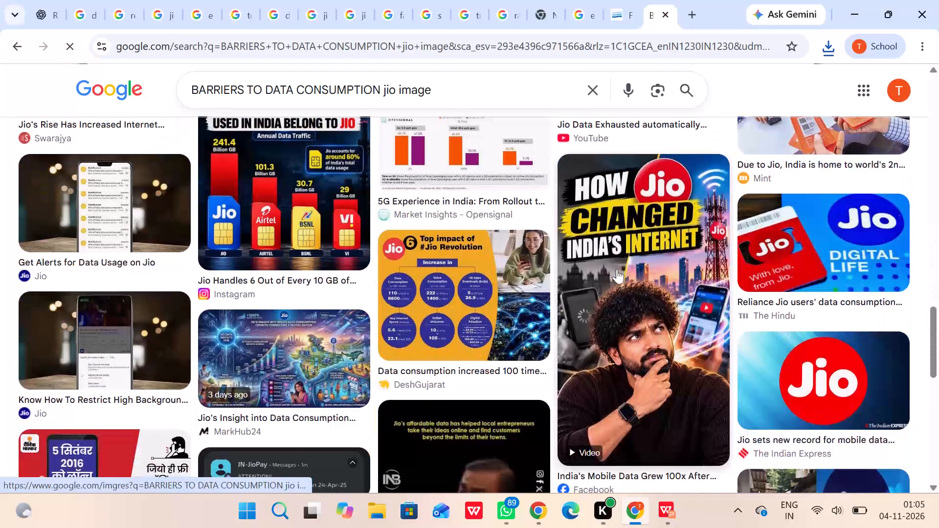
scroll(617, 269, down, 1)
drag(396, 95, 380, 88)
key(BackSpace)
key(Return)
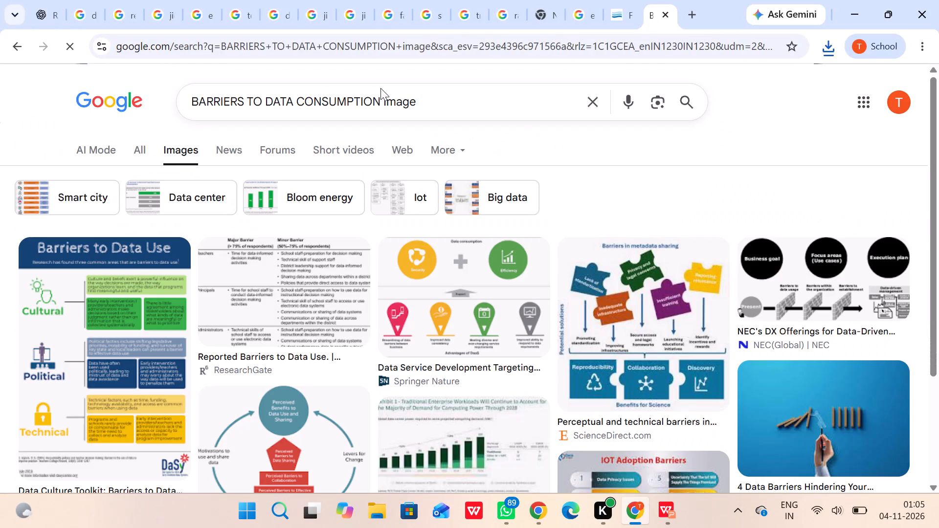
Find the orange picture of a laptop beside a brick wall in the results and save it to Downloads as barri.
scroll(339, 224, down, 3)
scroll(339, 224, up, 1)
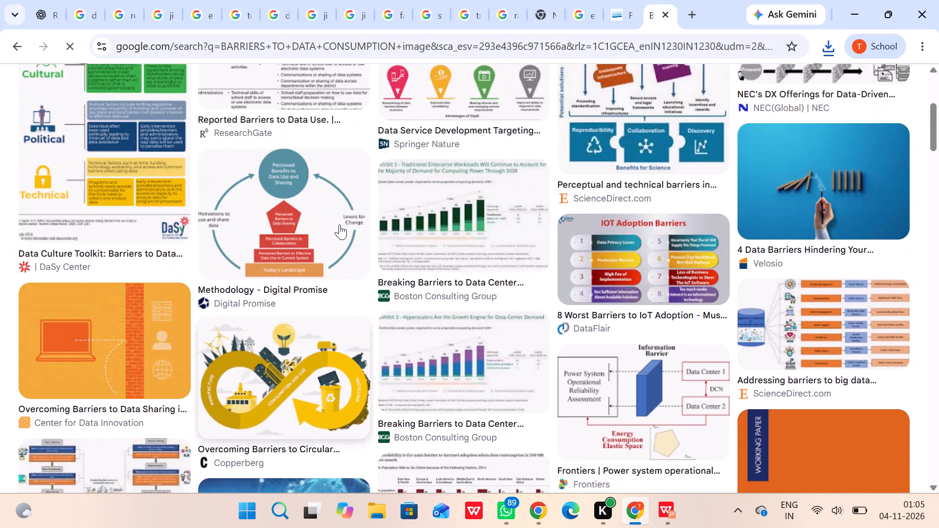
scroll(339, 224, up, 2)
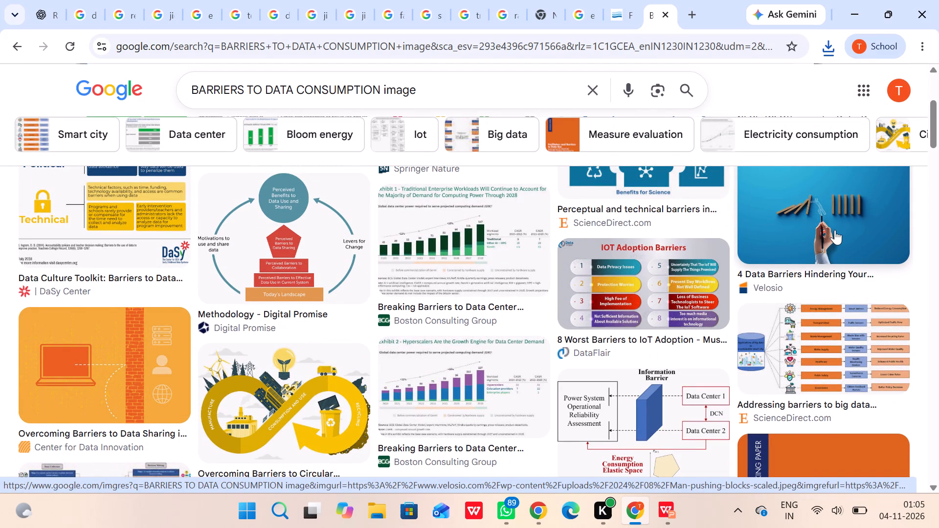
scroll(800, 242, down, 3)
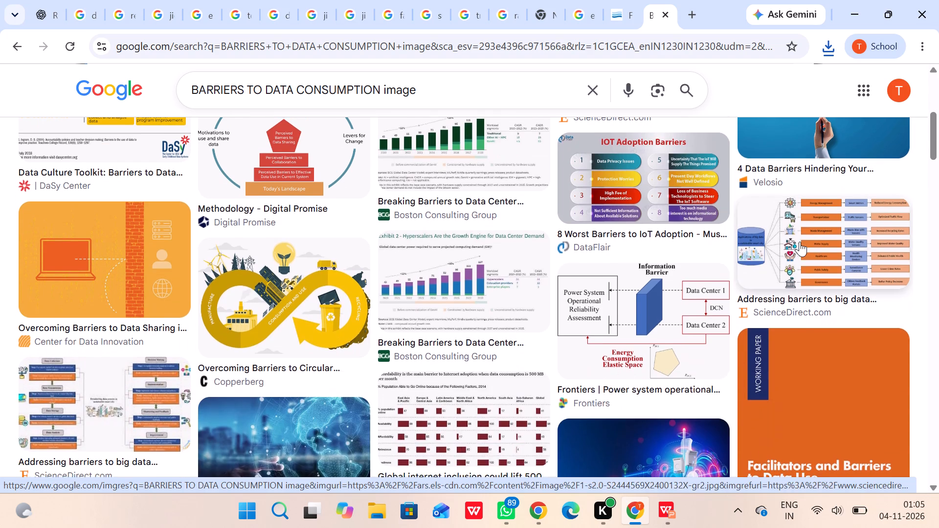
scroll(800, 242, down, 5)
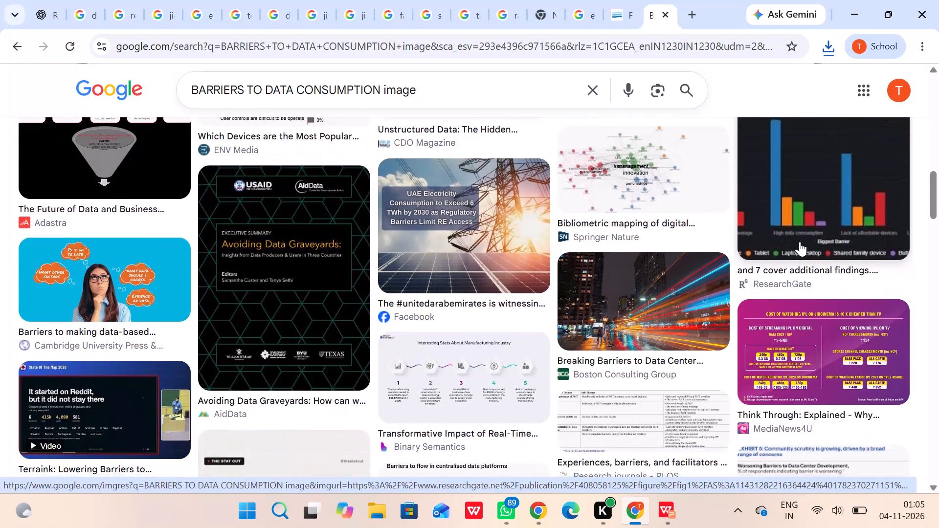
scroll(800, 242, down, 3)
scroll(800, 242, up, 5)
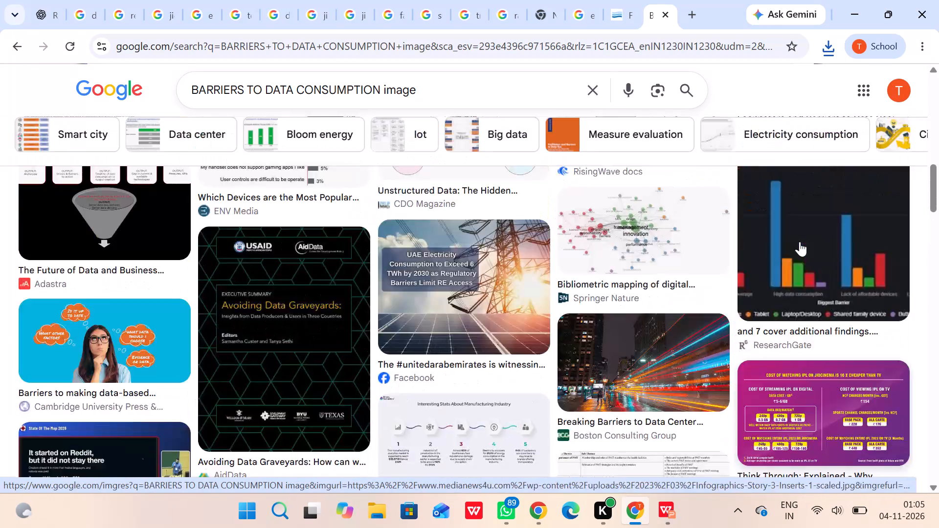
scroll(800, 242, up, 8)
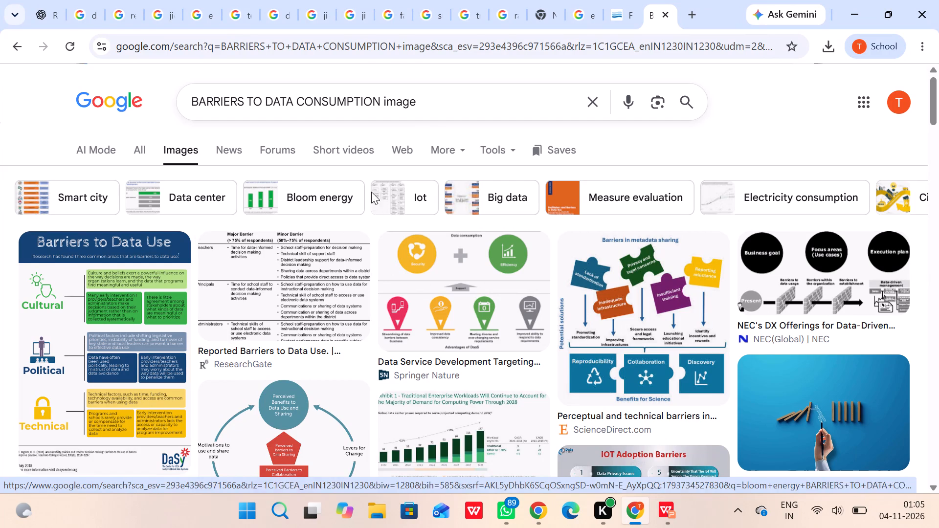
scroll(597, 327, down, 2)
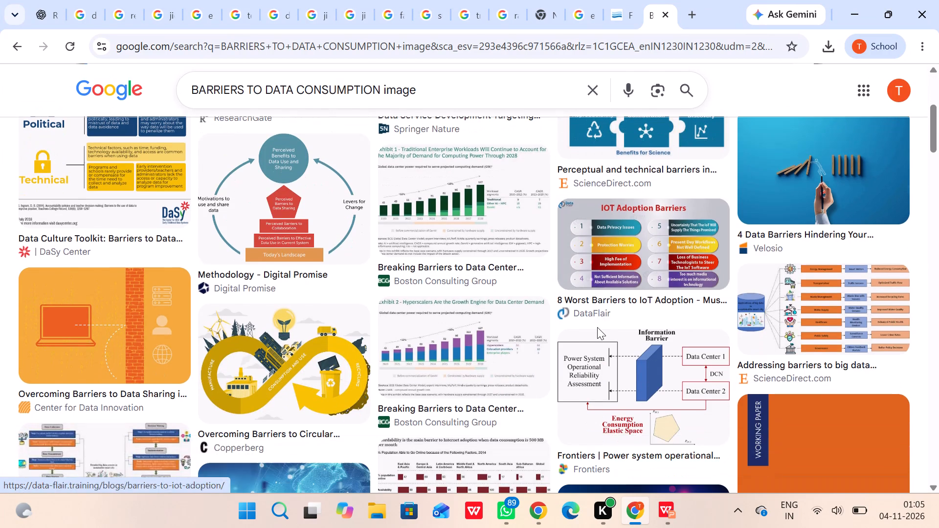
scroll(597, 327, down, 2)
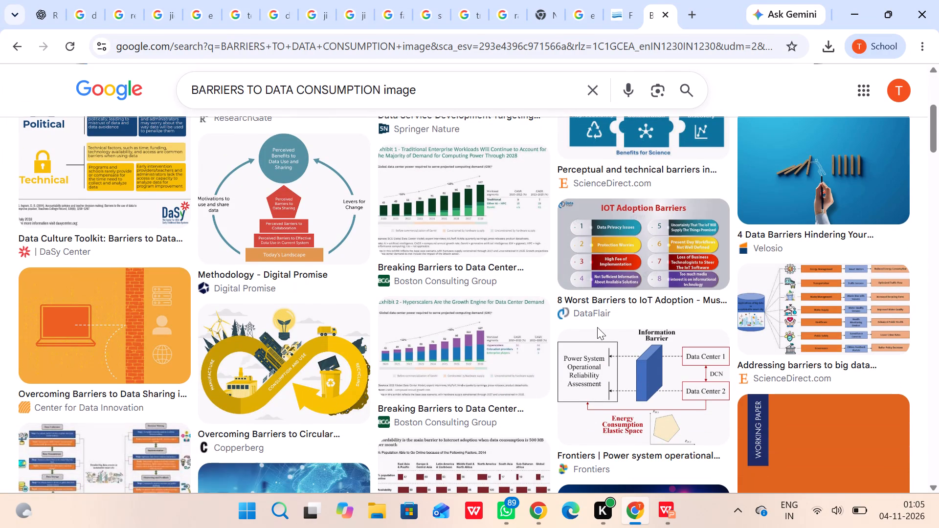
scroll(597, 327, down, 1)
scroll(425, 390, down, 1)
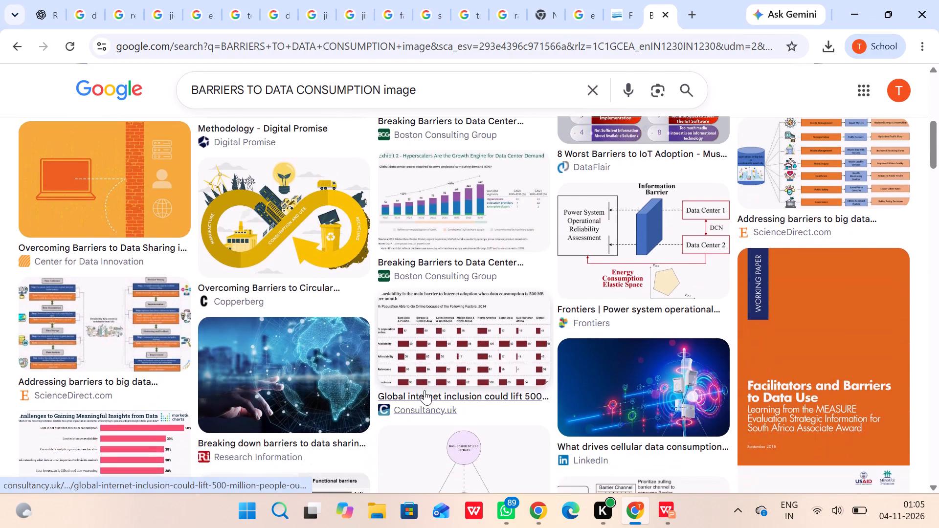
scroll(425, 390, down, 1)
right_click(116, 213)
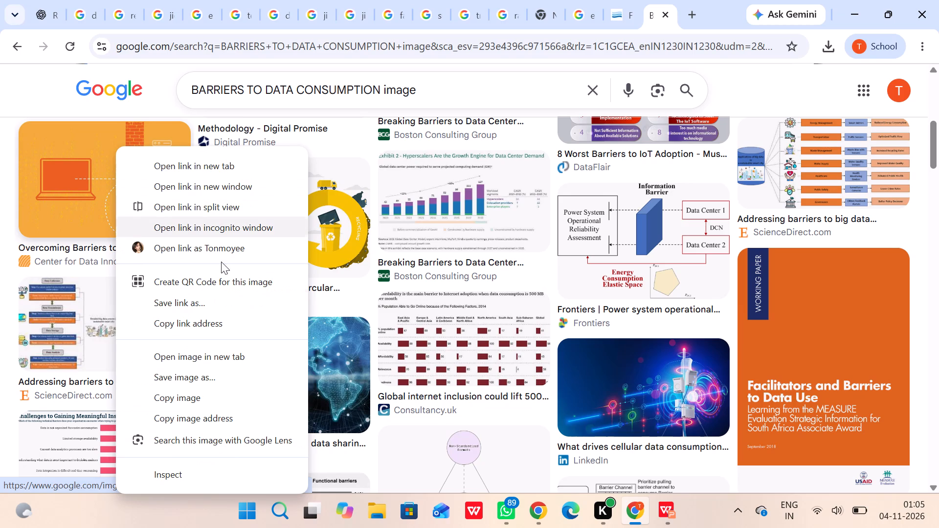
click(188, 372)
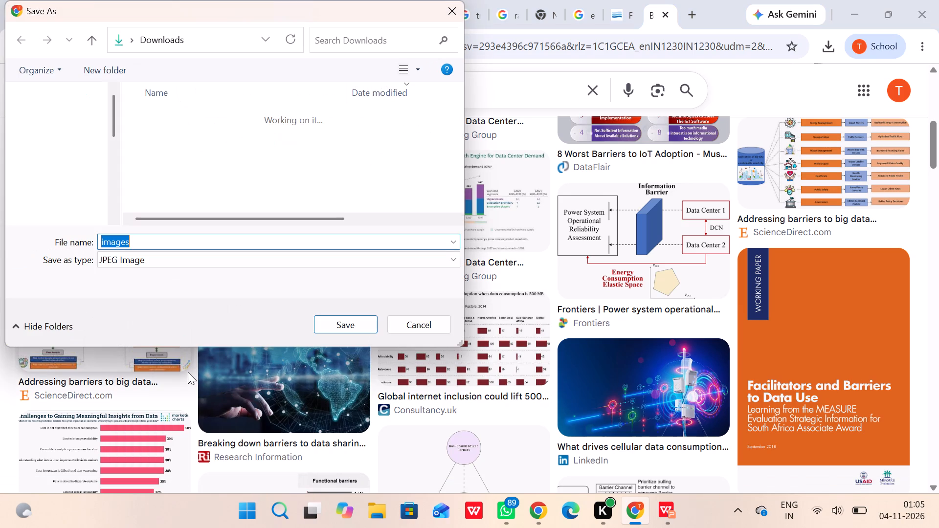
text(ba)
text(rr)
key(i)
key(Return)
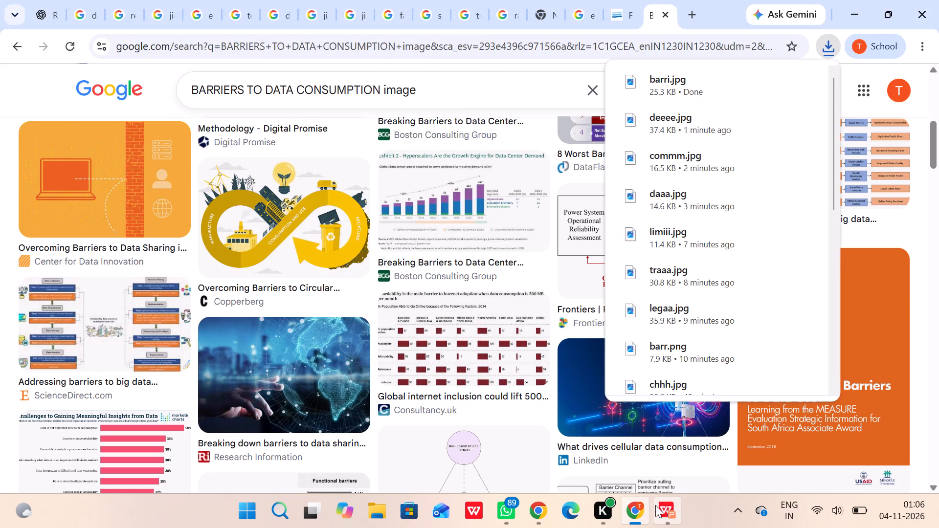
Back in the WPS presentation, replace the circular picture above "BARRIERS TO DATA CONSUMPTION" on slide 8 with barri.jpg.
click(660, 509)
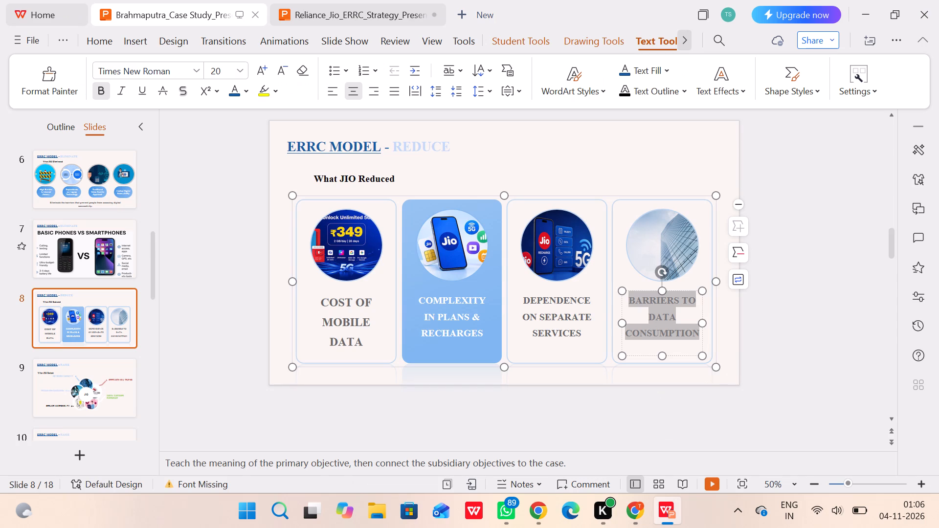
click(653, 256)
right_click(653, 256)
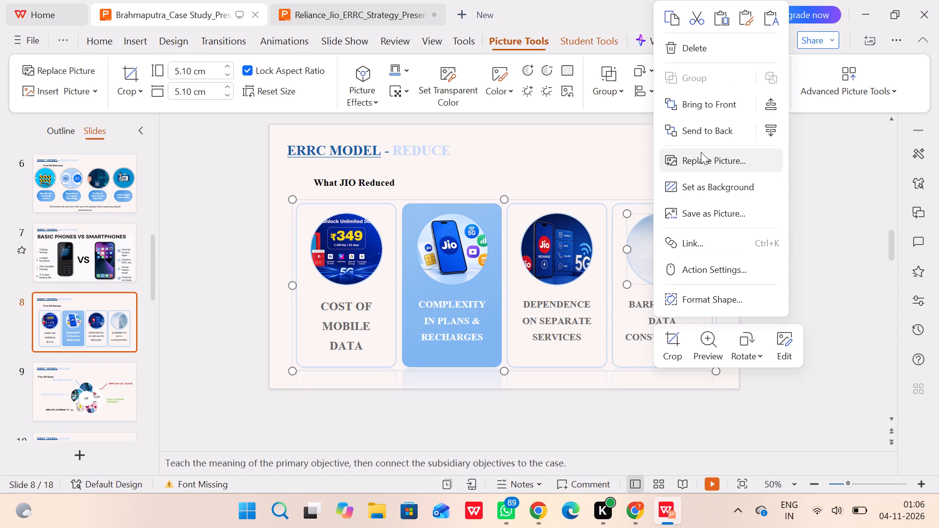
click(701, 152)
text(bar)
key(r)
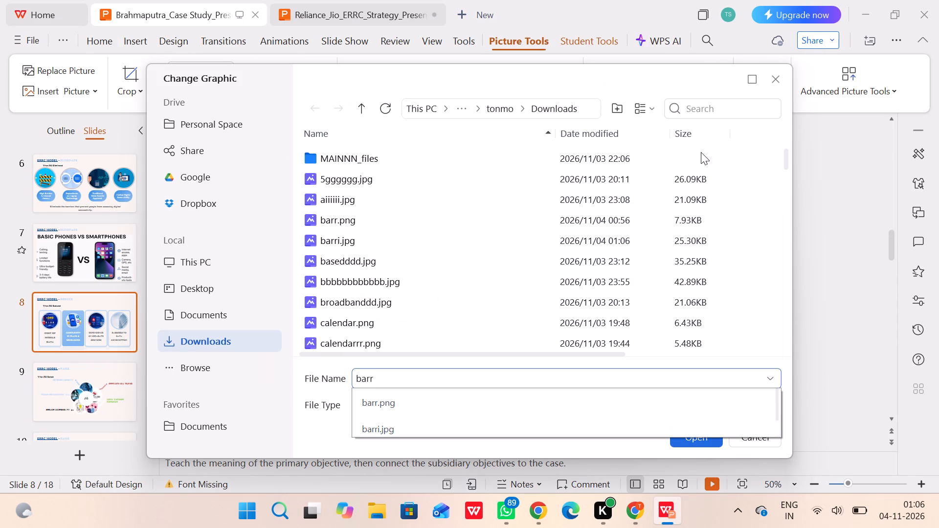
click(553, 428)
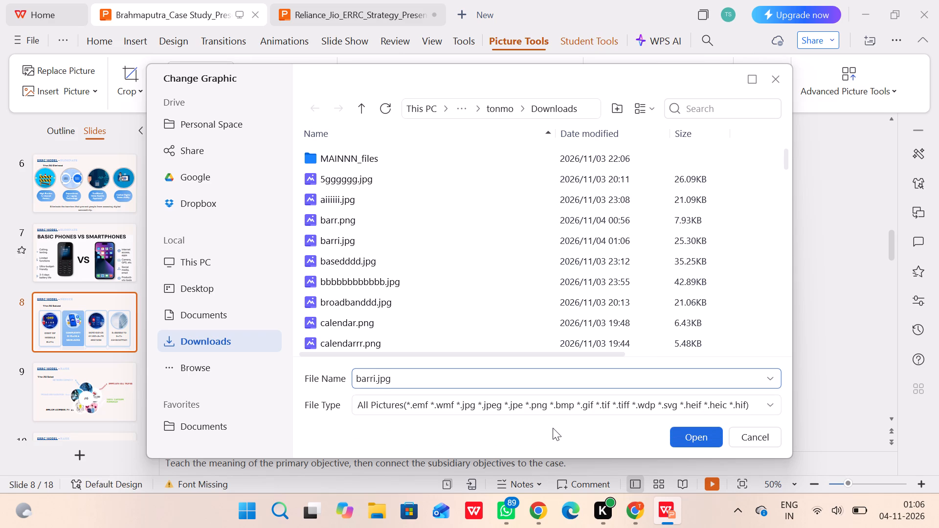
click(691, 438)
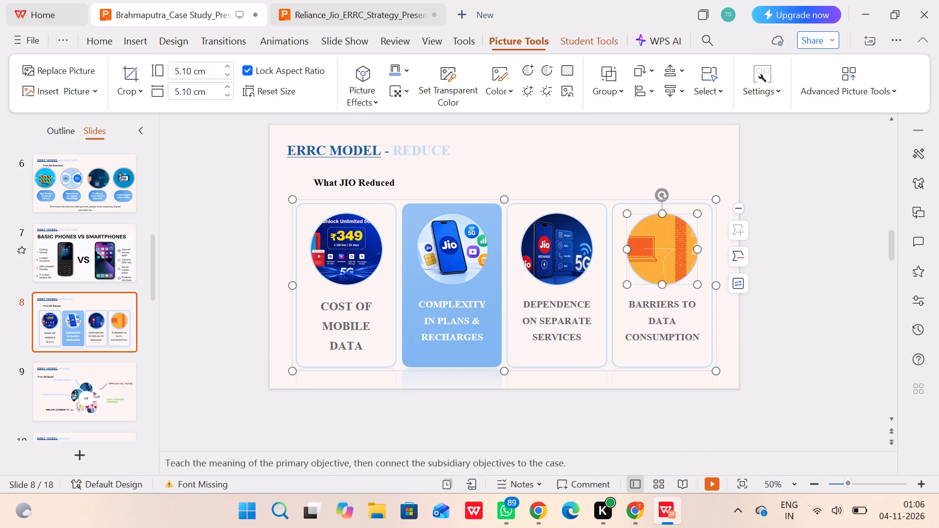
click(805, 242)
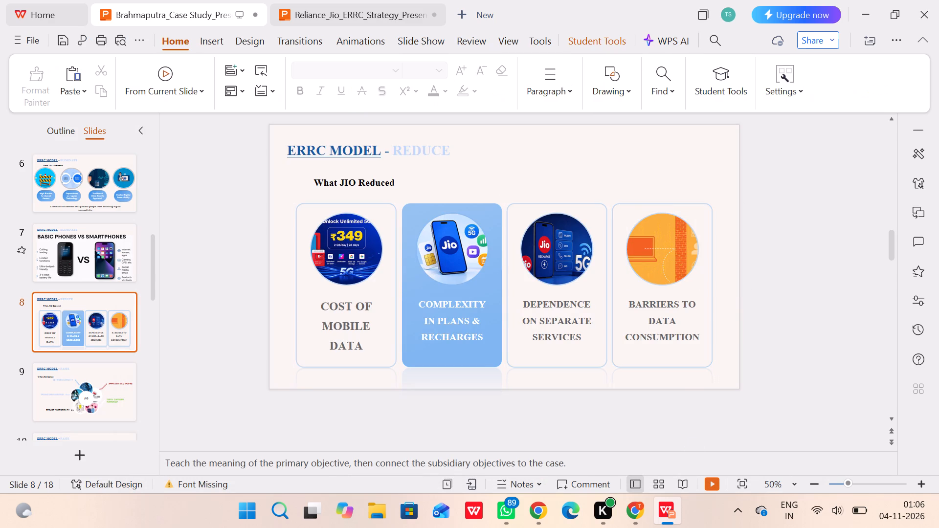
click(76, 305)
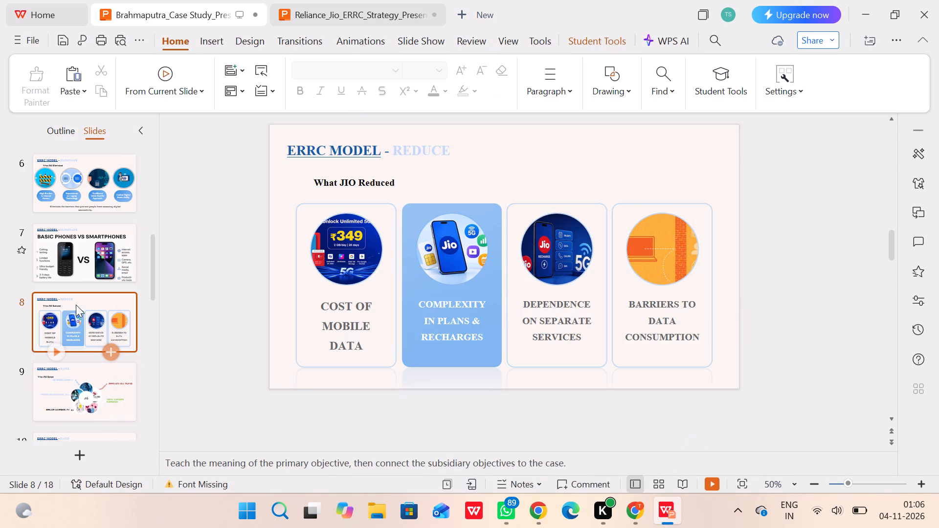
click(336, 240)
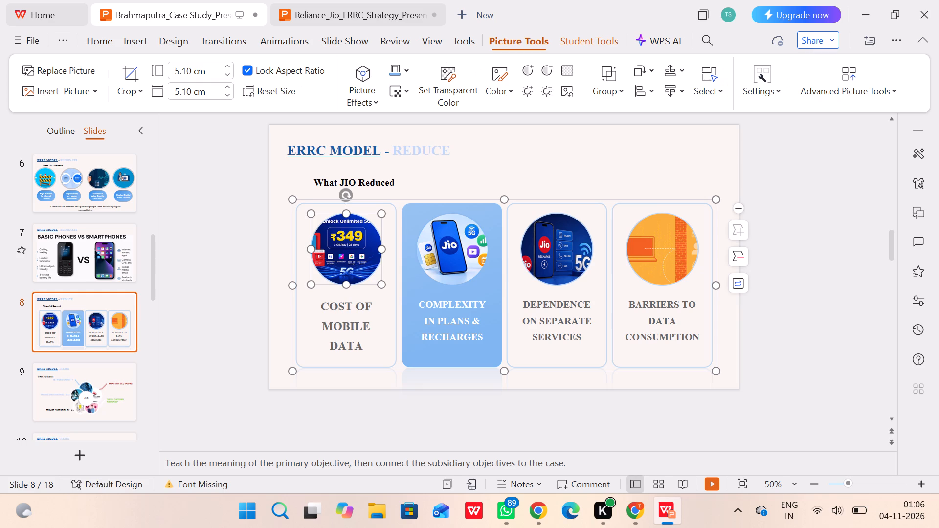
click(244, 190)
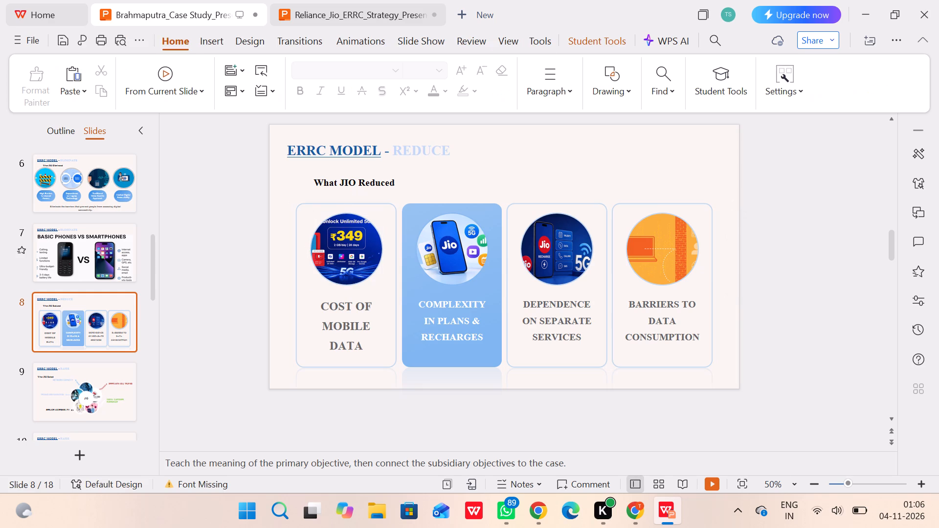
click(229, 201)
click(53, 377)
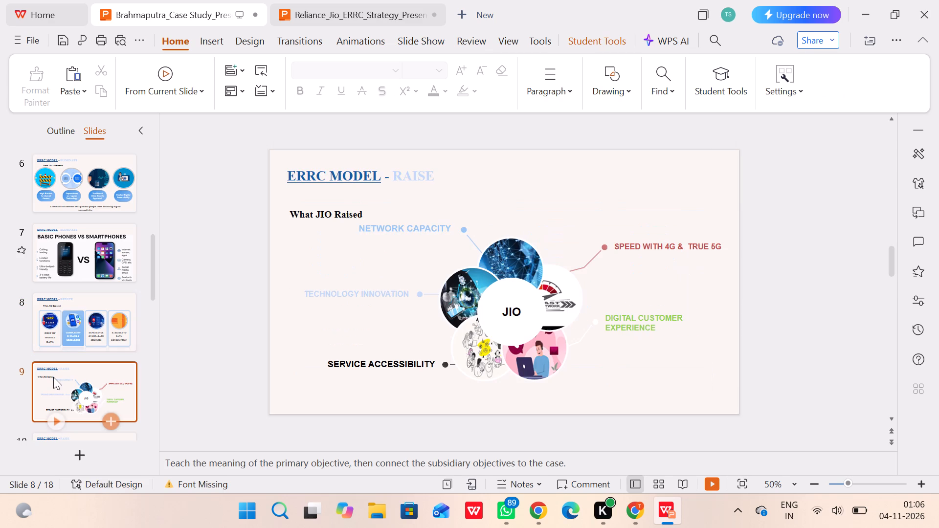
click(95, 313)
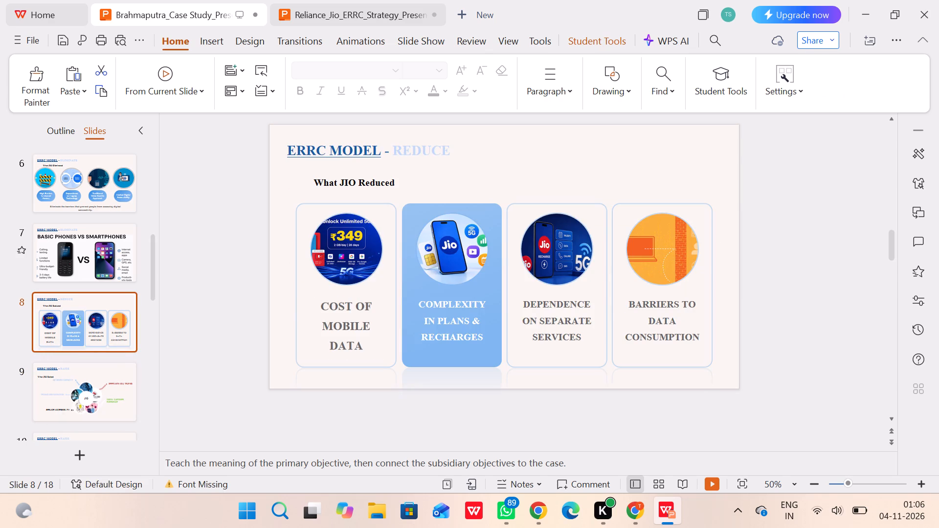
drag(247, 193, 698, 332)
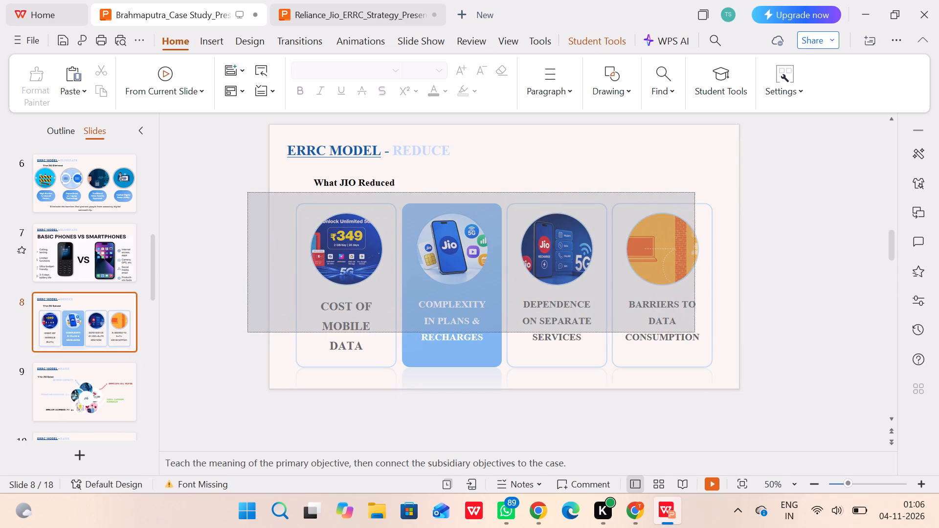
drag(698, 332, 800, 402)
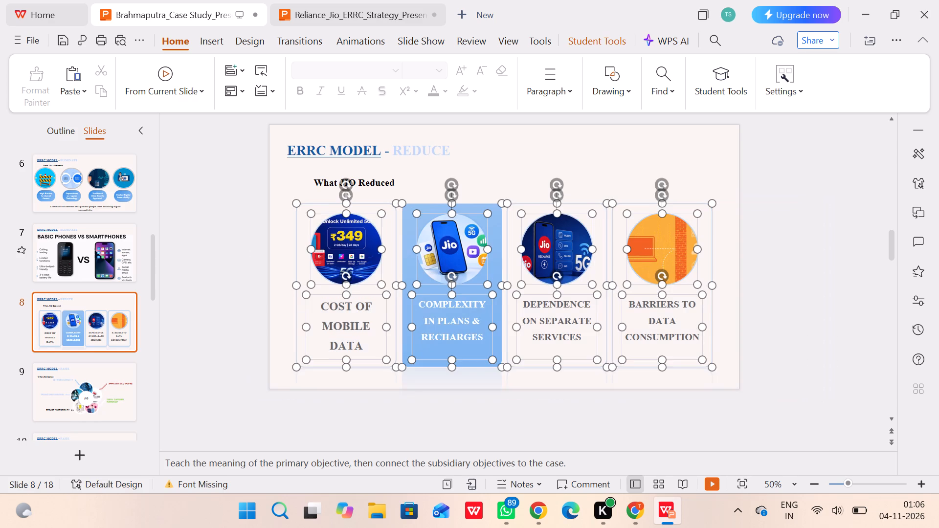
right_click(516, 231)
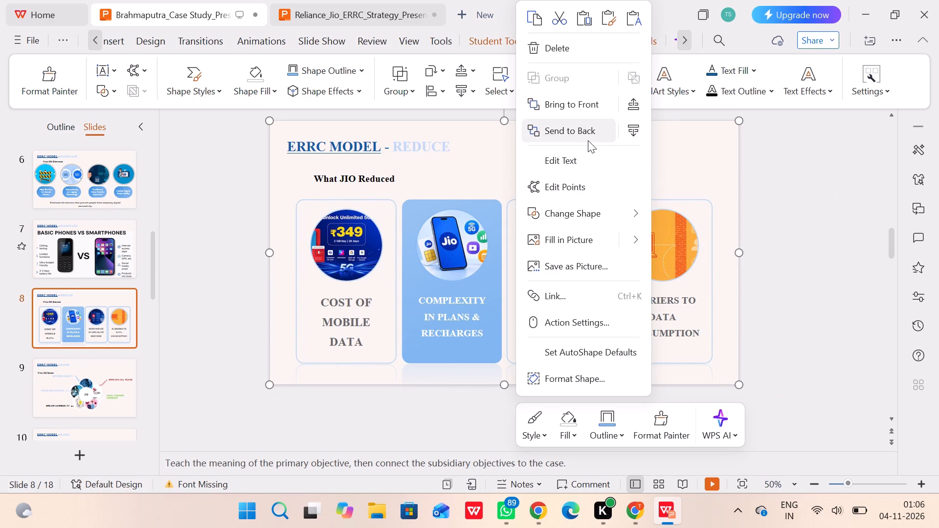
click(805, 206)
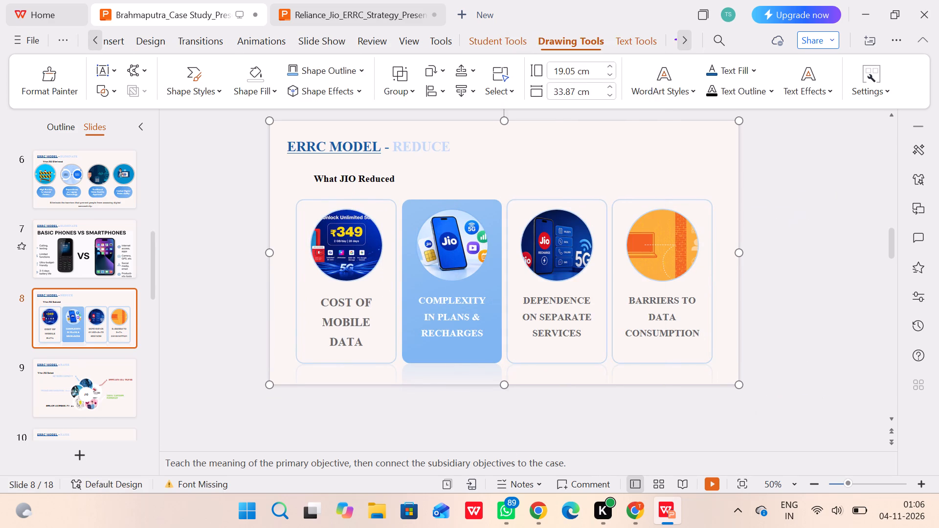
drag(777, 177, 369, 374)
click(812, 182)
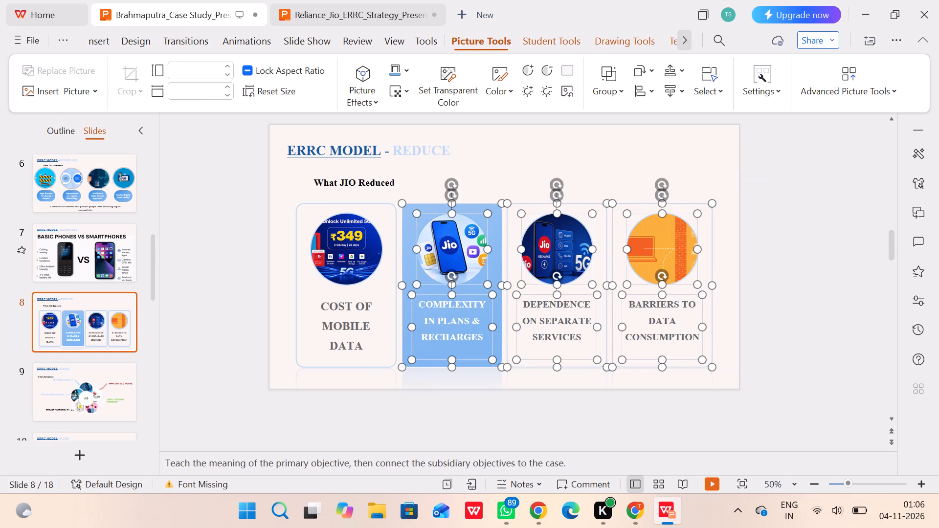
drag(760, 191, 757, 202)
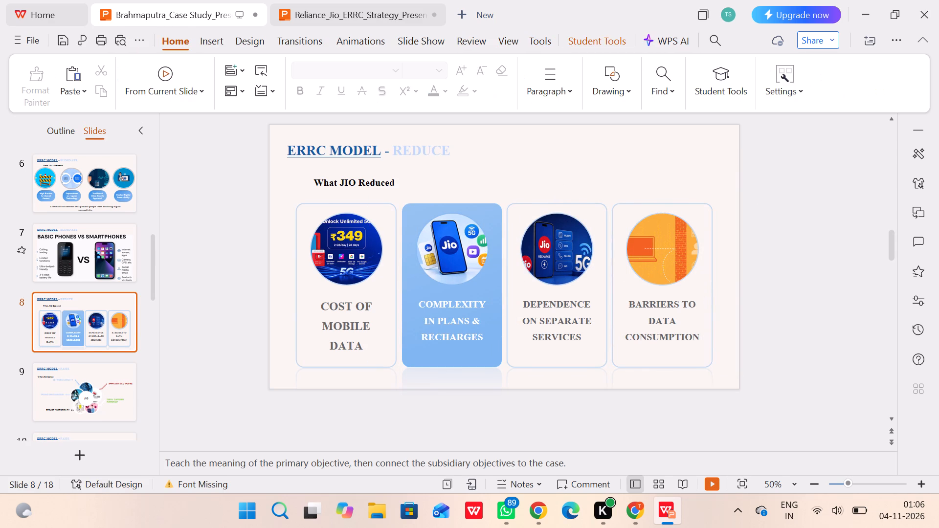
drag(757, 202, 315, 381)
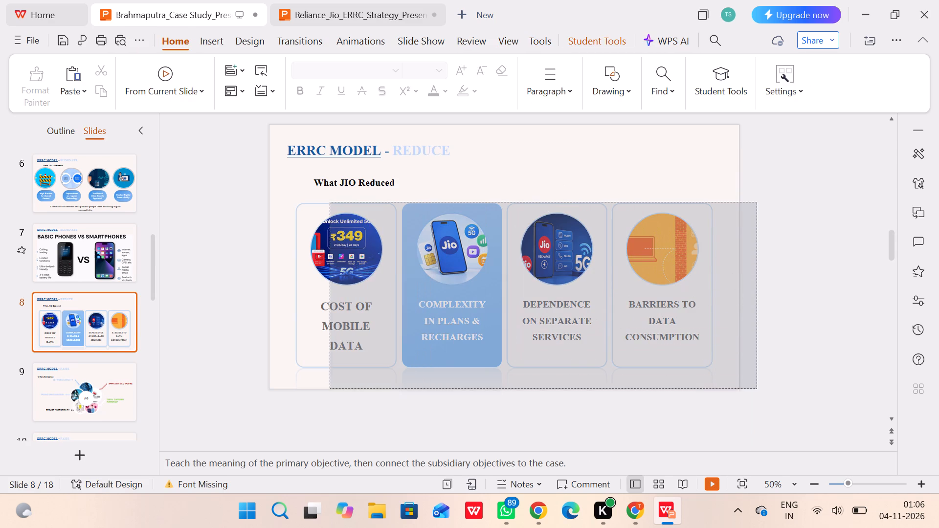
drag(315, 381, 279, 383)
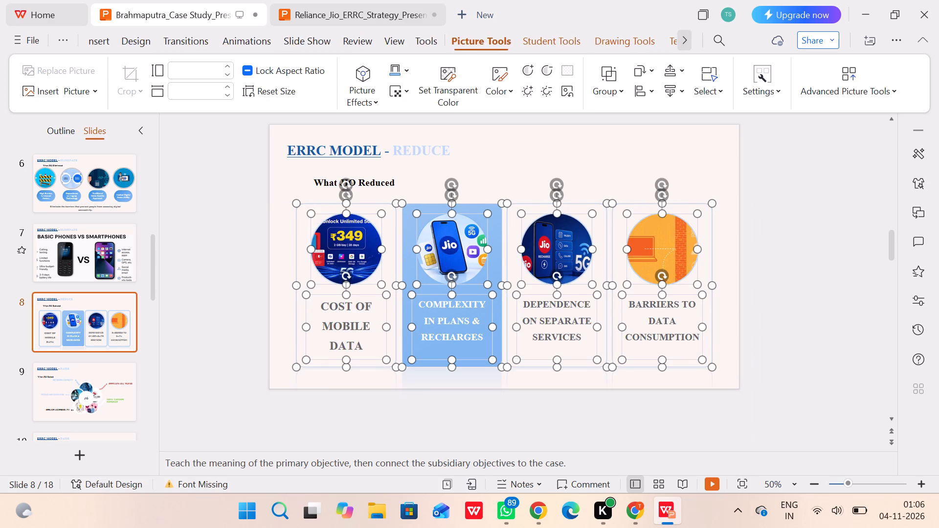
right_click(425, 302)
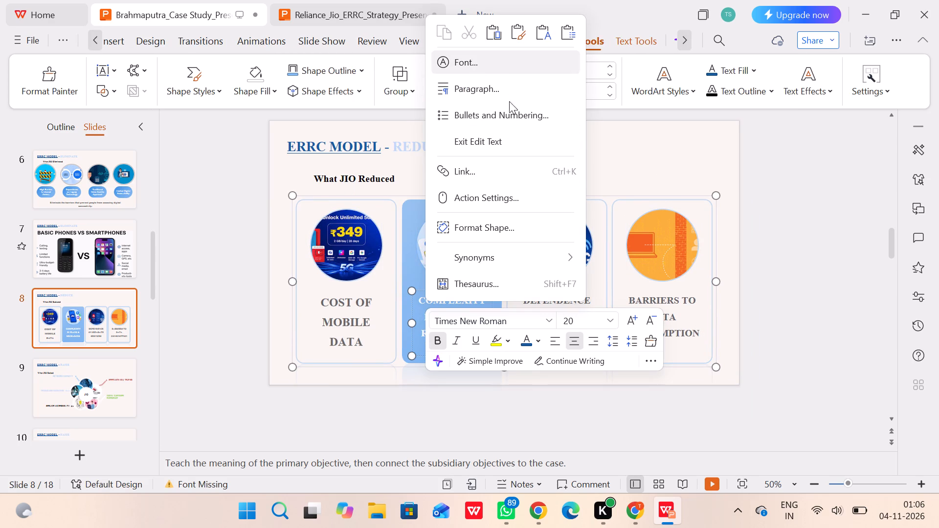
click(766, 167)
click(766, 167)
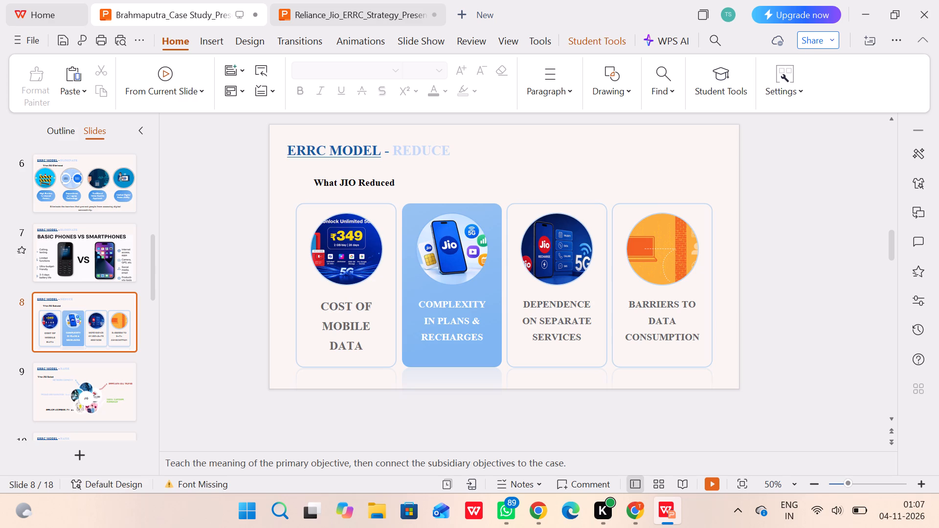
Play the slide show from the title slide to the ERRC MODEL - ELIMINATE slide, checking the animations and transitions.
click(115, 402)
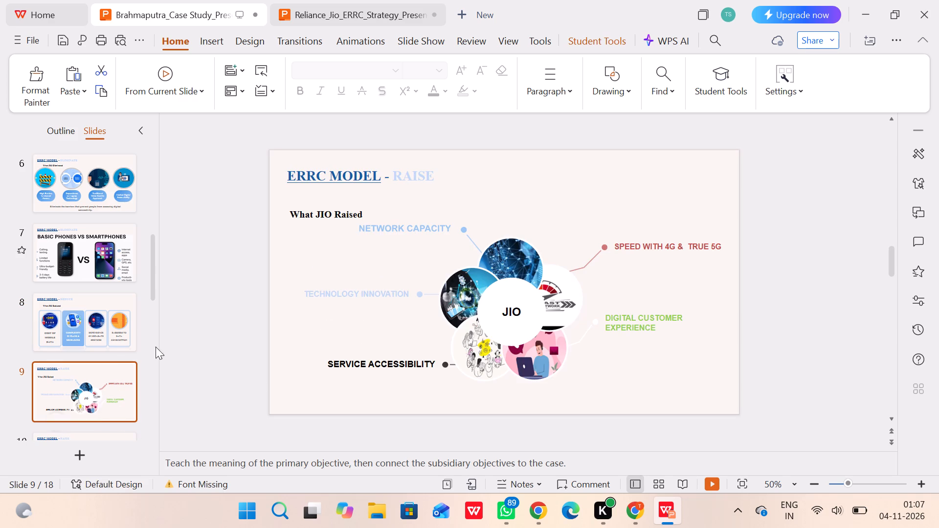
scroll(123, 296, down, 2)
scroll(123, 296, up, 3)
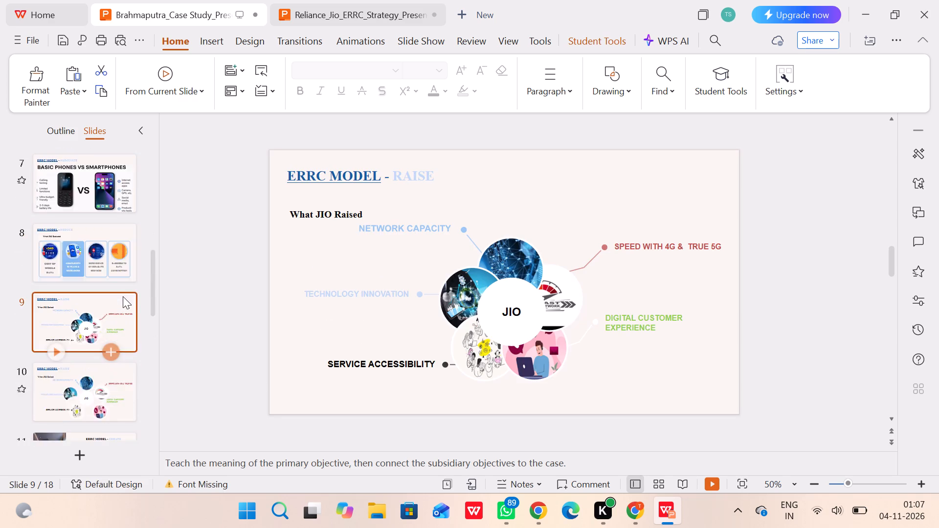
scroll(123, 296, up, 2)
double_click(92, 164)
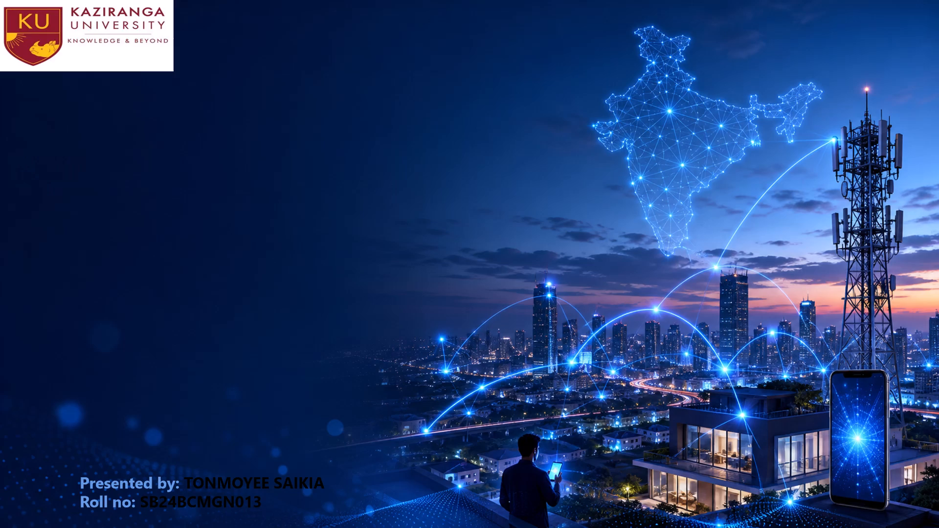
key(Right)
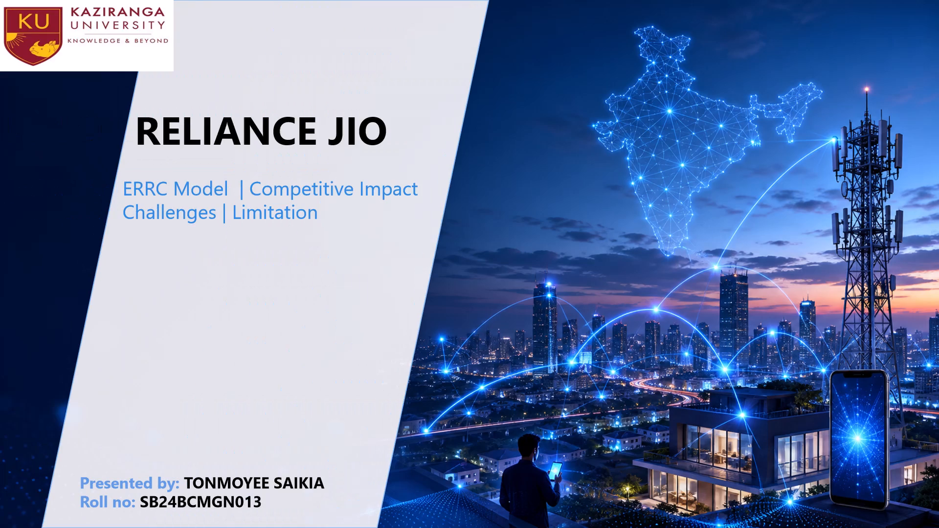
key(Right)
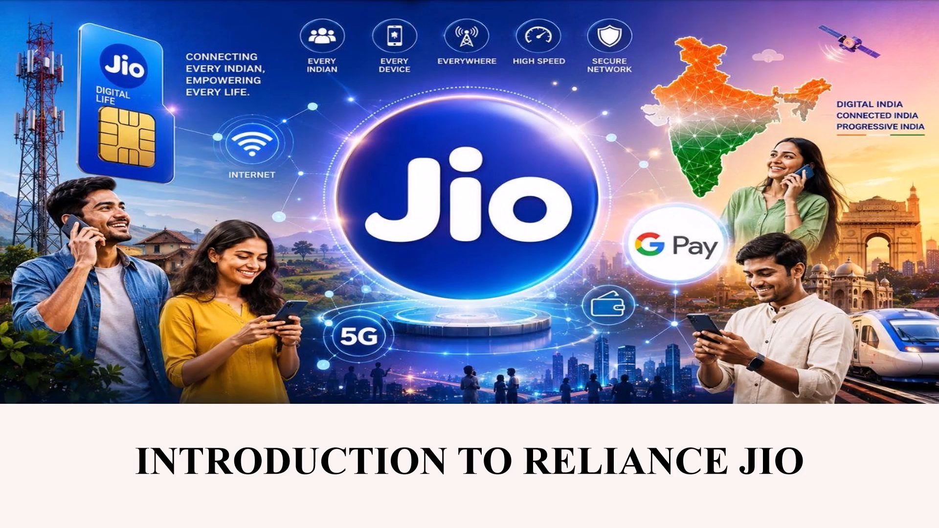
key(Right)
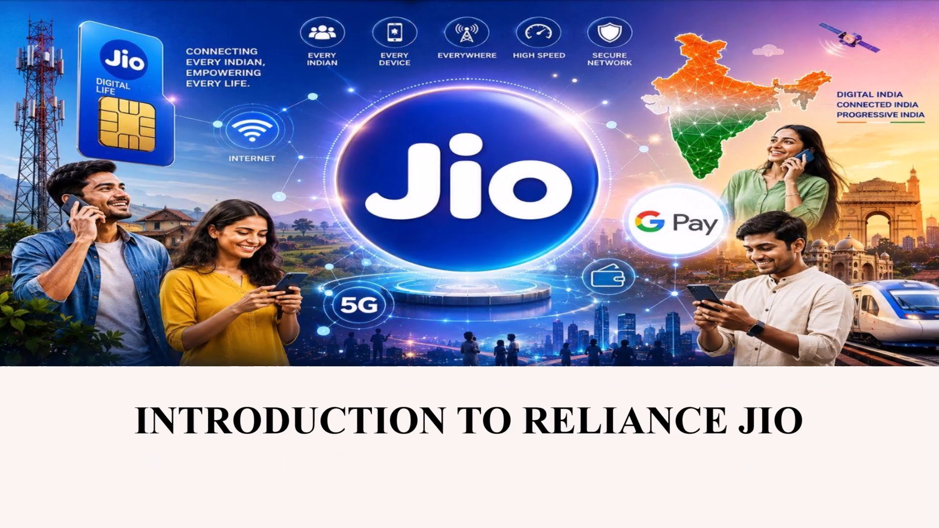
key(Right)
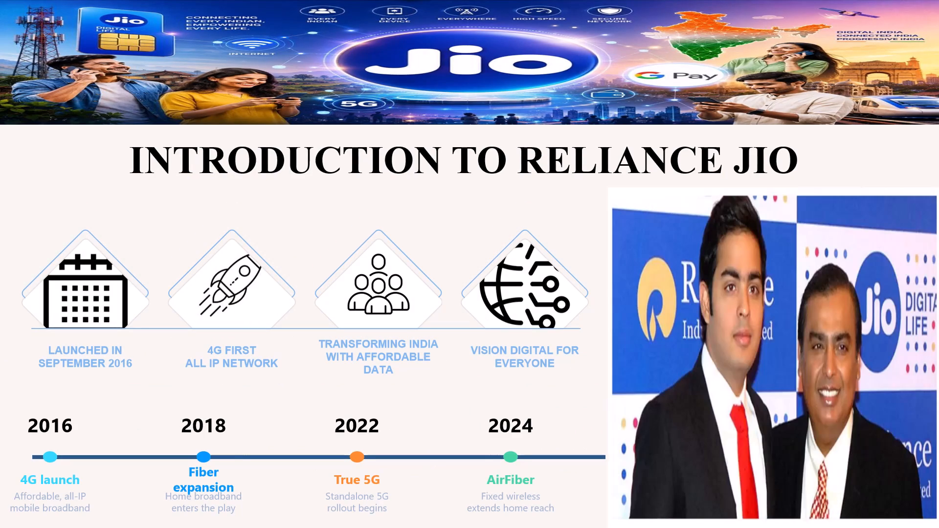
key(Right)
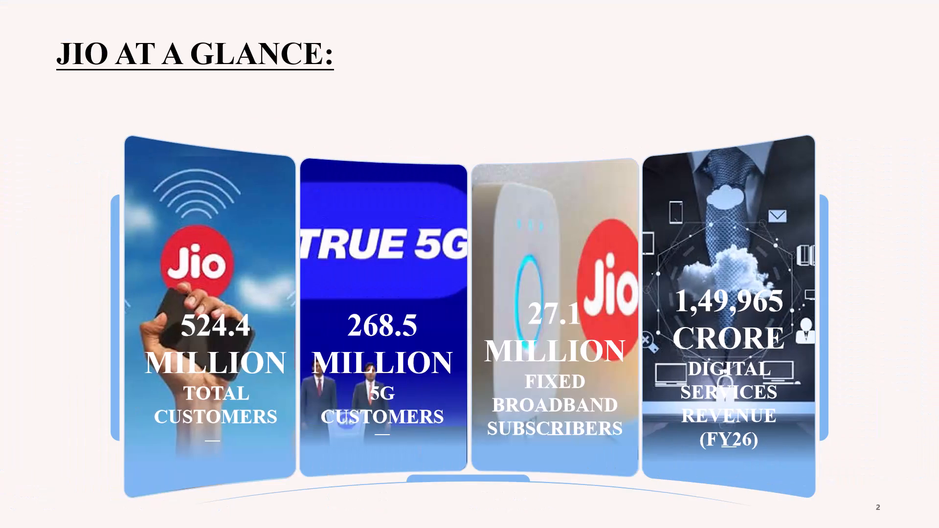
key(Right)
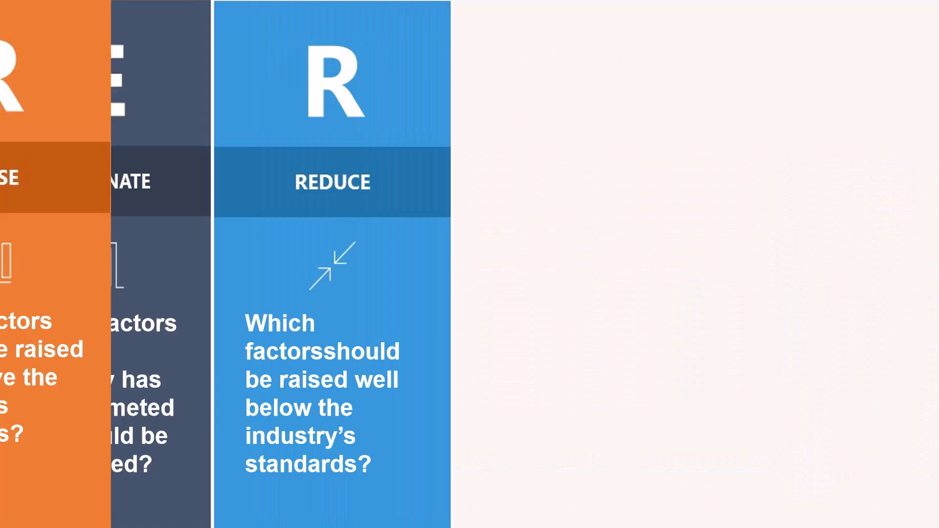
key(Left)
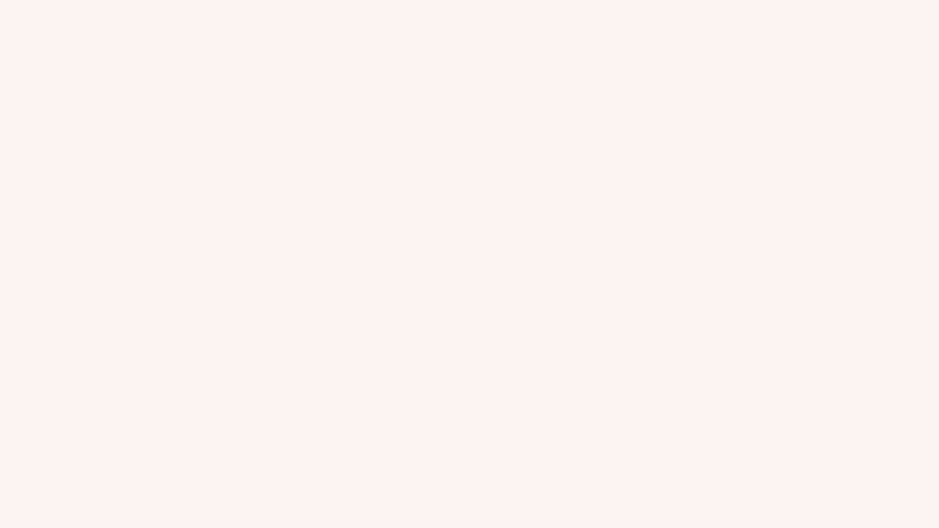
key(Left)
key(Right)
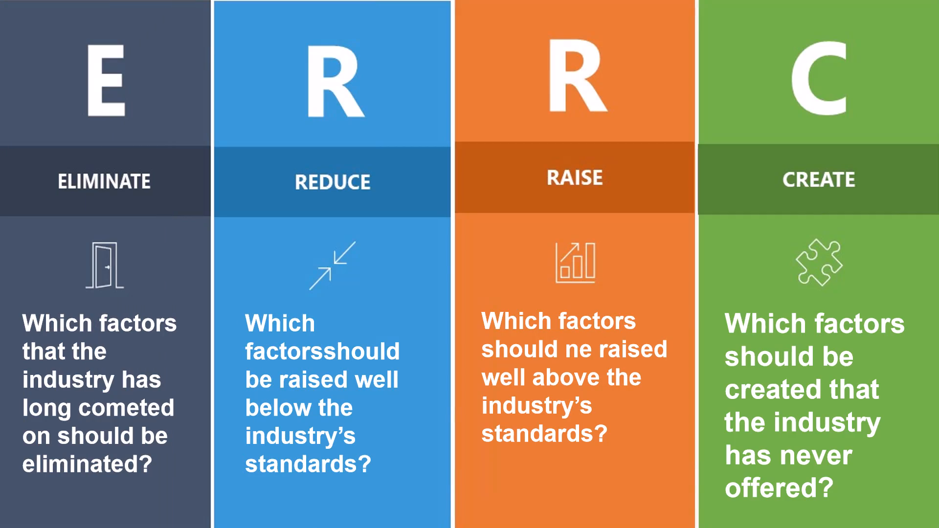
key(Right)
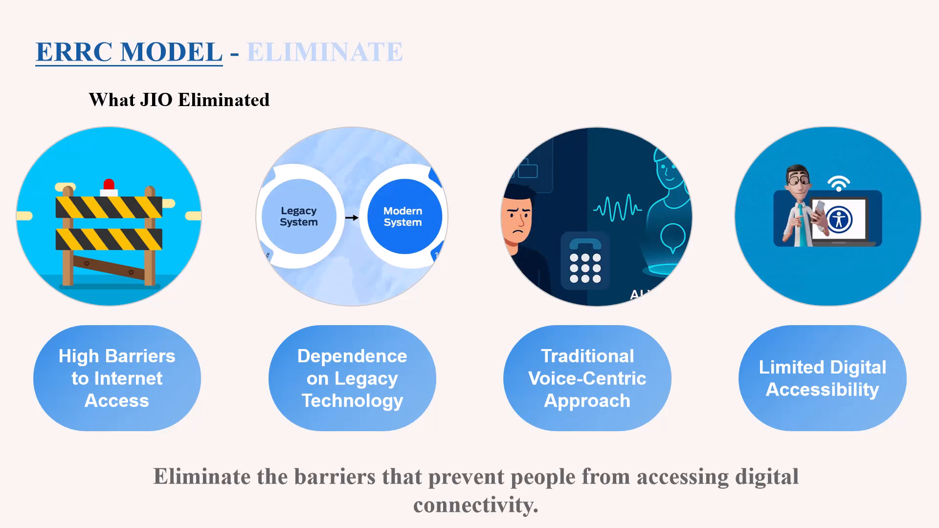
key(Escape)
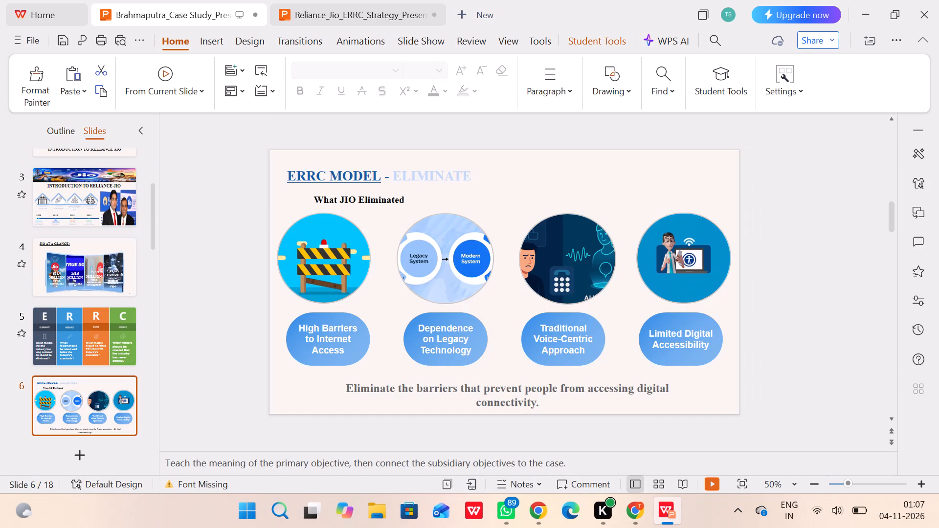
Apply the Wipe transition to slide 6, ERRC MODEL - ELIMINATE.
click(298, 34)
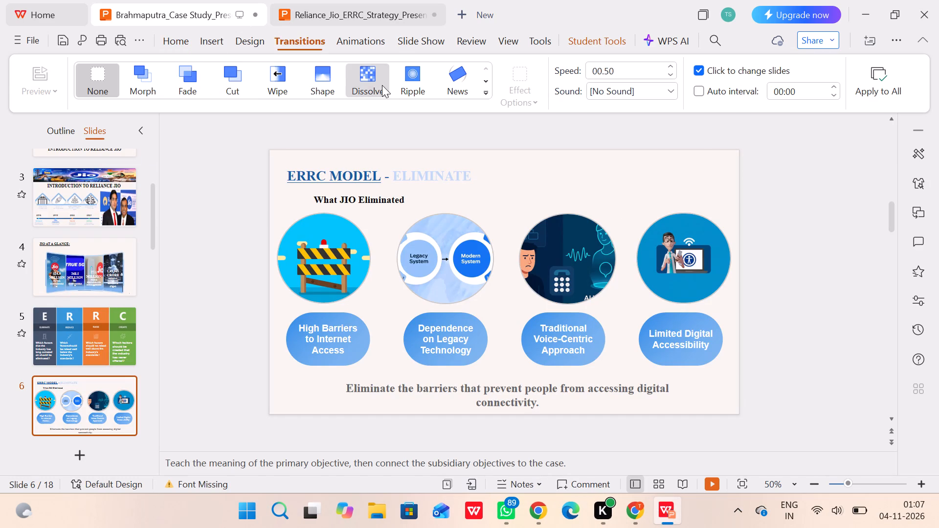
click(276, 66)
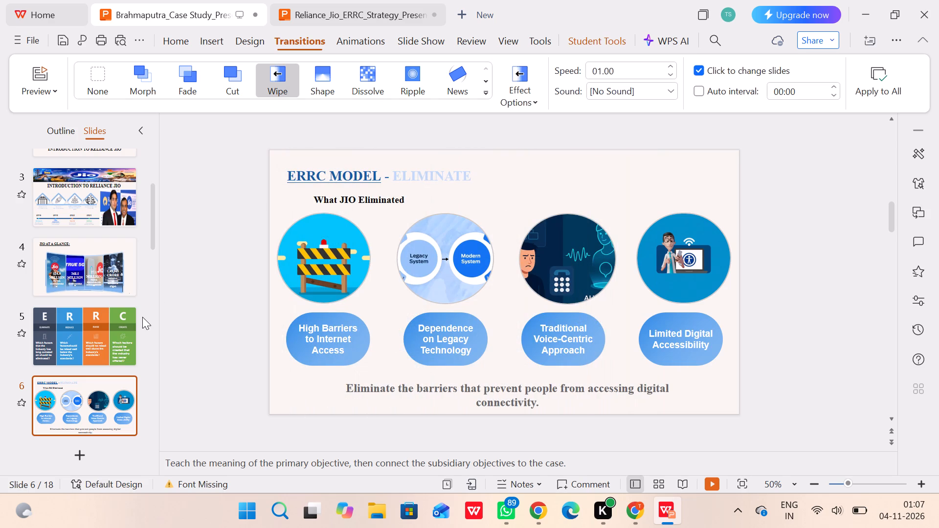
Preview the slide show from slide 5 to slide 6, replaying the change between them to check the transition.
double_click(100, 337)
key(Right)
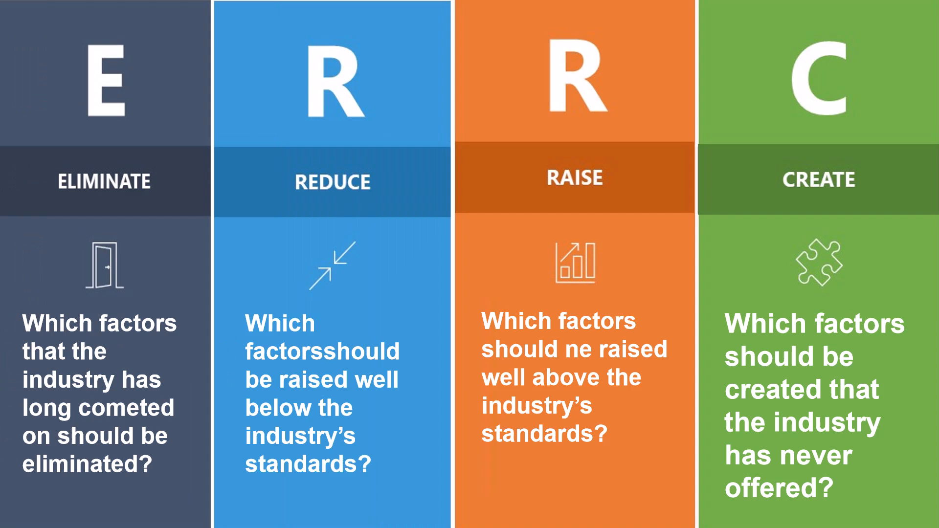
key(Right)
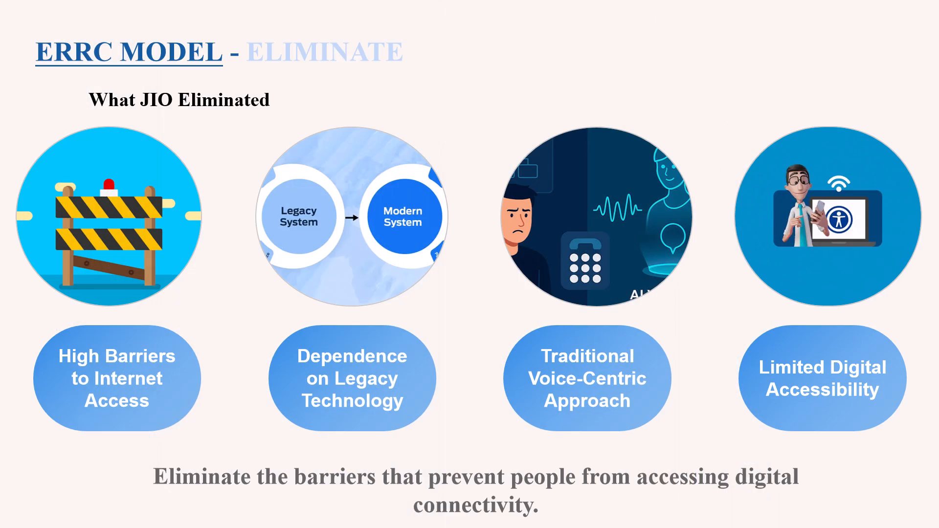
key(Left)
key(Left)
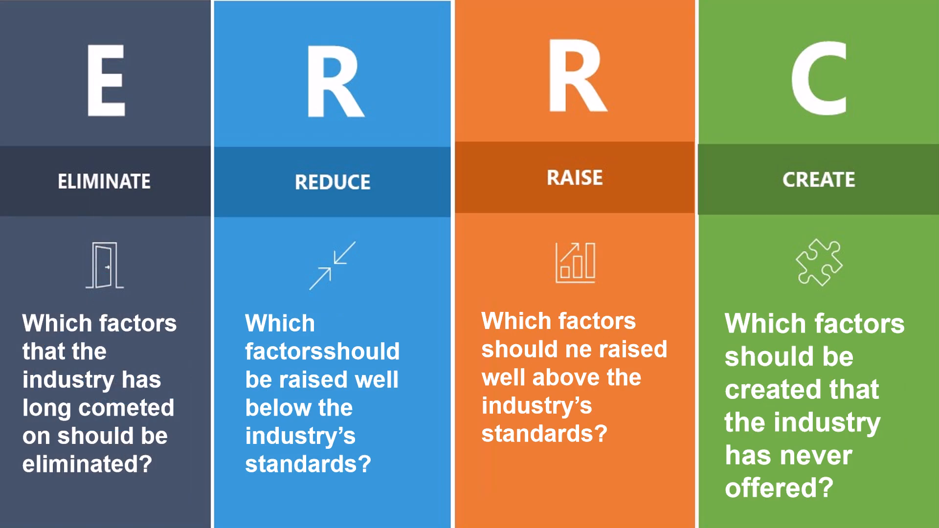
key(Left)
key(Right)
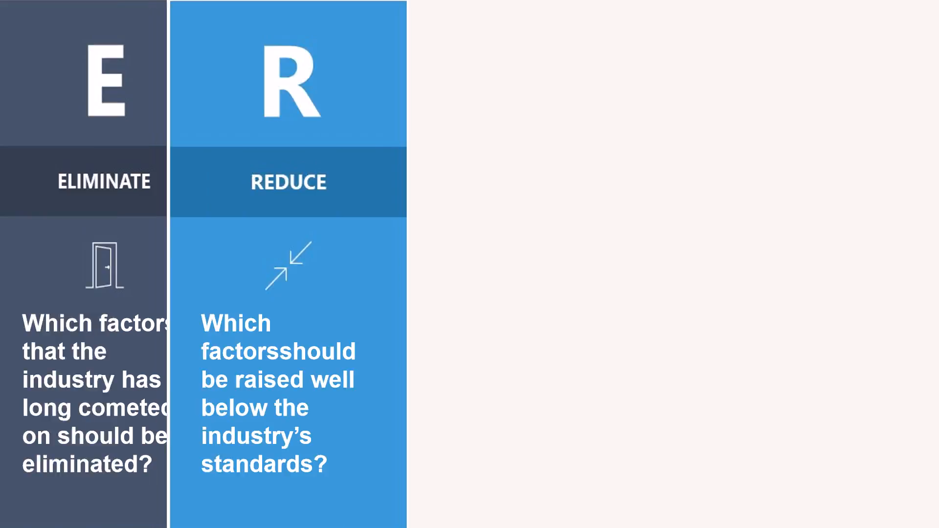
key(Right)
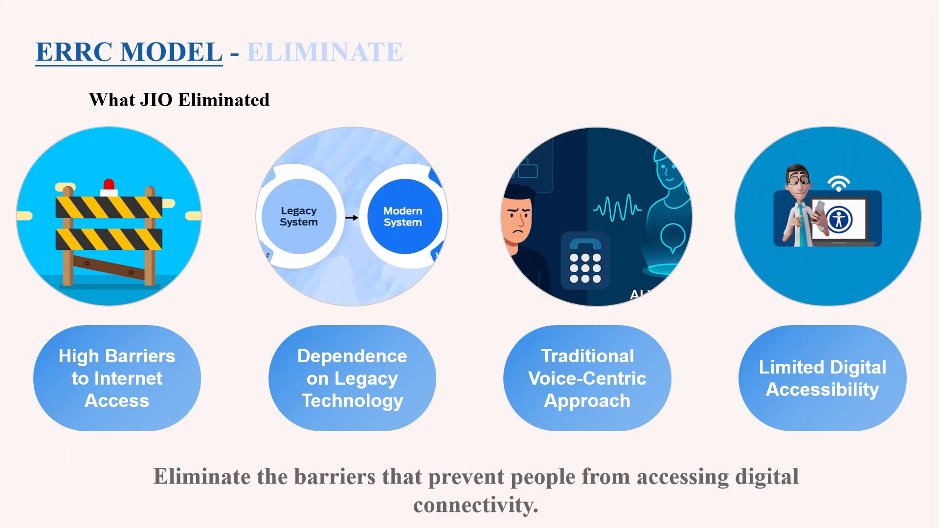
key(Escape)
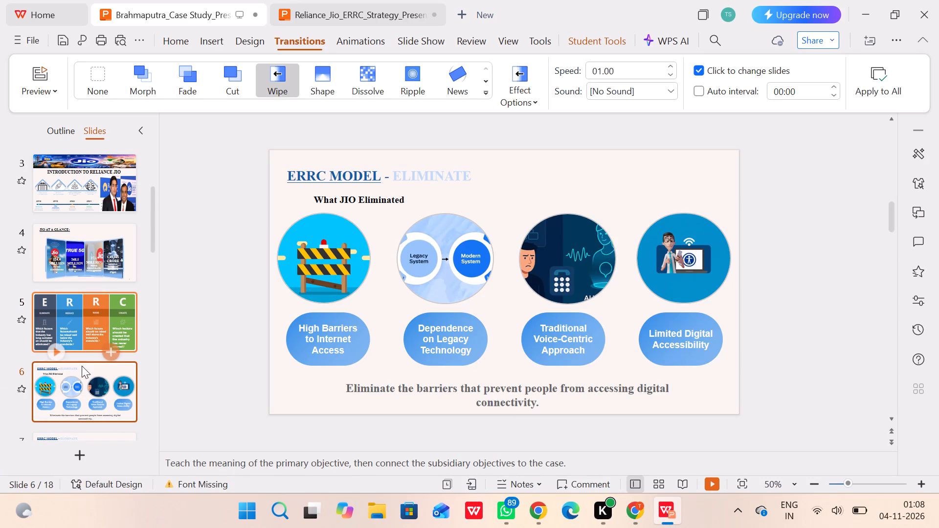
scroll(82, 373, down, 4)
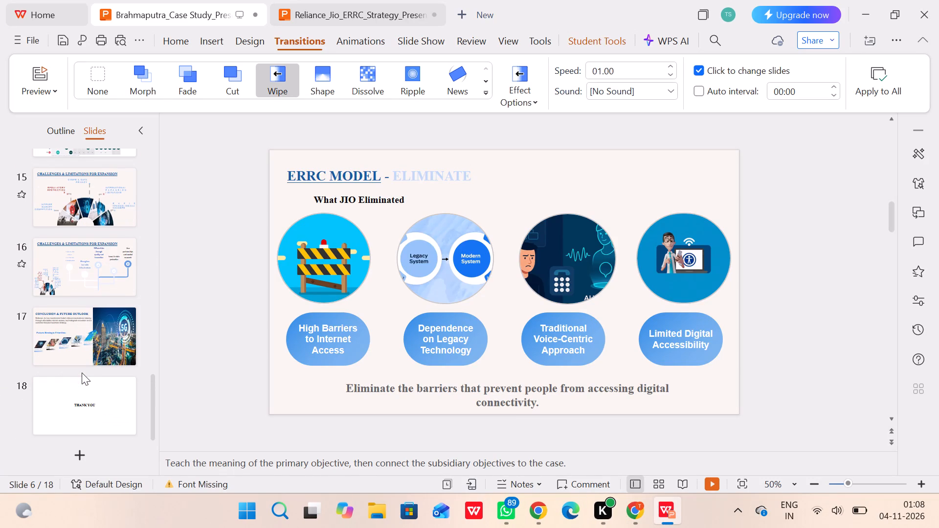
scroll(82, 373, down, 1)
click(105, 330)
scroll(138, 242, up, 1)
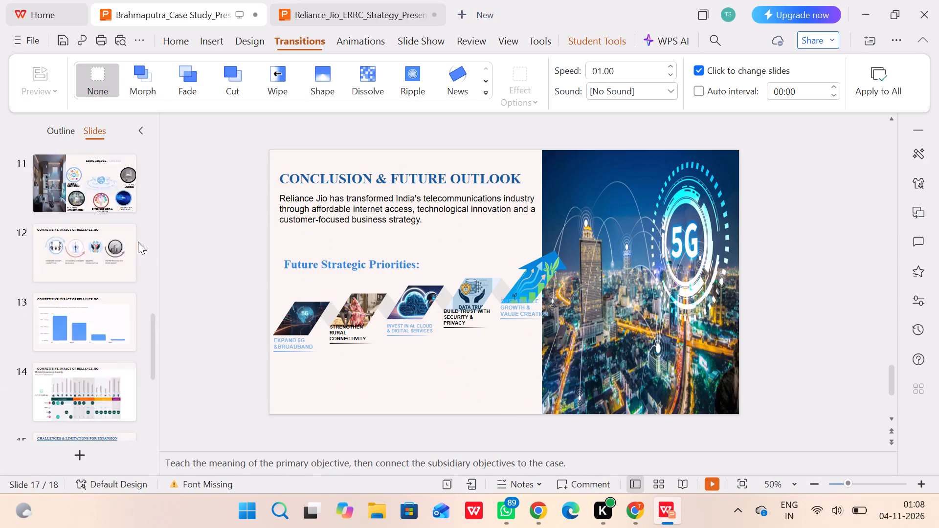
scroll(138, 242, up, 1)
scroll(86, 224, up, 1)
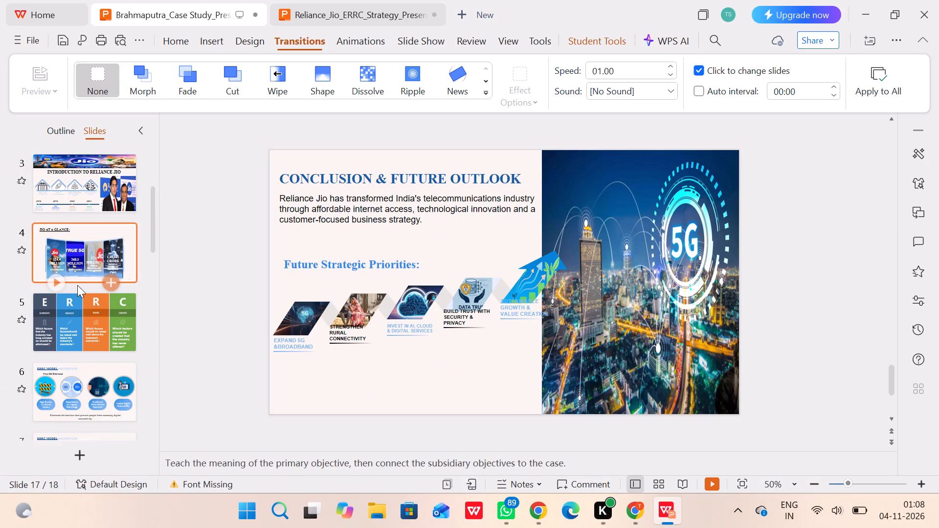
Play the slide show from slide 5, the ERRC overview, through to slide 15, CHALLENGES & LIMITATIONS FOR EXPANSION, checking transitions and animations.
double_click(77, 300)
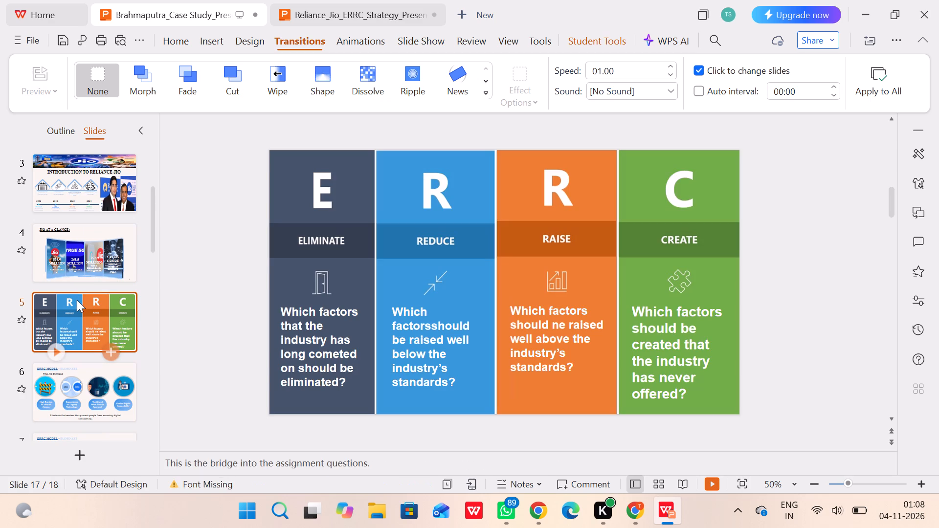
key(Right)
key(Right)
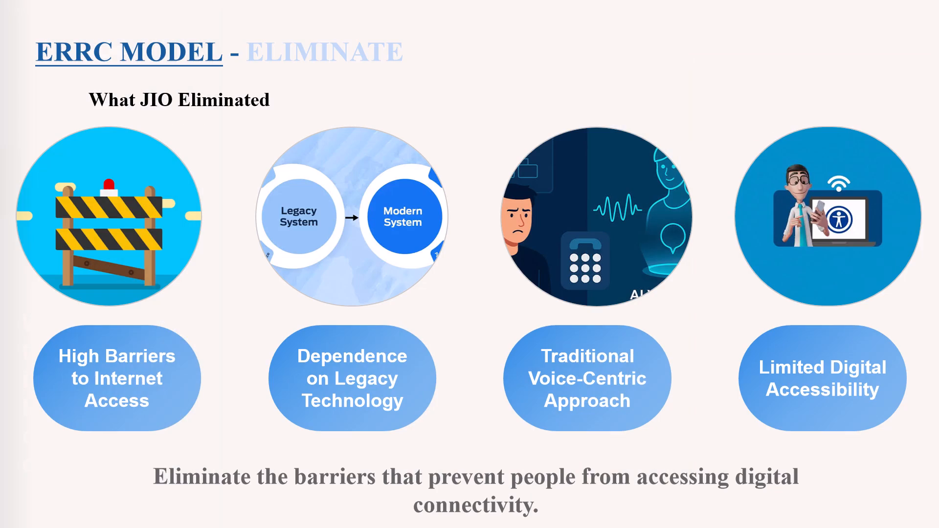
key(Right)
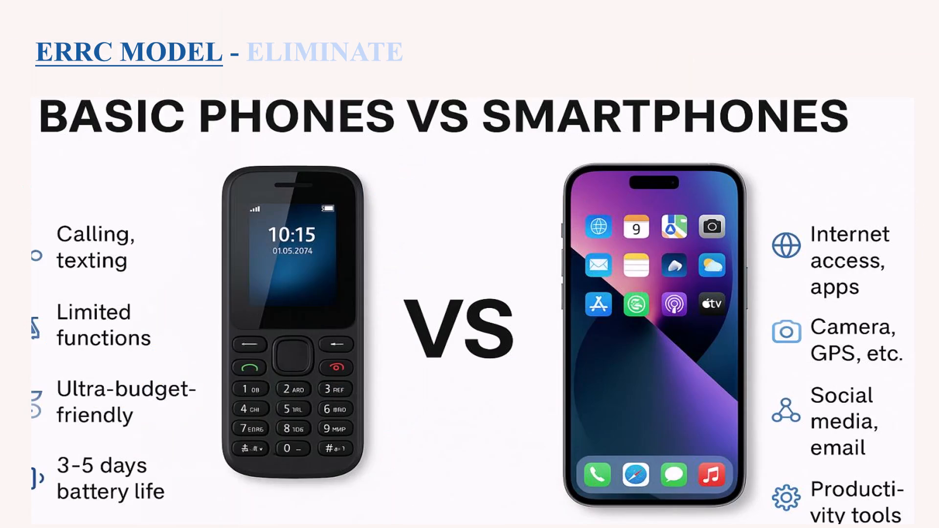
key(Right)
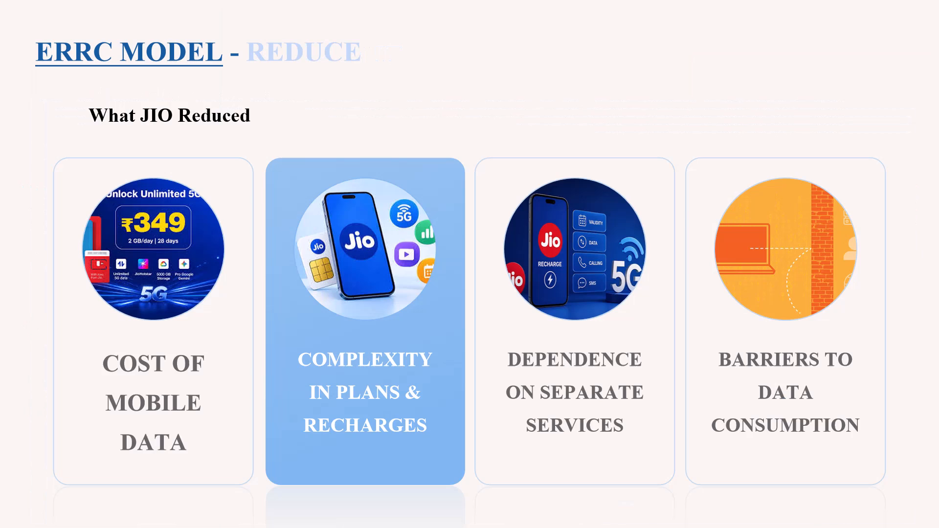
key(Right)
key(Right)
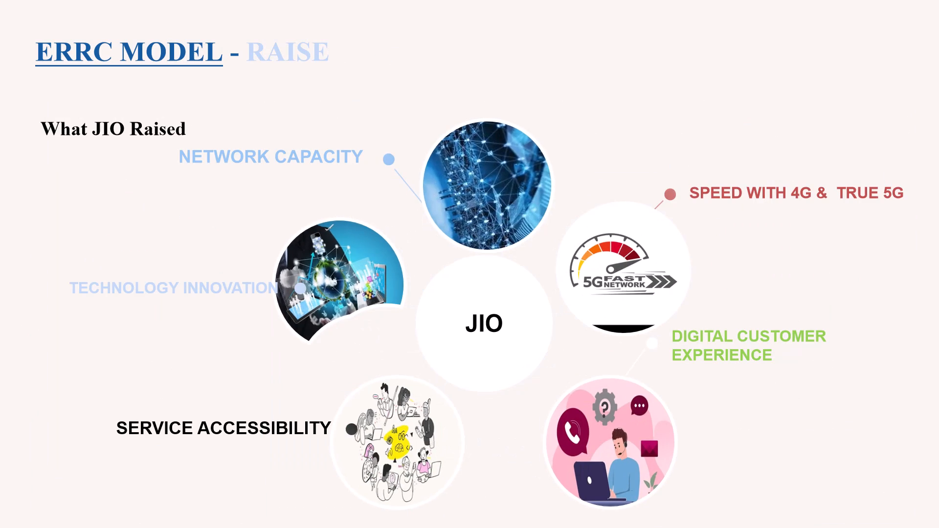
key(Right)
key(Right)
key(Right)
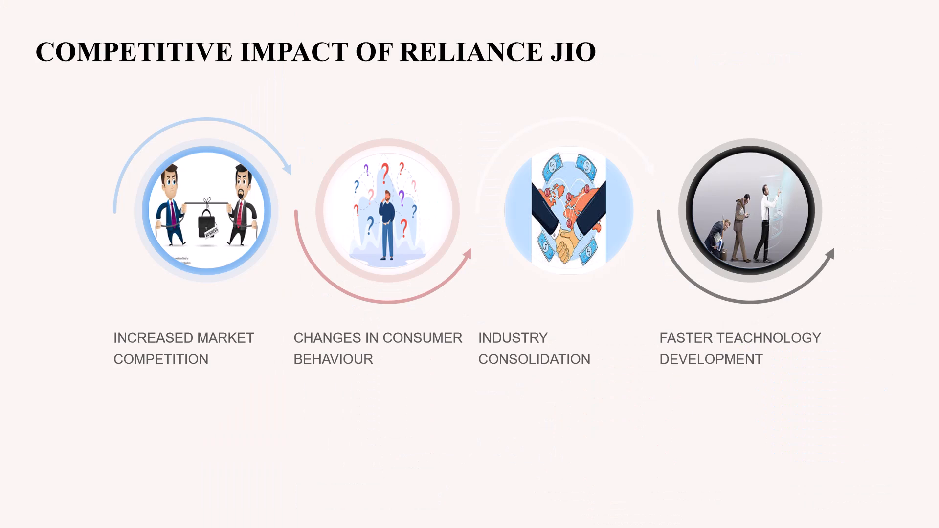
key(Left)
key(Right)
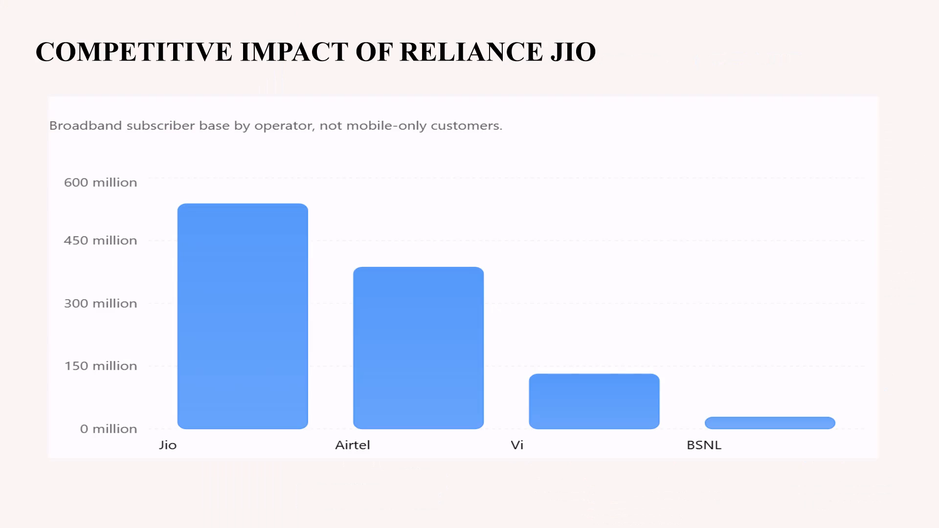
key(Right)
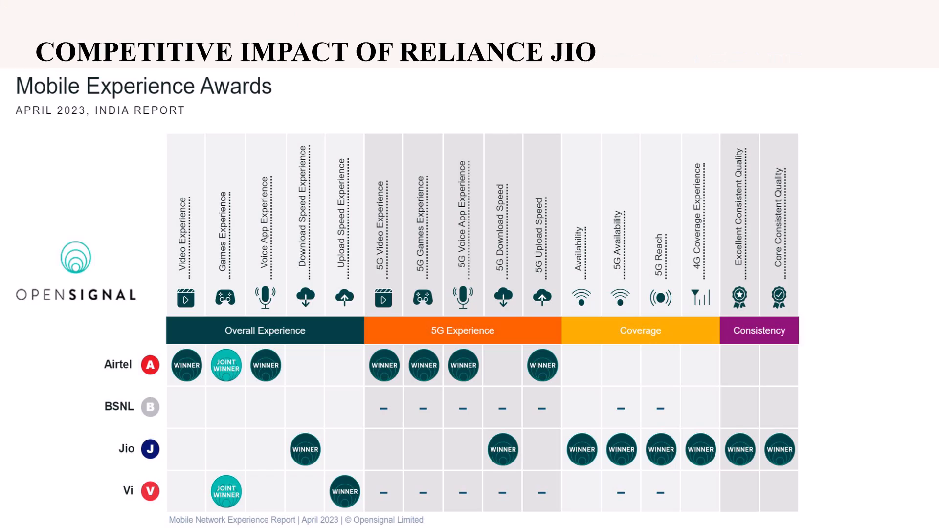
key(Right)
key(Right)
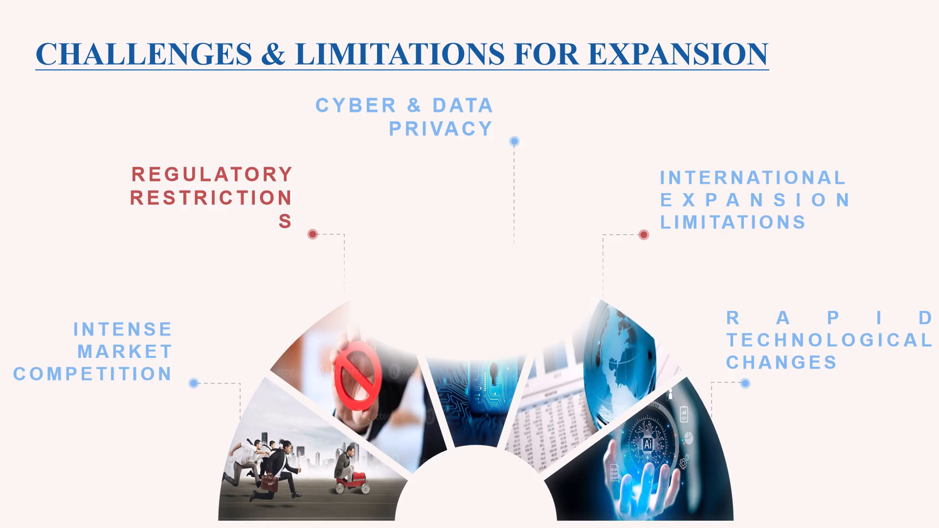
key(Escape)
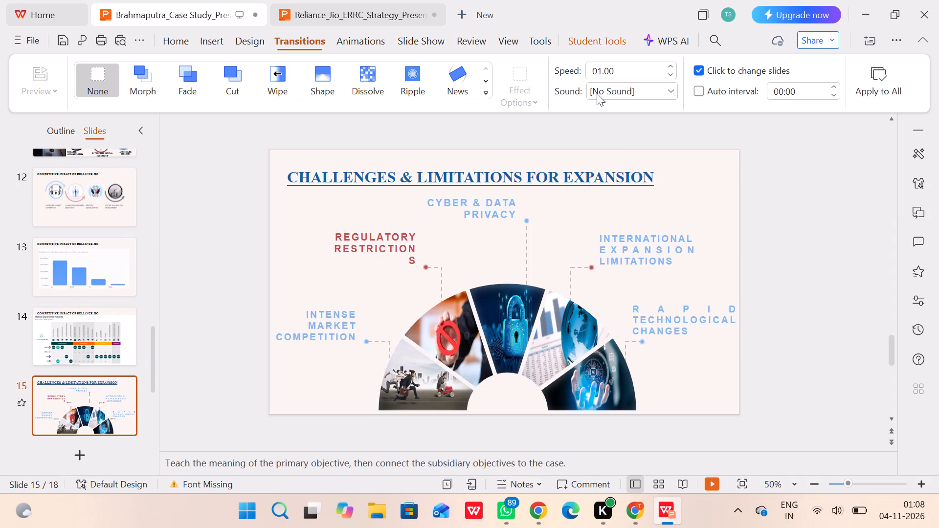
Set the Circle animation of the whole semicircular challenges diagram on slide 15 to start With Previous.
click(447, 301)
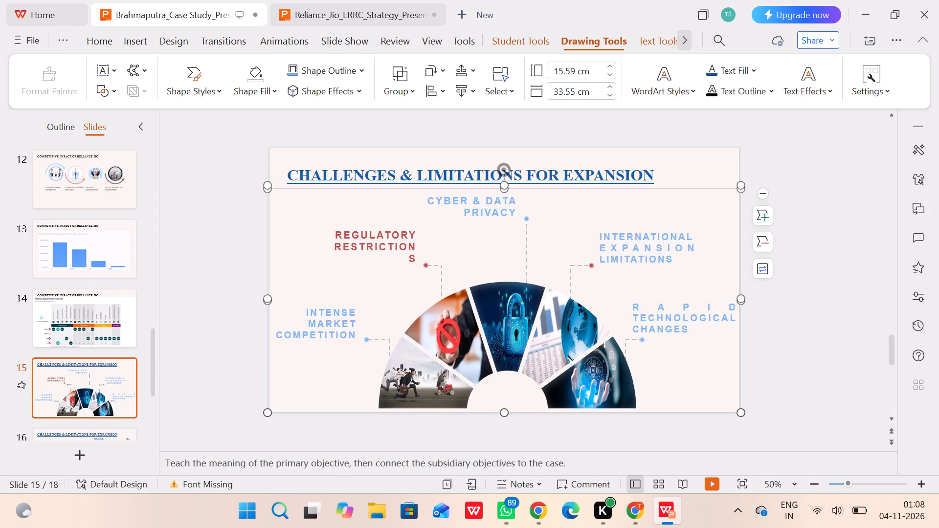
click(422, 334)
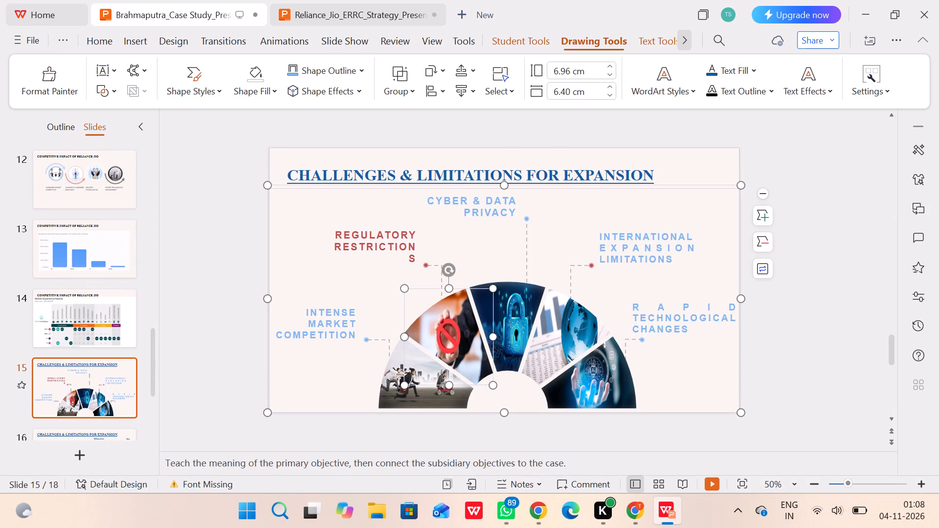
click(372, 368)
click(430, 344)
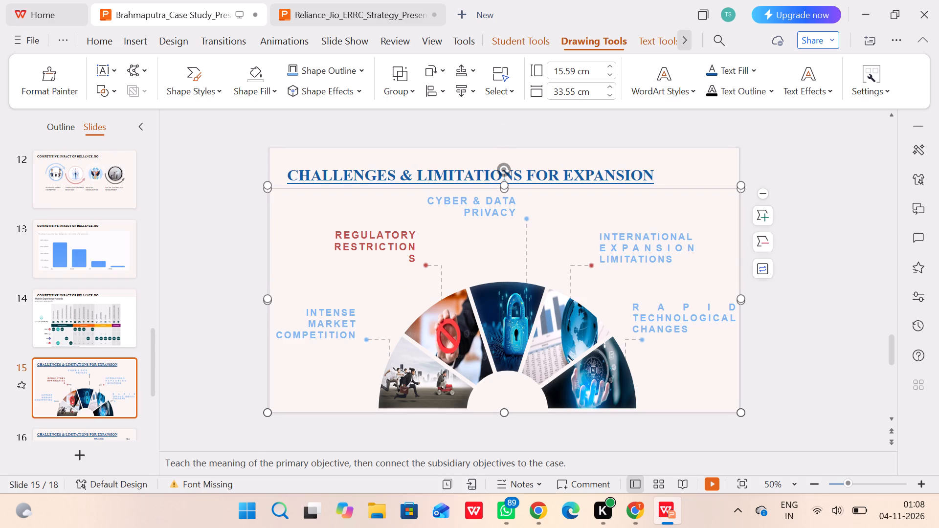
click(380, 198)
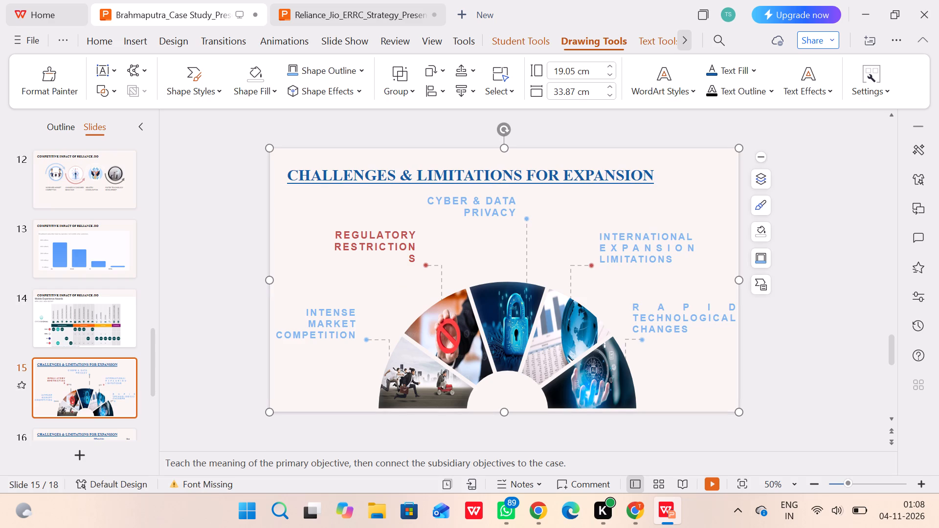
click(433, 286)
click(436, 300)
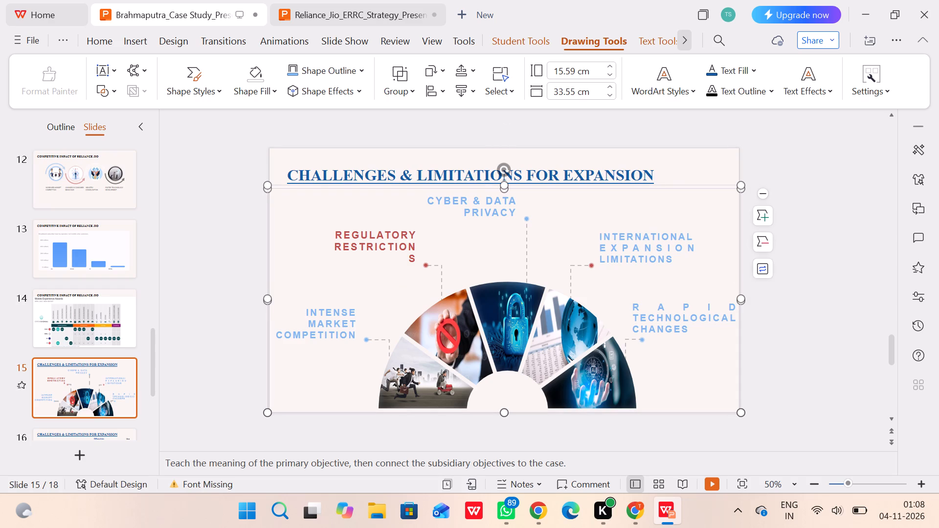
click(276, 184)
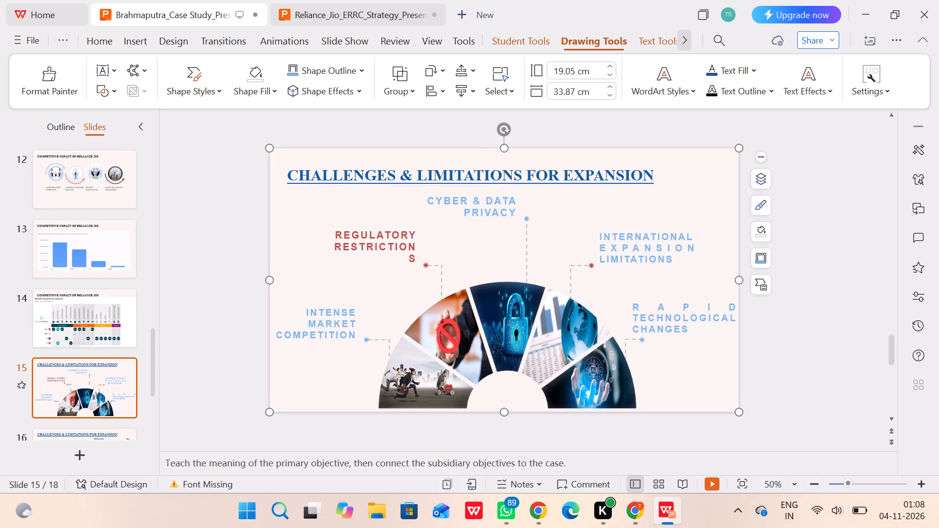
click(292, 221)
click(406, 333)
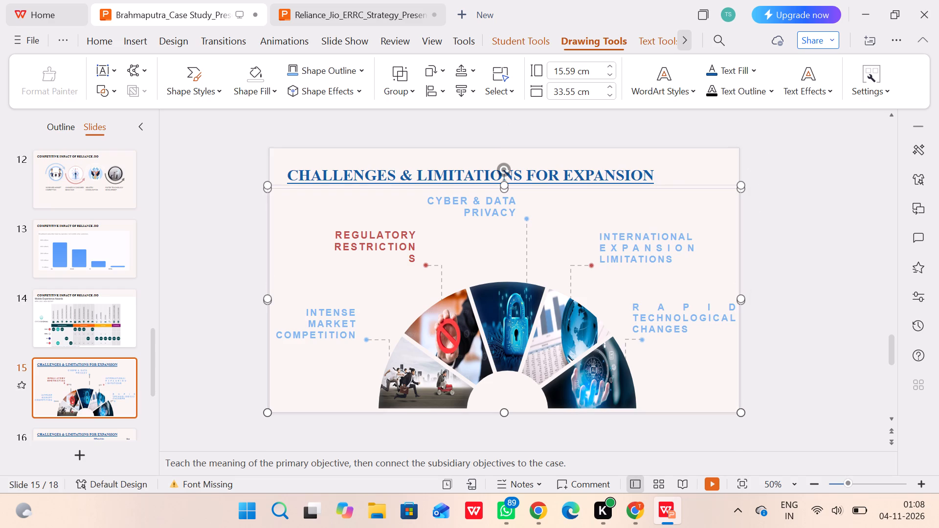
click(366, 187)
click(282, 46)
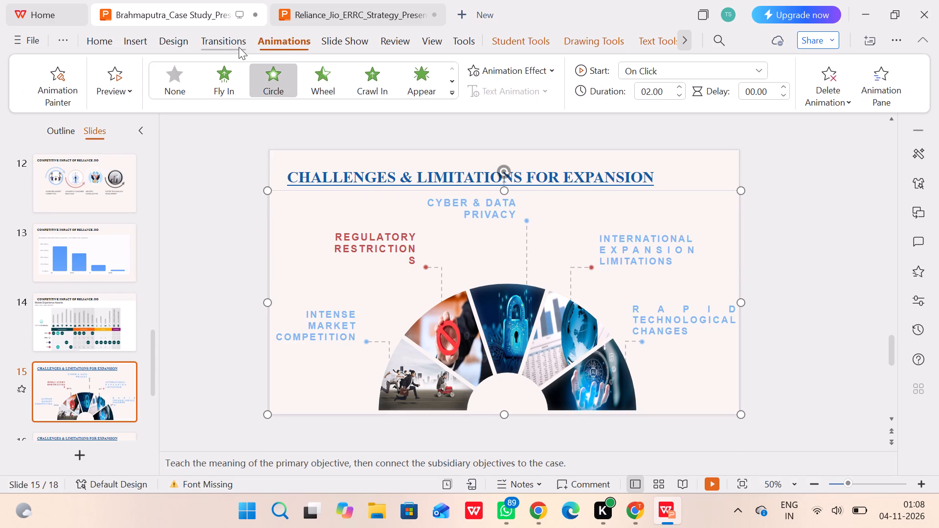
click(664, 67)
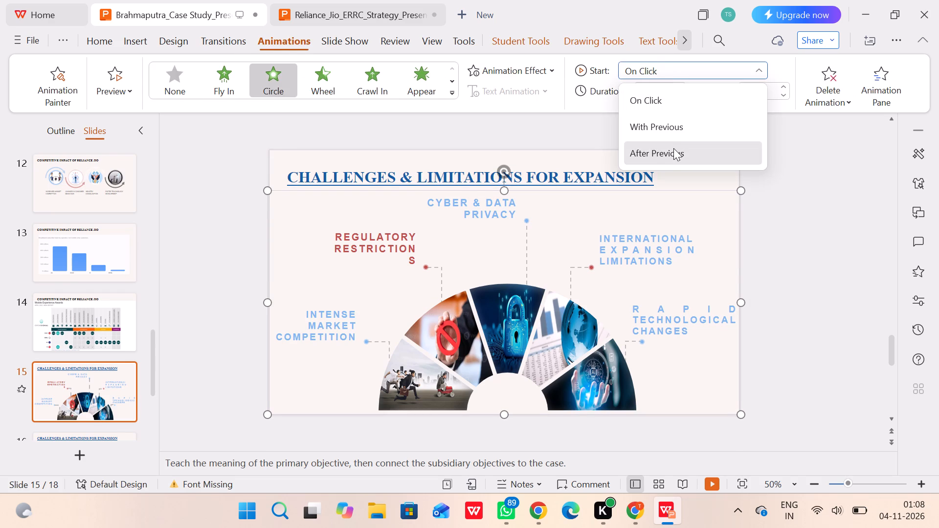
click(658, 133)
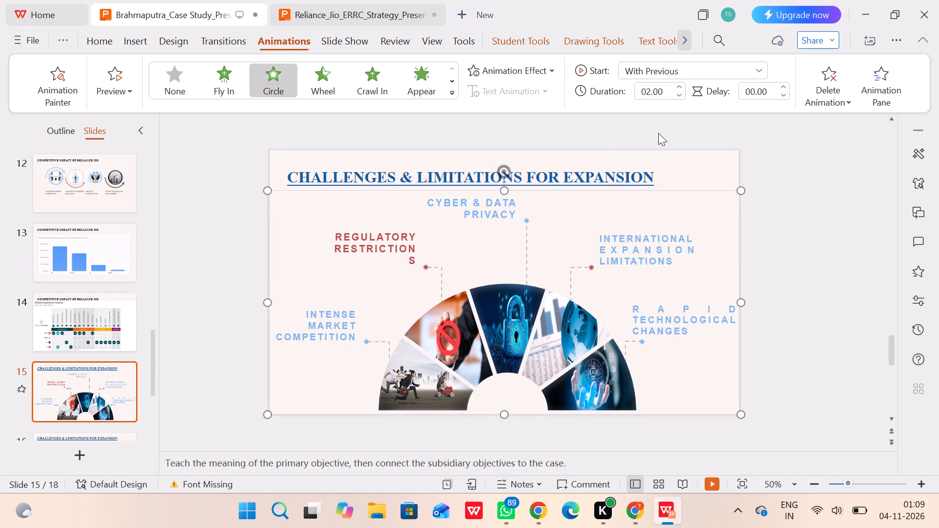
Preview slide 15 in slide show to check when the diagram's animation starts.
double_click(91, 371)
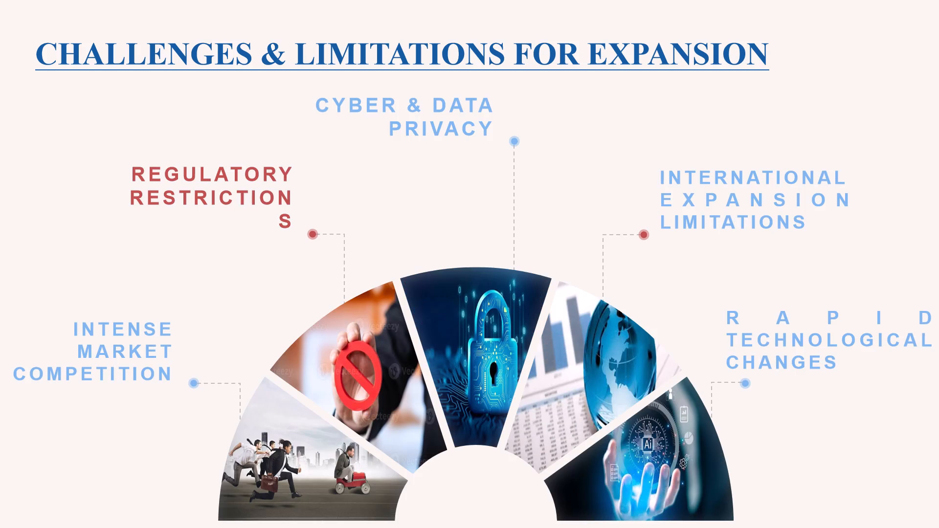
key(Escape)
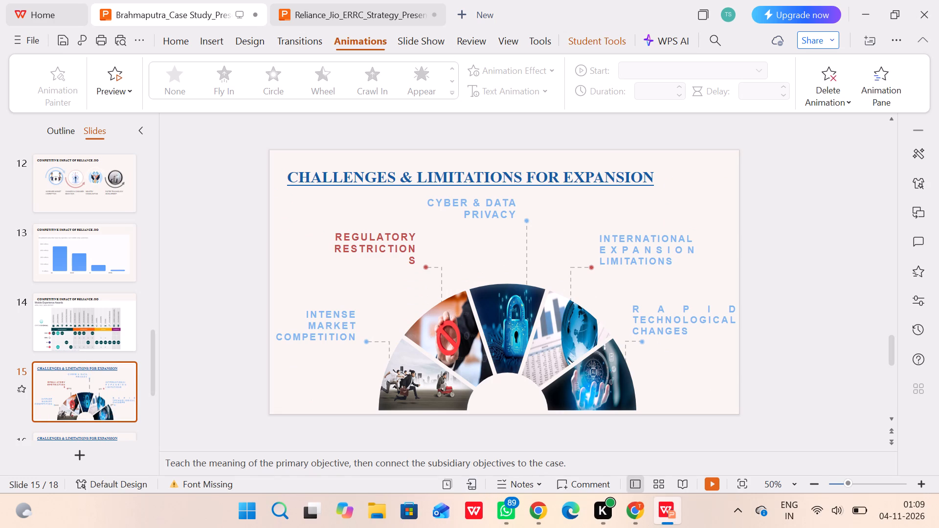
Play the slide show from slide 16, go back to slide 15 and return to slide 16, checking their animations.
scroll(62, 331, down, 1)
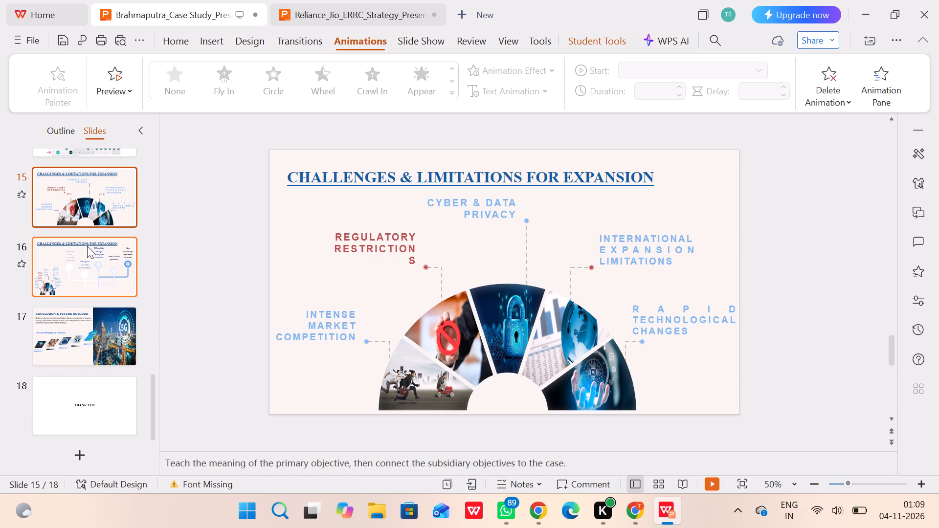
double_click(87, 248)
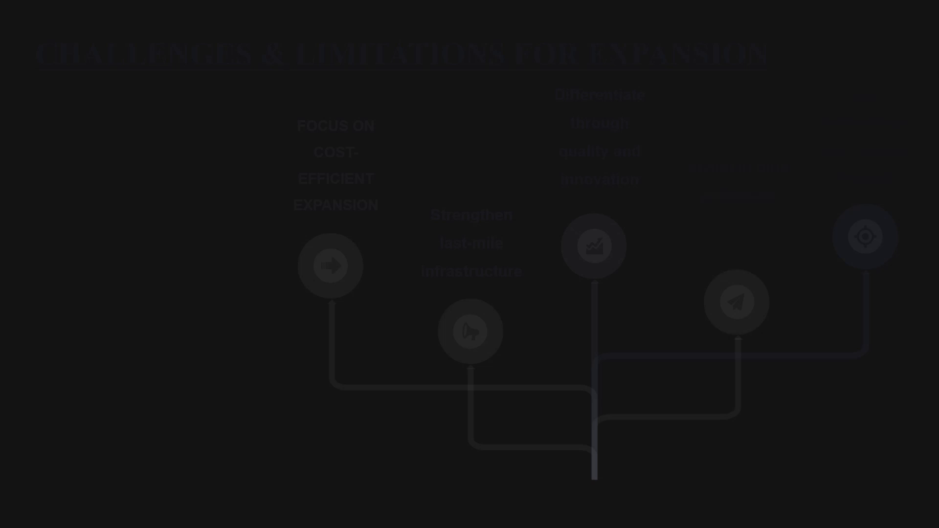
key(Left)
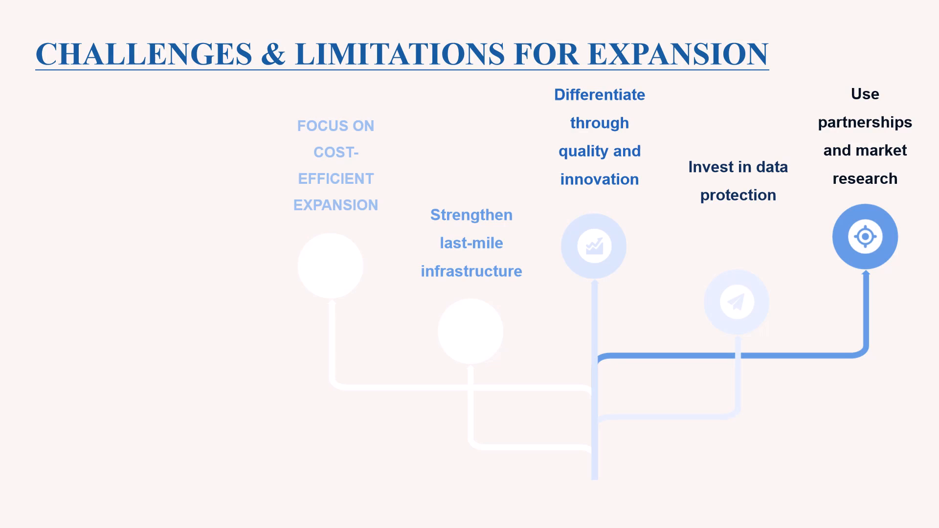
key(Left)
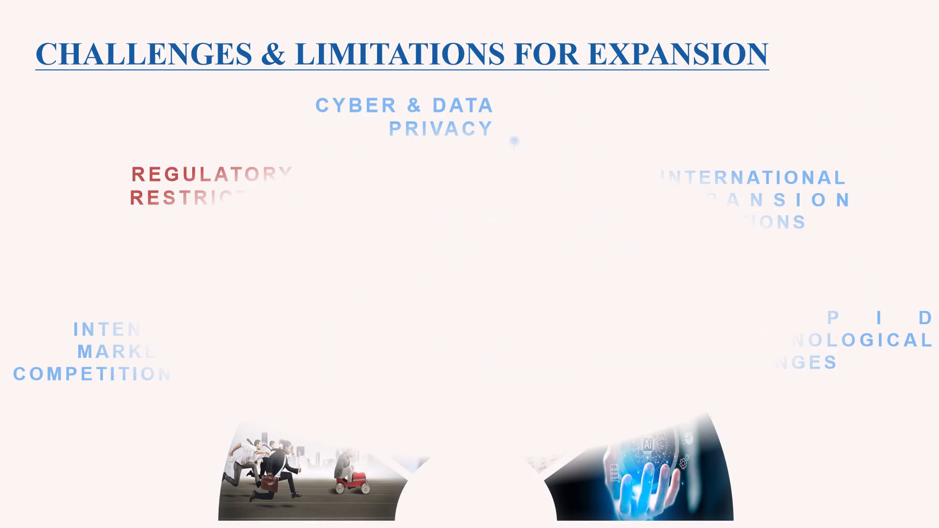
key(Right)
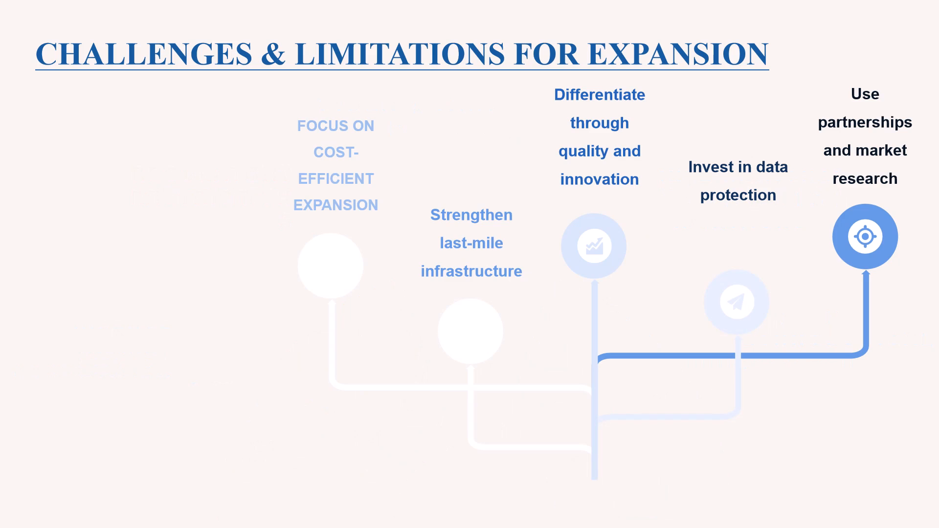
key(Escape)
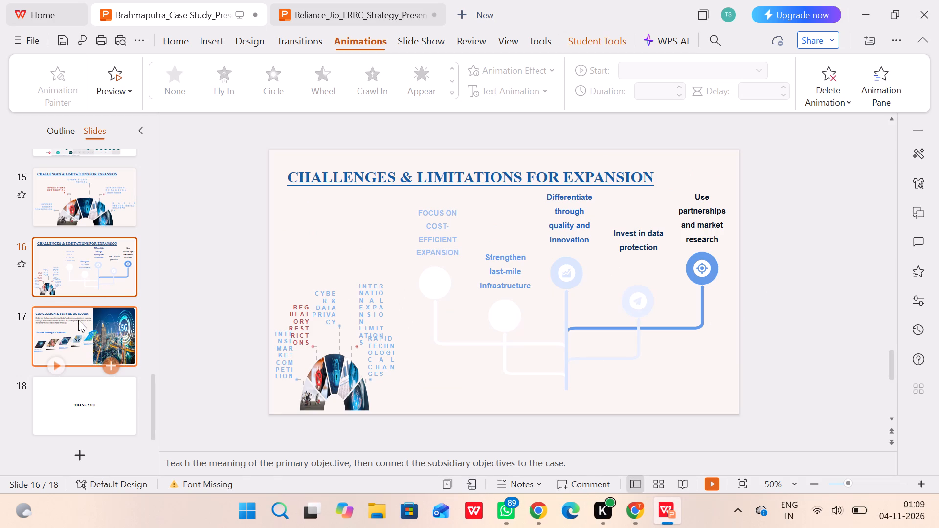
Play the slide show from slide 15 into slide 16 to check the CHALLENGES & LIMITATIONS FOR EXPANSION animations.
click(102, 212)
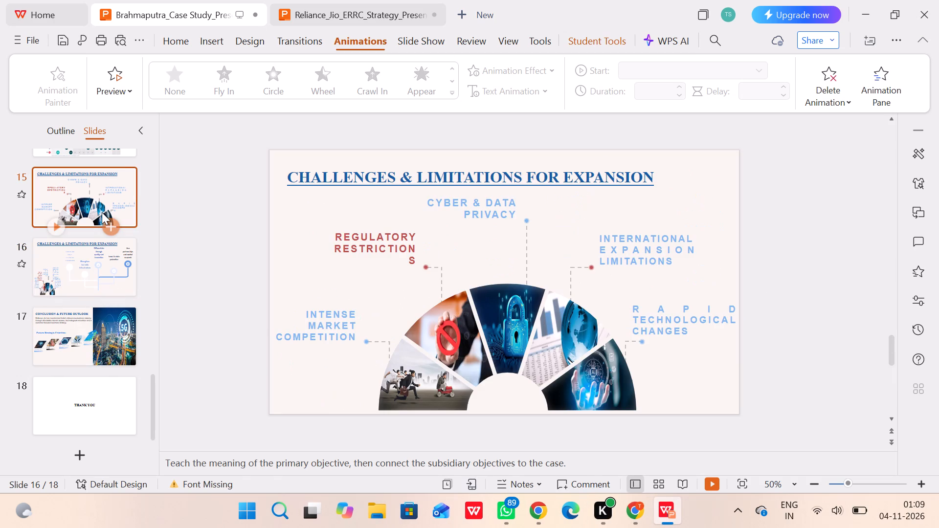
click(84, 272)
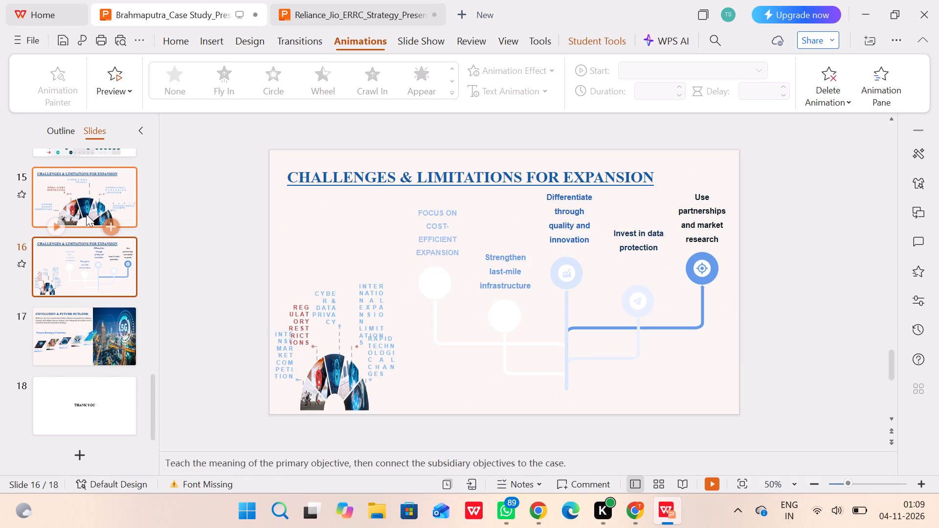
double_click(86, 214)
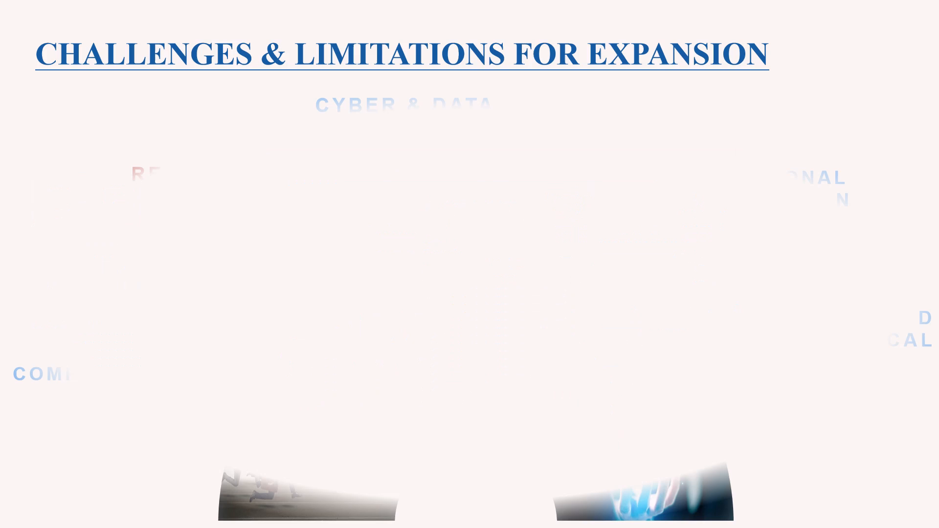
key(Right)
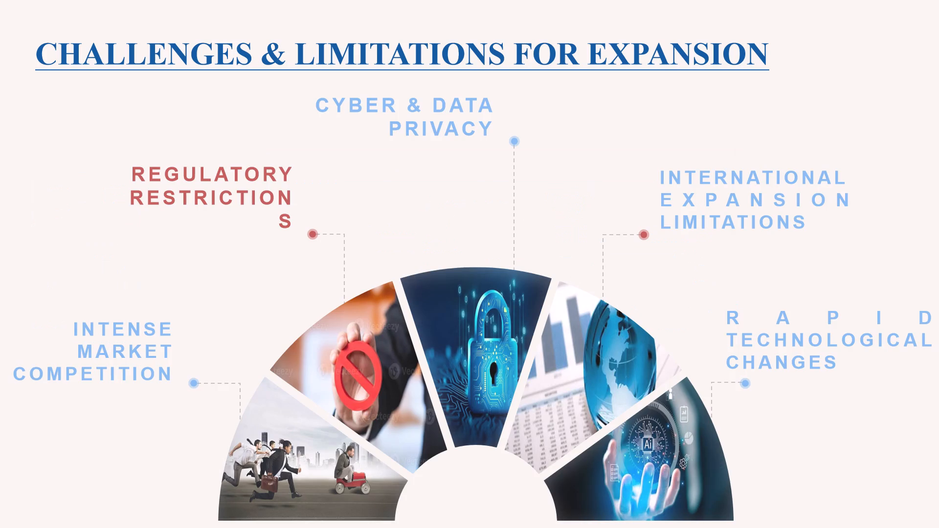
key(Right)
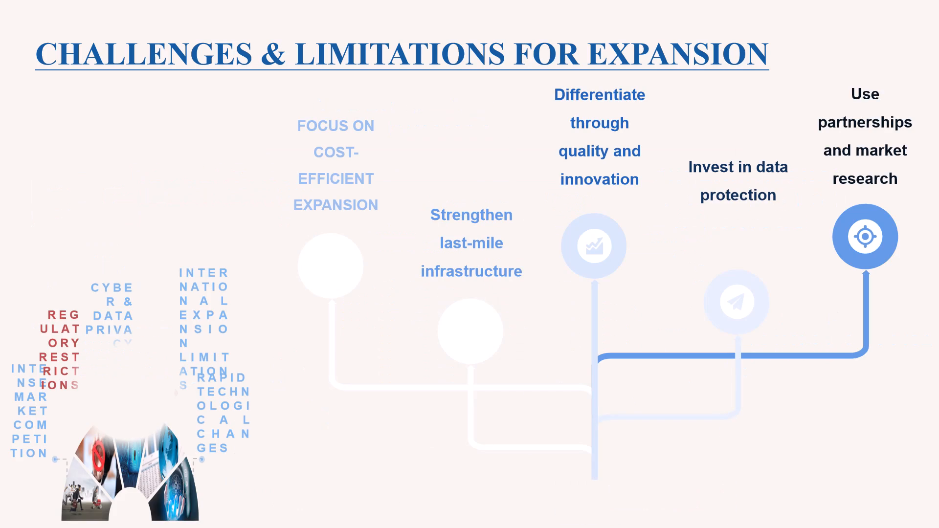
key(Escape)
Remove the Circle animation from the small semicircular challenges diagram on slide 16, leaving its animation set to None.
click(322, 360)
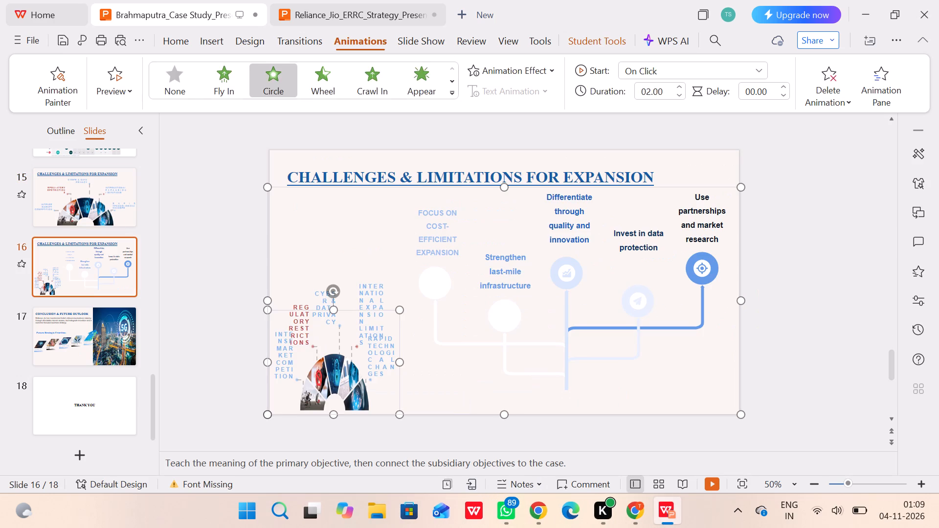
click(289, 44)
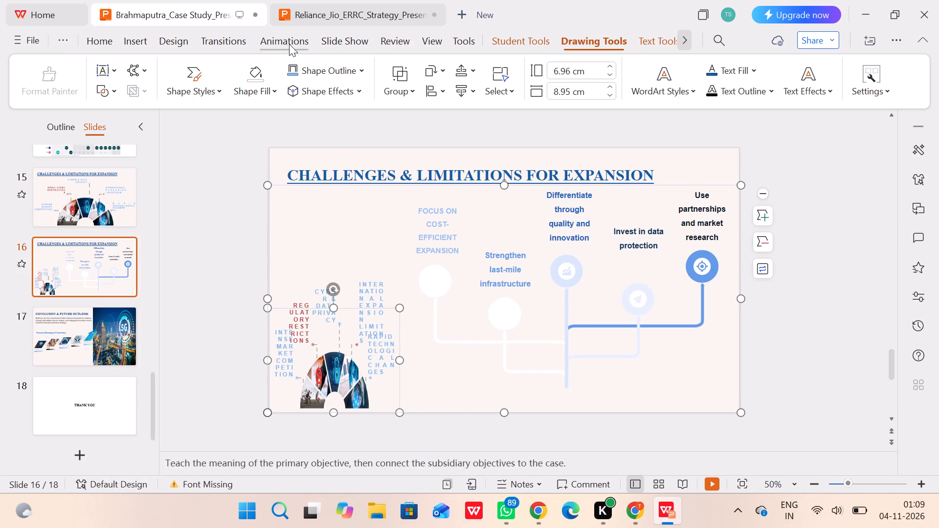
click(173, 75)
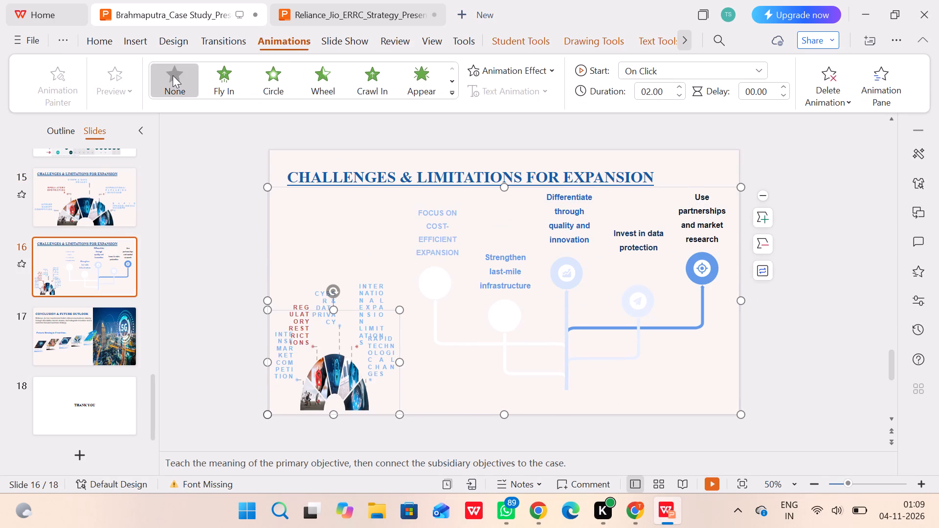
click(178, 222)
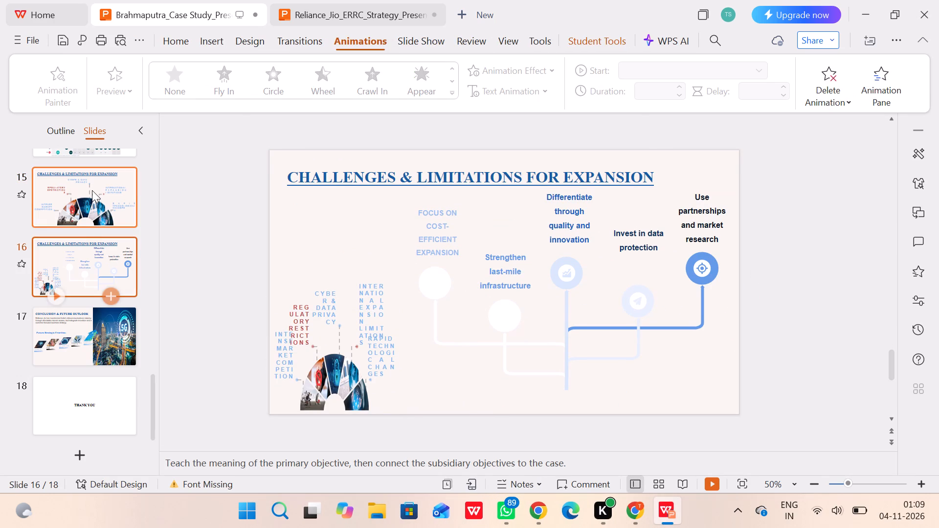
Play the slide show from slide 15 through slide 17 to check the transitions and the challenges diagram, and exit the show.
double_click(92, 190)
key(Right)
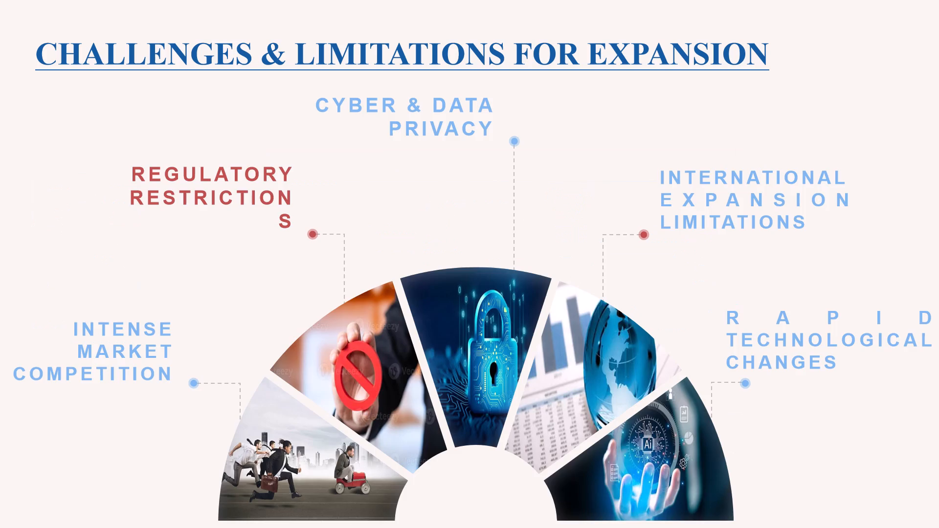
key(Right)
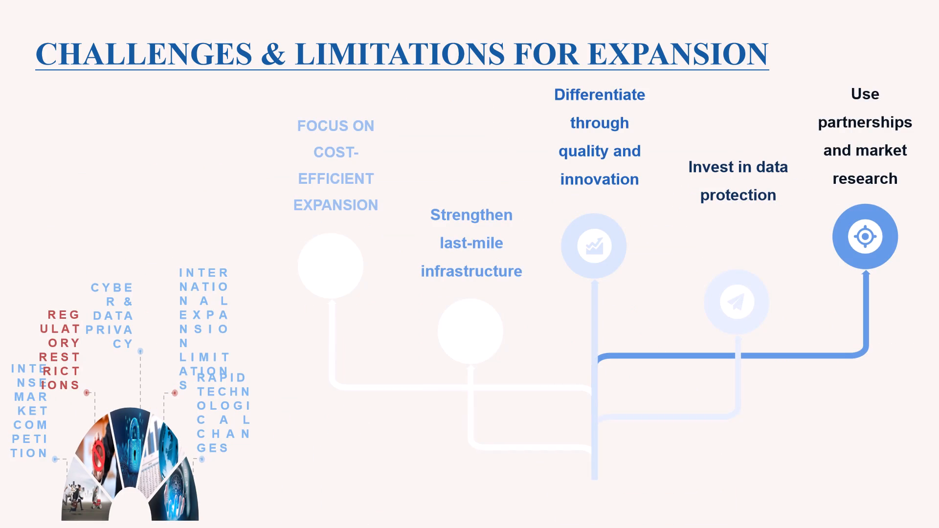
key(Right)
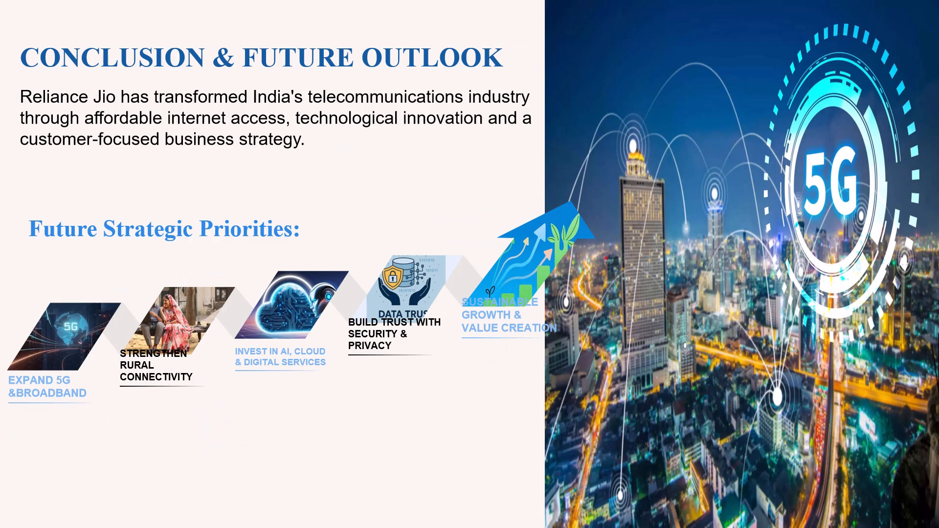
key(Escape)
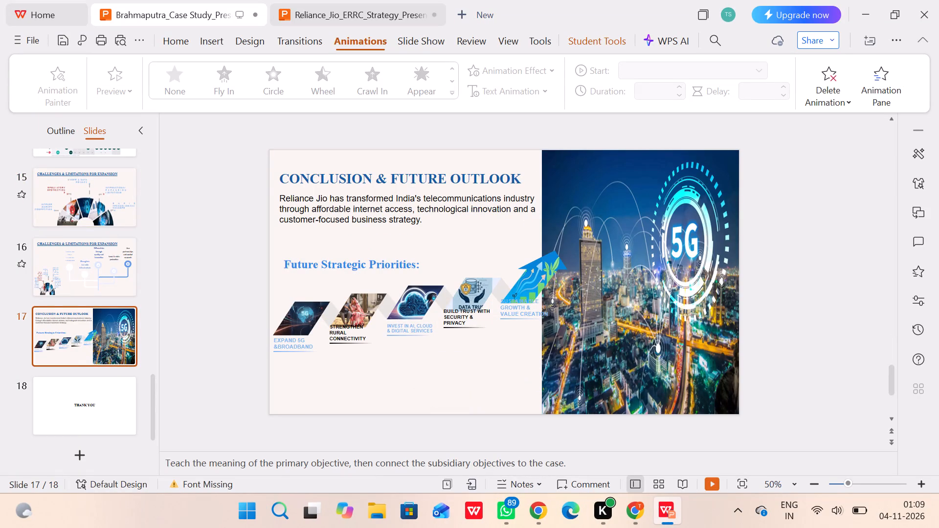
Underline the heading CONCLUSION & FUTURE OUTLOOK on slide 17.
drag(281, 175, 521, 196)
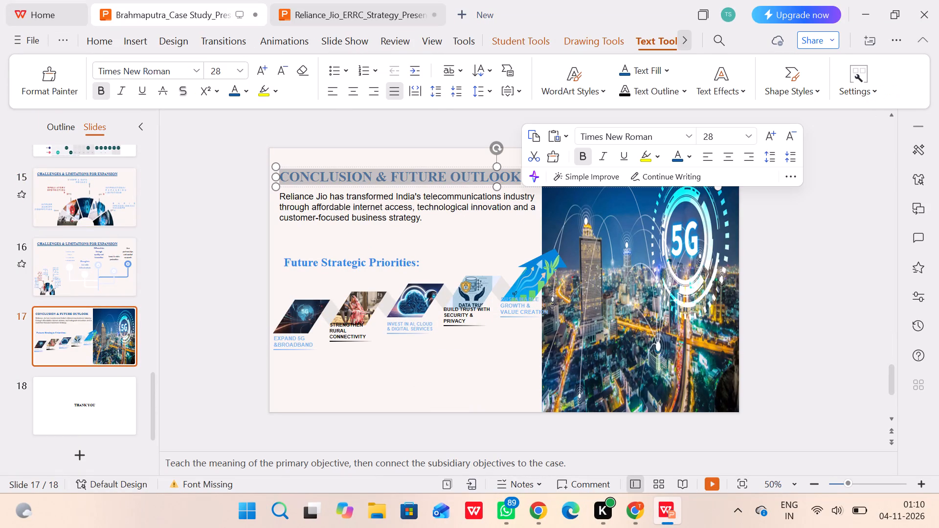
click(626, 153)
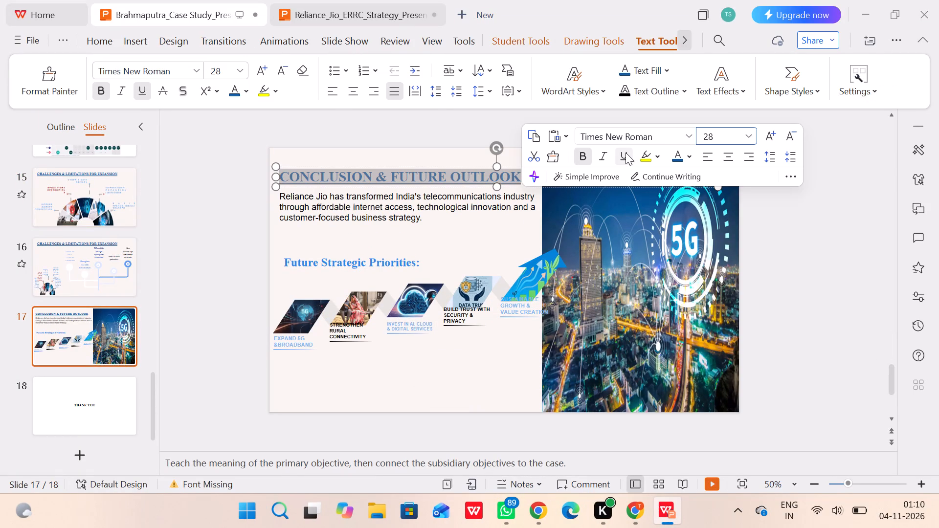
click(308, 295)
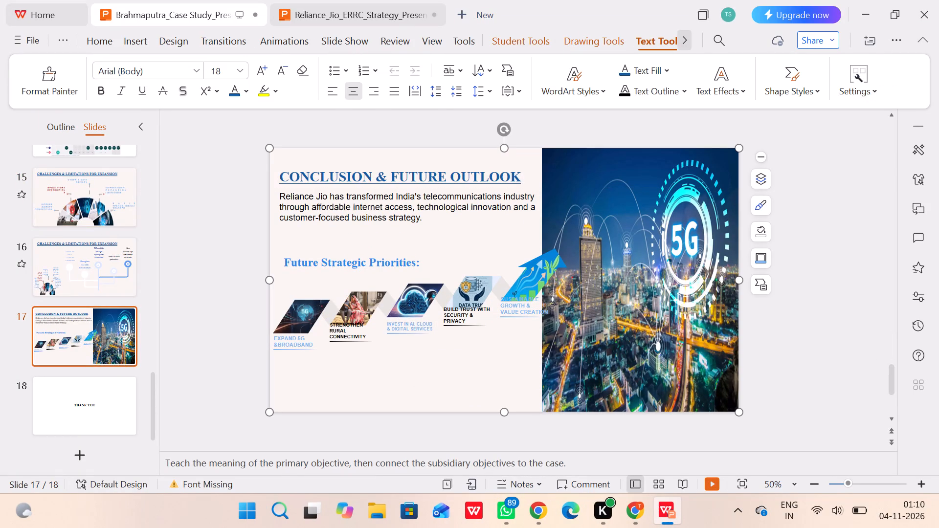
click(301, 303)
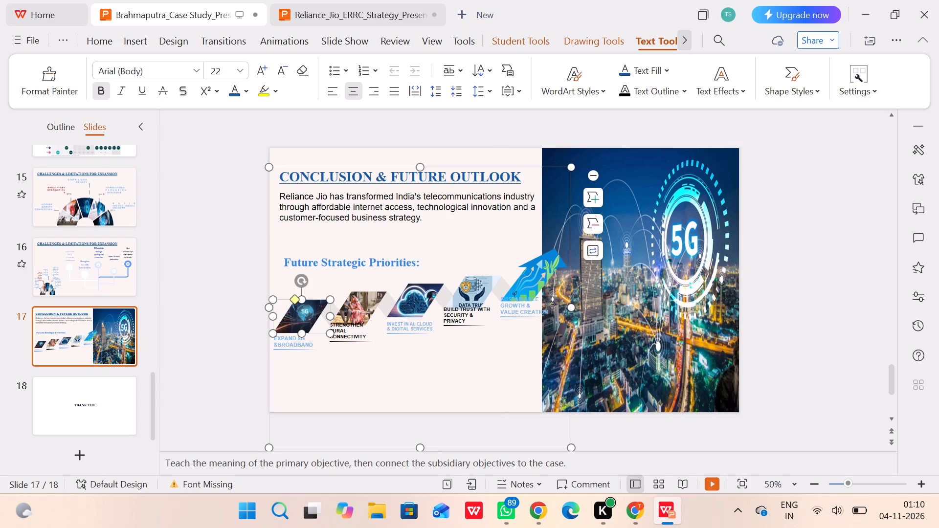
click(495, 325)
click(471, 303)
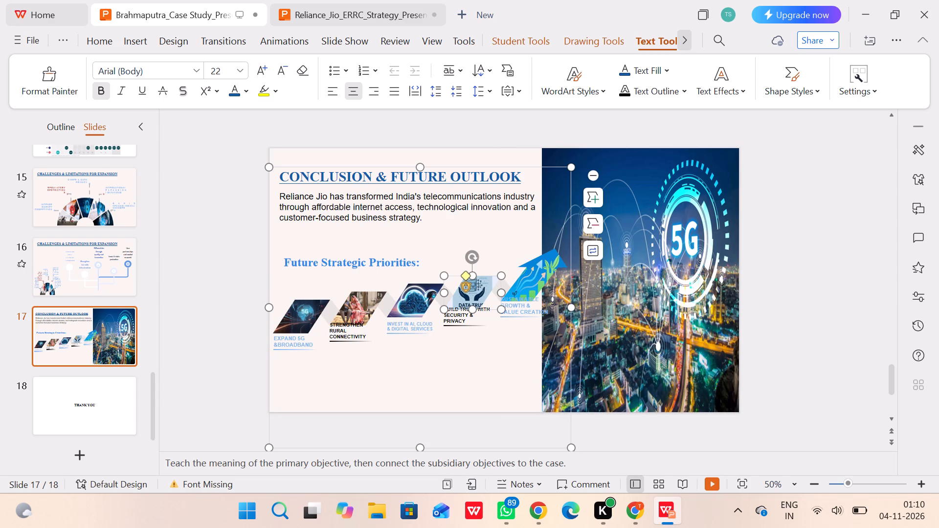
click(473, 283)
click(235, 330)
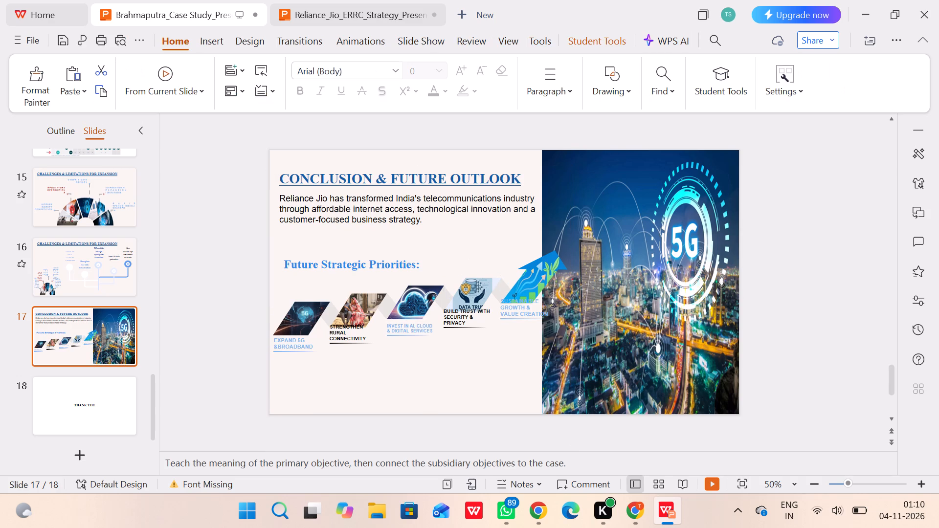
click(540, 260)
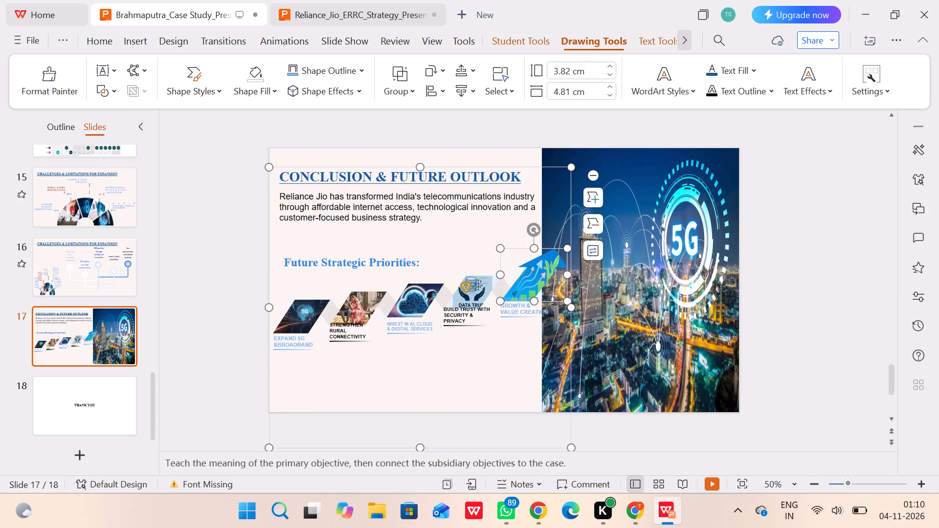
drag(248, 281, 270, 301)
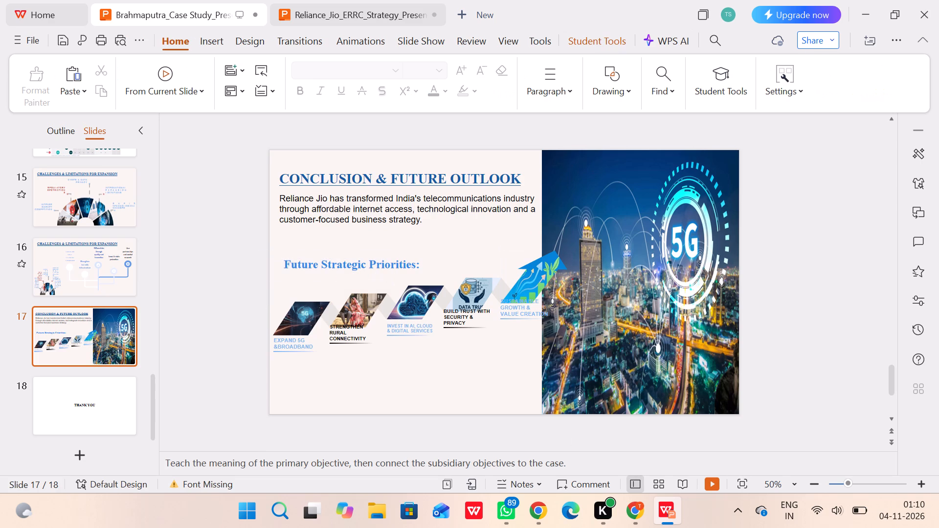
Apply the Wipe transition to the CONCLUSION & FUTURE OUTLOOK slide, keeping its From Right direction.
click(305, 42)
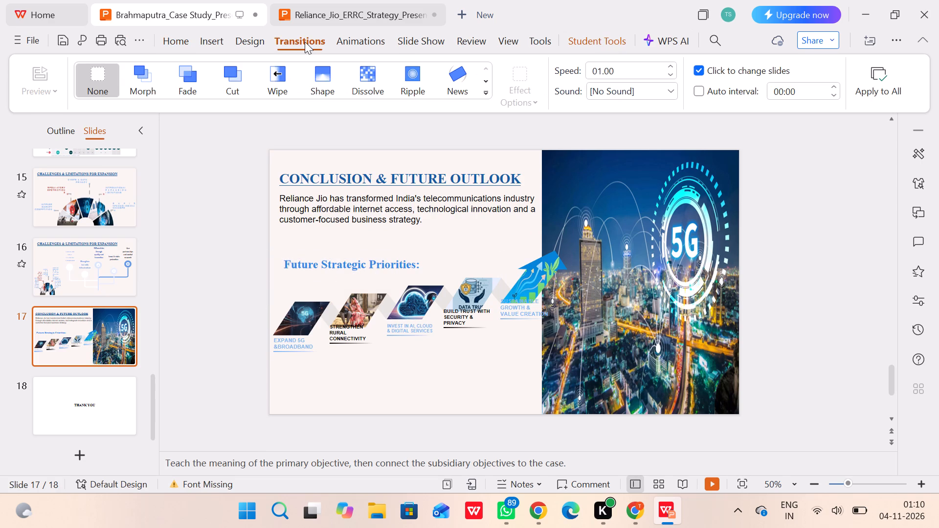
click(270, 70)
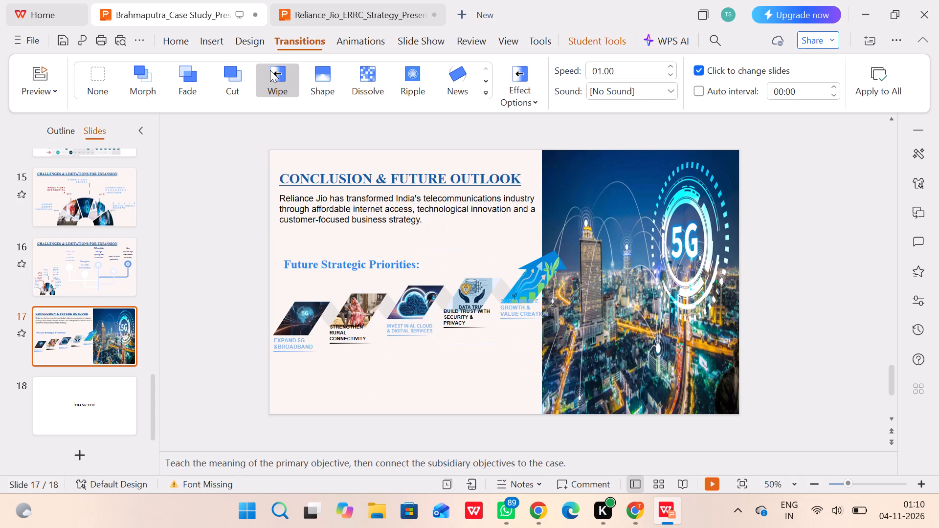
click(525, 99)
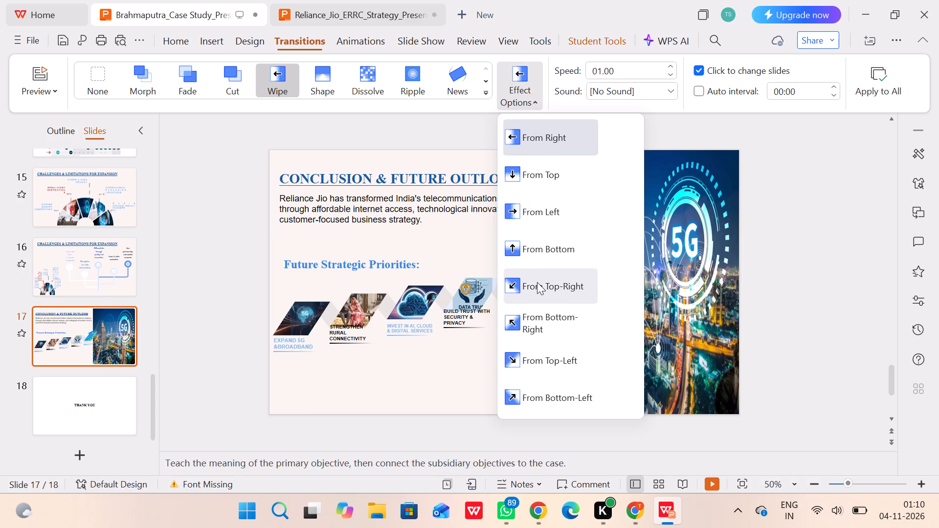
click(780, 180)
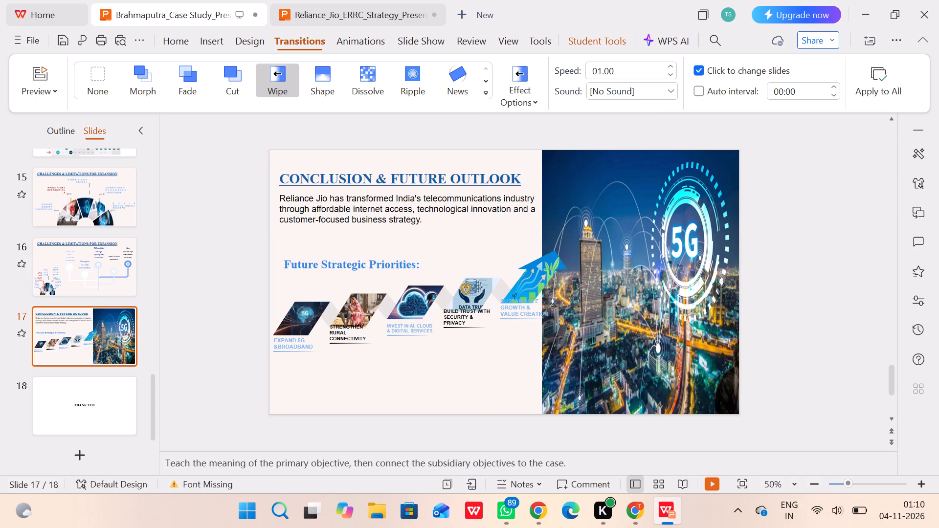
click(231, 241)
Save the case study presentation.
click(62, 39)
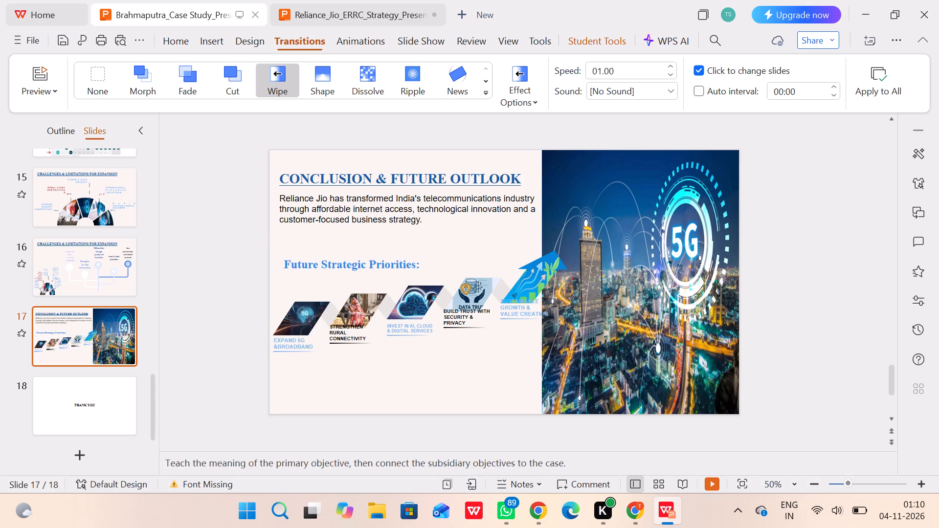
Delete the speaker note about teaching the primary objective from slide 17.
click(244, 463)
scroll(335, 462, down, 2)
drag(574, 467, 159, 464)
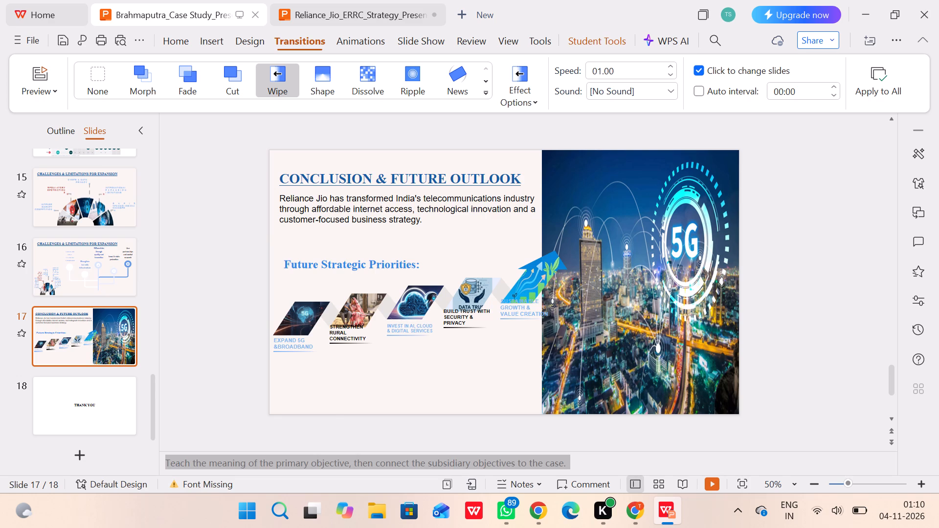
drag(159, 464, 159, 464)
key(BackSpace)
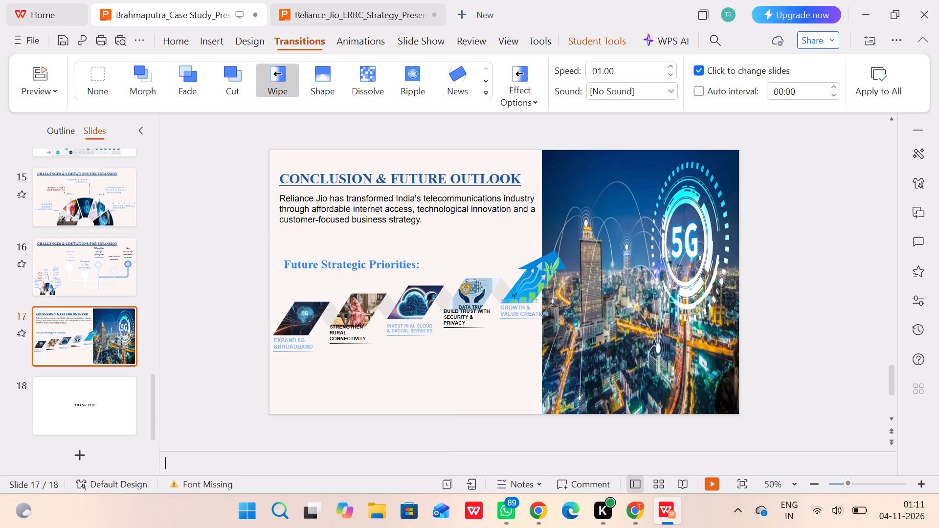
click(167, 381)
Preview slide 1, the RELIANCE JIO title slide, in slide show to check its animation.
click(98, 392)
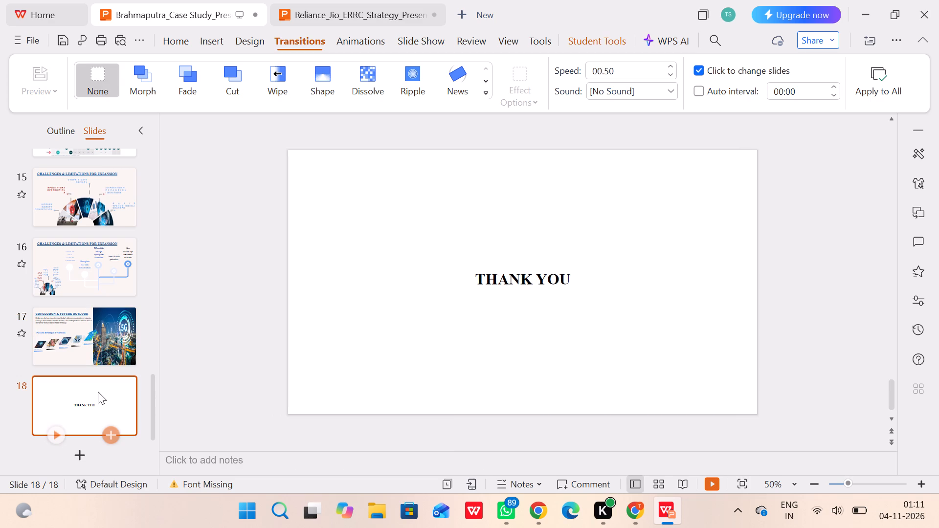
click(175, 37)
scroll(108, 220, up, 5)
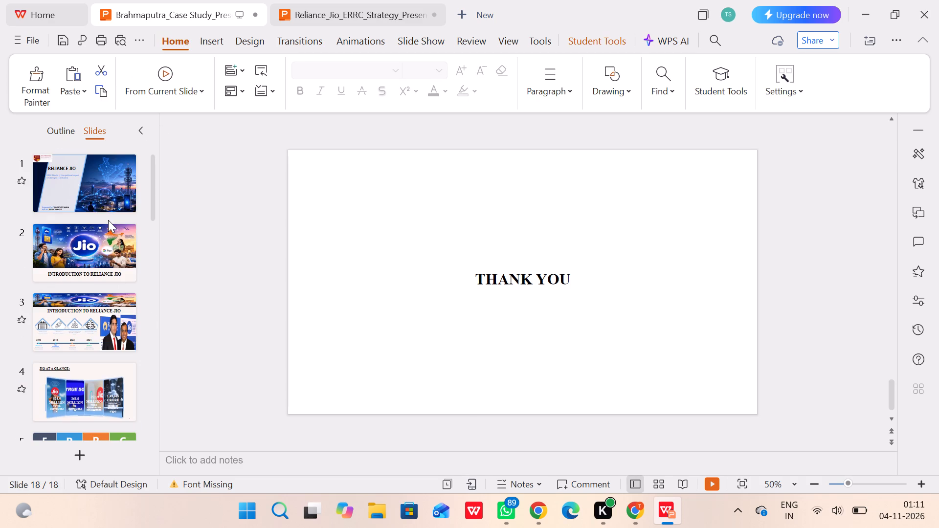
double_click(96, 194)
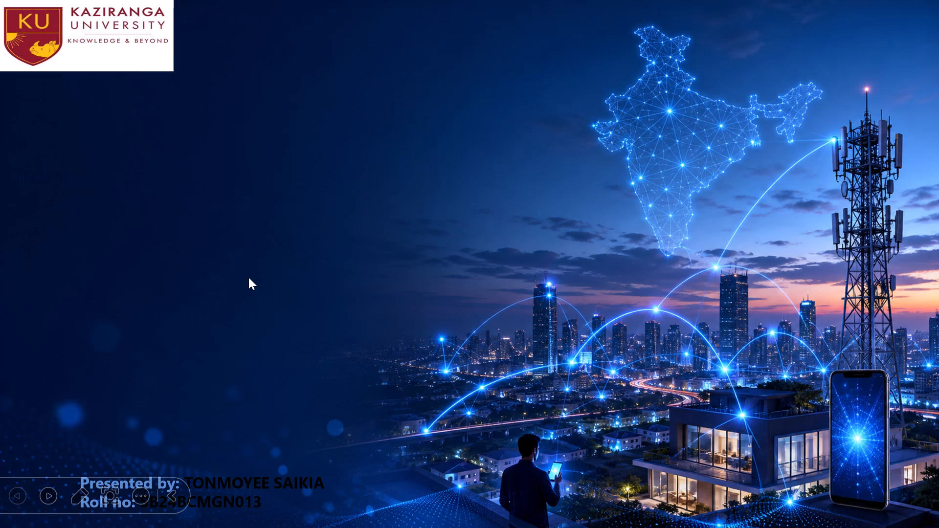
key(Right)
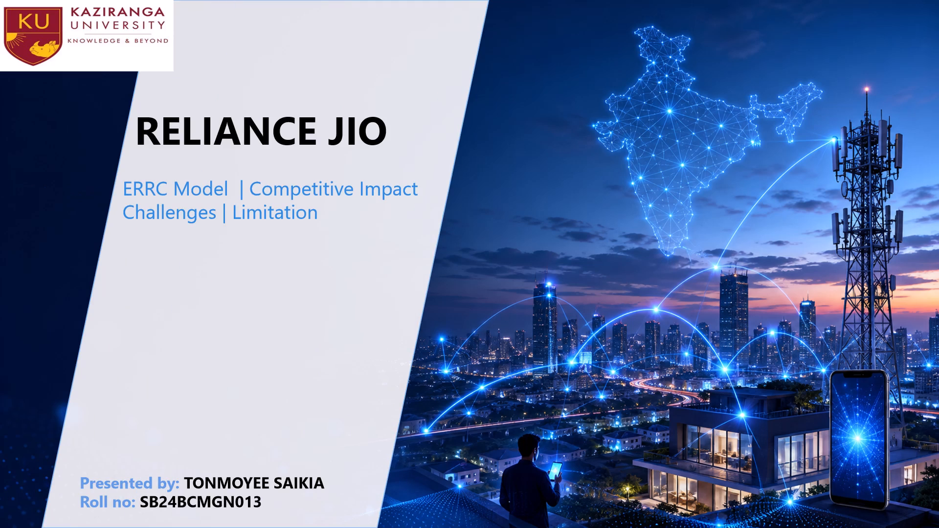
key(Escape)
Switch to Chrome and search Google in a new tab for "JIO logo", showing the image results.
click(640, 512)
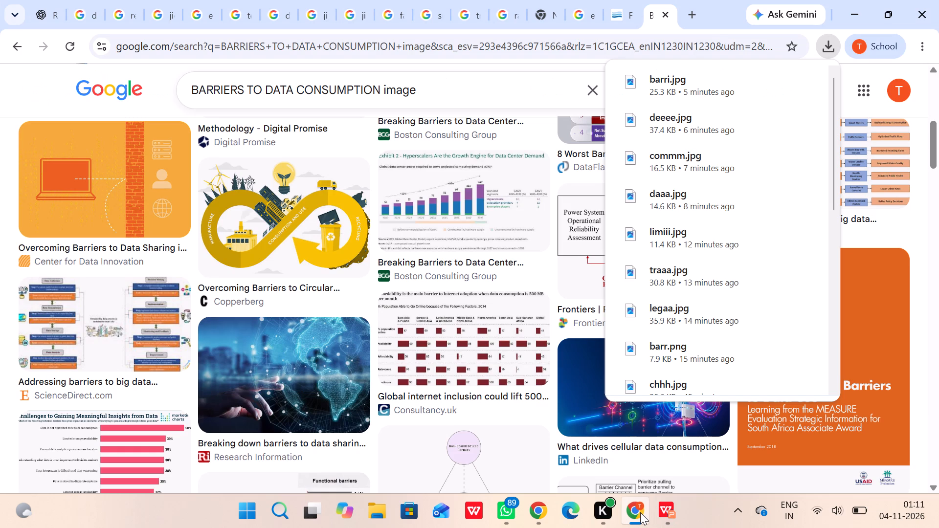
click(686, 15)
click(601, 50)
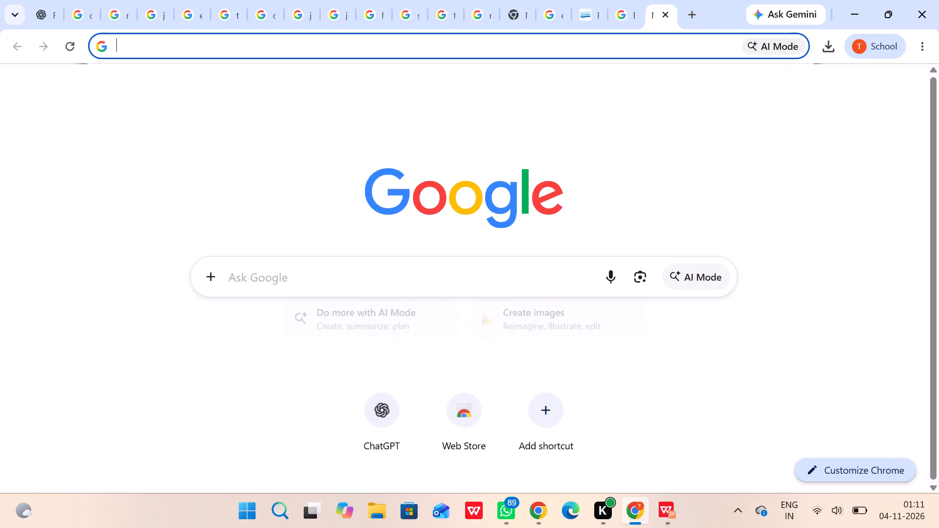
text(jio)
key(space)
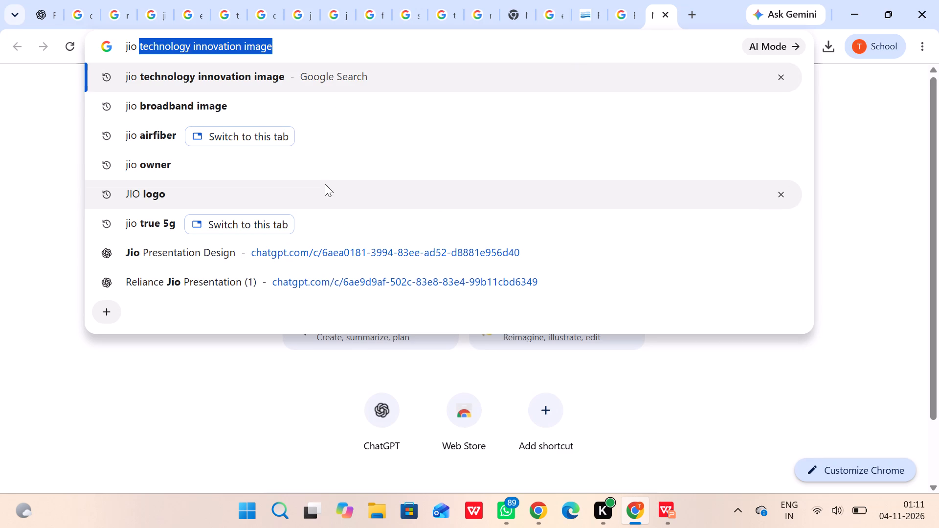
click(322, 186)
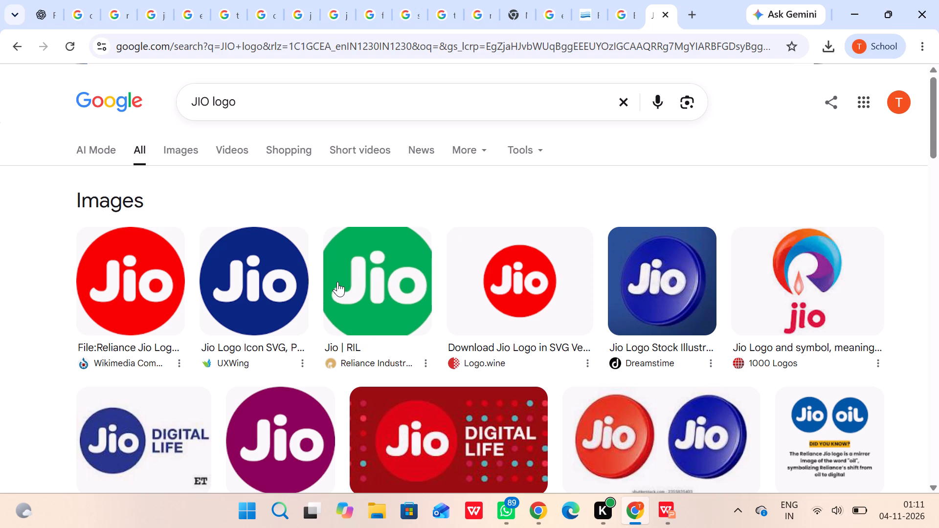
scroll(337, 282, down, 1)
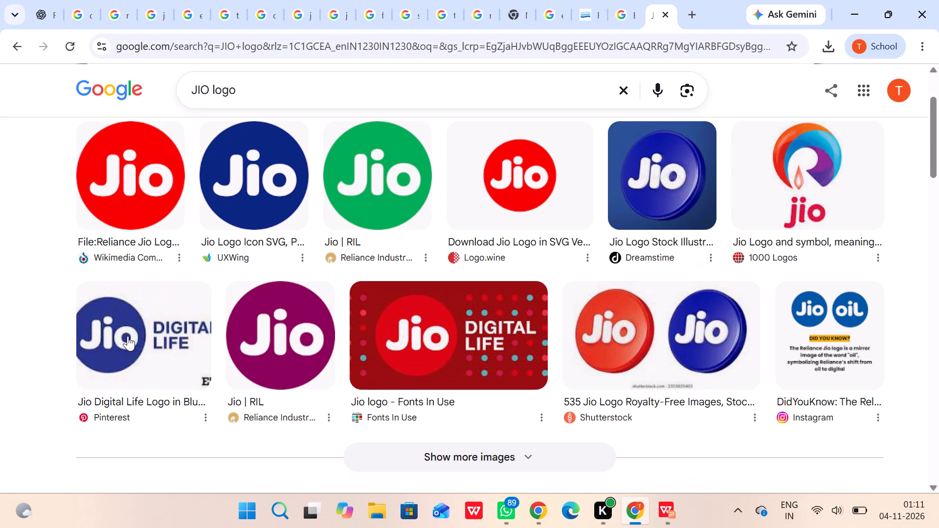
scroll(204, 335, down, 2)
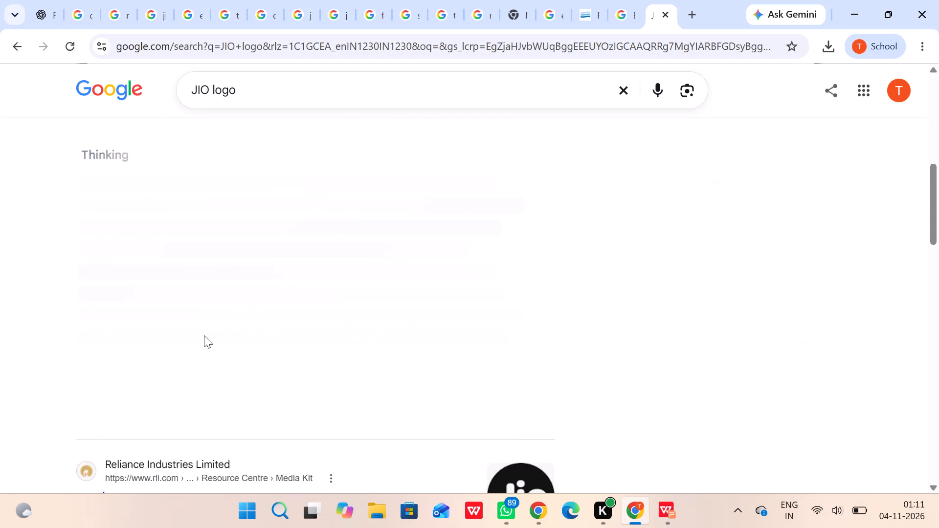
scroll(204, 335, down, 2)
scroll(204, 335, up, 3)
scroll(204, 335, down, 4)
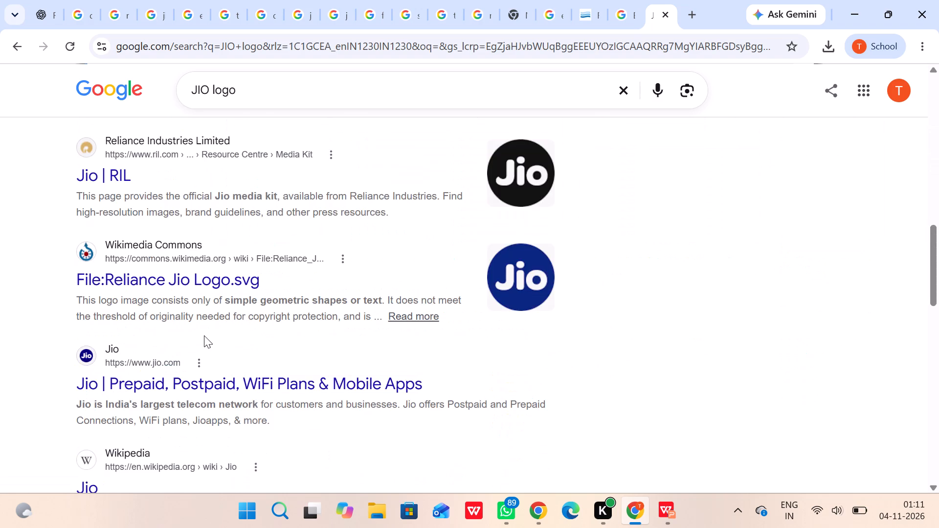
scroll(204, 335, up, 7)
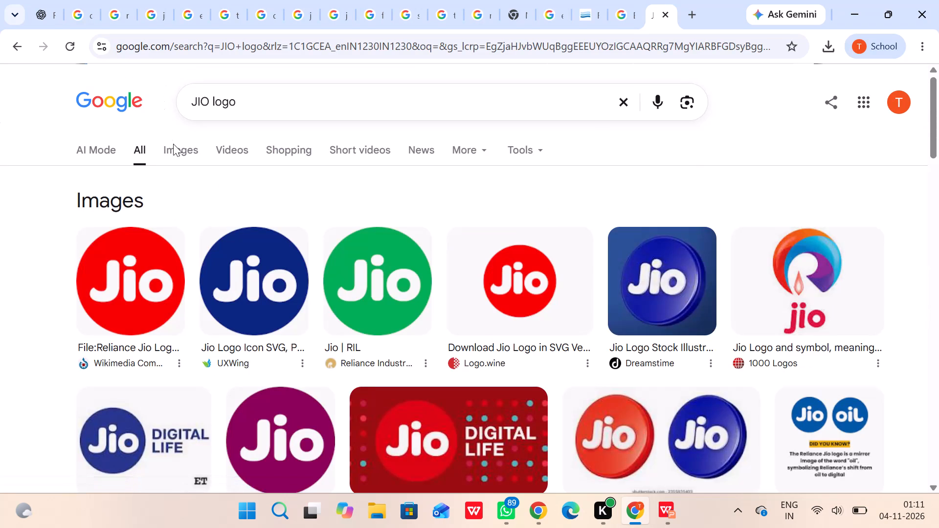
click(173, 144)
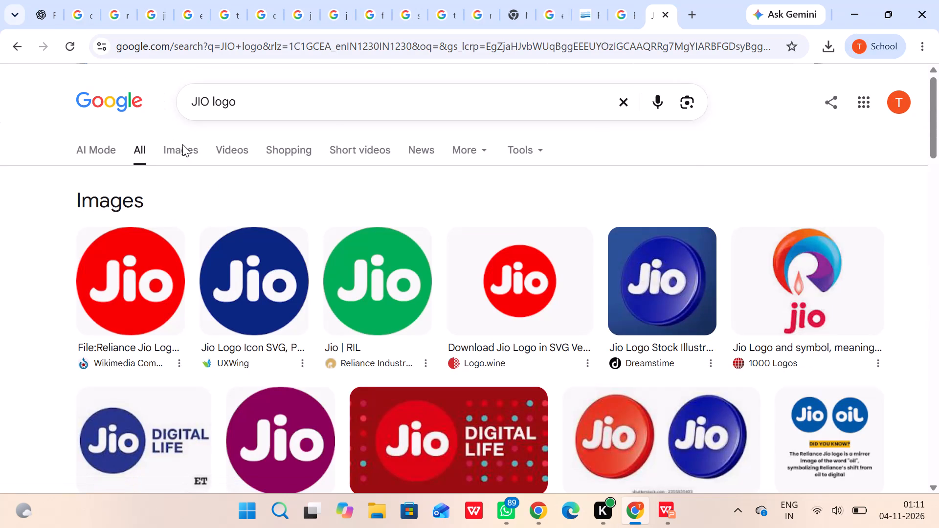
click(184, 143)
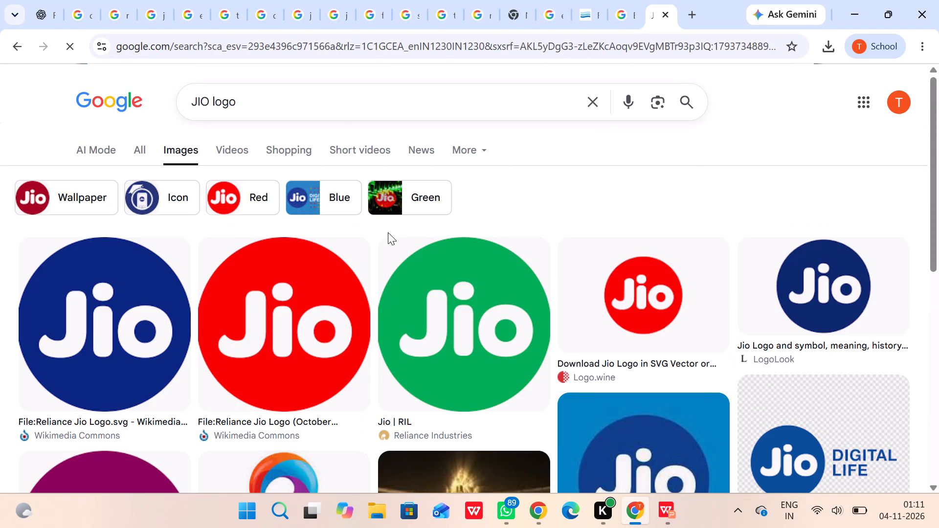
Copy the blue Jio DIGITAL LIFE logo from PNGEgg in the image results.
scroll(400, 225, down, 1)
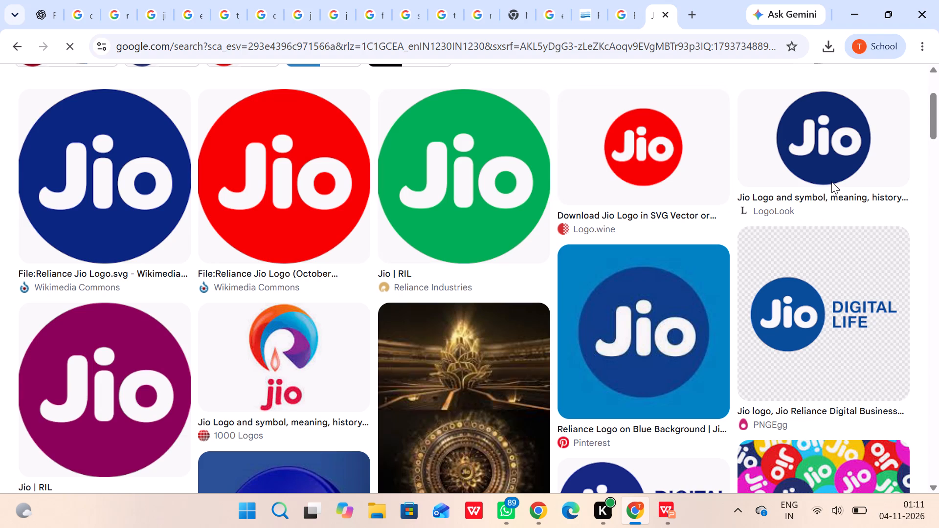
scroll(842, 174, up, 1)
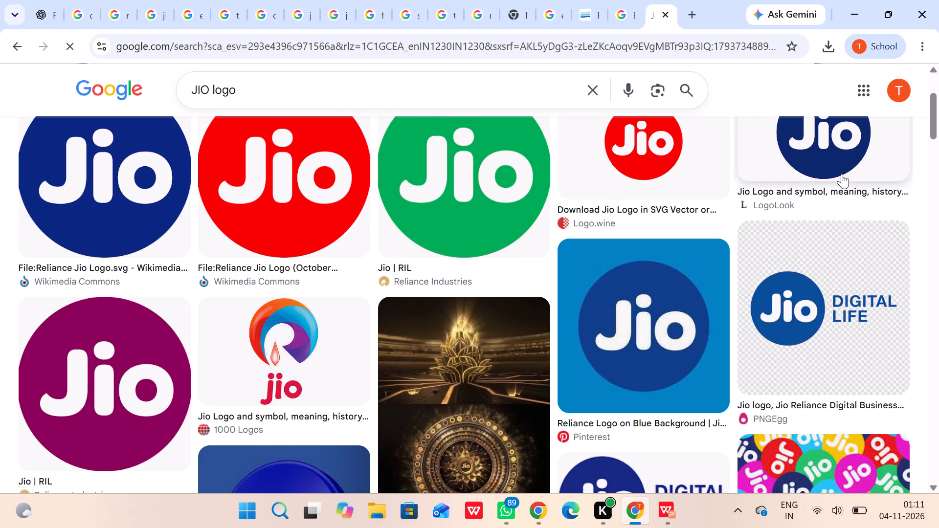
scroll(823, 298, up, 1)
right_click(813, 341)
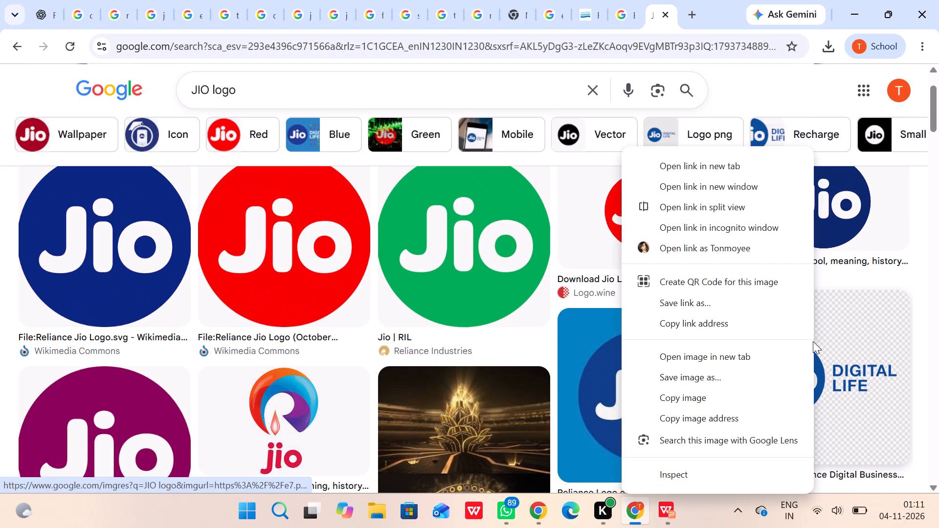
click(686, 397)
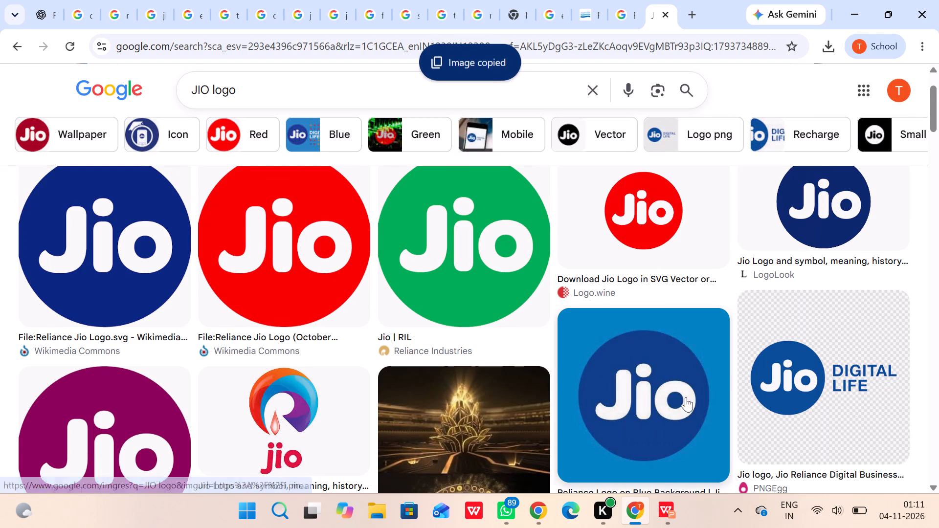
In WPS Presentation, paste the logo onto slide 1, shrink it to about 8.70 by 8.26 cm and place it above the presenter details.
click(659, 511)
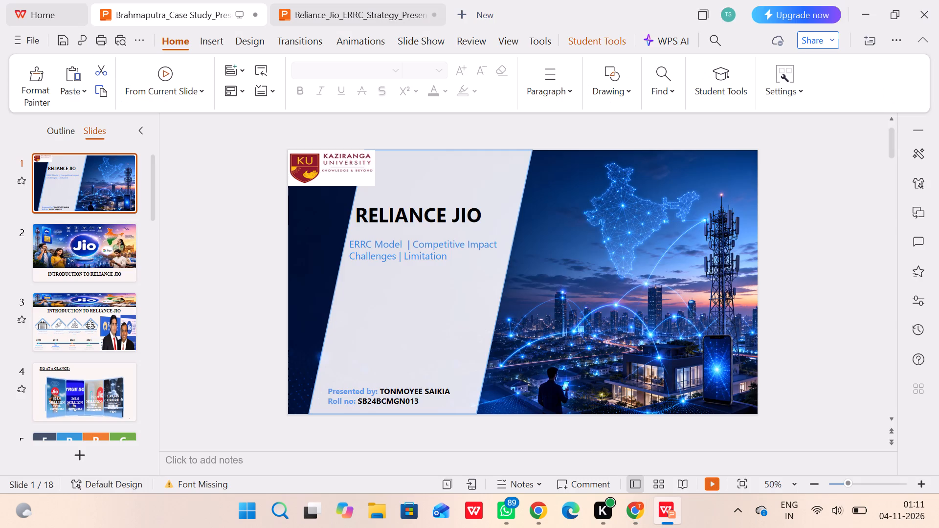
click(77, 67)
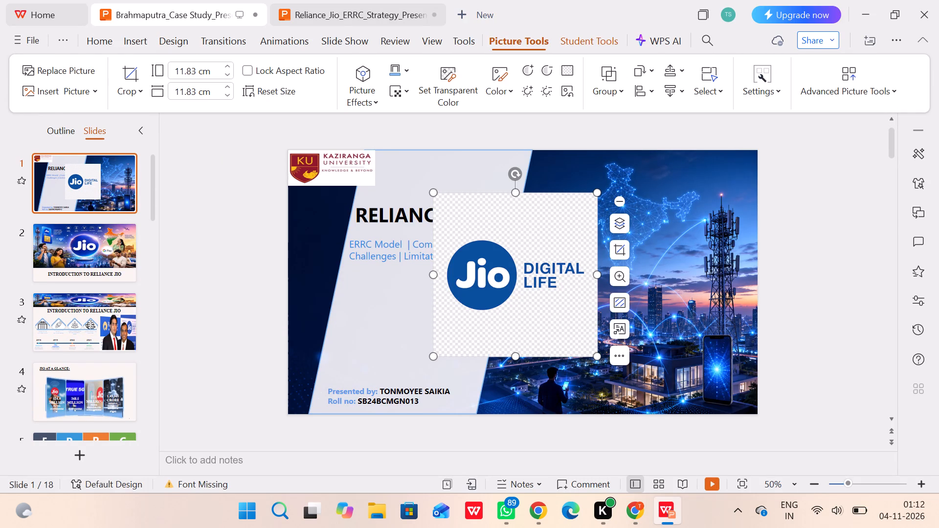
drag(434, 194, 484, 239)
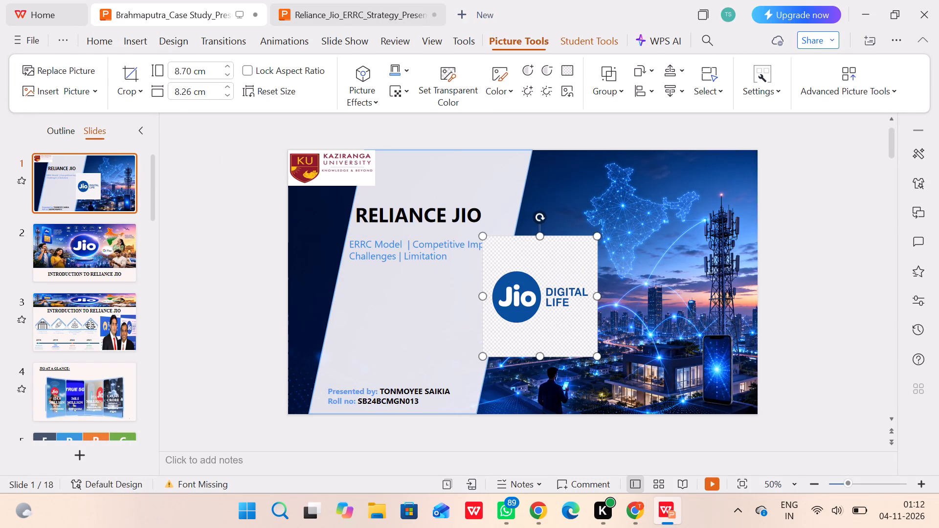
drag(573, 286, 457, 305)
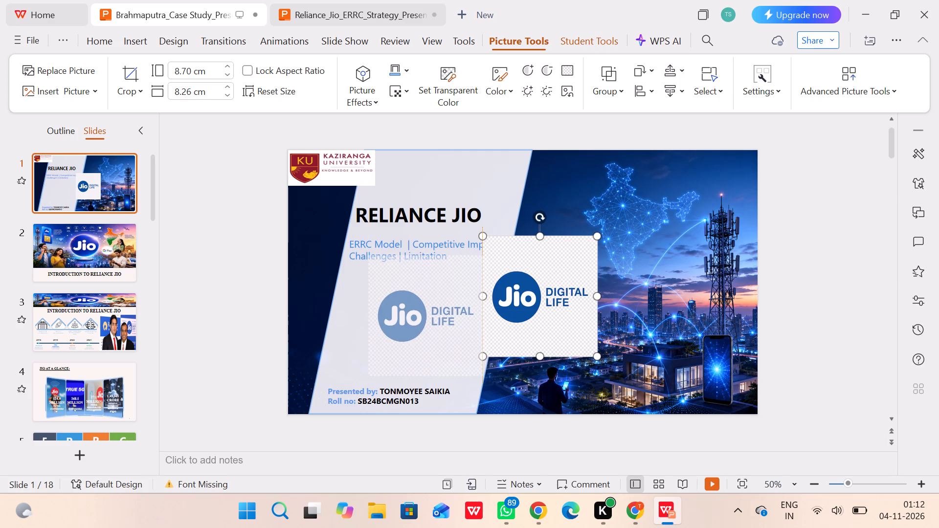
drag(457, 305, 455, 305)
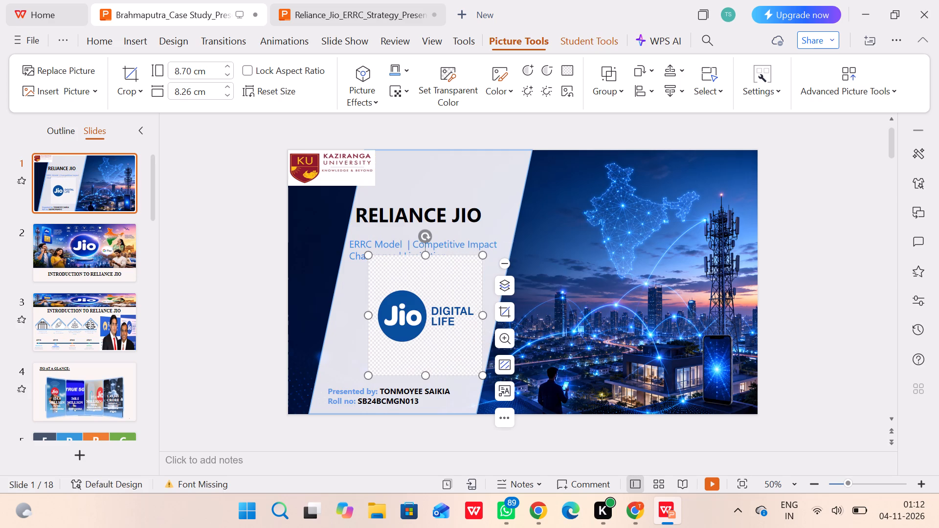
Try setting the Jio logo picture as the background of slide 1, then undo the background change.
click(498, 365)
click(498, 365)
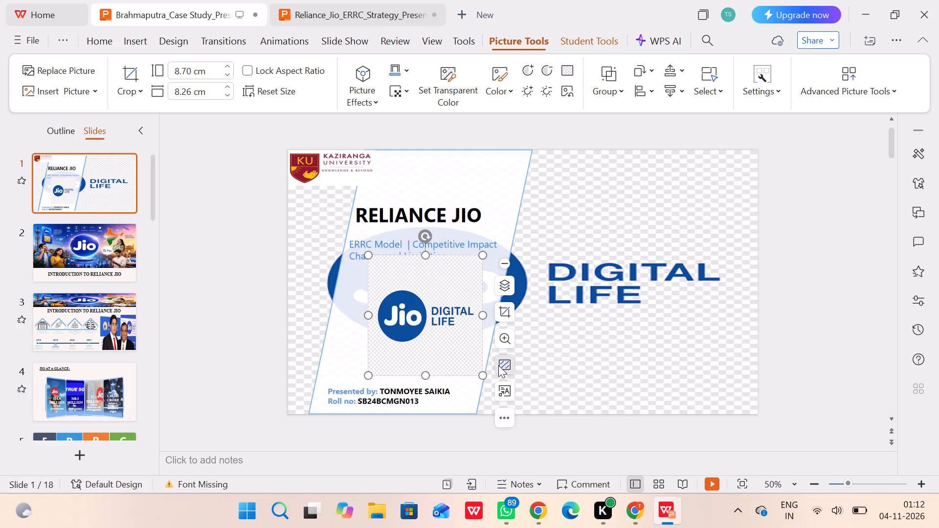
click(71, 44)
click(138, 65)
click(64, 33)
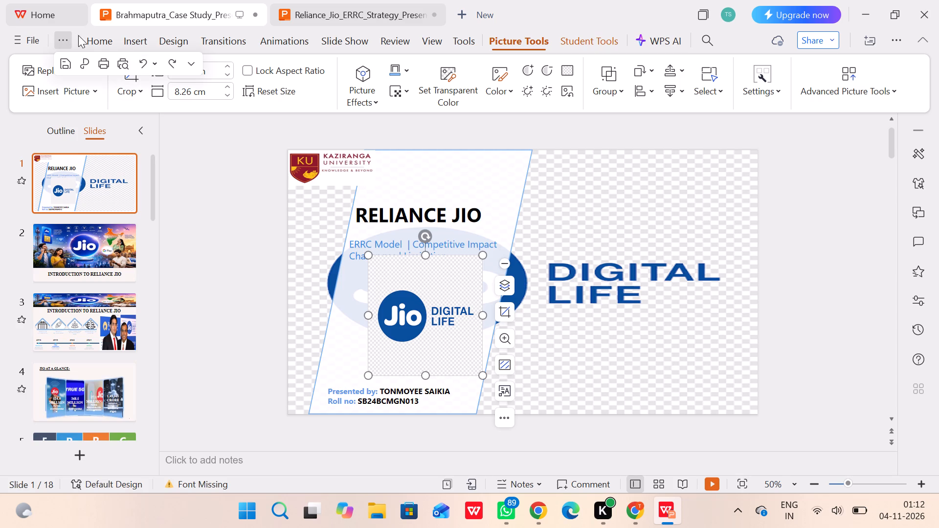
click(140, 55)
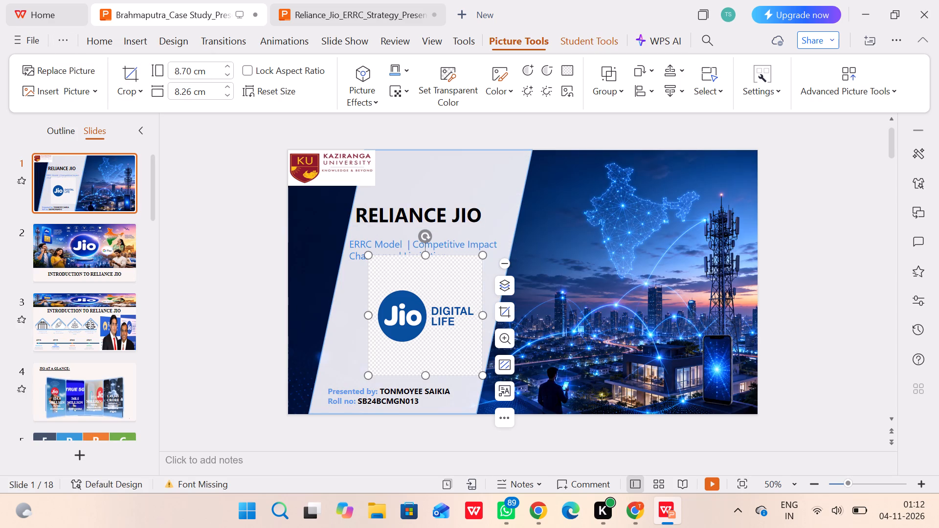
Delete the Jio DIGITAL LIFE logo picture from slide 1.
click(507, 412)
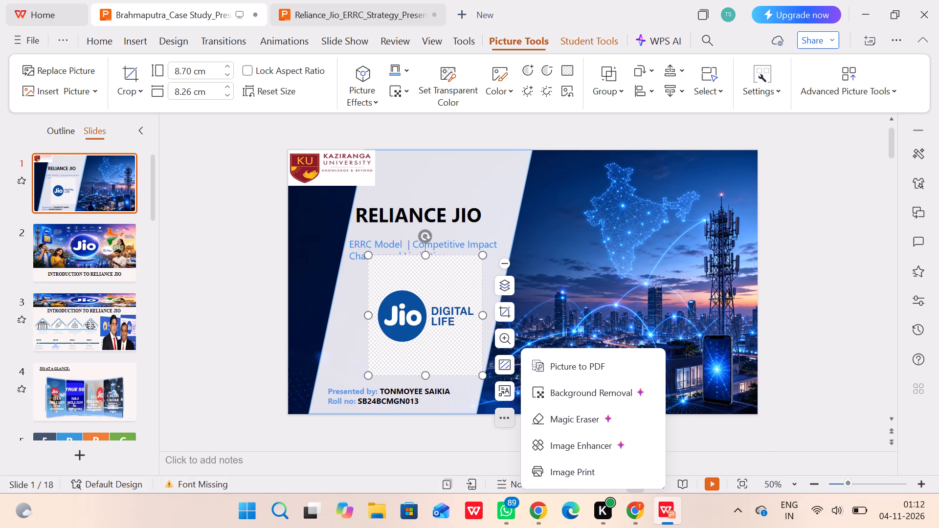
key(BackSpace)
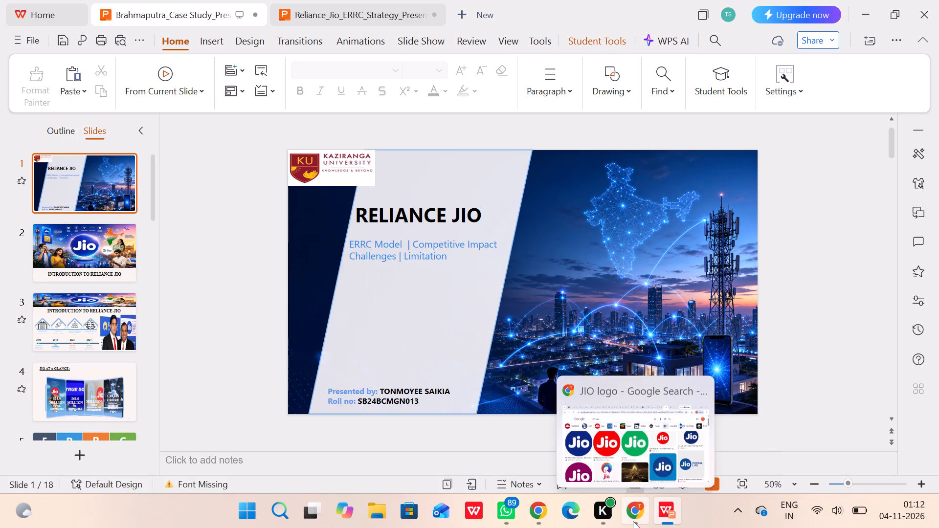
Copy the round dark-blue Wikimedia Commons Jio logo from the Chrome image results and paste it onto slide 1 in WPS Presentation.
click(633, 521)
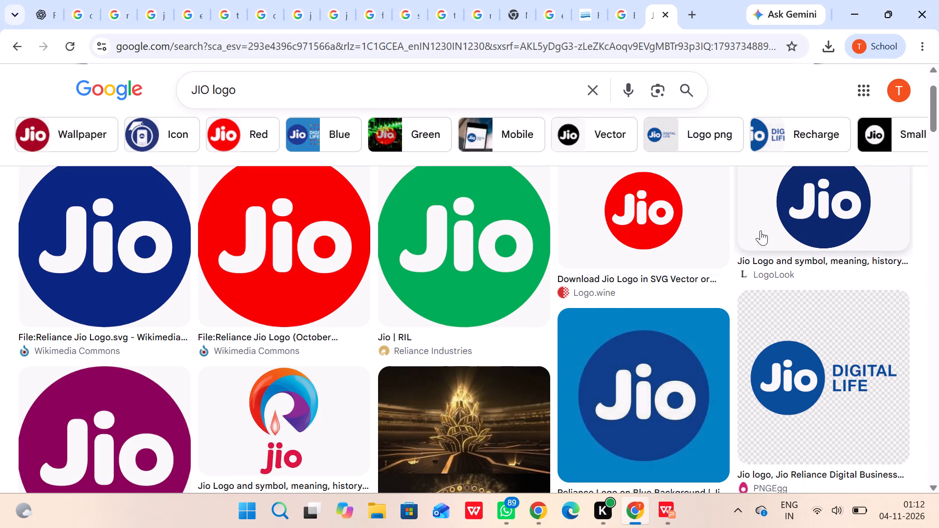
scroll(570, 293, up, 1)
right_click(89, 282)
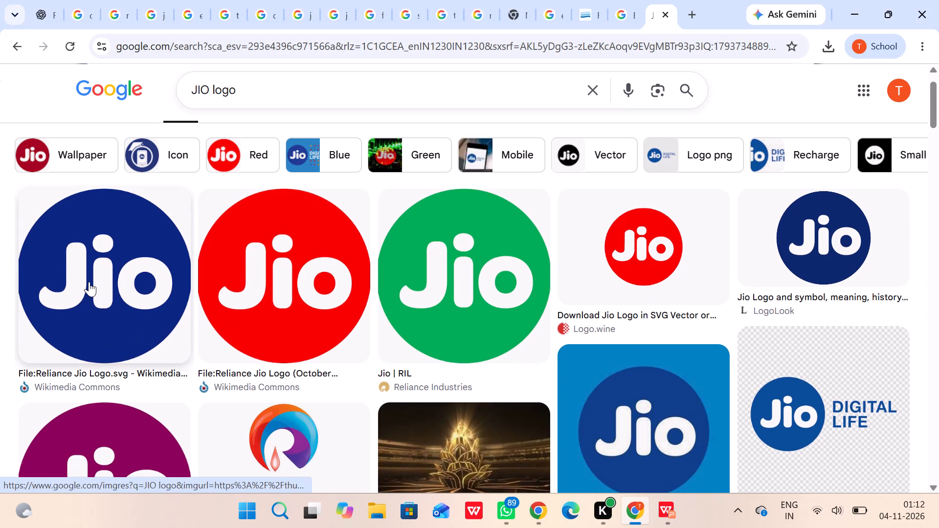
click(155, 397)
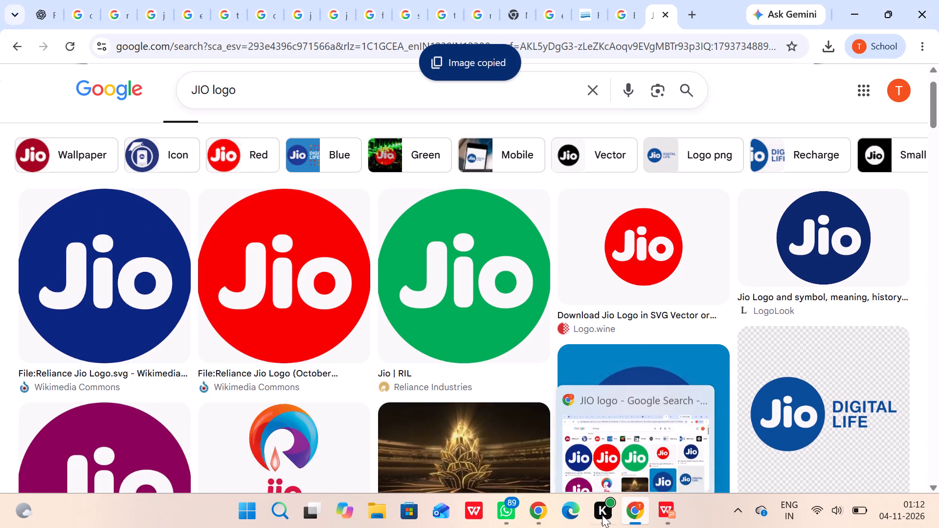
click(538, 514)
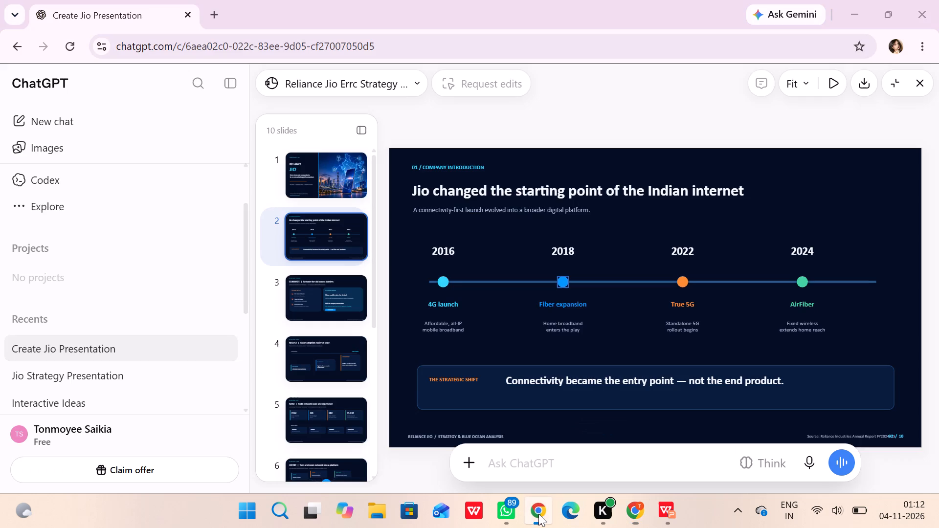
click(659, 509)
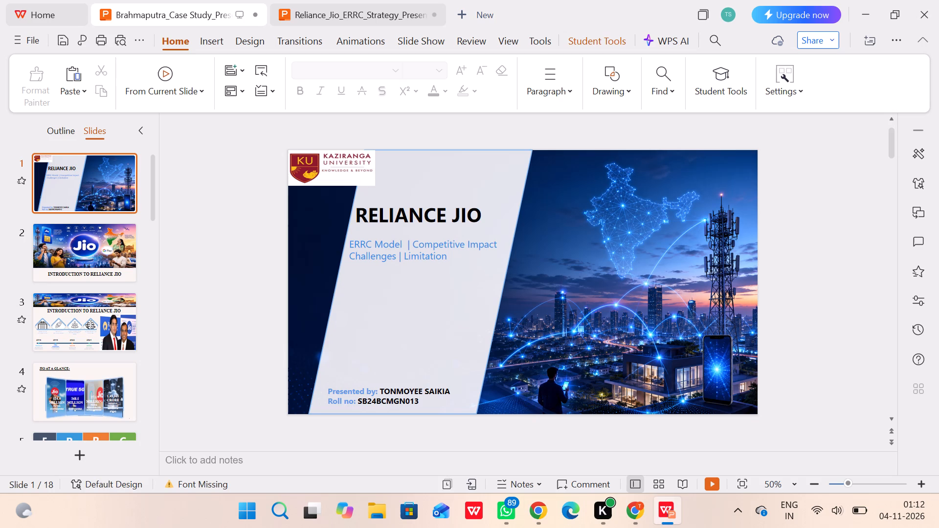
click(78, 69)
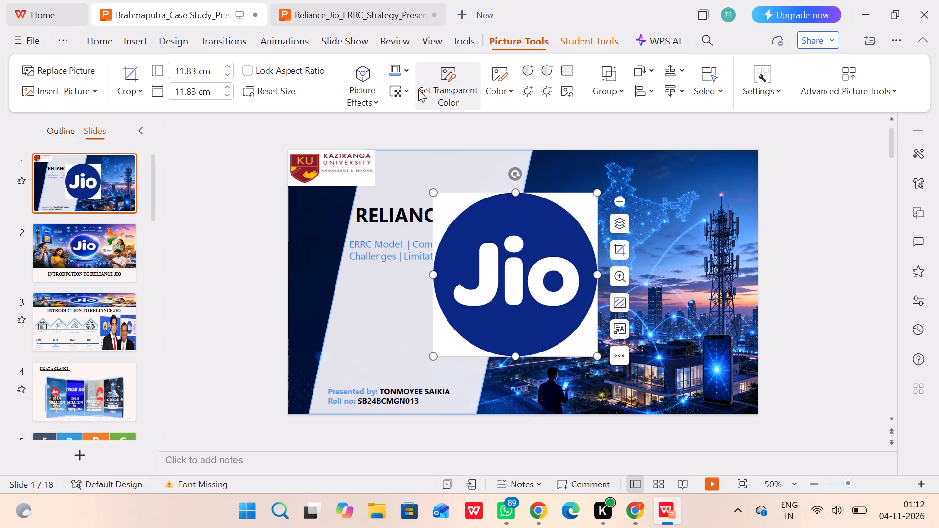
Crop the pasted Jio logo to the oval basic shape, cutting off its white corners.
click(515, 247)
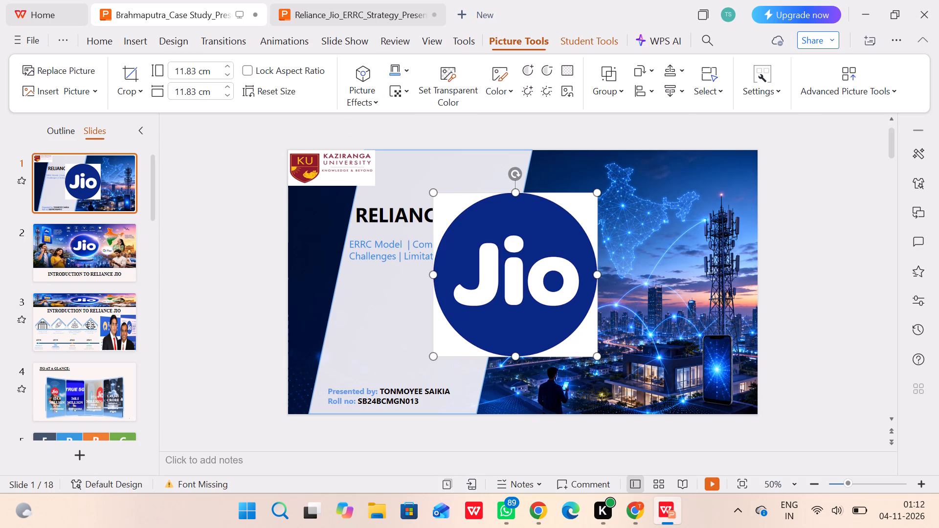
click(622, 250)
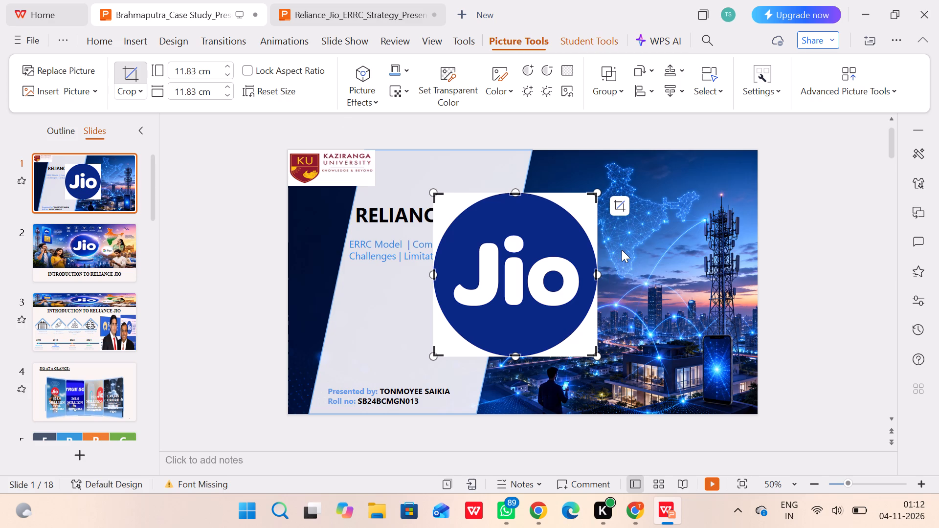
click(621, 205)
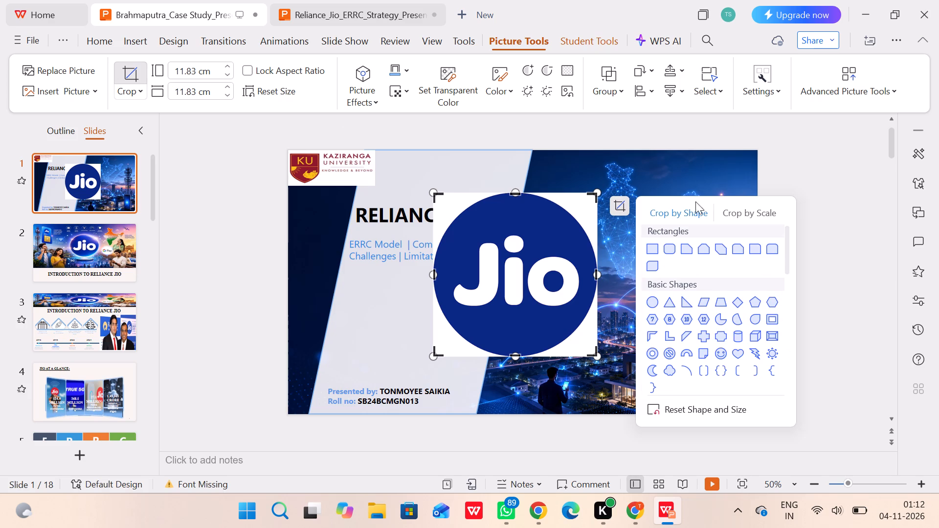
click(654, 301)
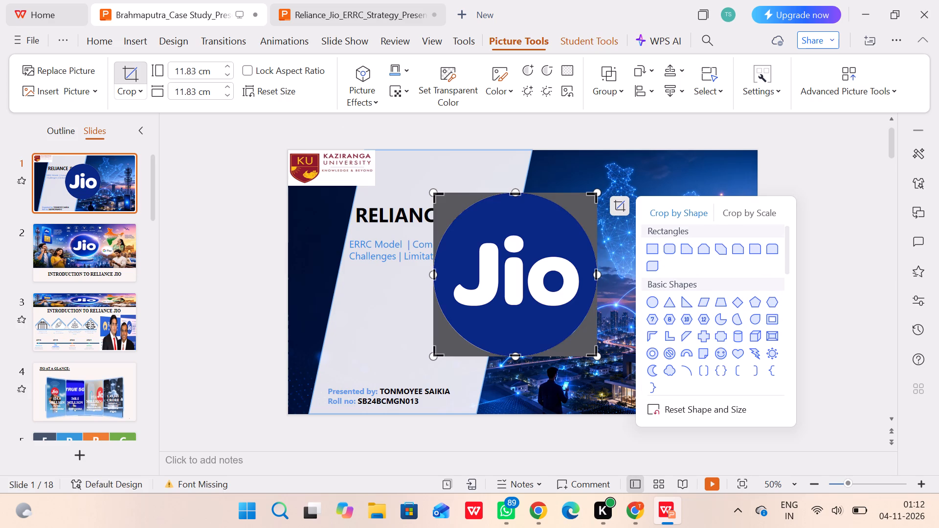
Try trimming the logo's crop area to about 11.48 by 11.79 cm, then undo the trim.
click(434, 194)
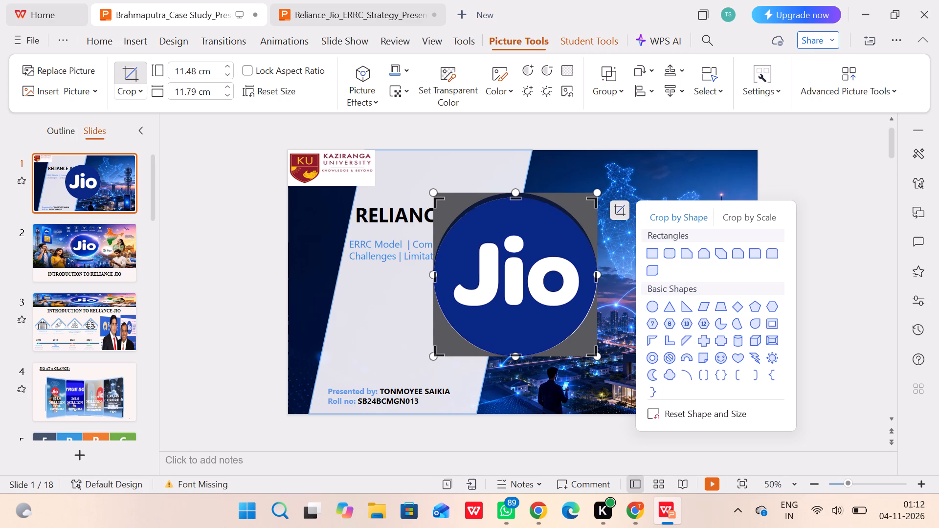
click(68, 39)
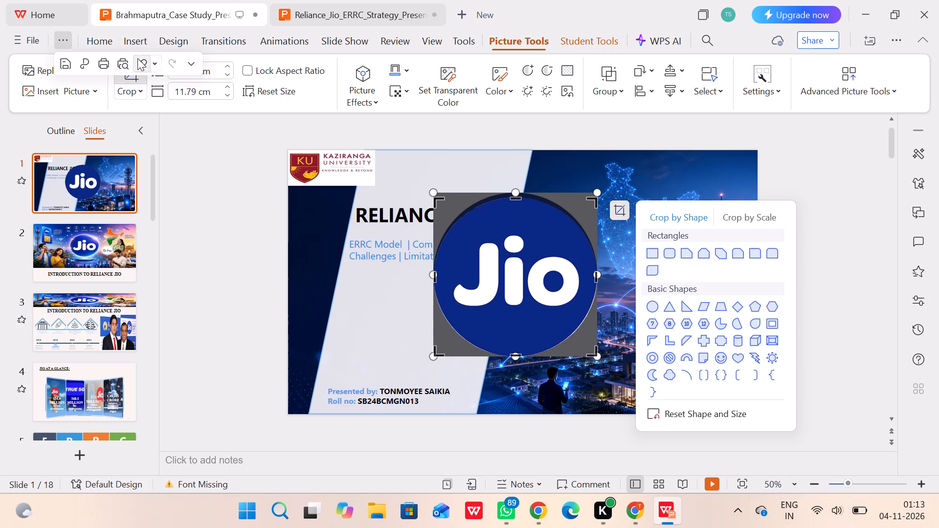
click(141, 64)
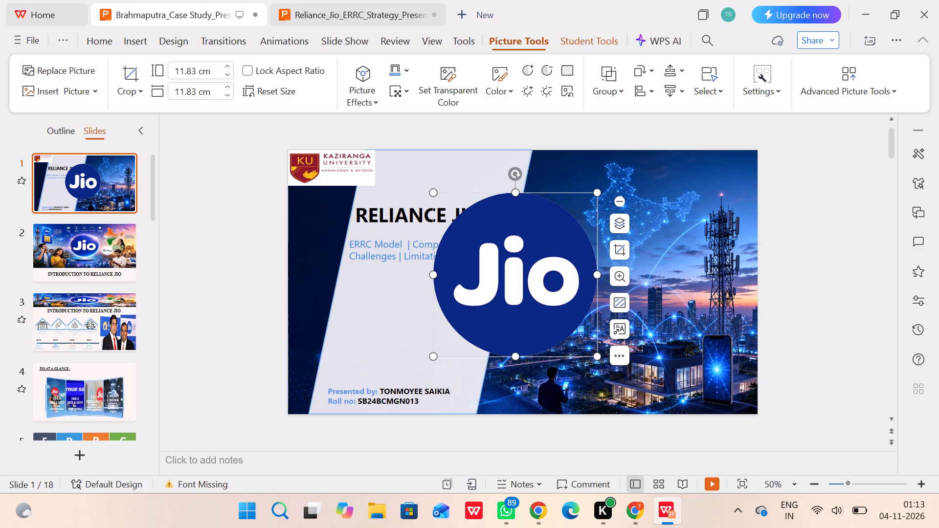
Reapply the oval crop shape to the Jio logo and finish cropping.
click(618, 244)
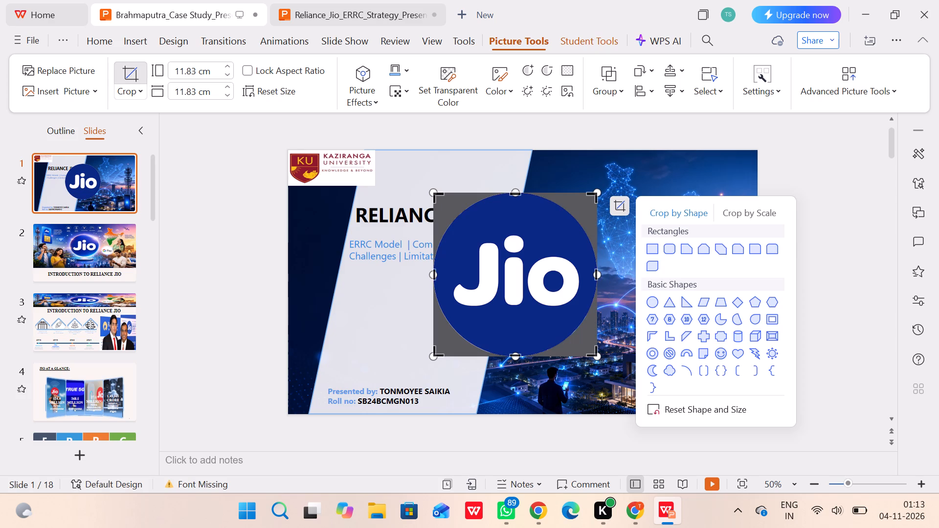
click(650, 305)
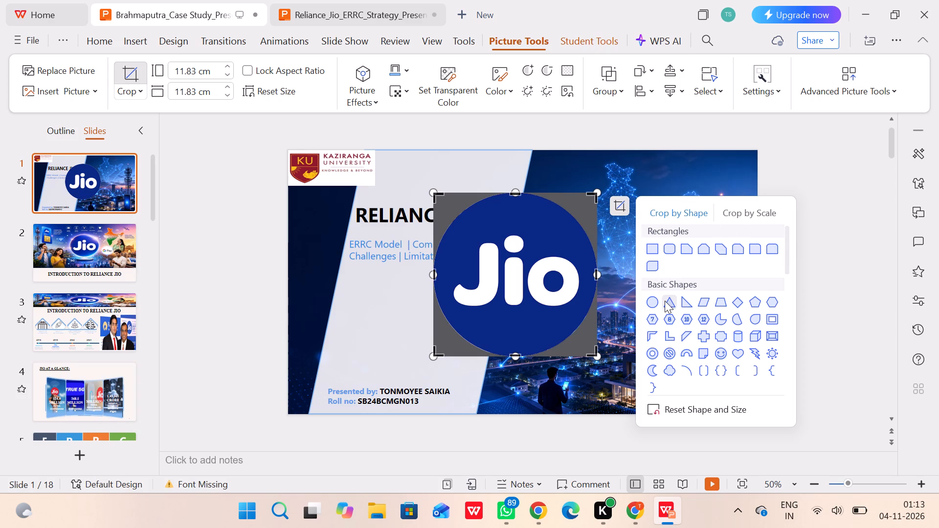
click(653, 301)
key(Return)
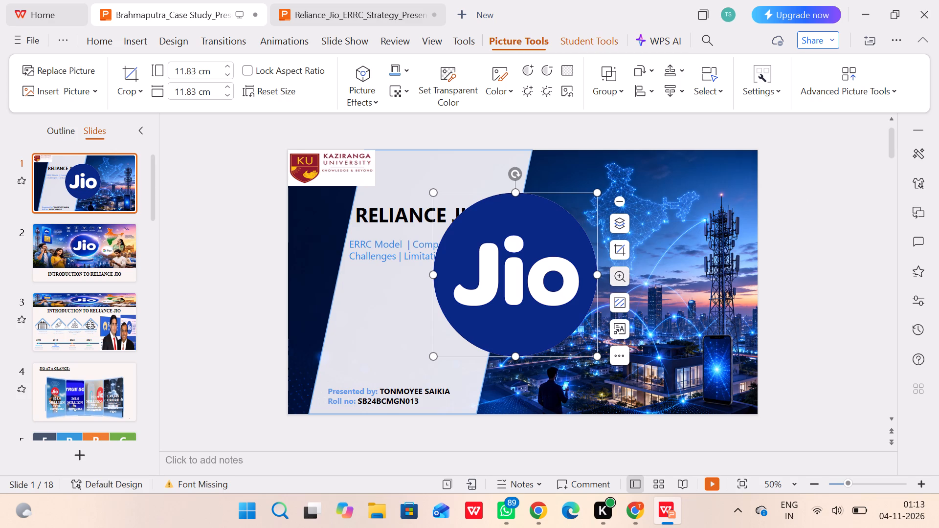
Move the round Jio logo onto the light title panel and shrink it to about 4.67 cm high by 4.59 cm wide.
drag(514, 254, 417, 275)
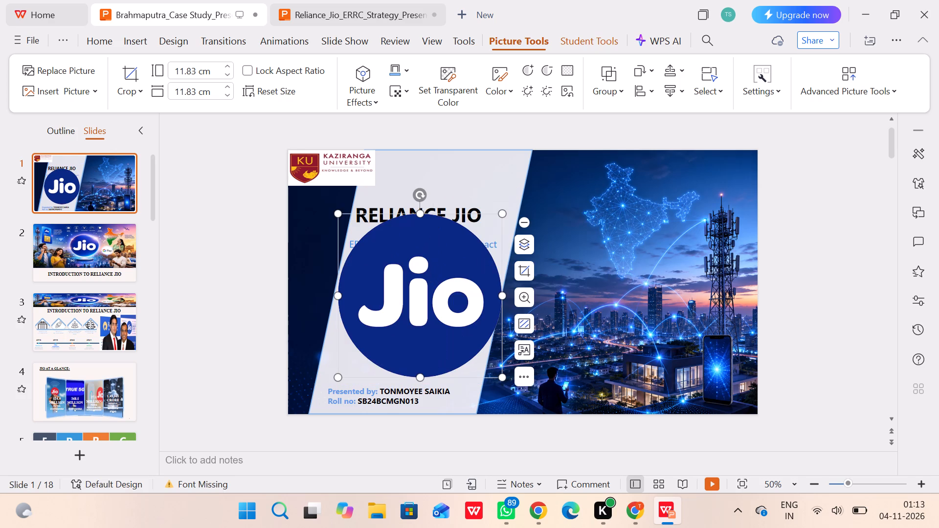
drag(421, 217, 427, 288)
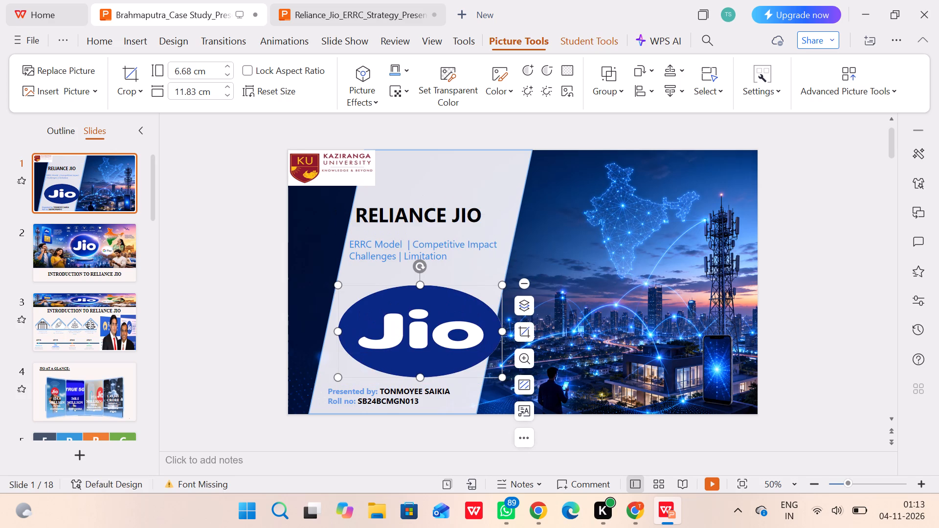
drag(337, 330, 389, 329)
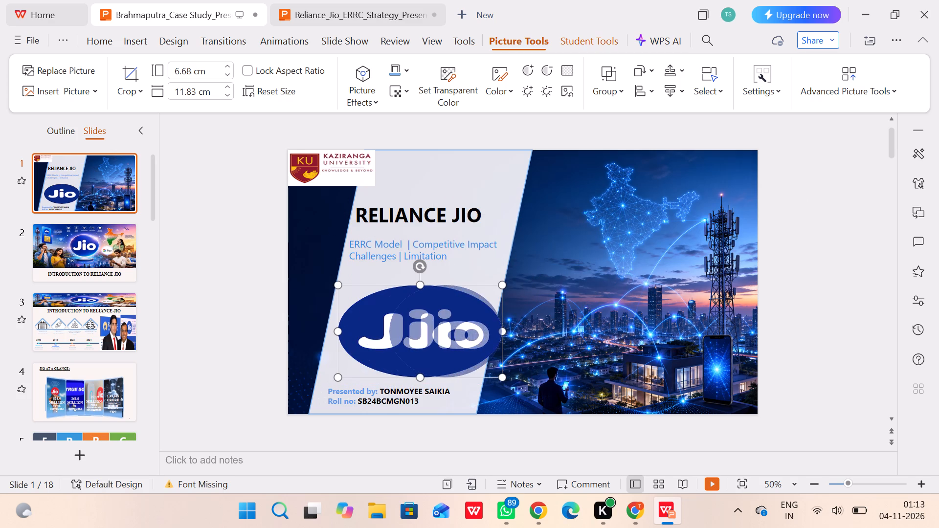
drag(502, 330, 495, 330)
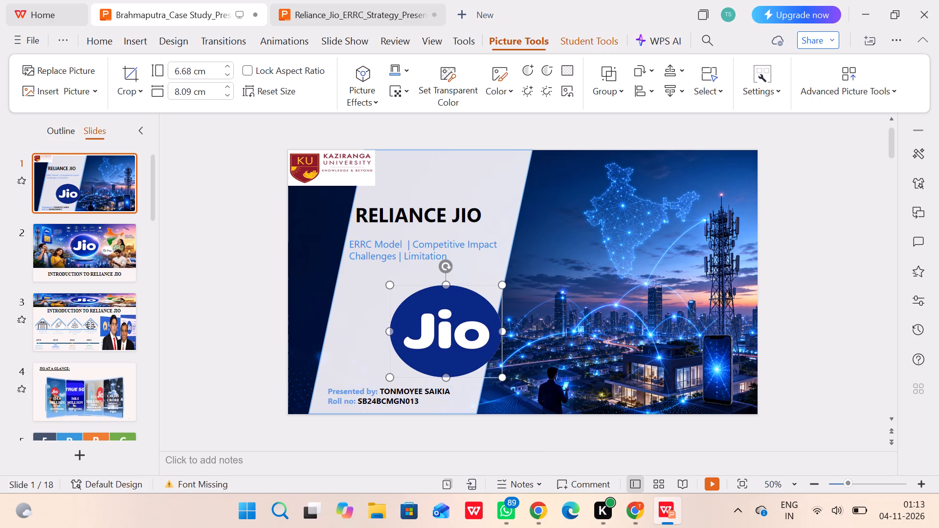
drag(495, 330, 462, 335)
drag(422, 283, 422, 283)
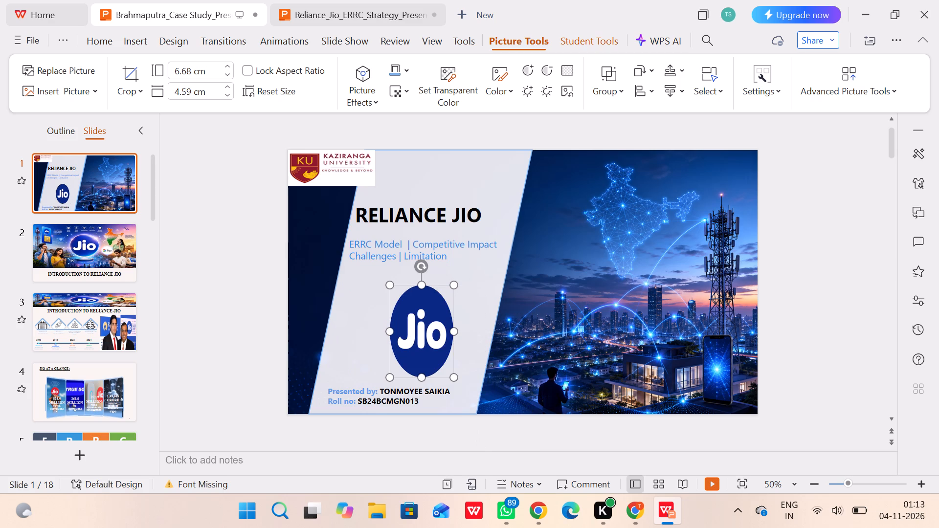
drag(422, 283, 424, 310)
Place the round Jio logo below the subtitle, close to the light panel's slanted right edge on slide 1.
drag(417, 339, 409, 310)
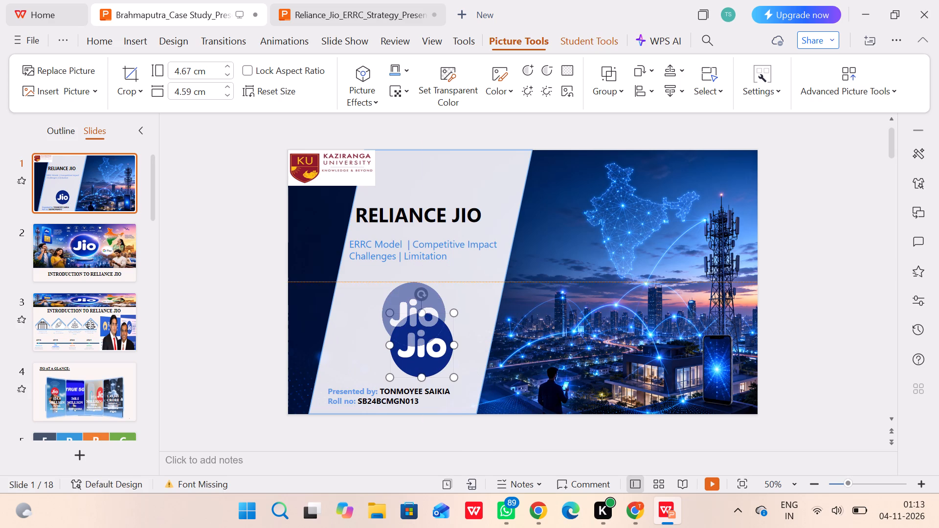
drag(409, 310, 401, 307)
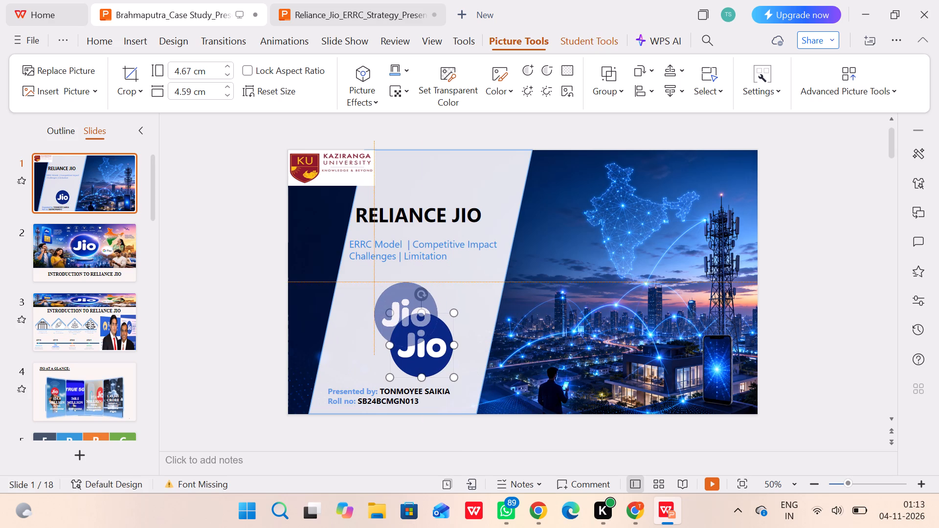
drag(401, 307, 402, 308)
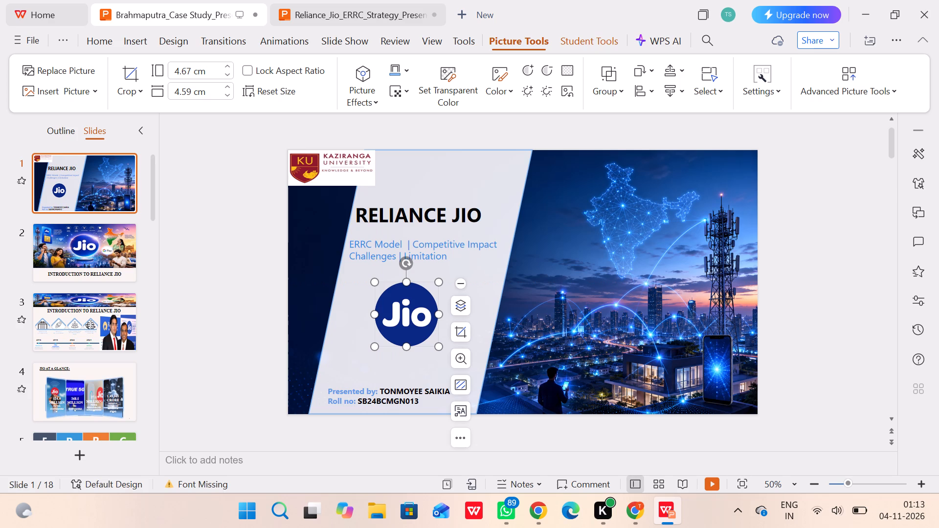
click(402, 308)
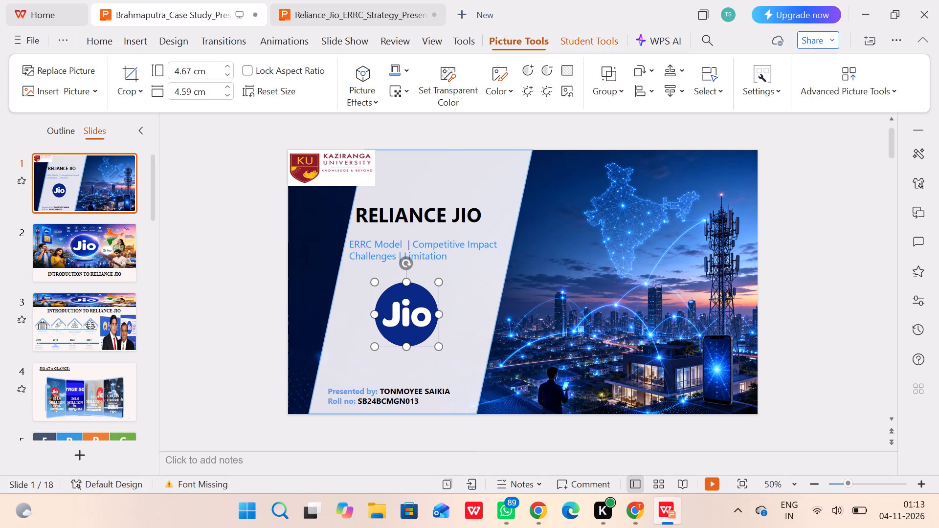
click(402, 306)
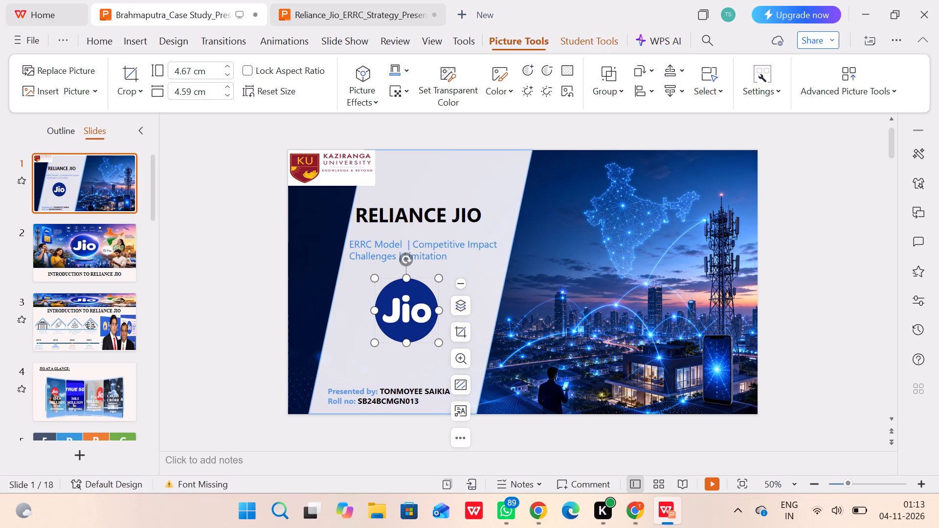
drag(394, 310, 450, 313)
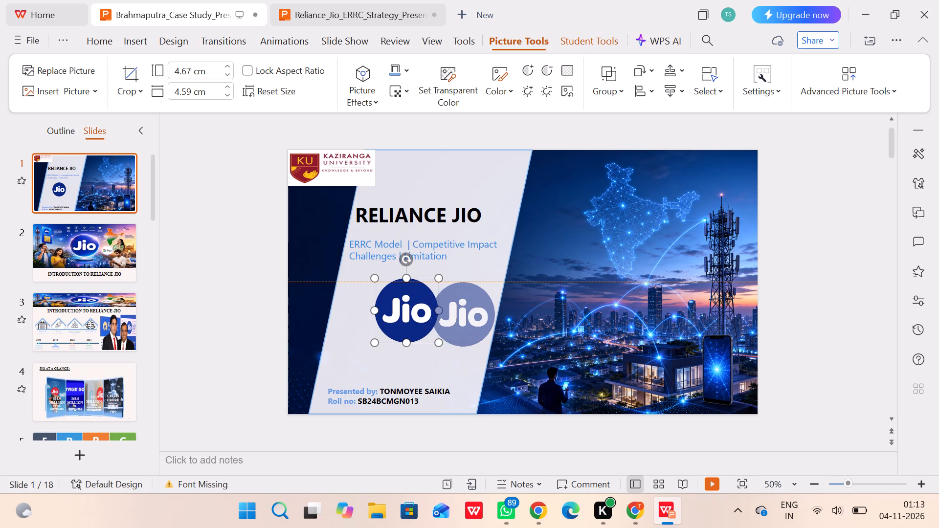
drag(450, 313, 451, 313)
drag(451, 313, 449, 313)
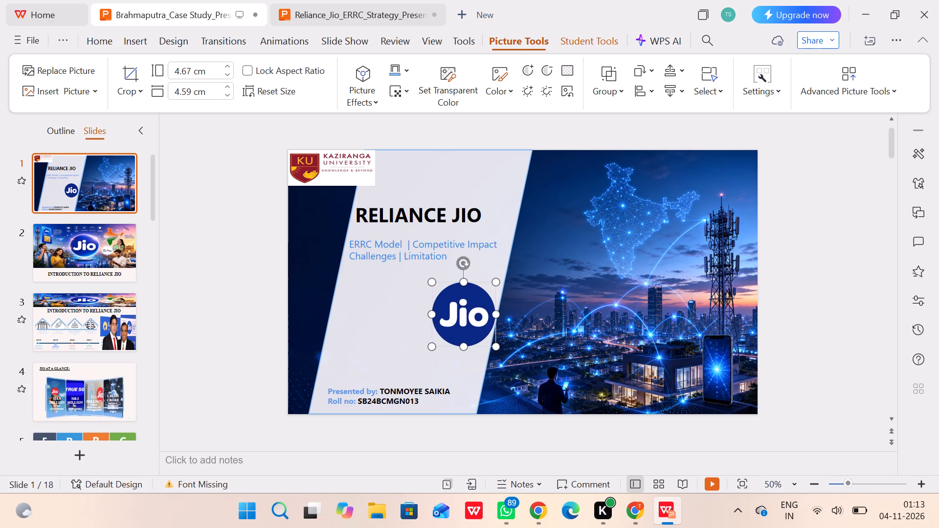
drag(449, 313, 444, 308)
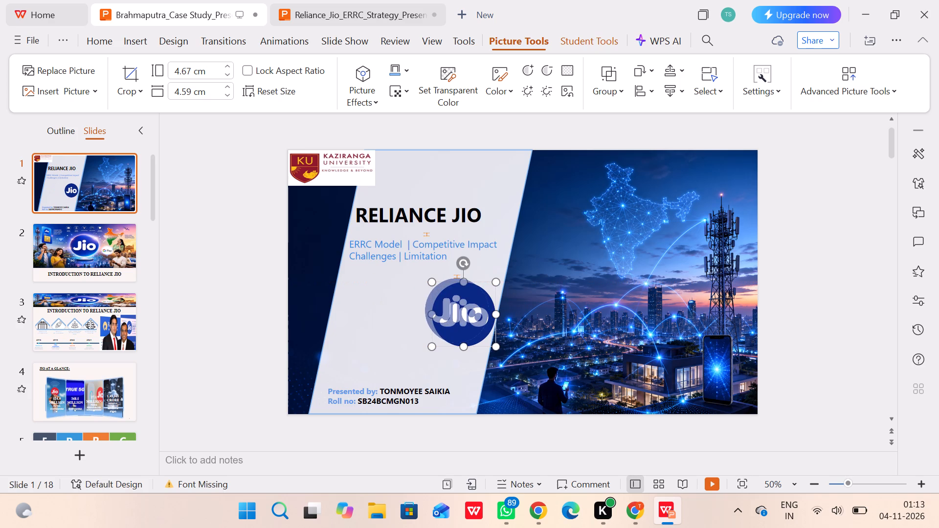
drag(444, 308, 446, 309)
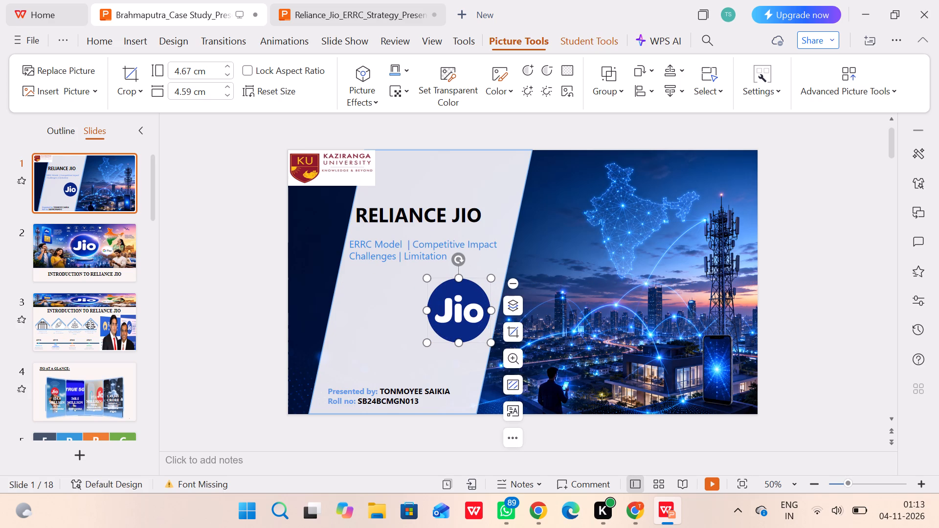
click(805, 238)
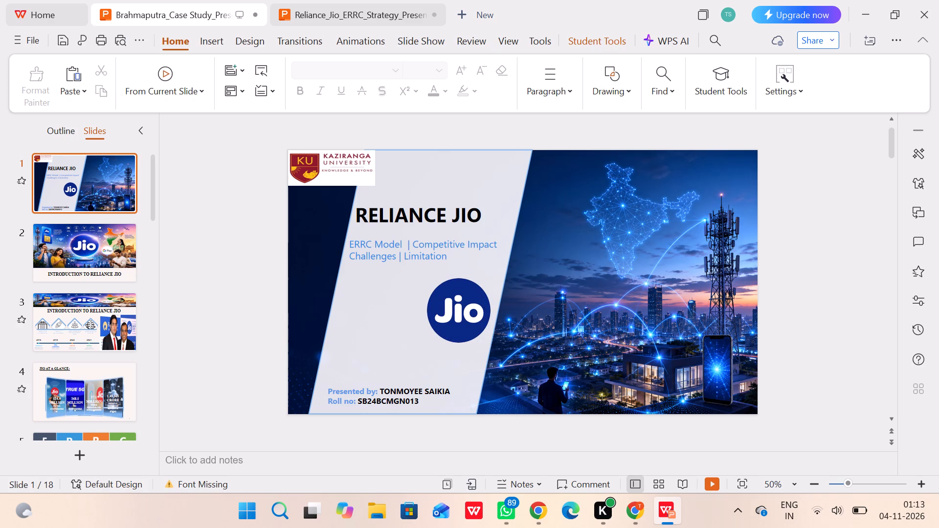
Shrink the Jio logo on slide 1 to about 2.94 cm high by 3.32 cm wide and nudge it toward the panel's slanted edge.
click(463, 306)
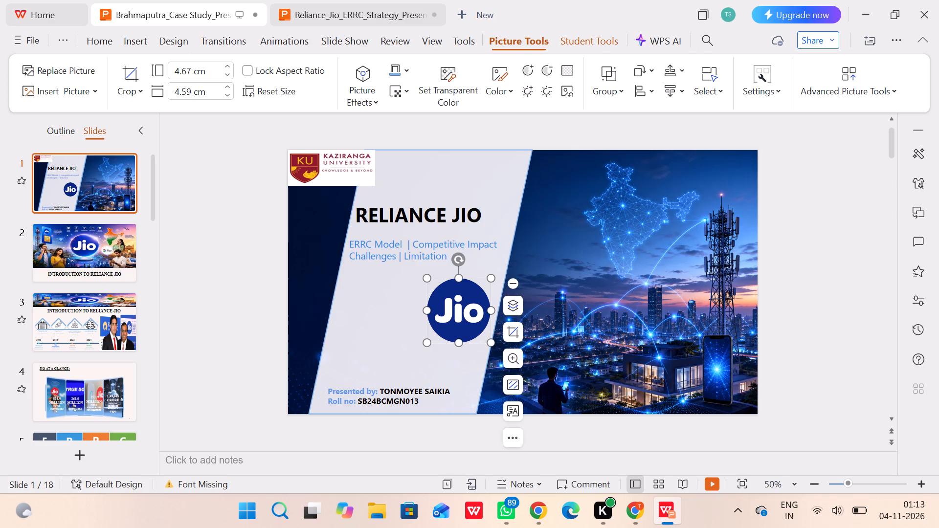
drag(459, 345, 469, 321)
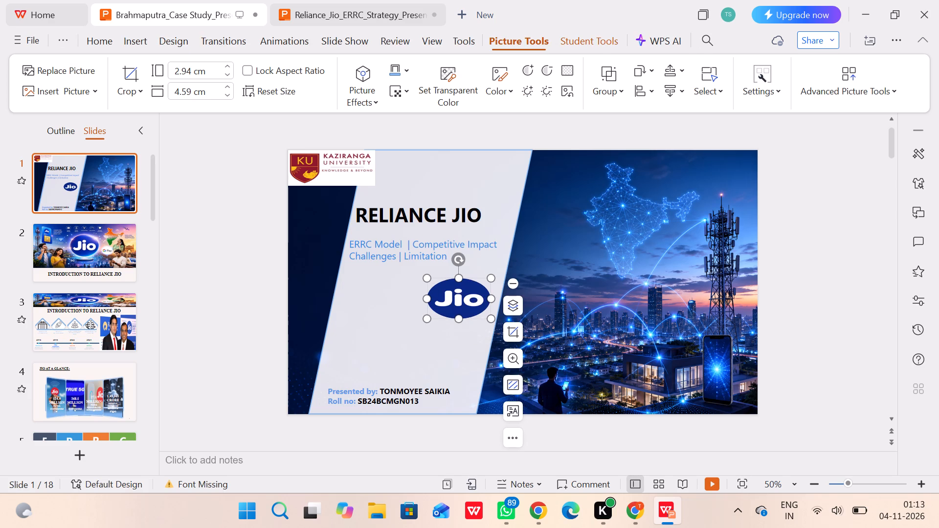
drag(426, 298, 444, 299)
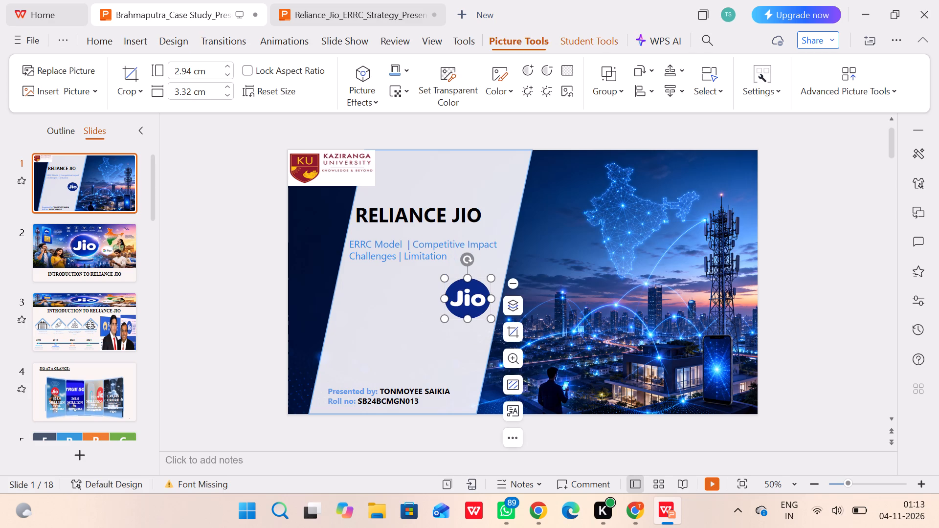
drag(465, 292, 469, 286)
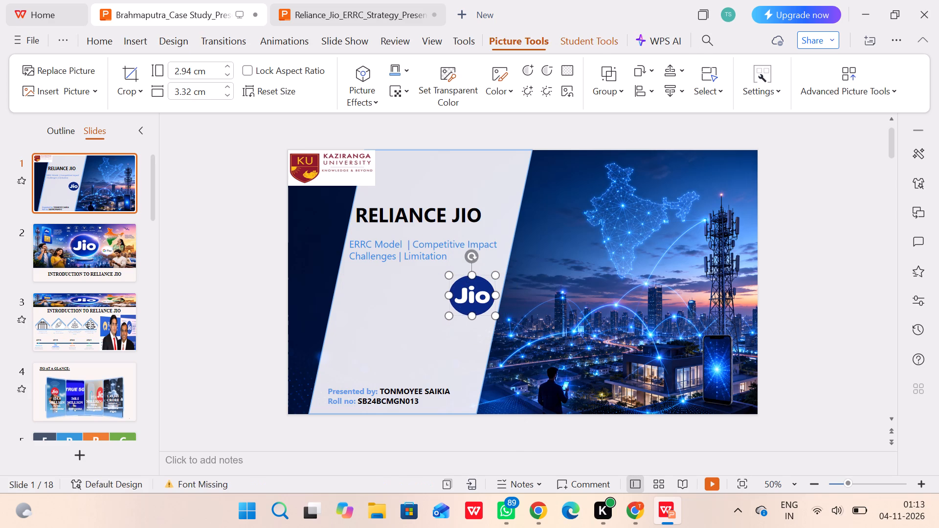
click(867, 193)
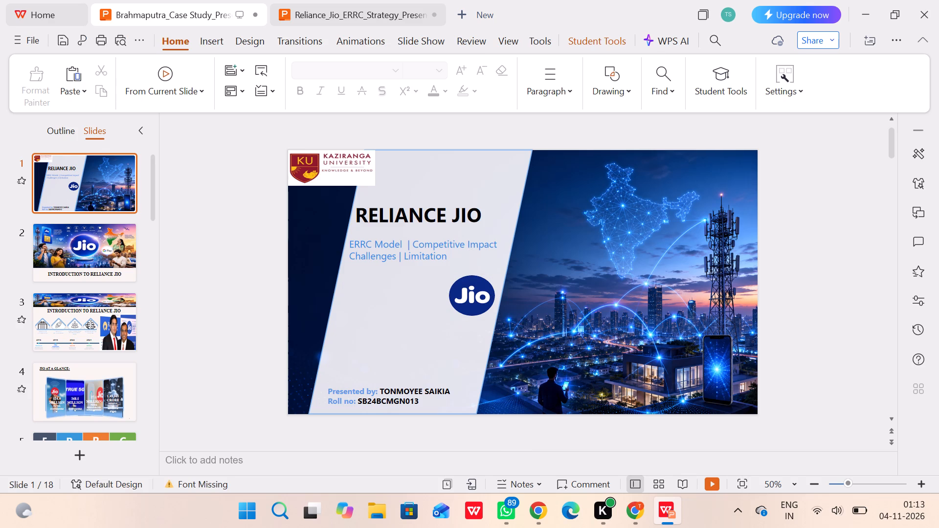
Apply a Fly In animation from the left, starting With Previous, to the Jio logo on slide 1 and preview it in the slide show.
click(484, 297)
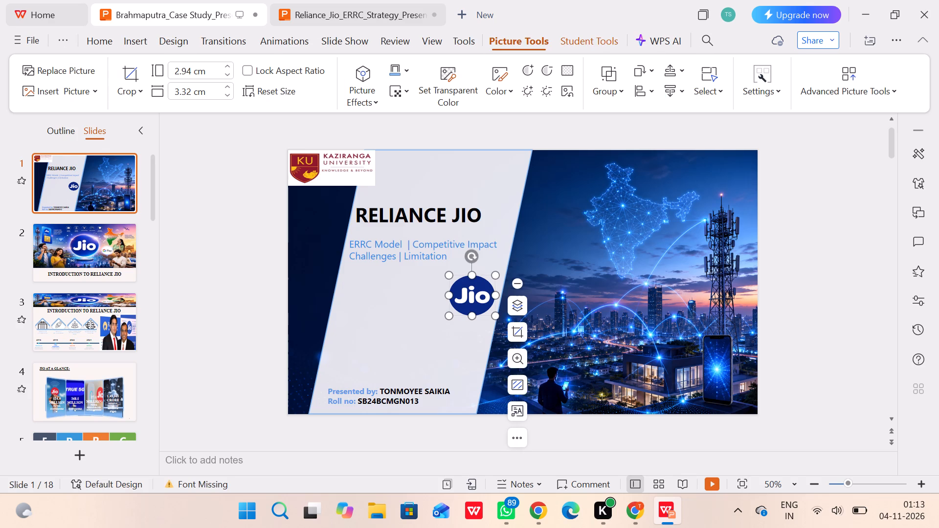
click(268, 33)
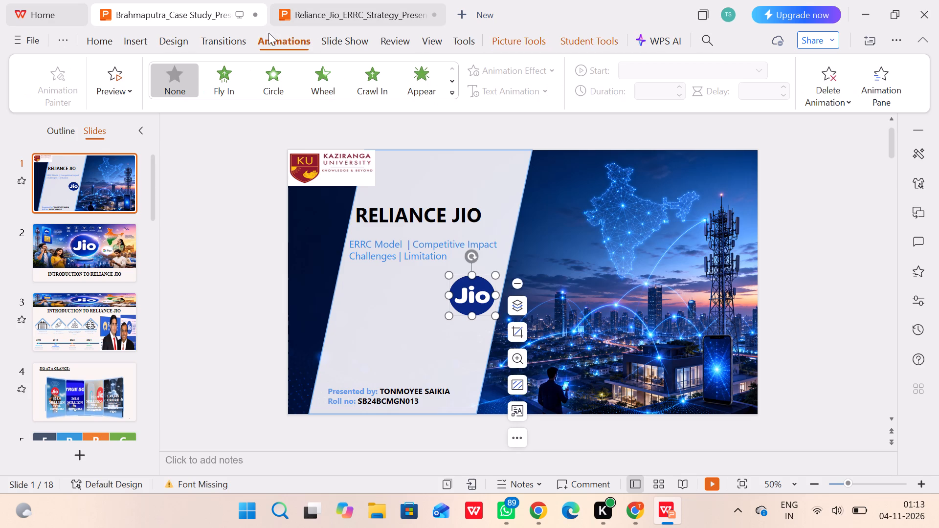
click(206, 84)
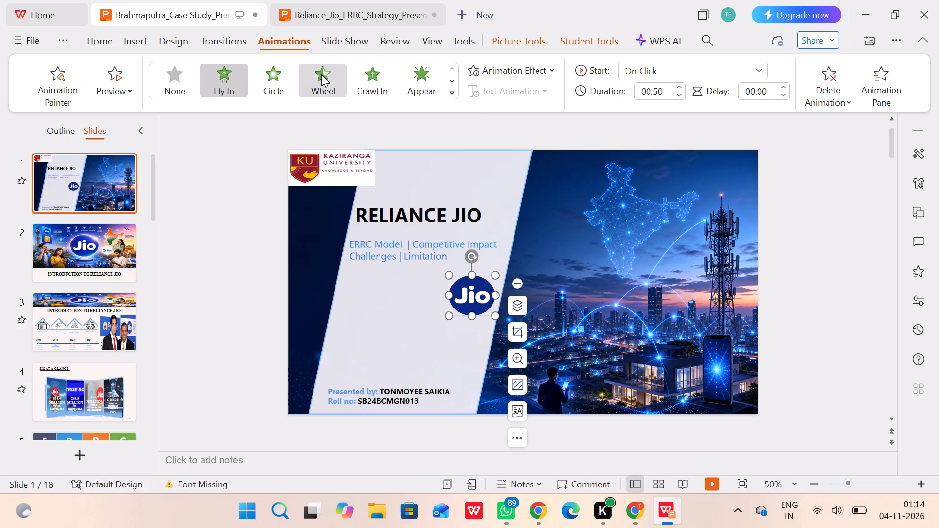
click(421, 80)
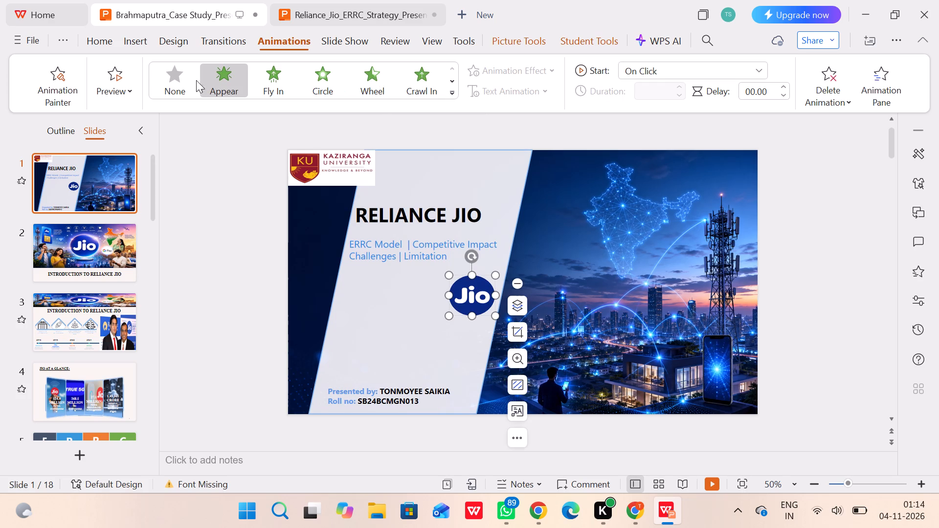
click(268, 75)
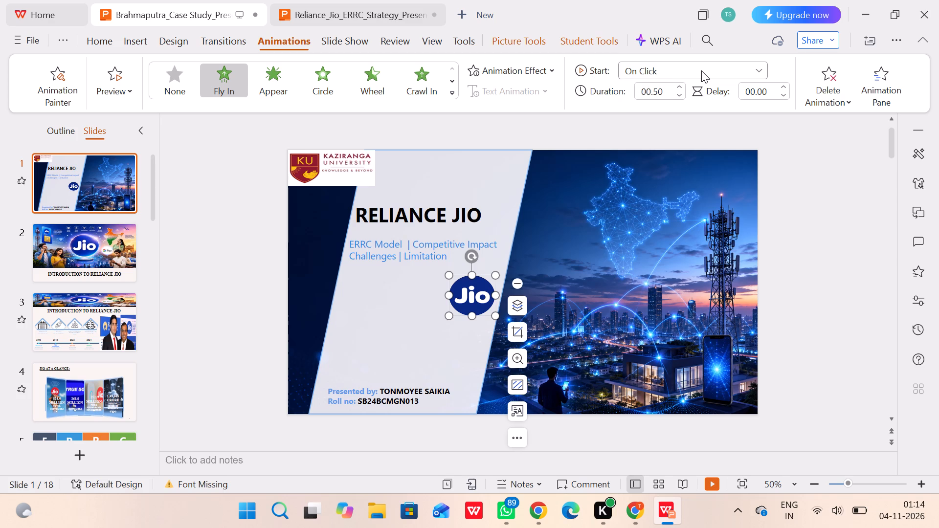
click(701, 70)
click(545, 71)
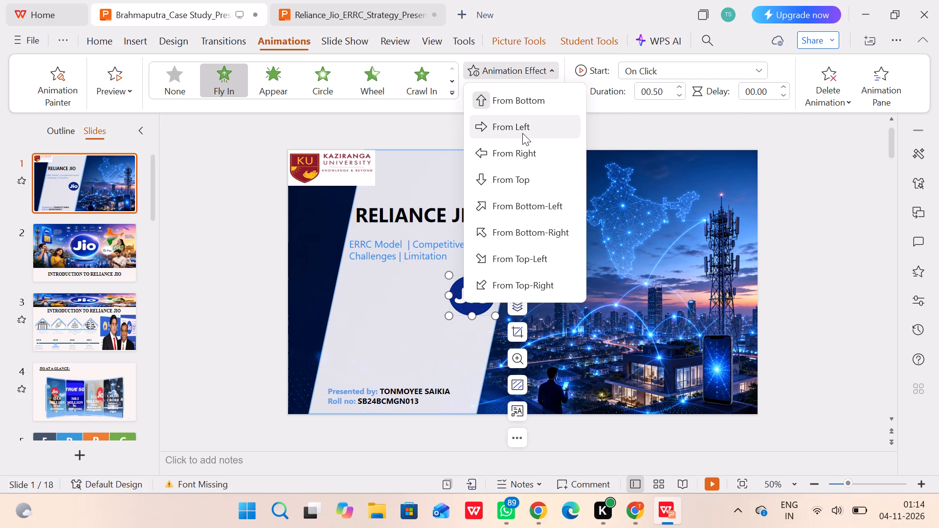
click(521, 132)
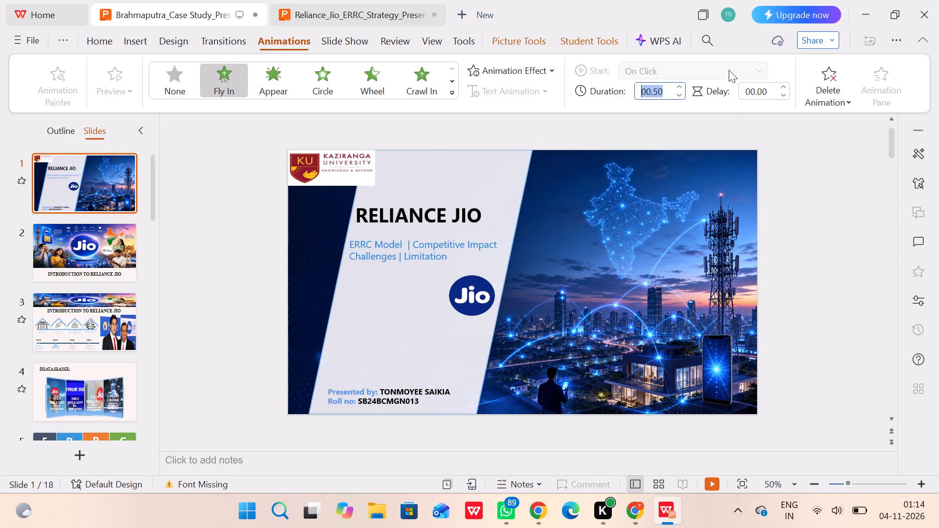
click(749, 66)
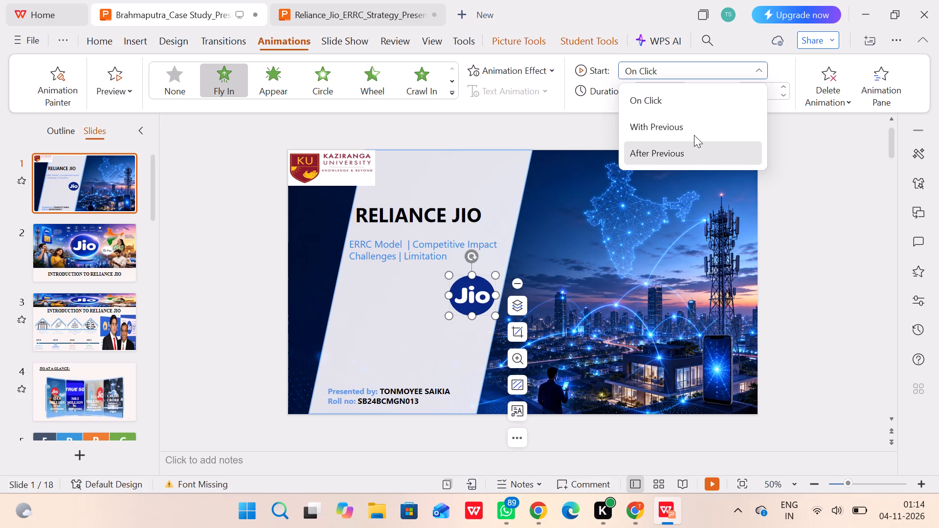
click(693, 134)
double_click(111, 188)
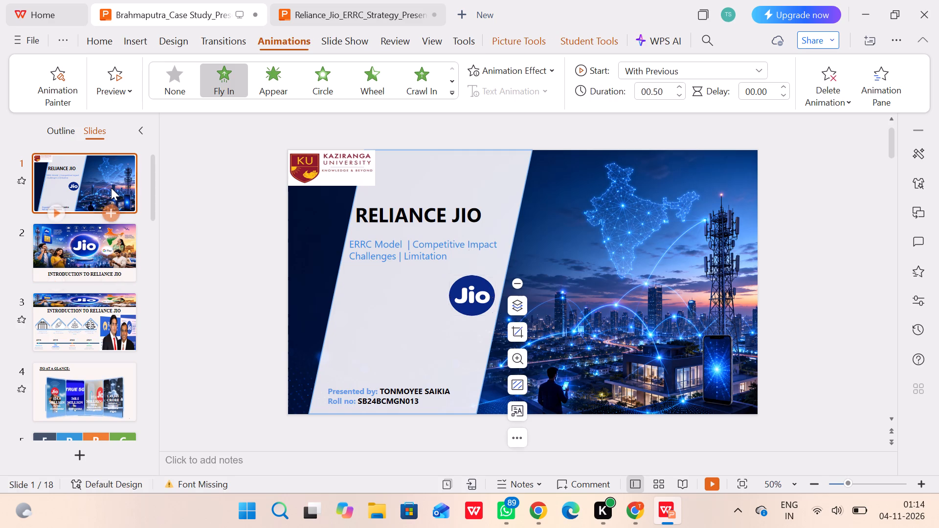
key(Right)
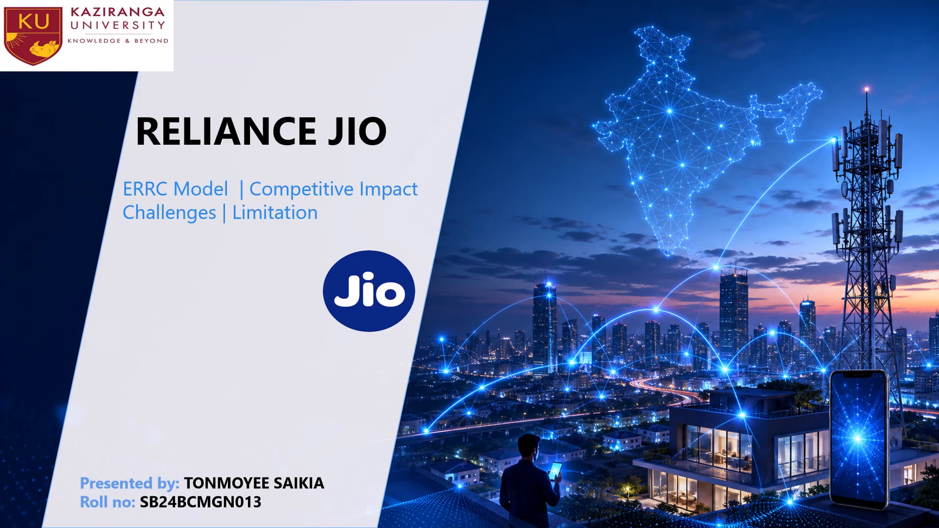
key(Escape)
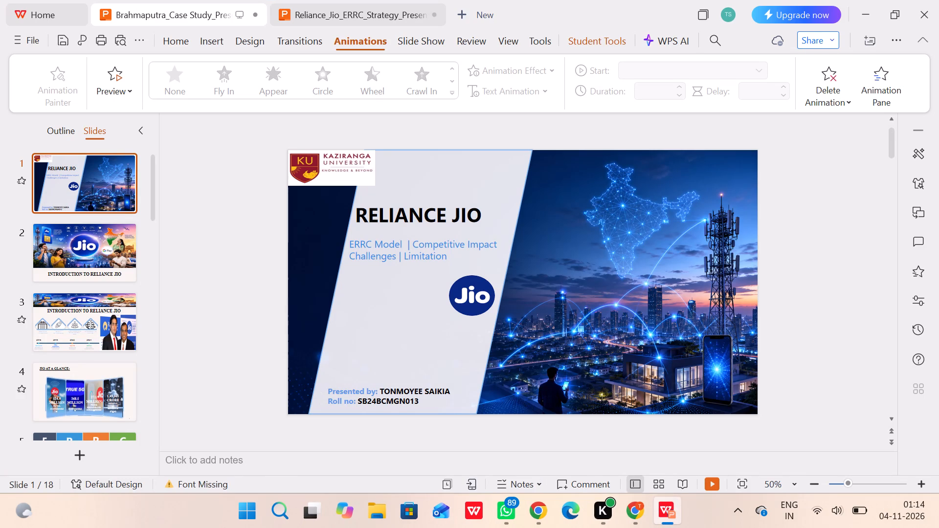
Recolour the RELIANCE JIO title text on slide 1 with the darkest navy blue theme shade.
click(360, 220)
drag(360, 217, 465, 225)
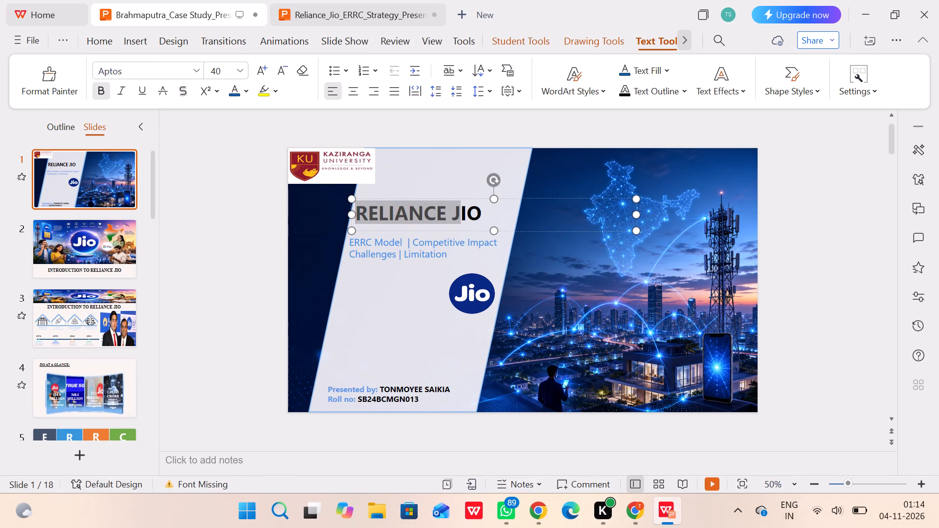
drag(465, 225, 486, 228)
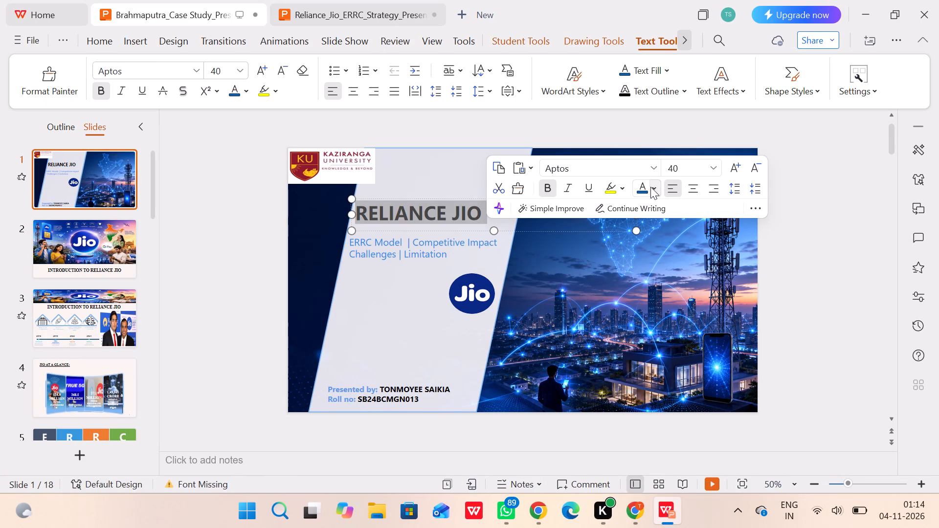
click(645, 187)
click(655, 190)
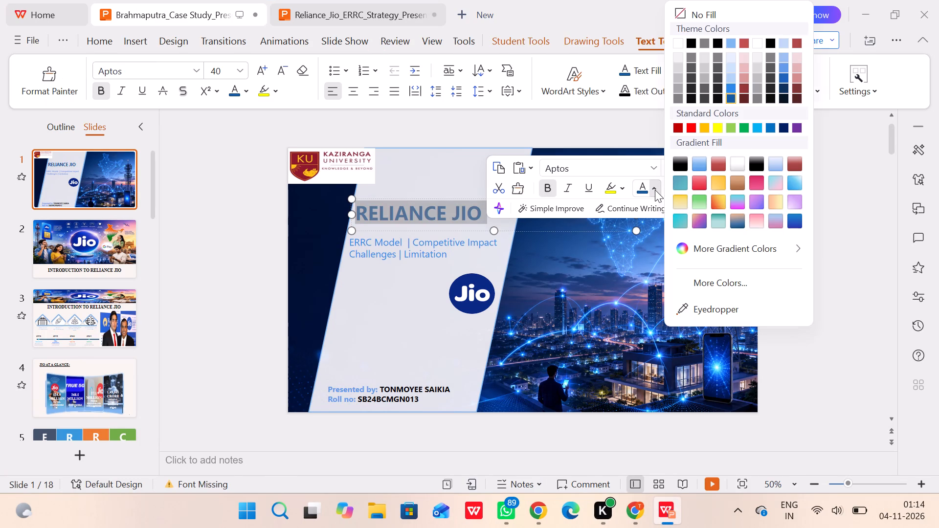
click(786, 96)
click(808, 179)
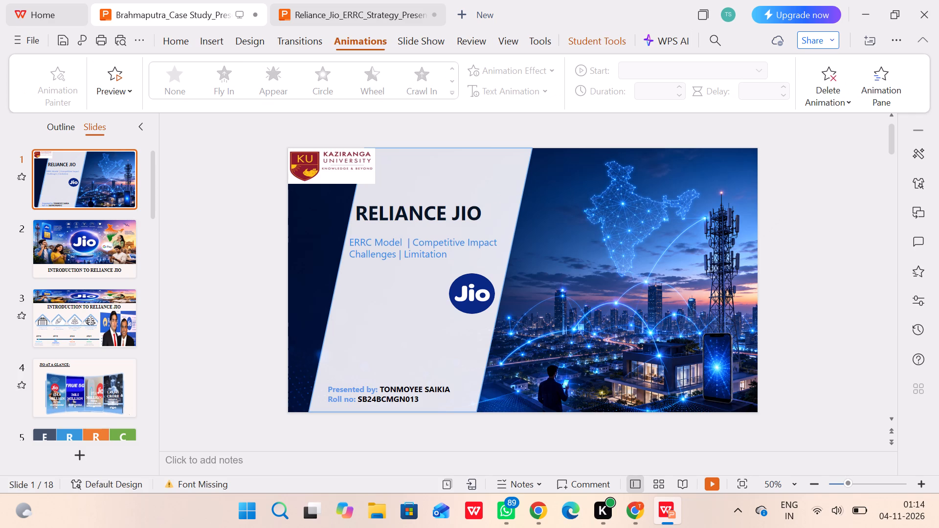
Save the presentation.
click(63, 43)
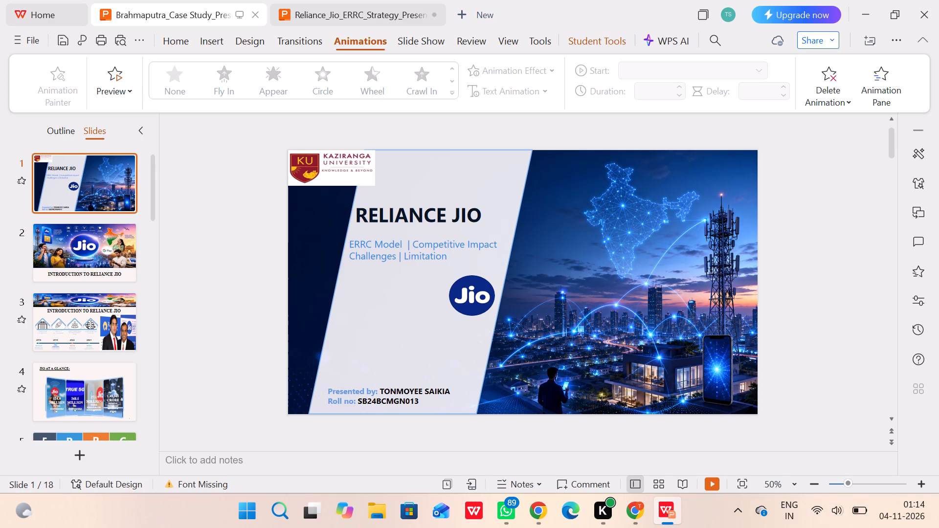
Play the slide show from slide 1 through the ERRC MODEL - RAISE slide to check the transitions and animations.
double_click(108, 188)
key(Right)
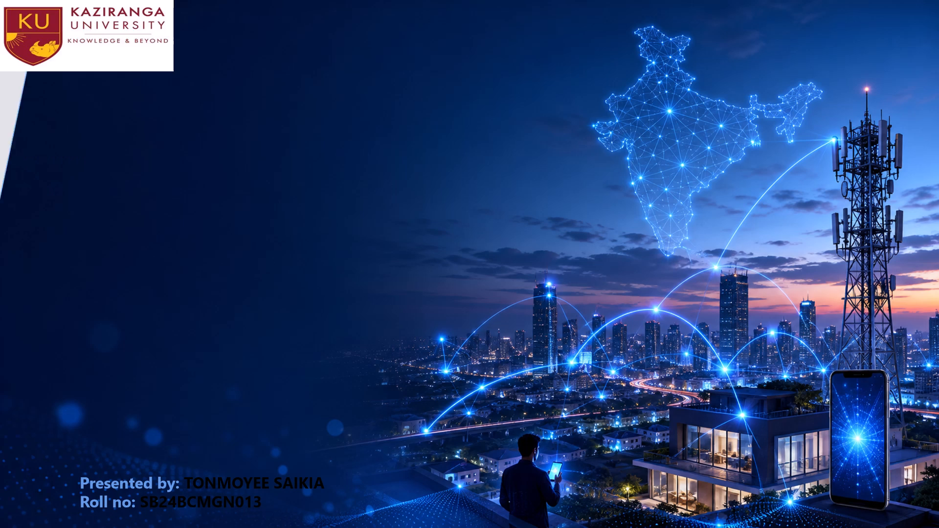
key(Right)
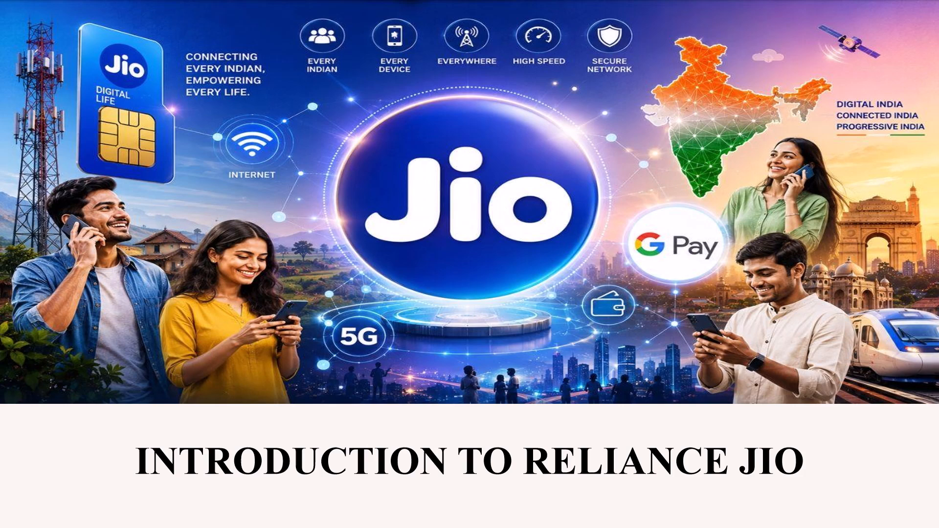
key(Right)
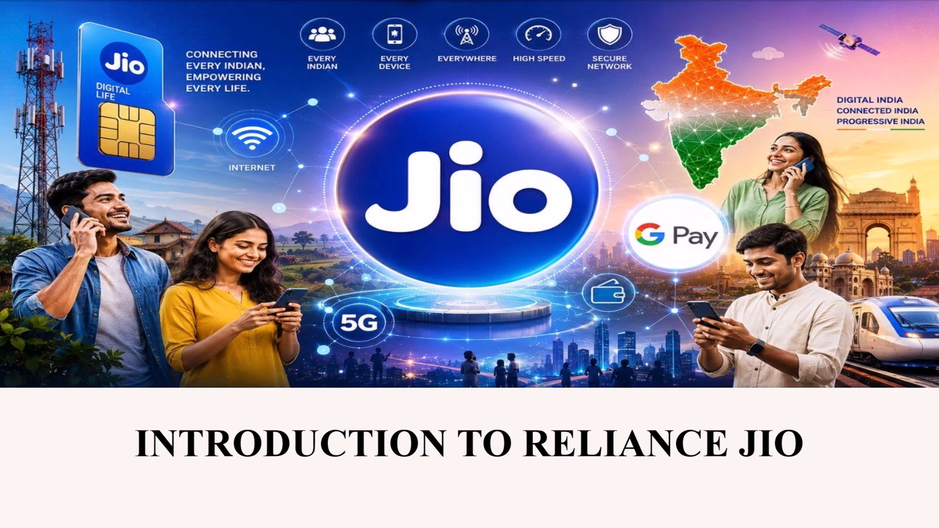
key(Right)
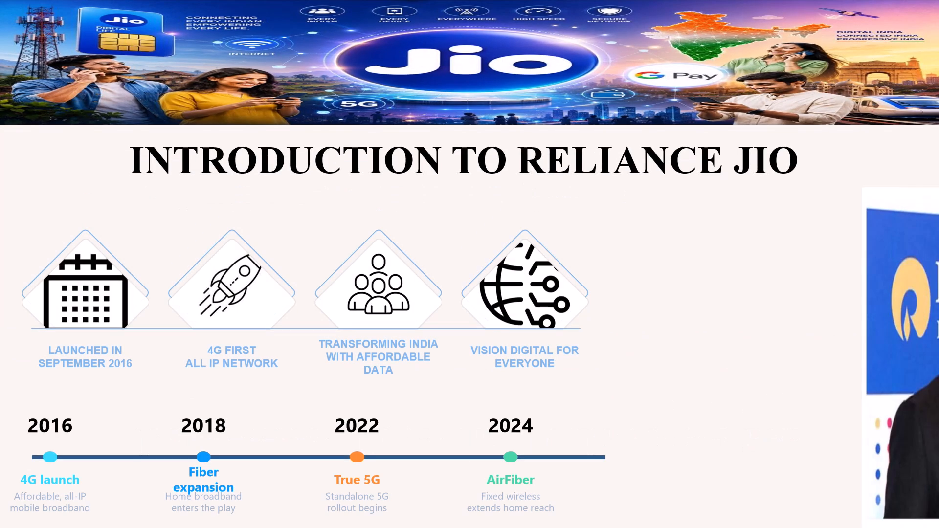
key(Right)
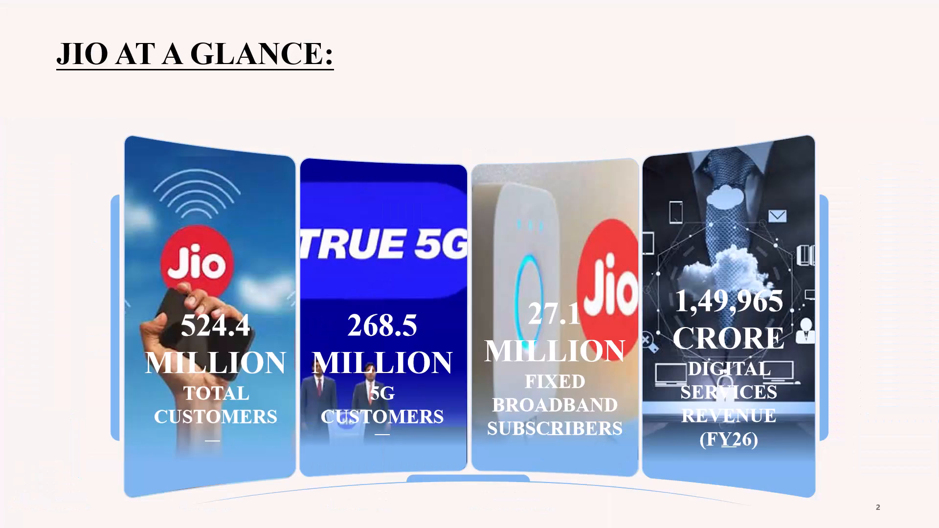
key(Right)
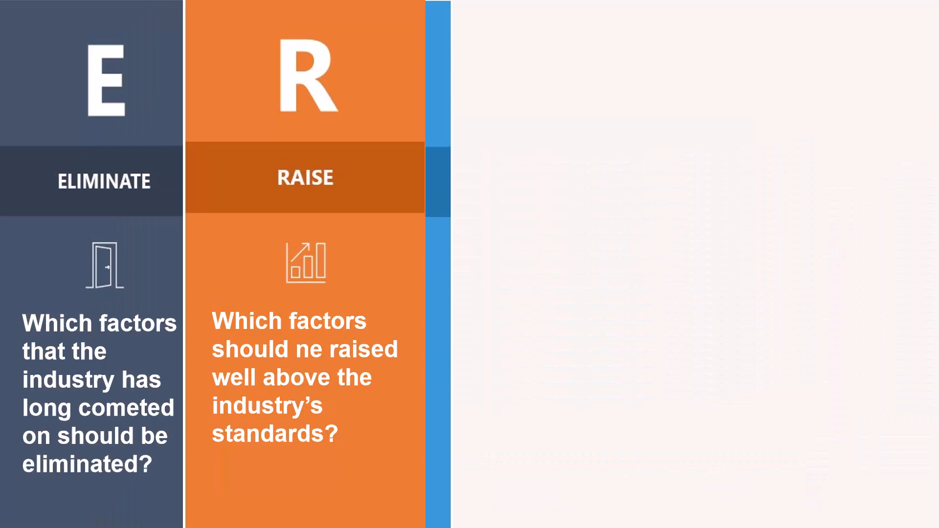
key(Right)
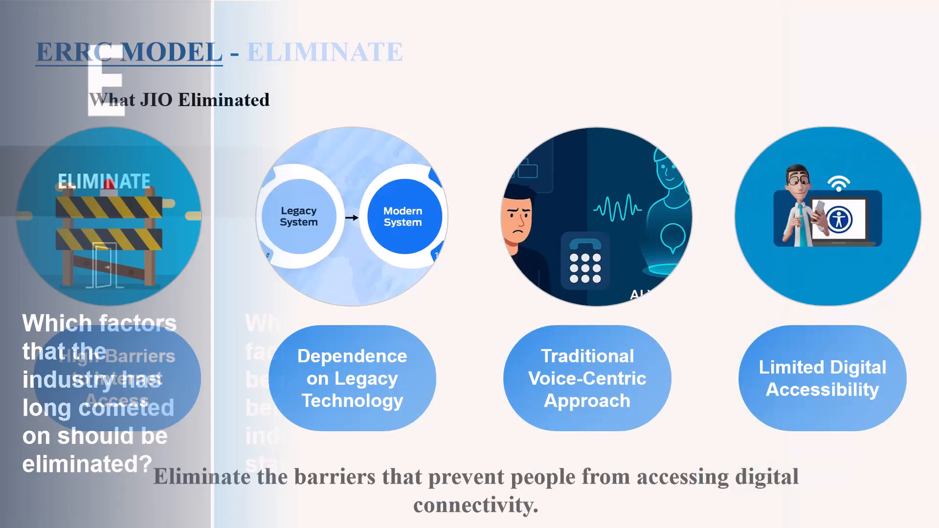
key(Right)
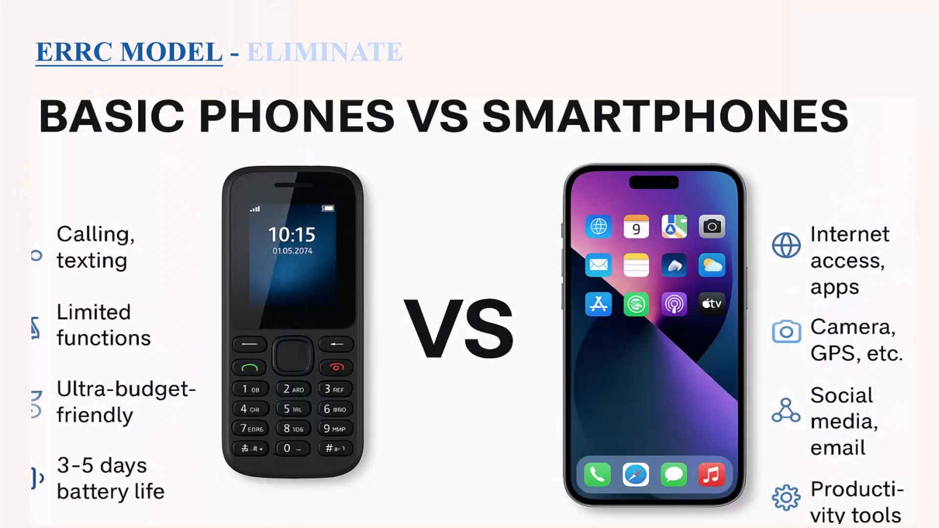
key(Right)
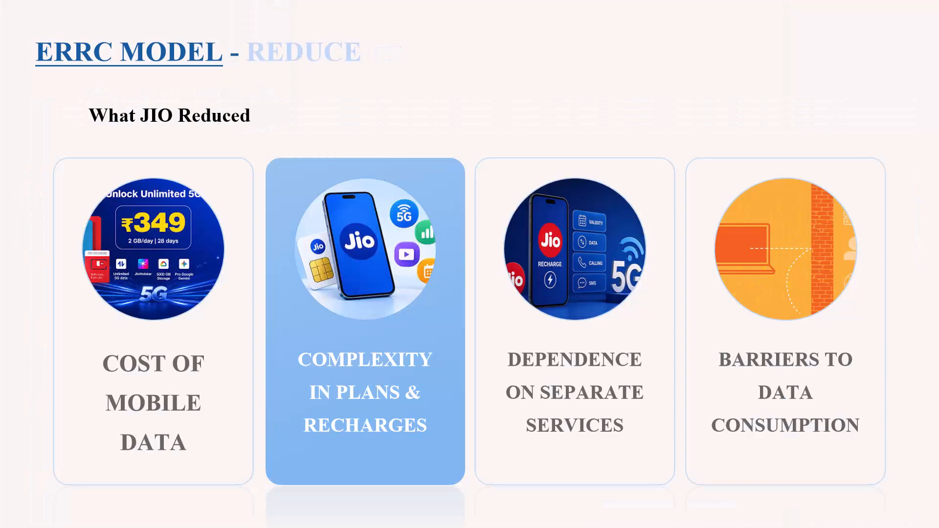
key(Right)
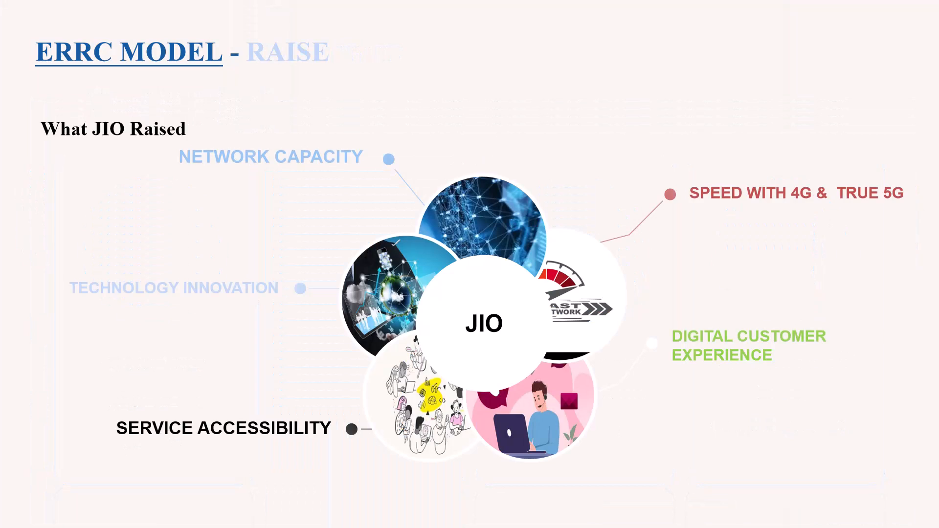
Replay the REDUCE, RAISE and CREATE slides back and forth to recheck their transitions, and end the slide show on slide 11.
key(Left)
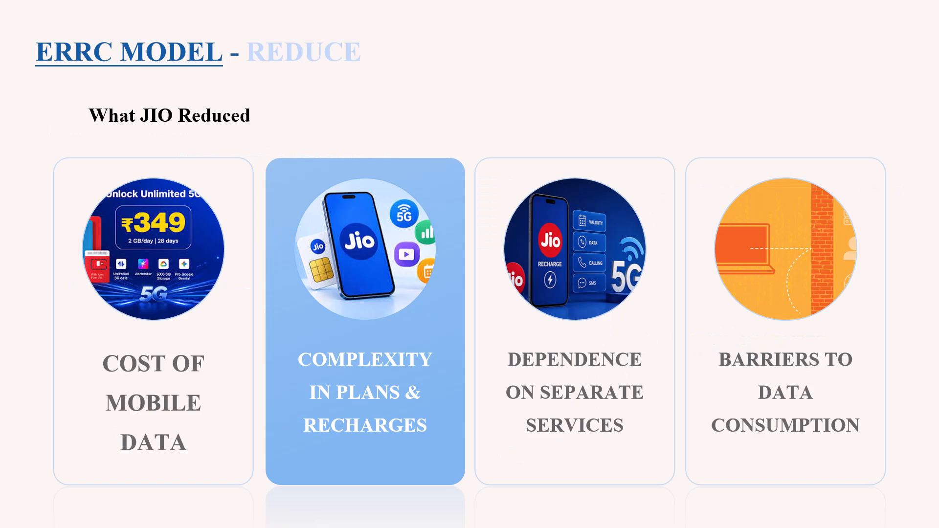
key(Left)
key(Right)
key(Right)
key(Right)
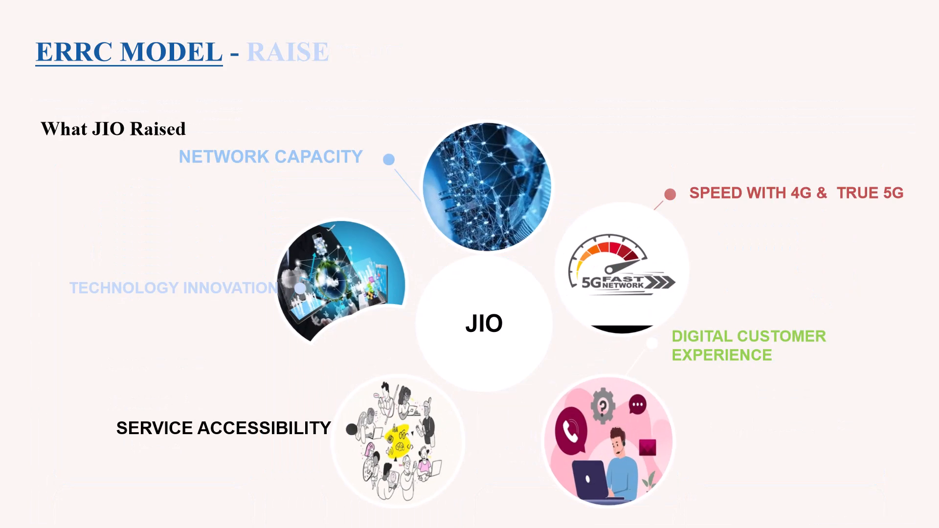
key(Right)
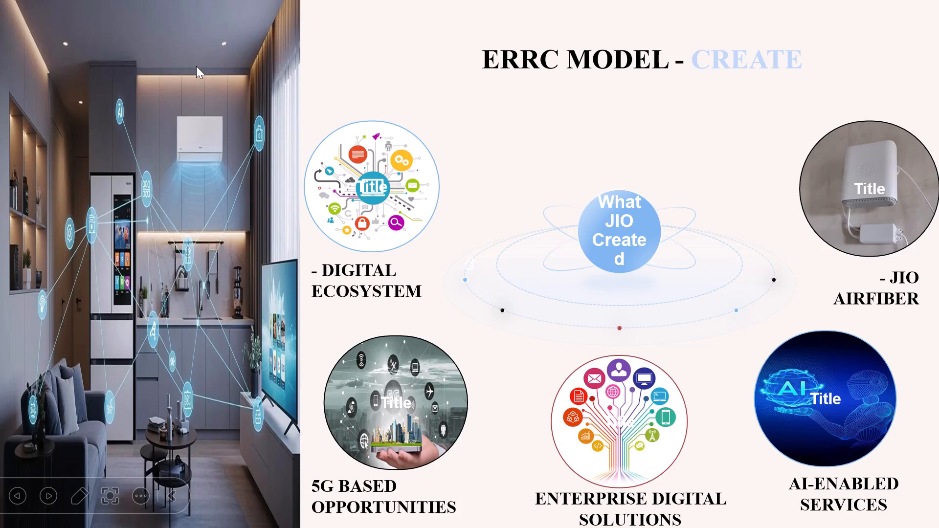
key(Left)
key(Right)
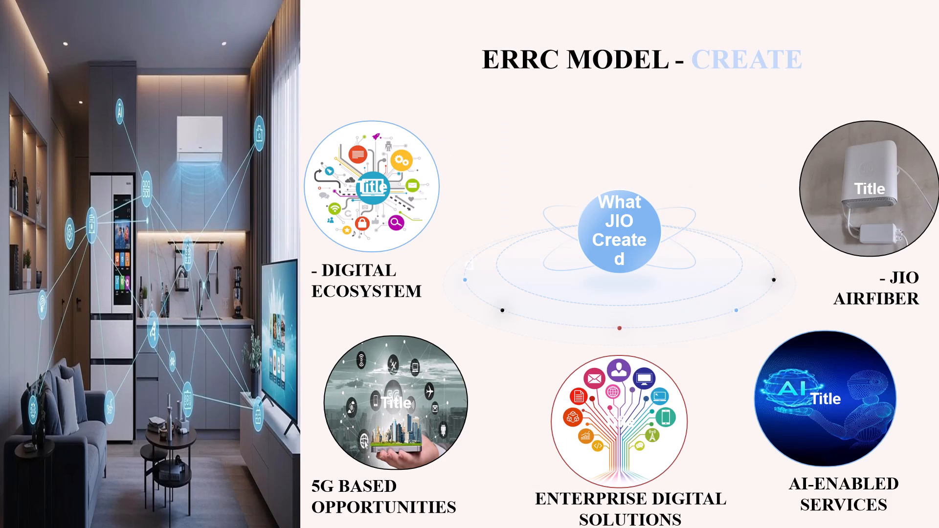
key(Escape)
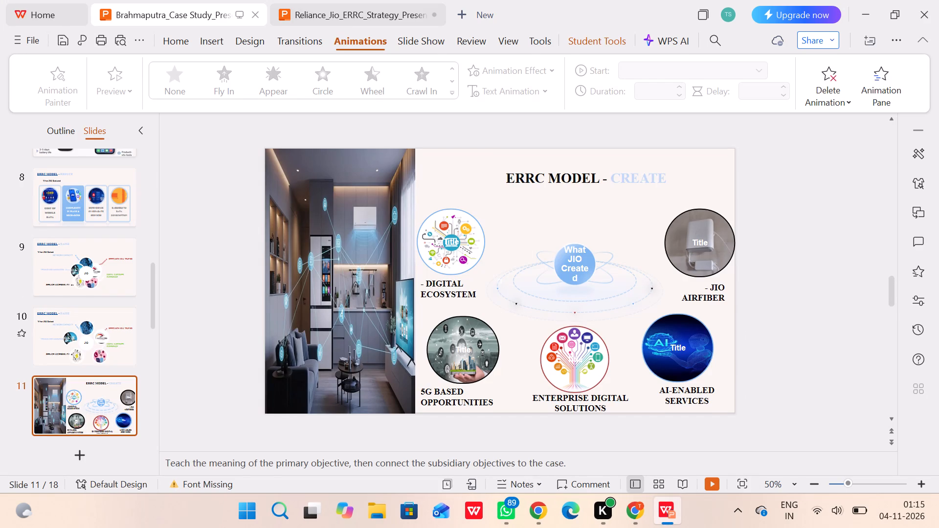
Recolour the "ERRC MODEL -" part of the slide 11 heading with the dark blue theme shade used on the other ERRC slides.
click(505, 169)
drag(511, 174, 600, 177)
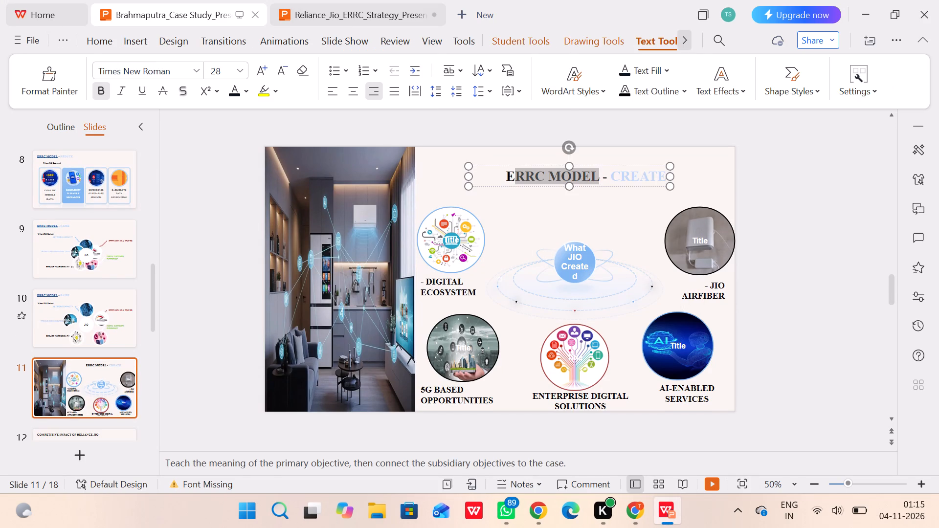
drag(600, 177, 608, 177)
click(608, 177)
drag(608, 177, 507, 180)
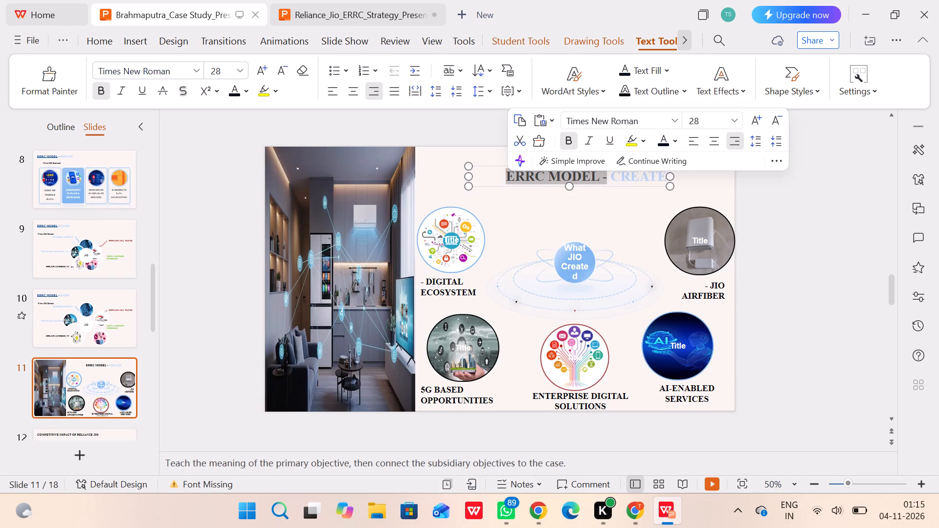
click(679, 140)
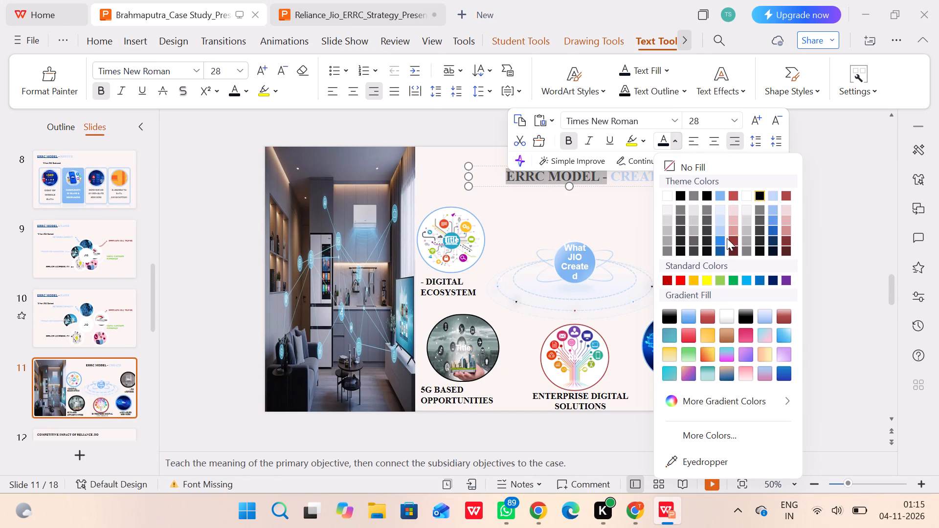
click(719, 248)
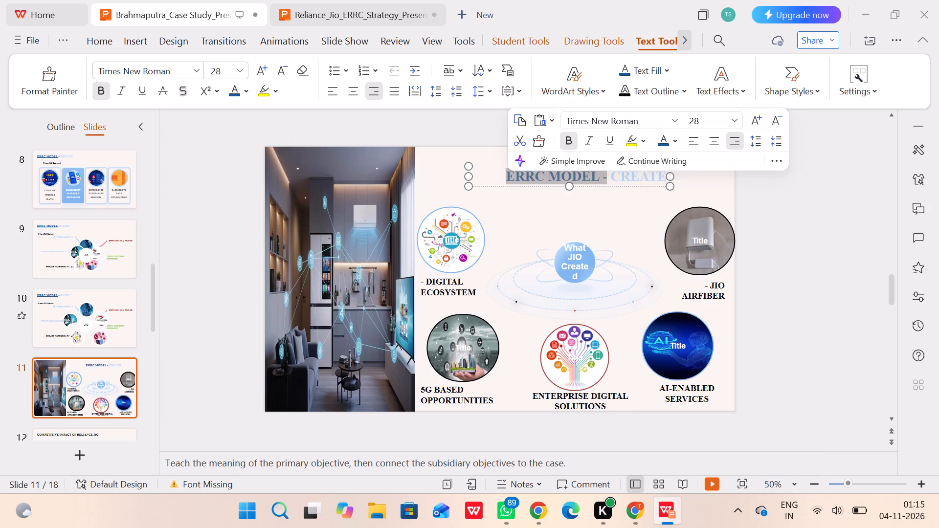
Underline the words "ERRC MODEL" in the slide 11 heading.
click(601, 176)
drag(601, 176, 584, 176)
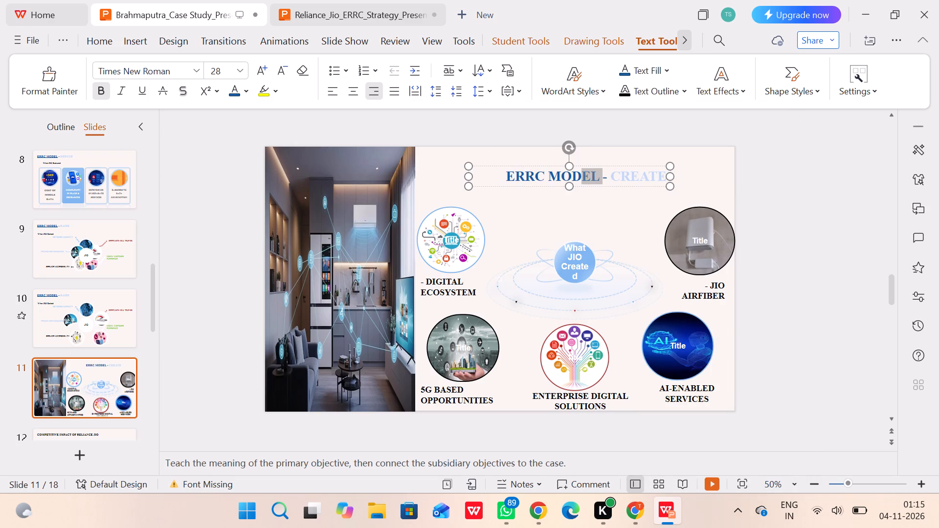
drag(584, 176, 509, 184)
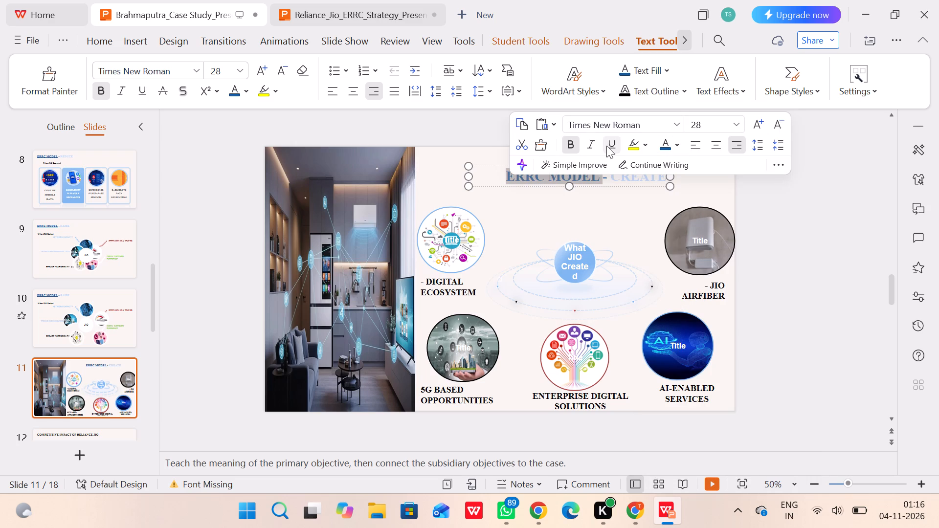
click(606, 146)
click(776, 253)
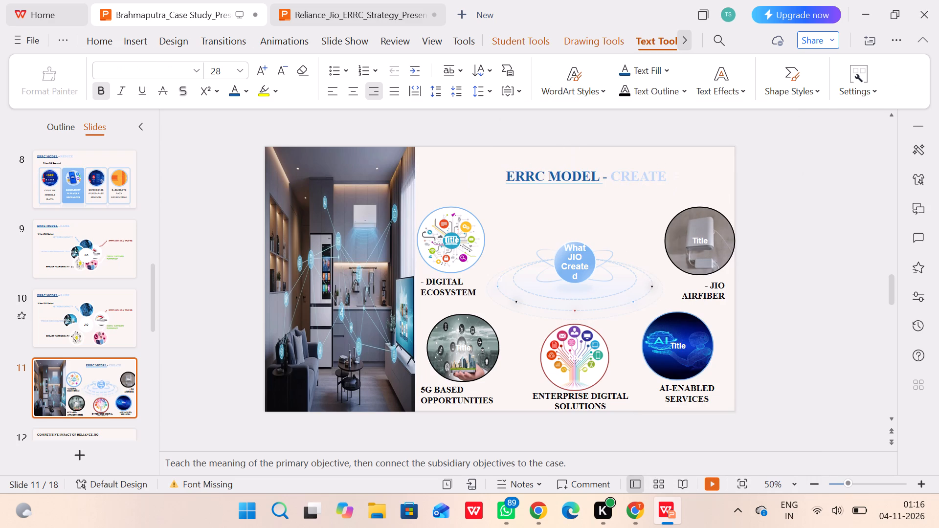
Format the slide 12 heading "COMPETITIVE IMPACT OF RELIANCE JIO" in the same dark blue, at font size 32, underlined.
key(Right)
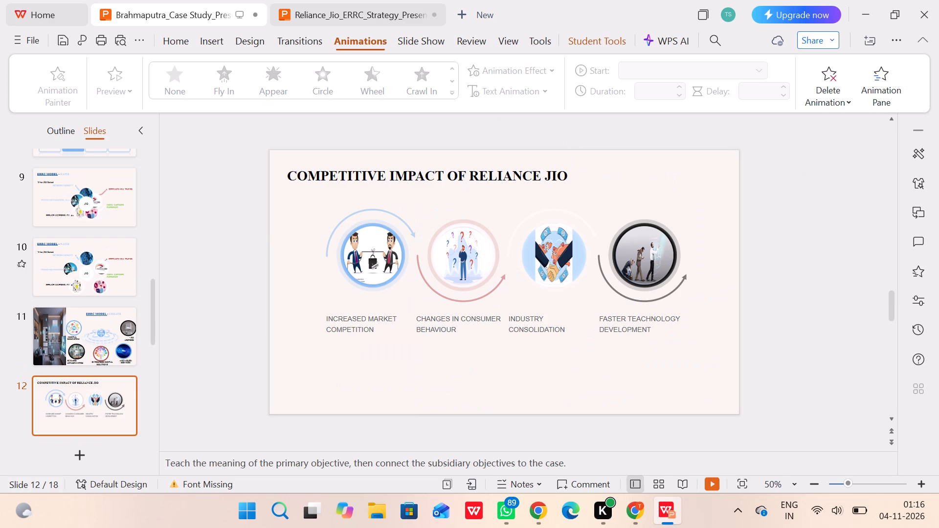
click(565, 177)
drag(567, 176, 199, 165)
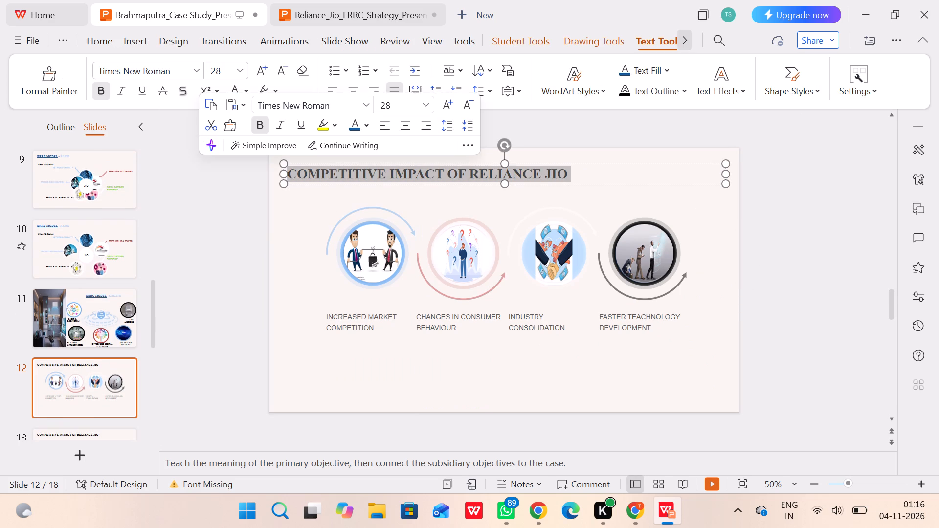
click(353, 119)
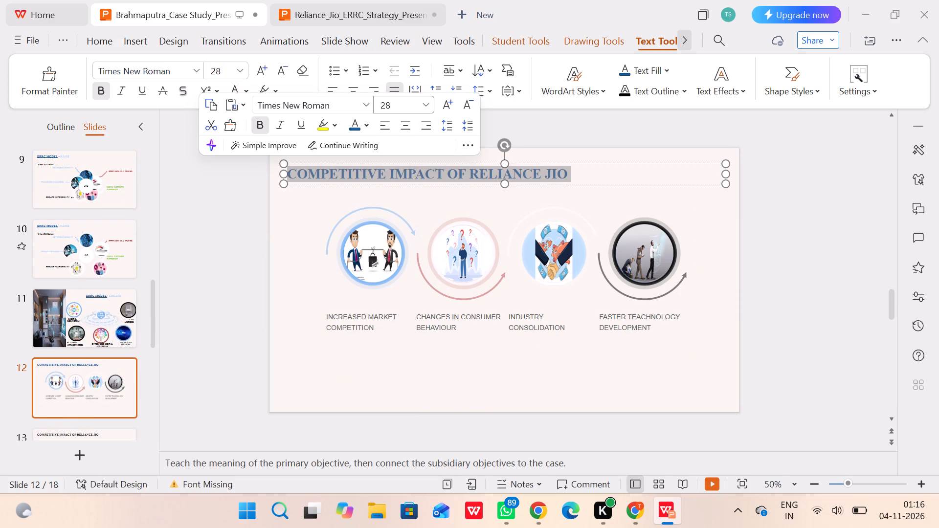
click(427, 105)
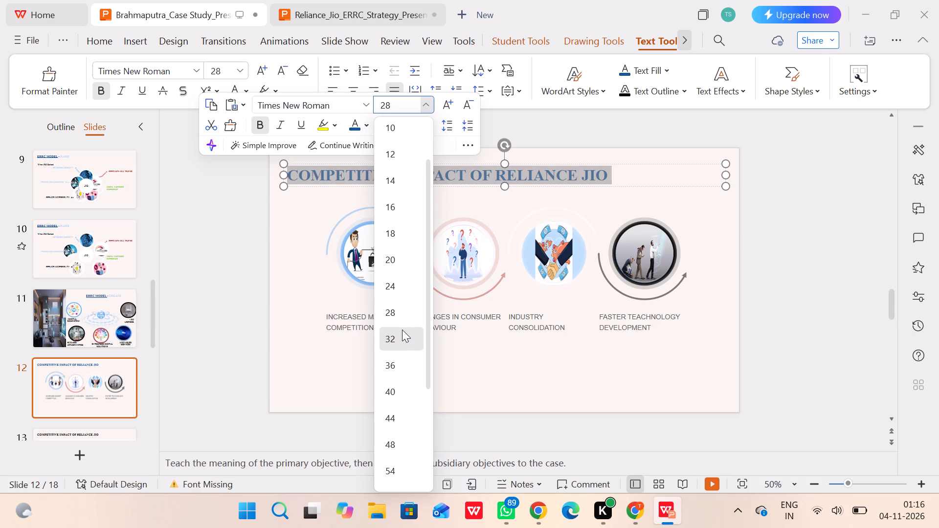
click(402, 330)
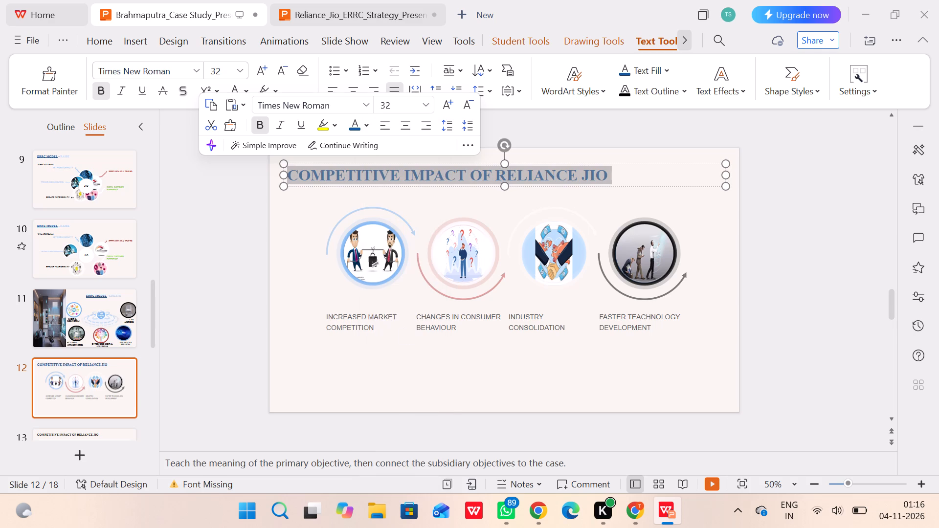
click(302, 125)
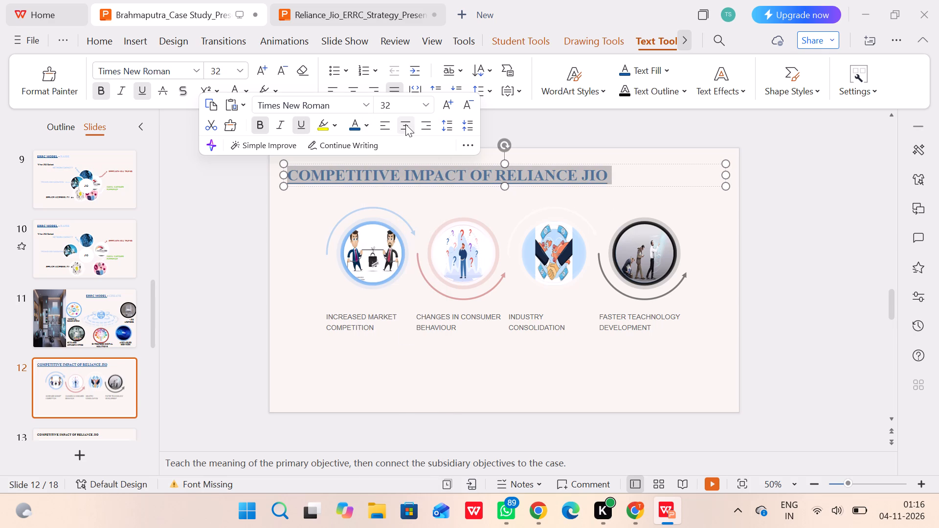
click(623, 176)
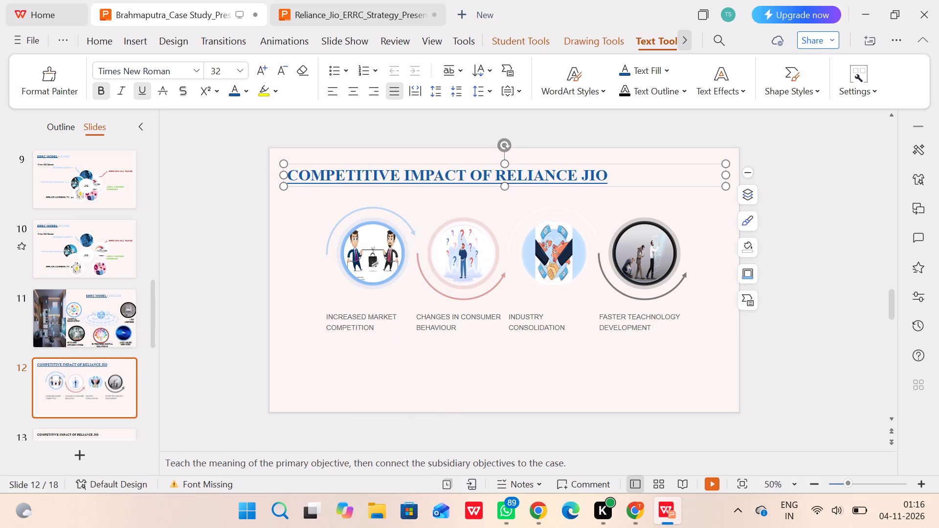
Move the four-circle graphic on slide 12 slightly down, and enlarge it a little on its left, top and right sides.
click(505, 276)
drag(524, 205, 523, 219)
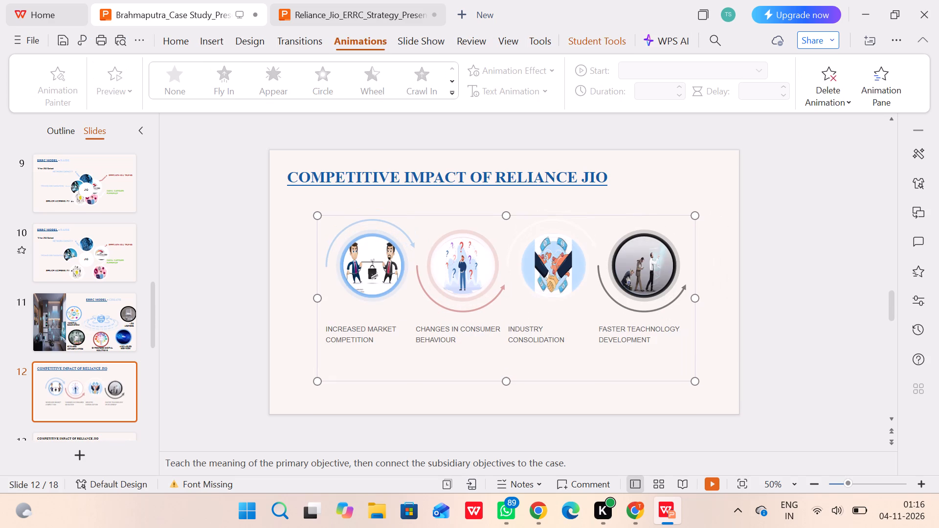
scroll(132, 343, down, 1)
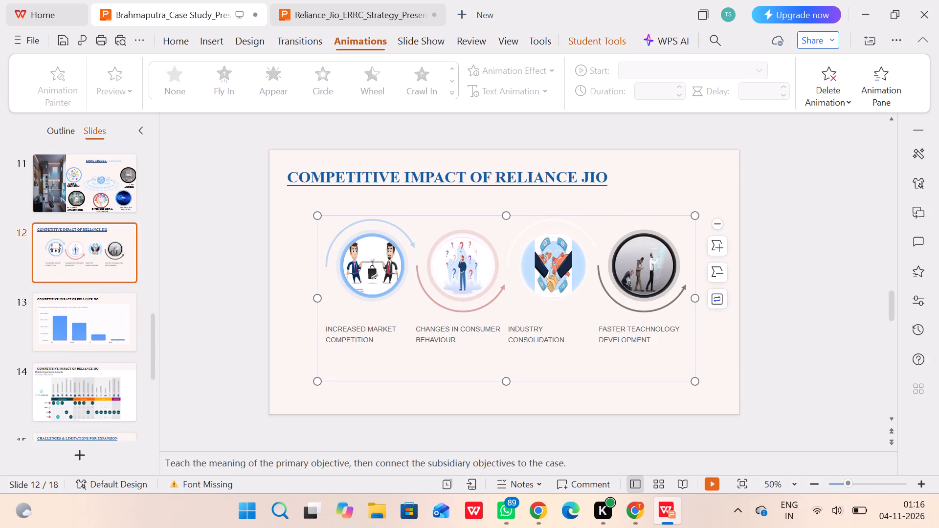
drag(318, 297, 303, 298)
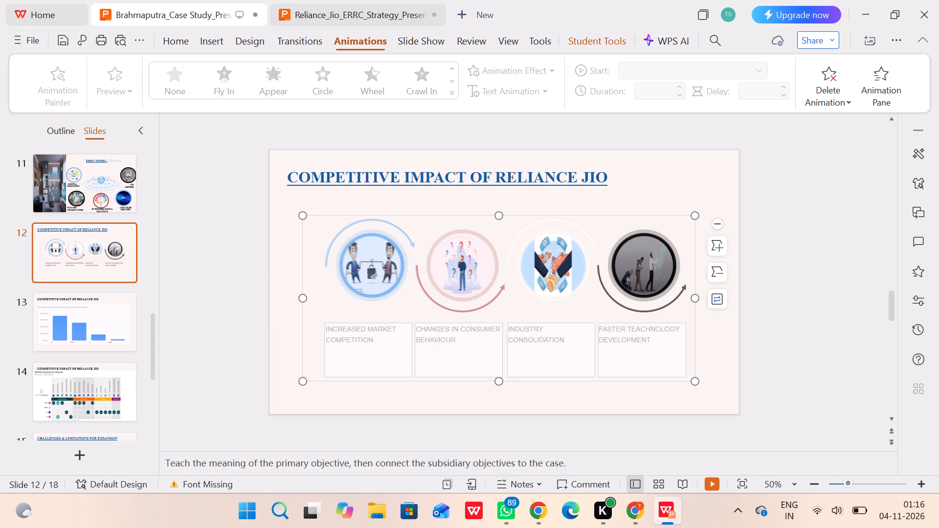
drag(498, 217, 498, 207)
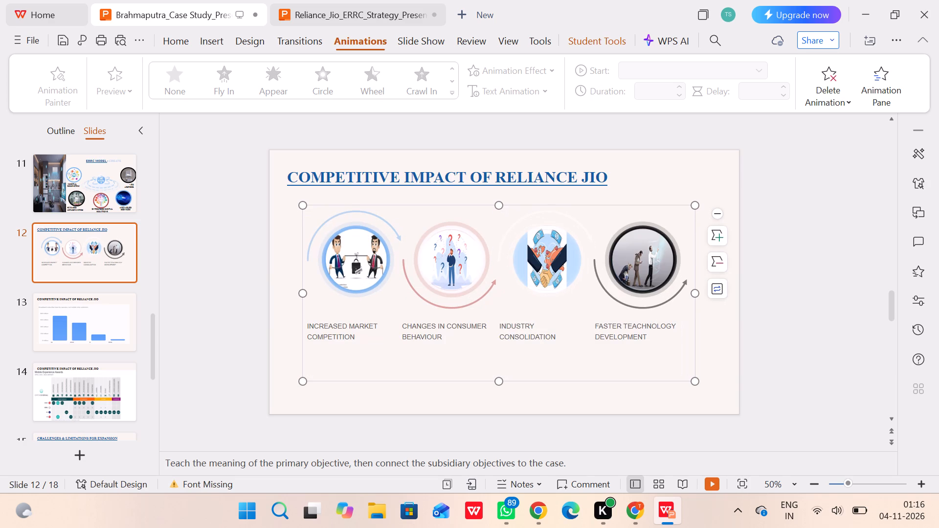
drag(695, 291, 705, 292)
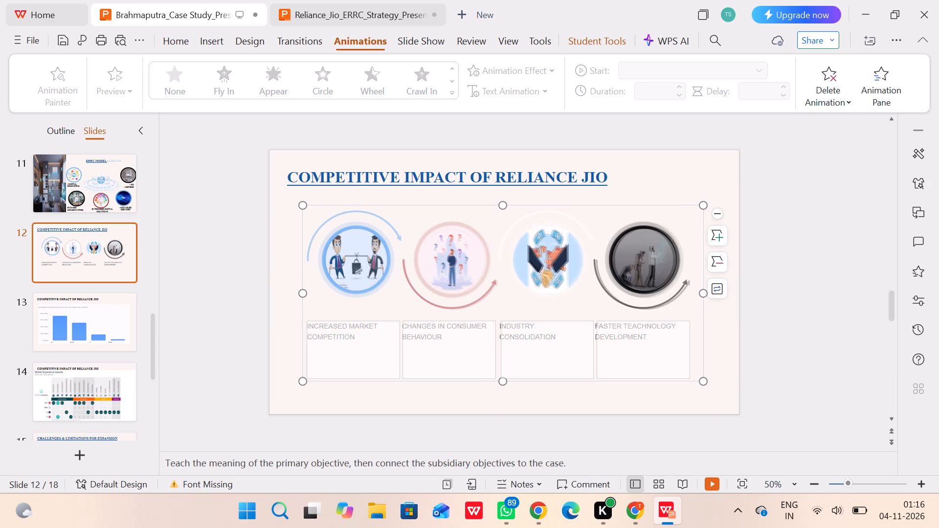
Enlarge the four-circle graphic on slide 12 slightly by extending its right and bottom edges.
drag(705, 292, 708, 294)
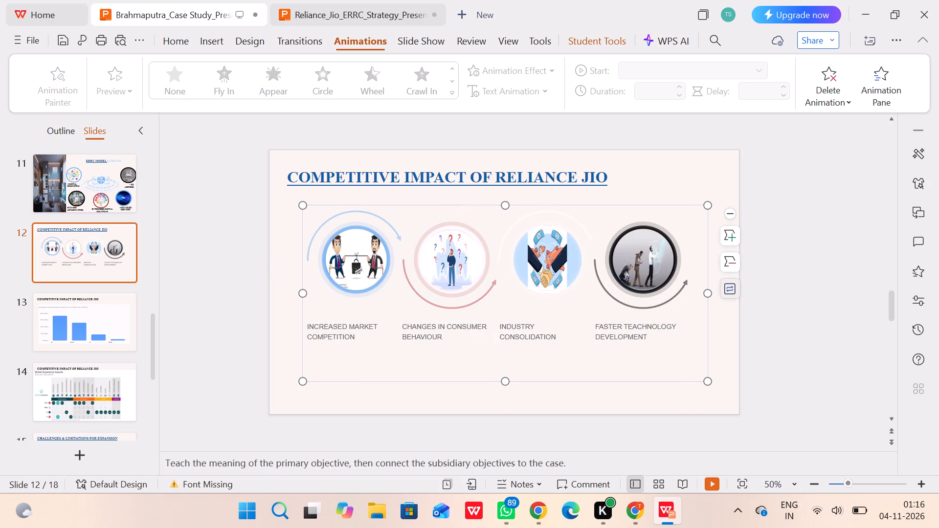
drag(507, 382, 507, 390)
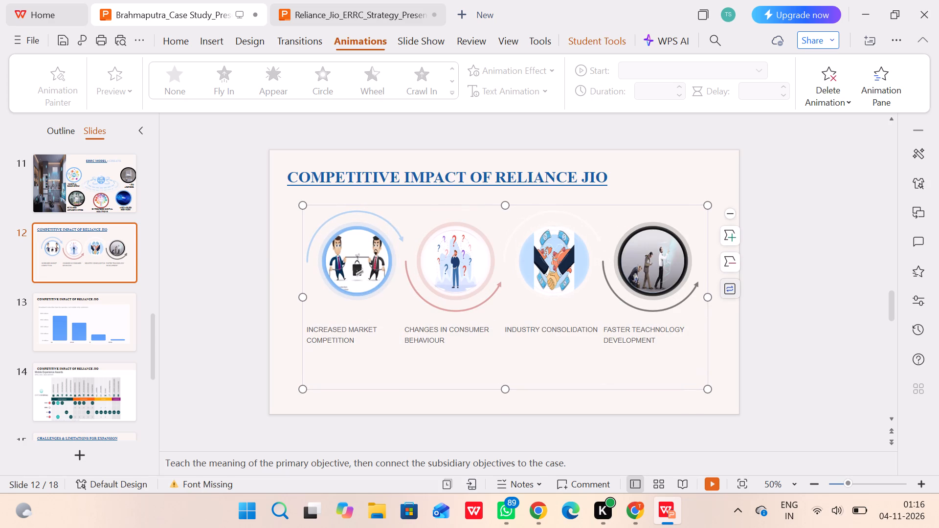
Make the slide 12 caption "CHANGES IN CONSUMER BEHAVIOUR" bold at font size 24.
drag(455, 345, 407, 331)
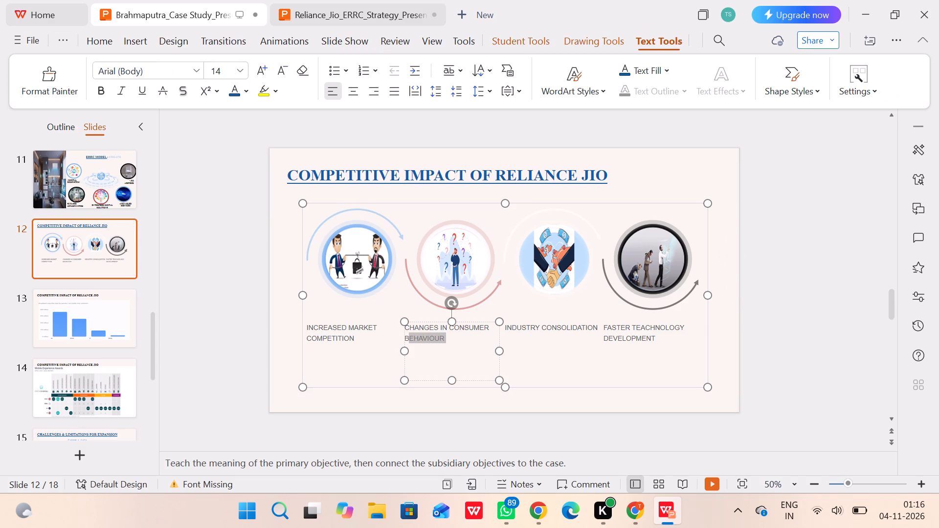
drag(407, 331, 400, 326)
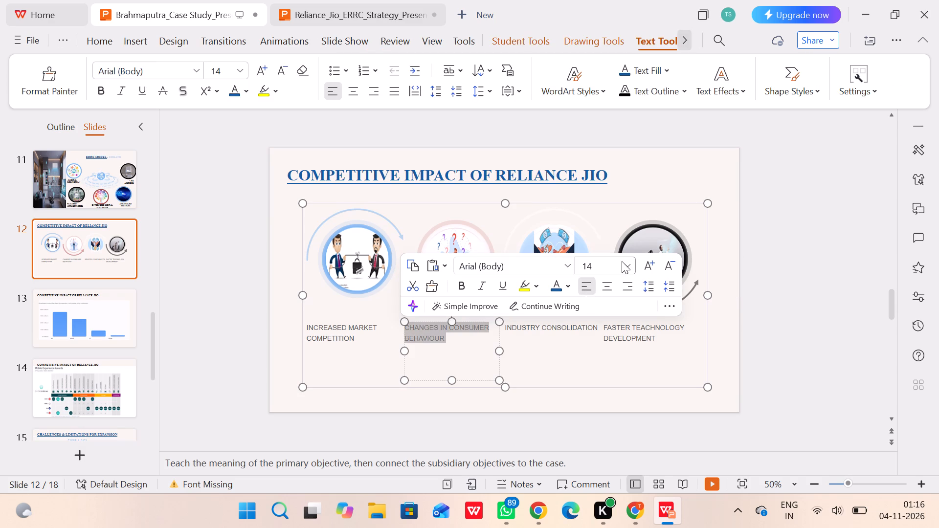
click(461, 286)
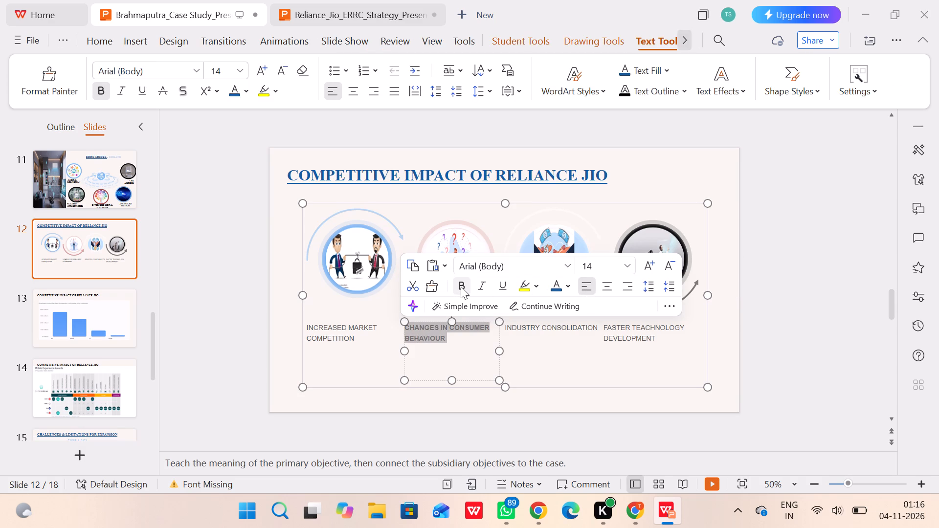
click(636, 266)
click(626, 265)
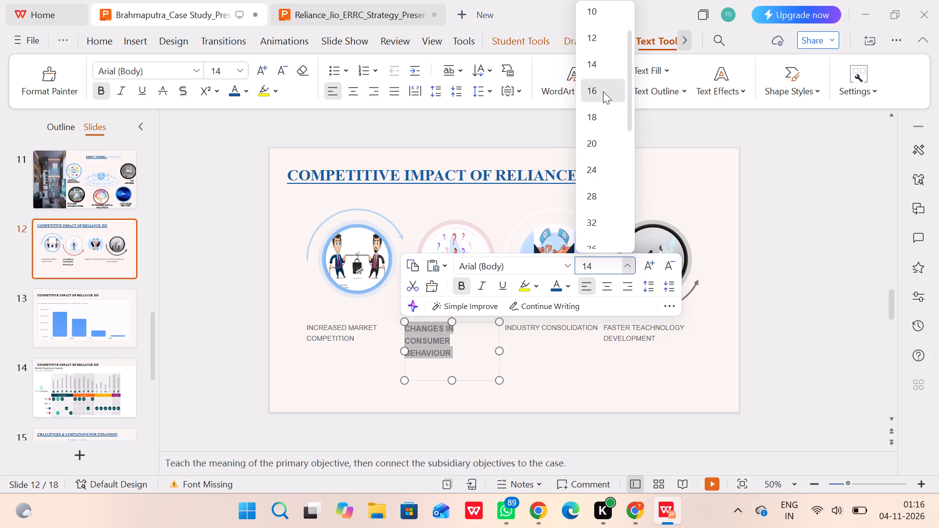
click(603, 165)
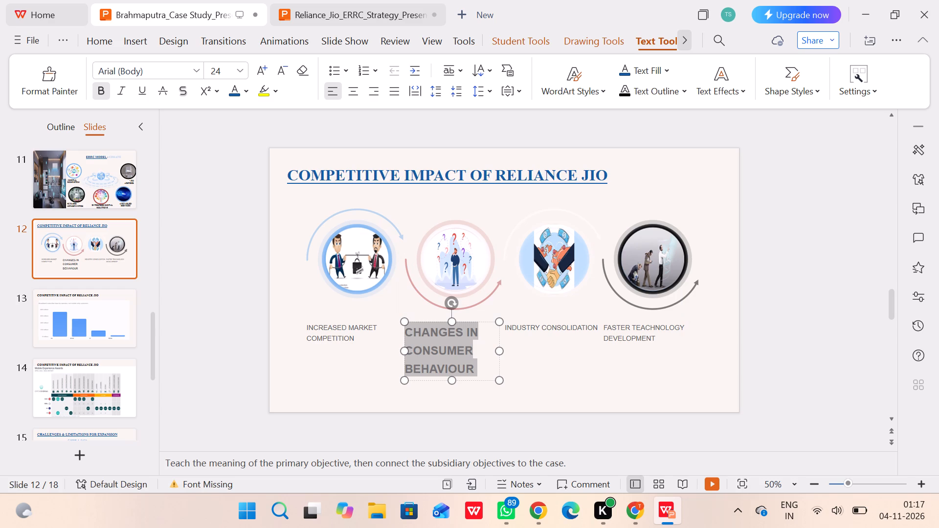
Make the slide 12 caption "INCREASED MARKET COMPETITION" bold at font size 24.
click(358, 337)
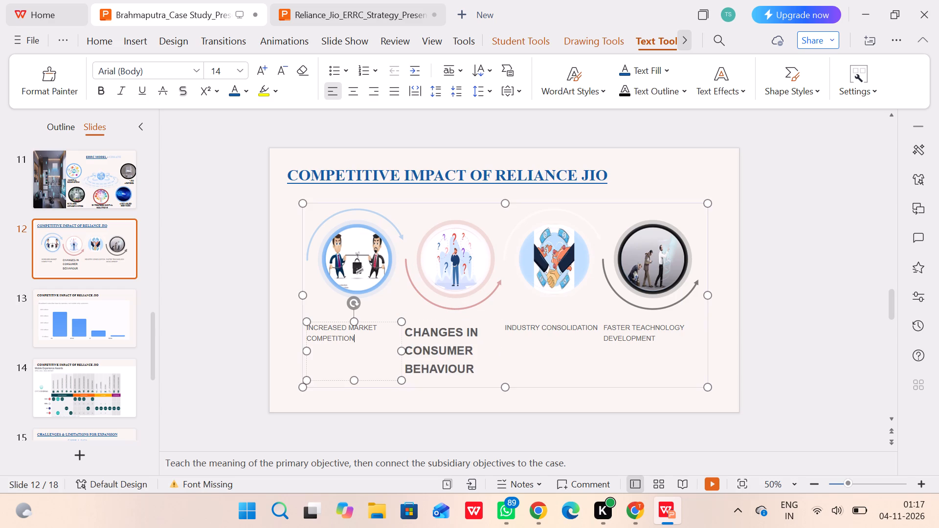
drag(358, 337, 302, 322)
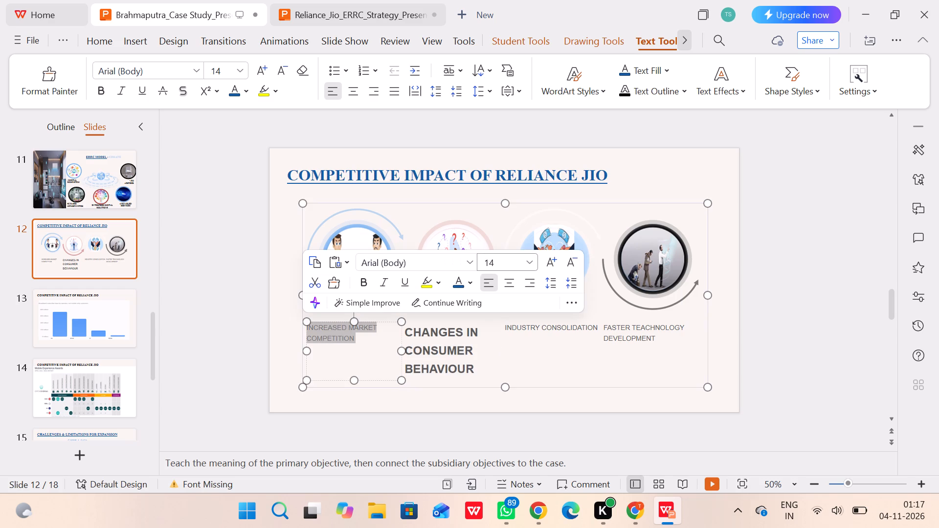
click(529, 264)
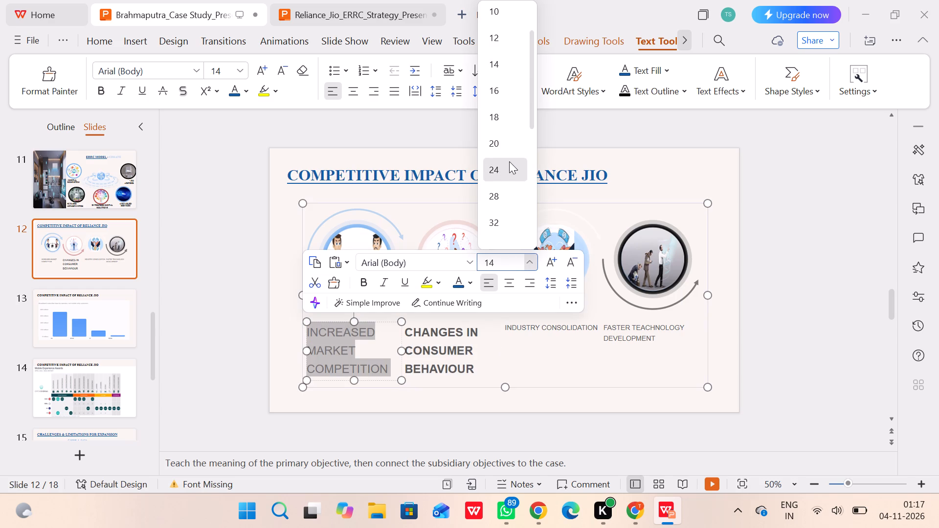
click(509, 161)
click(367, 279)
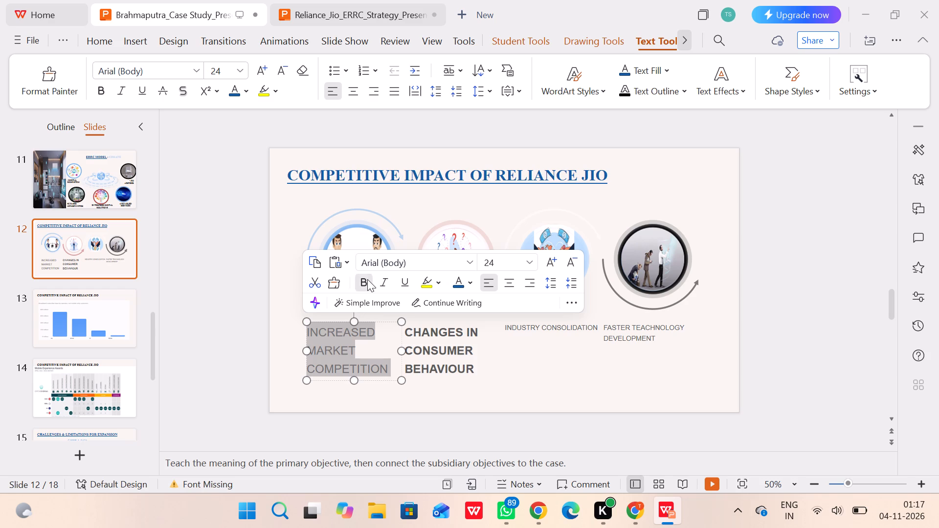
Make the caption "INDUSTRY CONSOLIDATION" bold at font size 24, and widen its text box so "CONSOLIDATION" fits on one line.
click(517, 325)
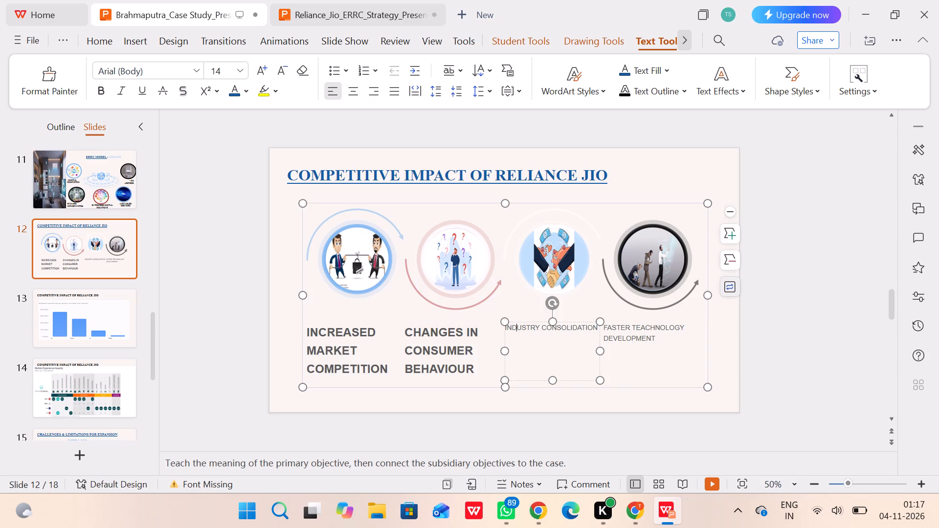
drag(597, 330, 475, 339)
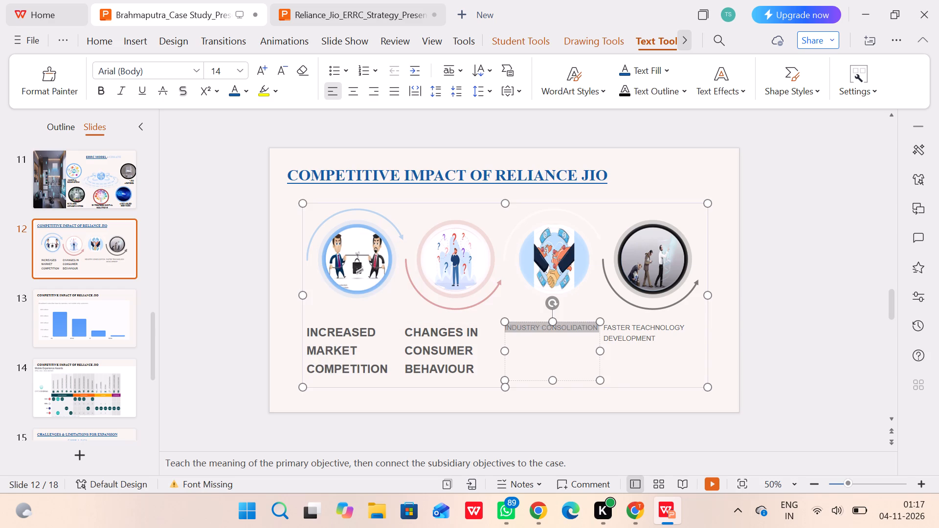
click(537, 302)
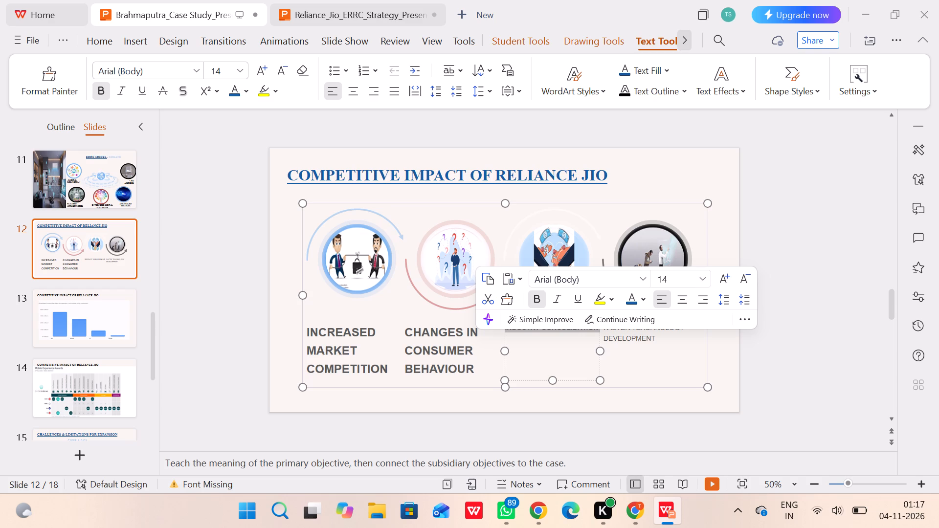
click(701, 276)
click(678, 168)
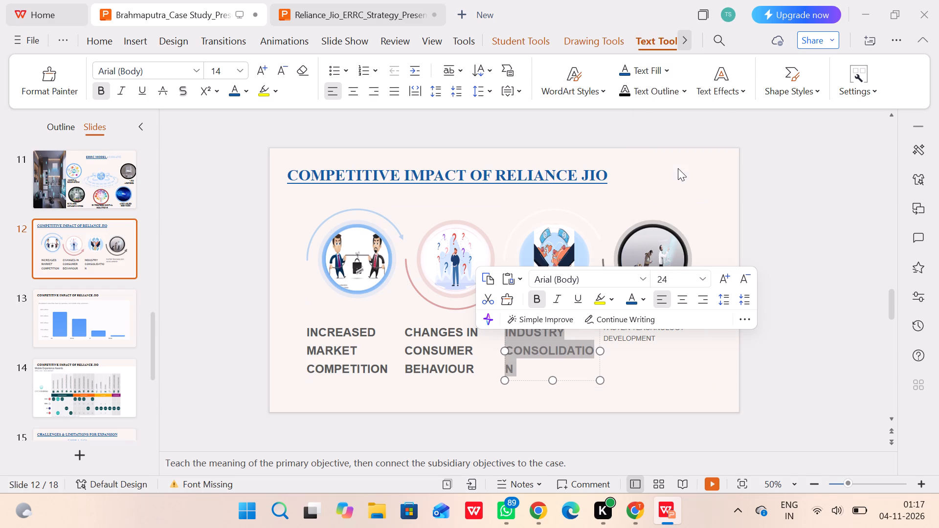
click(603, 352)
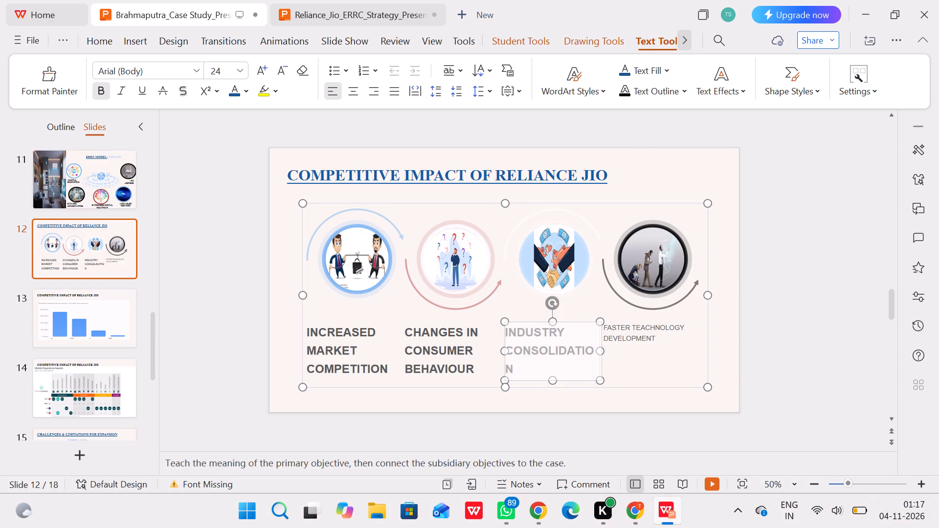
click(605, 352)
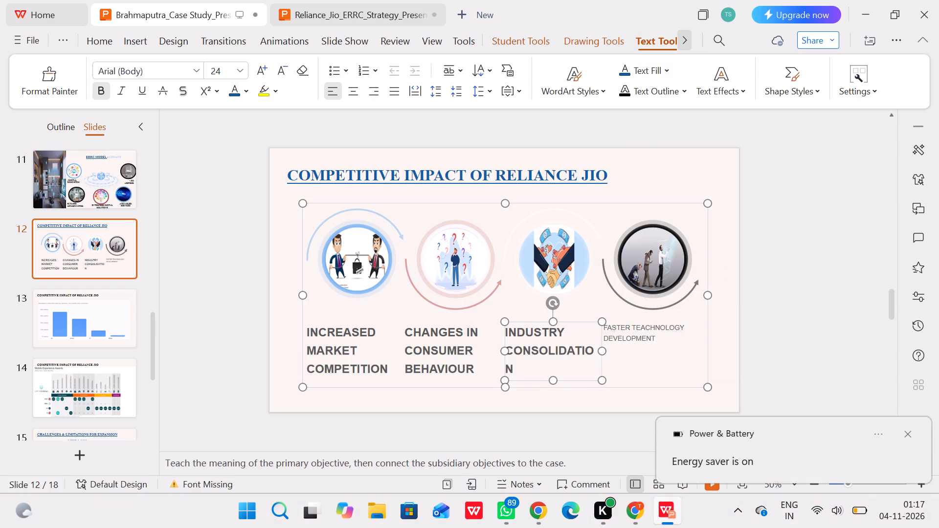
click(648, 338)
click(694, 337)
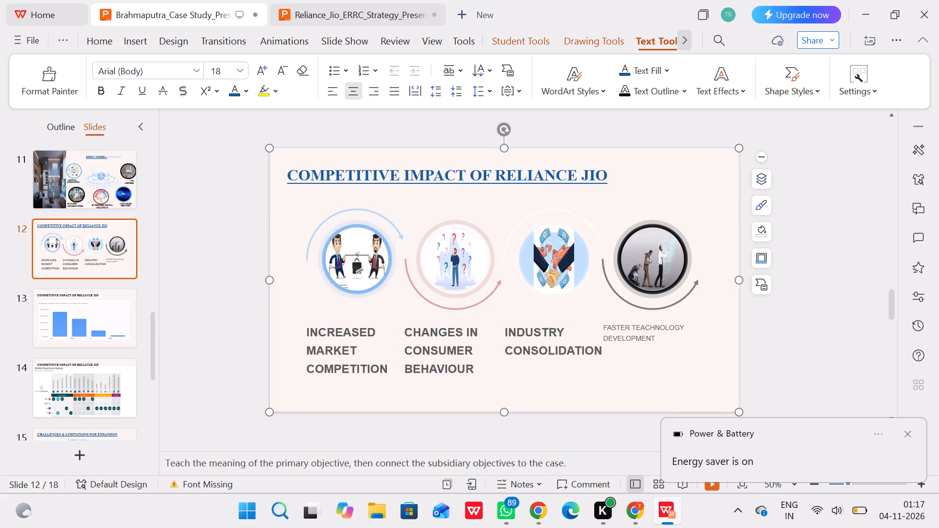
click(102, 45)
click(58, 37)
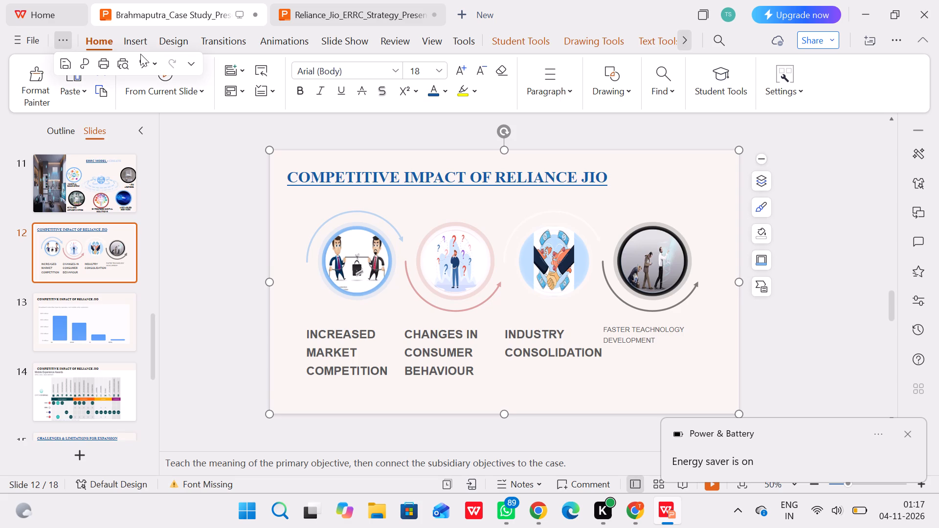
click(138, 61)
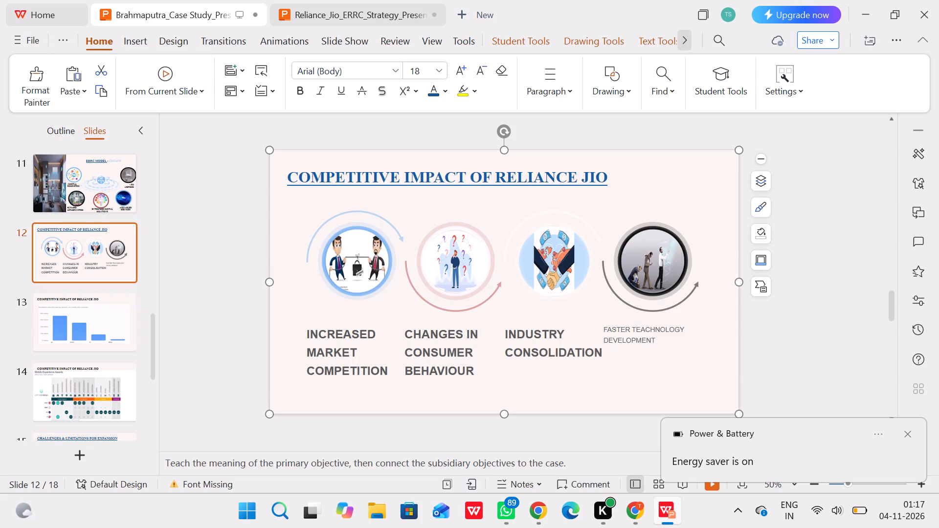
Shift the caption "FASTER TEACHNOLOGY DEVELOPMENT" slightly right, and make it bold at font size 24.
click(623, 327)
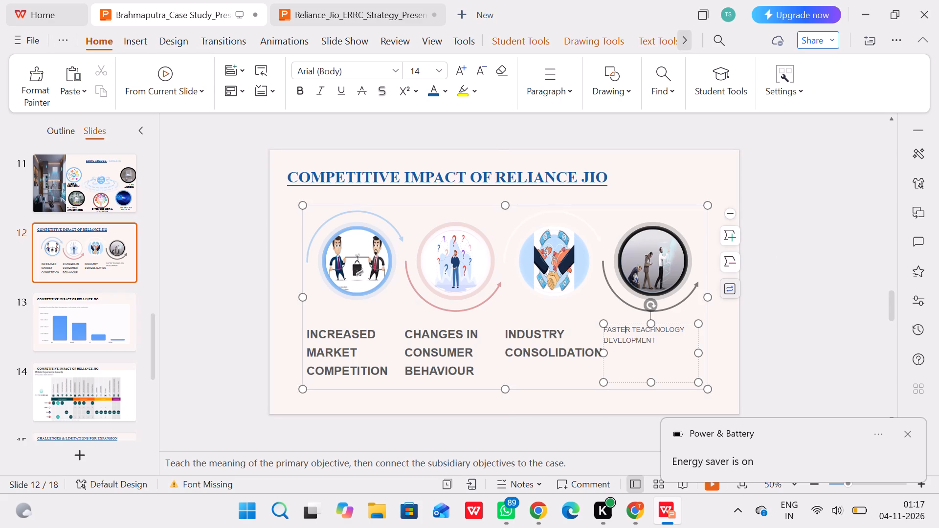
drag(603, 339, 609, 341)
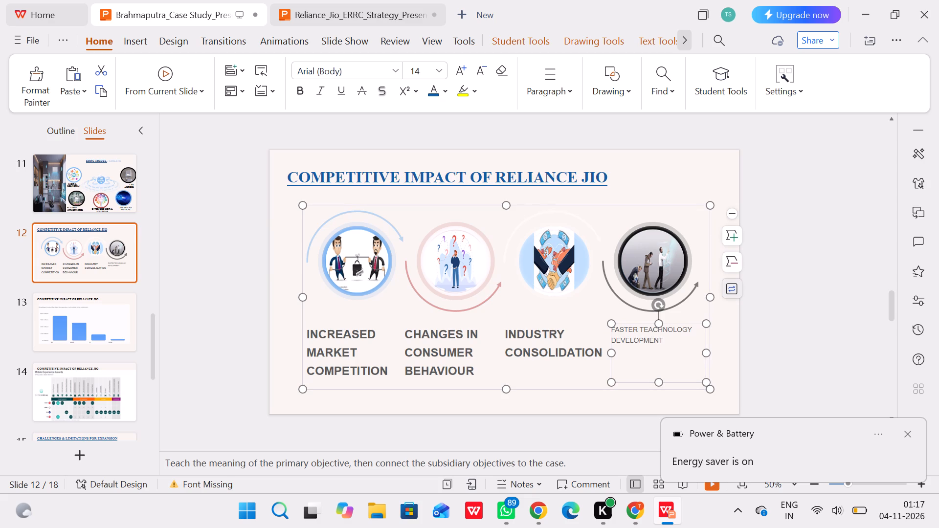
drag(665, 341, 609, 326)
click(665, 290)
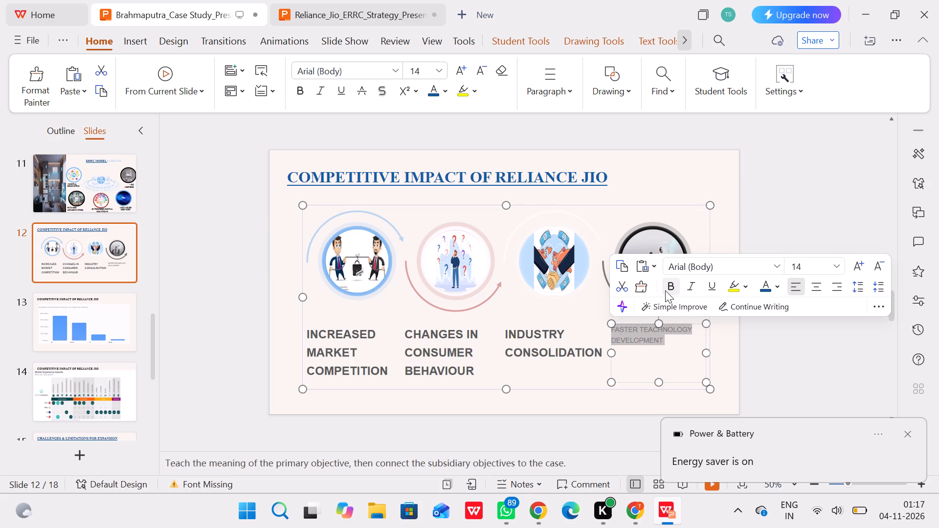
click(832, 266)
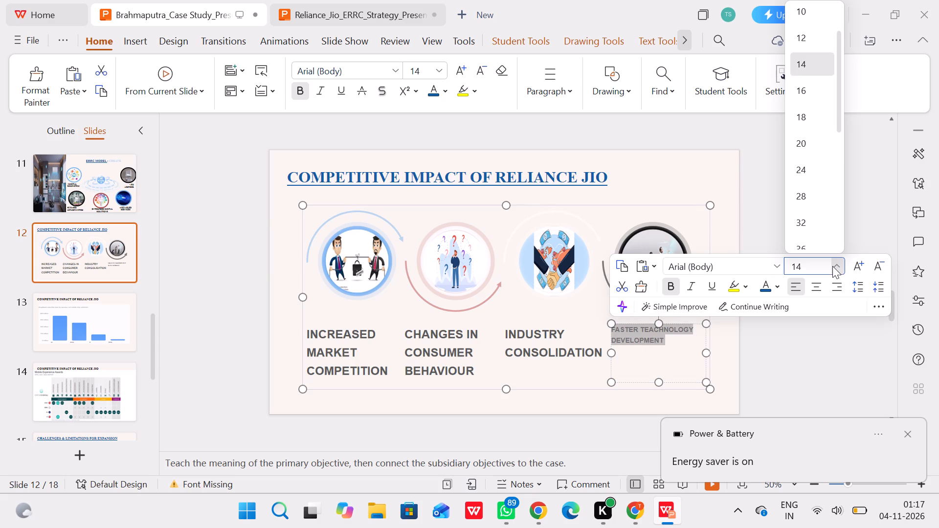
click(816, 155)
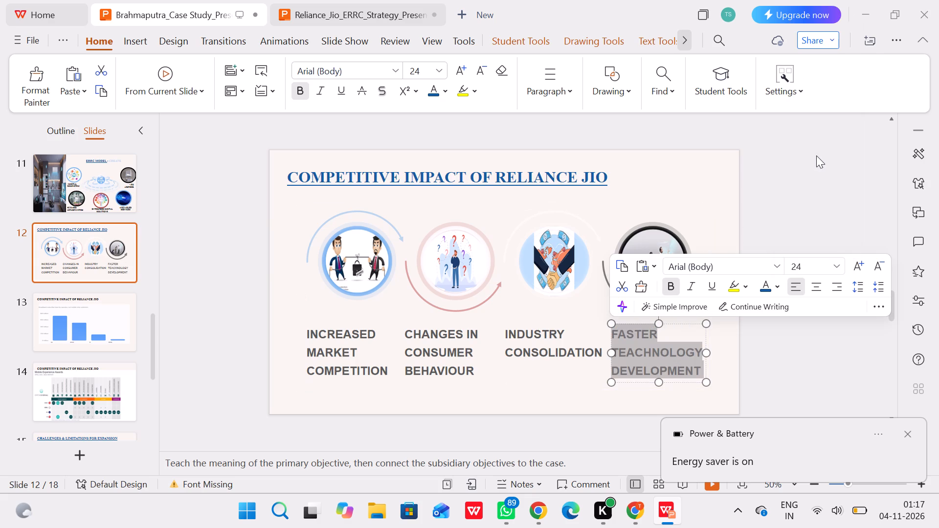
click(823, 204)
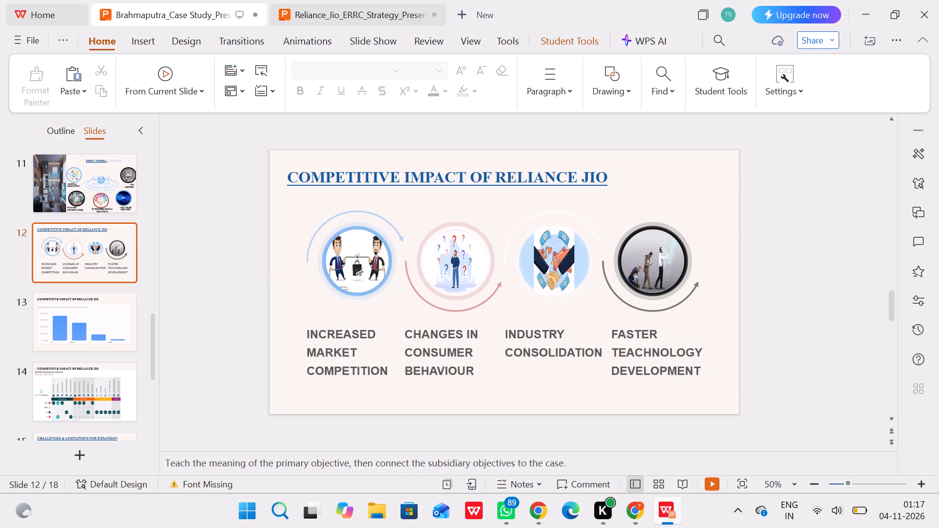
Nudge the "FASTER TEACHNOLOGY DEVELOPMENT" and "CHANGES IN CONSUMER BEHAVIOUR" captions slightly right to even out the caption spacing.
click(636, 327)
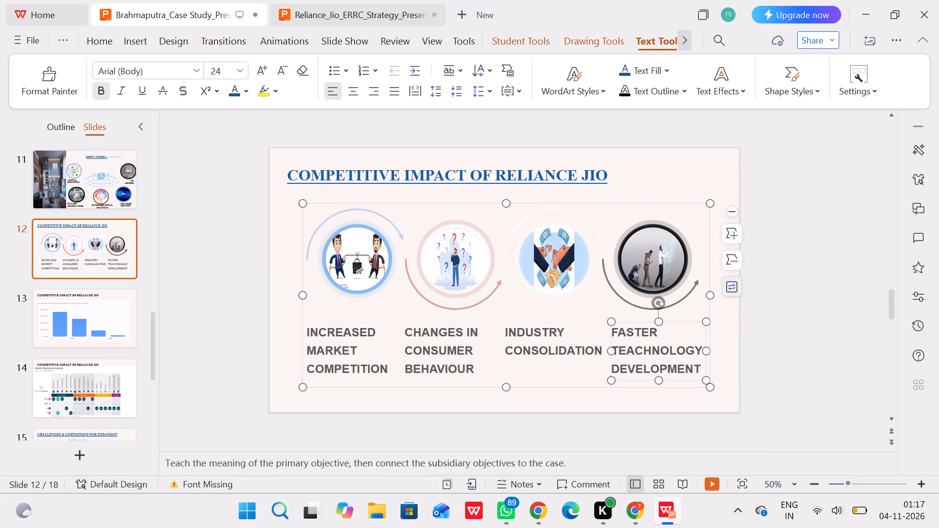
drag(676, 320, 682, 319)
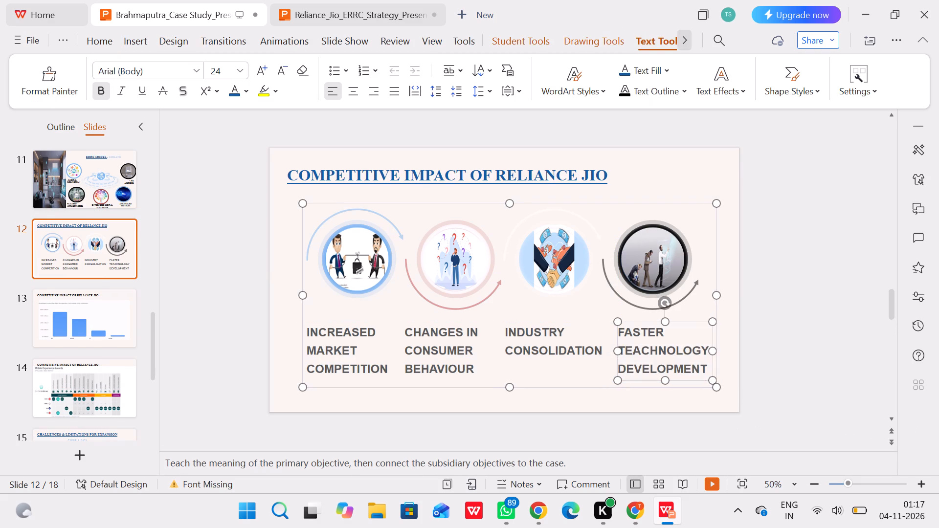
click(794, 250)
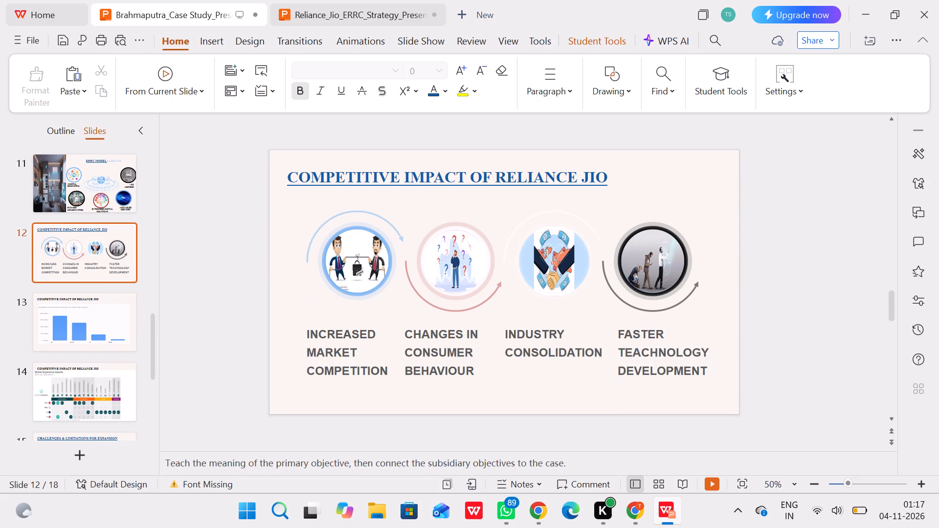
click(467, 331)
click(500, 336)
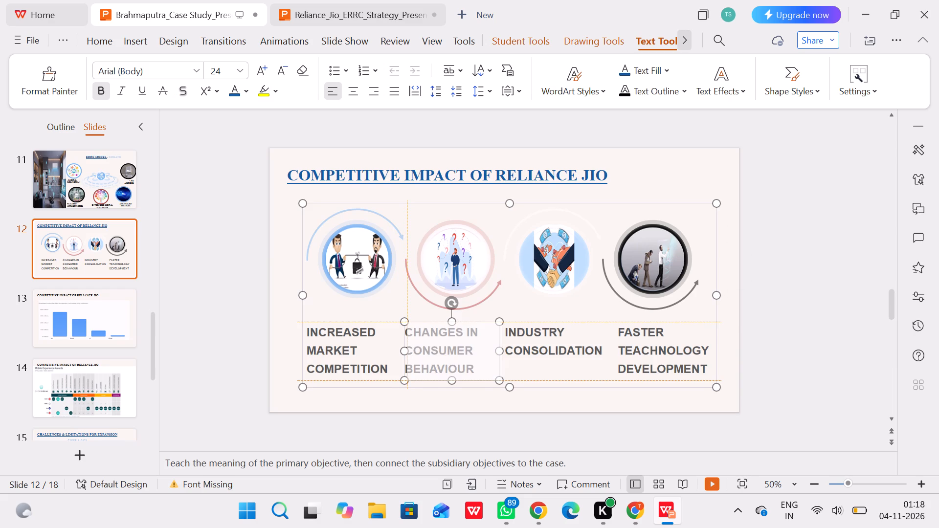
click(503, 337)
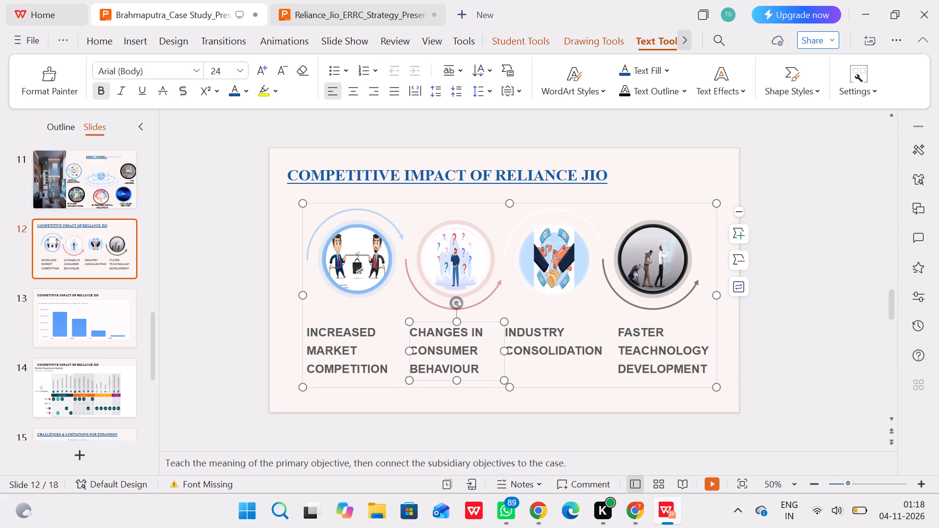
click(821, 208)
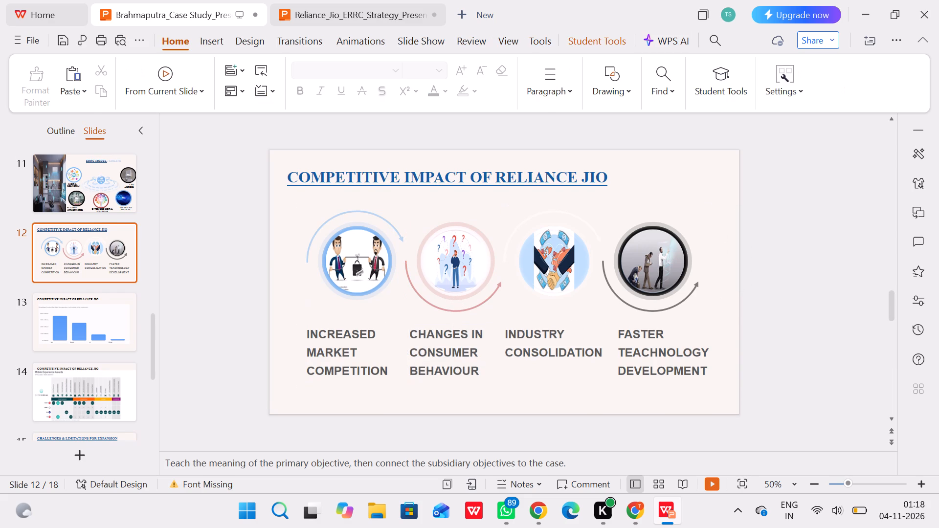
Save the presentation.
click(63, 47)
Underline the heading "COMPETITIVE IMPACT OF RELIANCE JIO" on slide 13 and colour it blue.
key(Right)
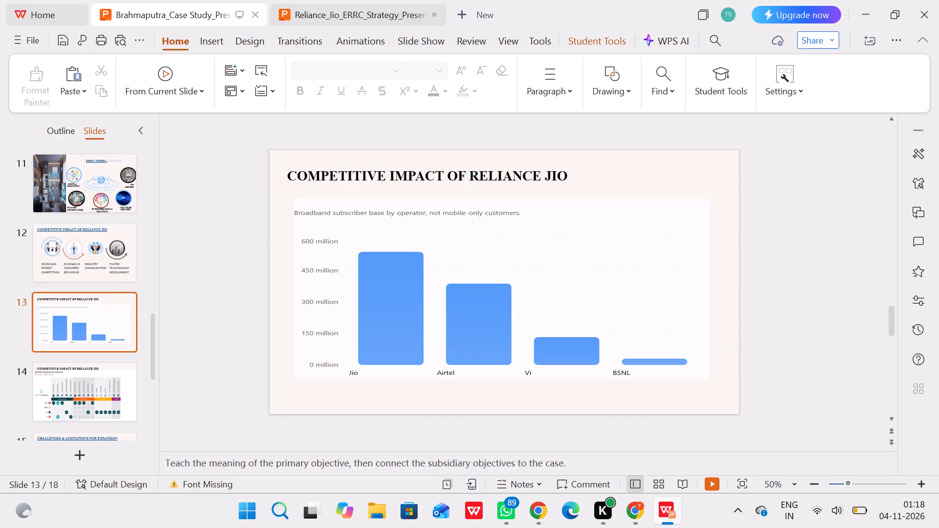
drag(288, 176, 353, 174)
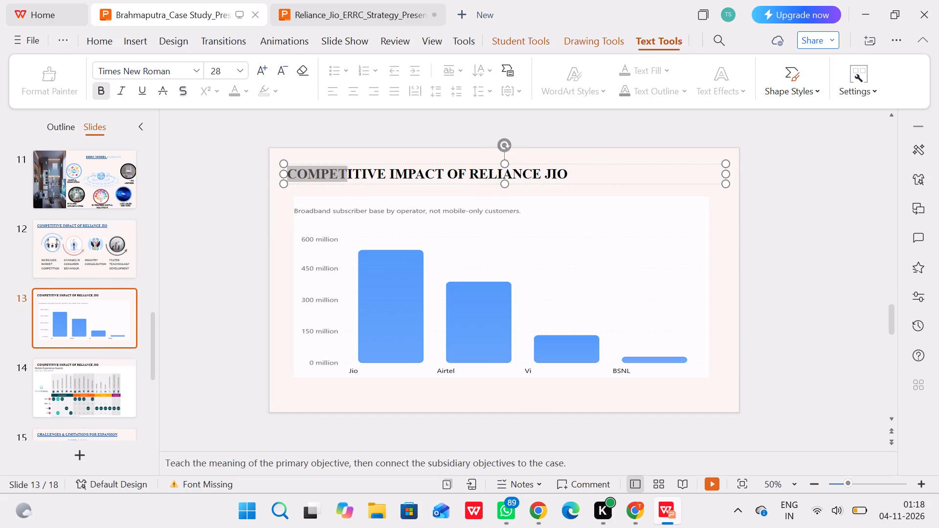
drag(353, 174, 595, 184)
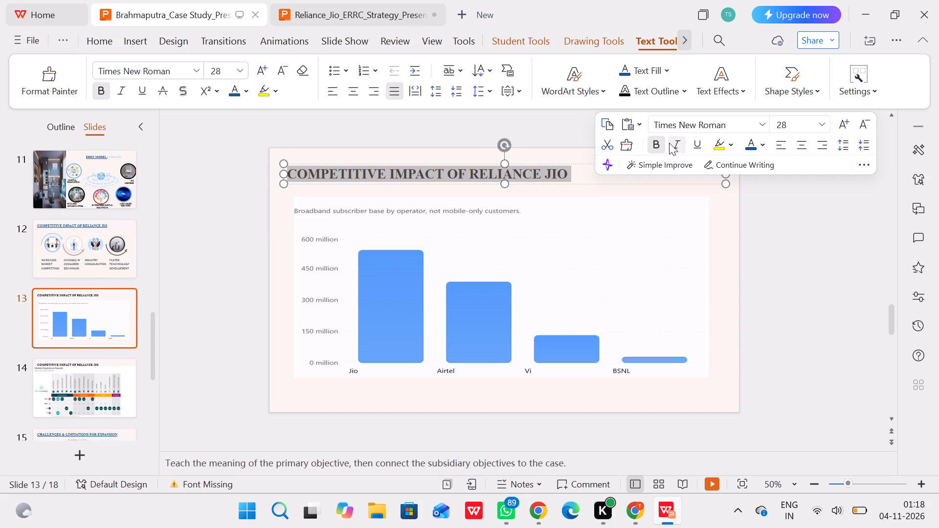
click(699, 144)
click(749, 144)
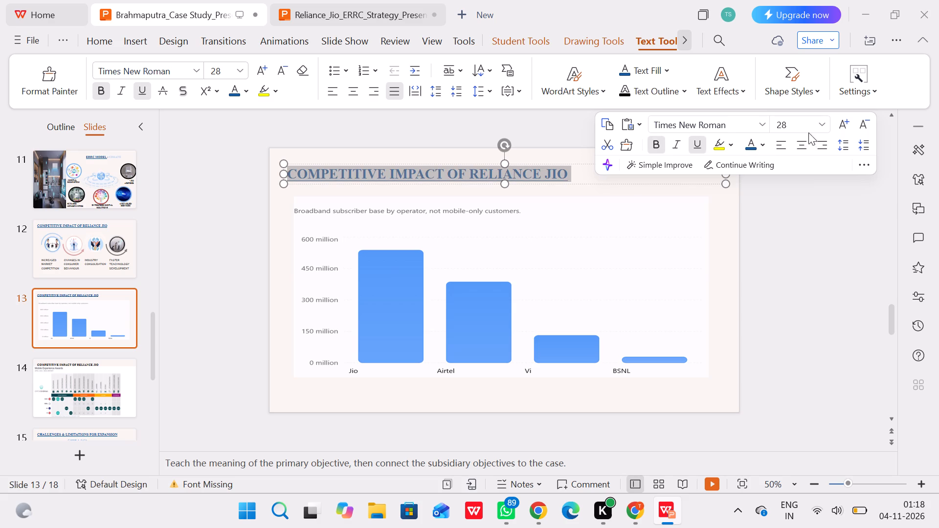
click(776, 227)
Underline the heading "COMPETITIVE IMPACT OF RELIANCE JIO" on slide 14 and colour it blue.
key(Right)
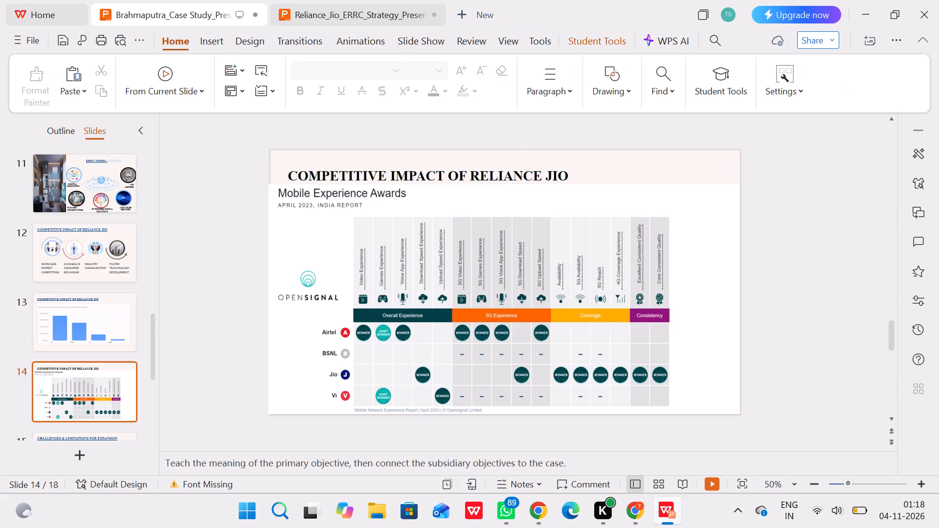
click(566, 175)
drag(566, 175, 279, 178)
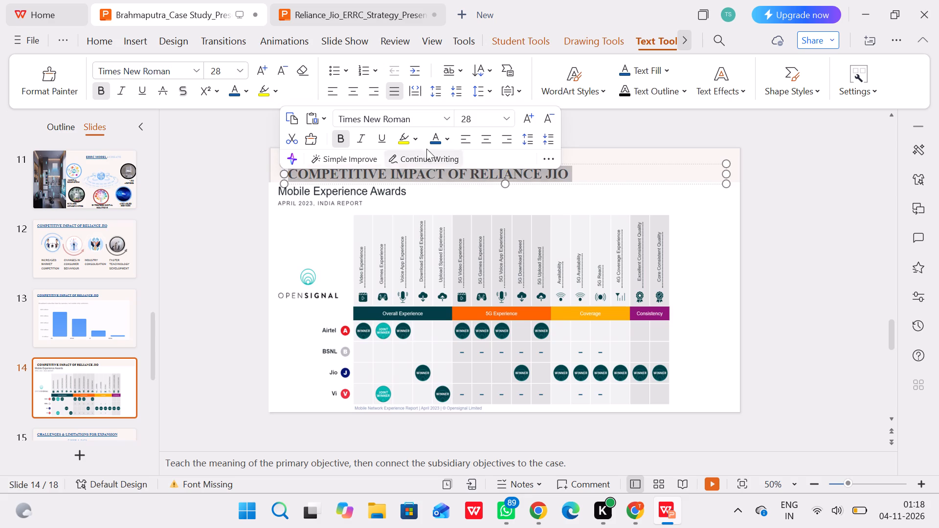
click(384, 137)
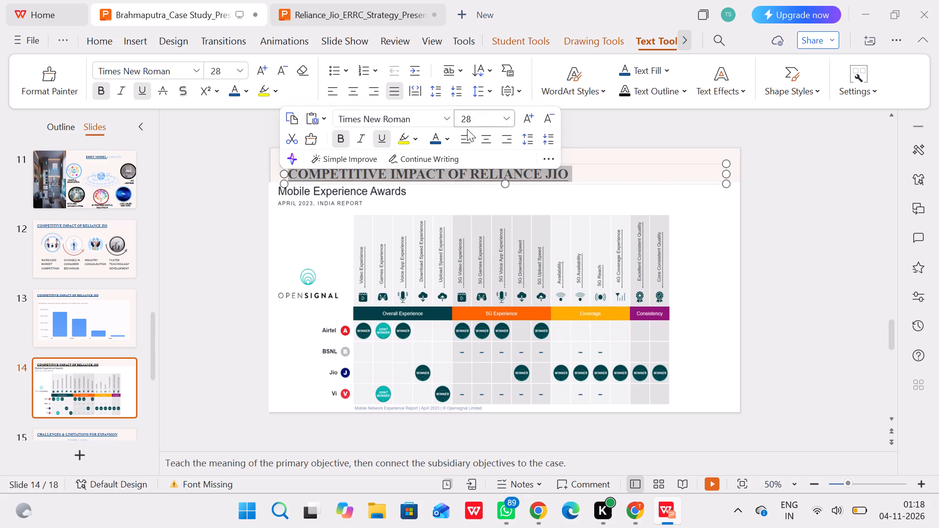
click(432, 145)
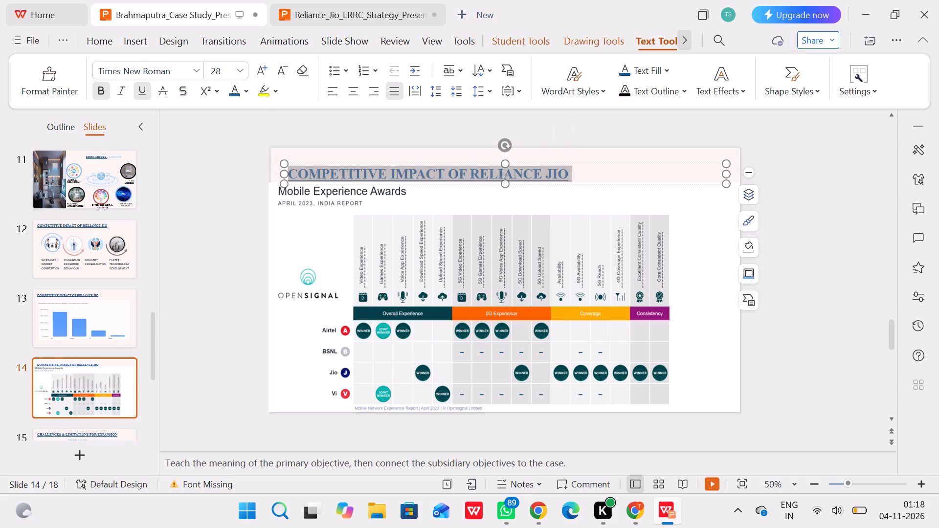
click(786, 171)
Apply the Blue Waves design template from the closing "THANK YOU" slide.
key(Right)
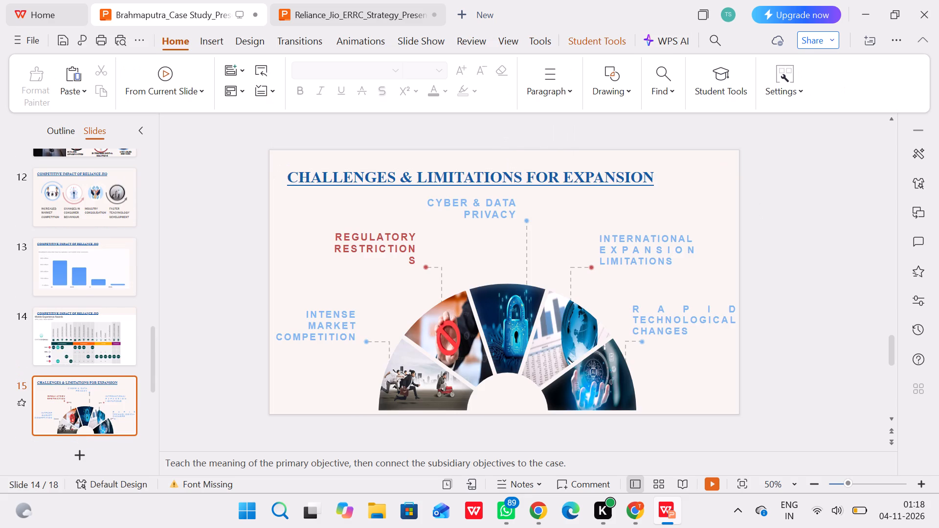
key(Right)
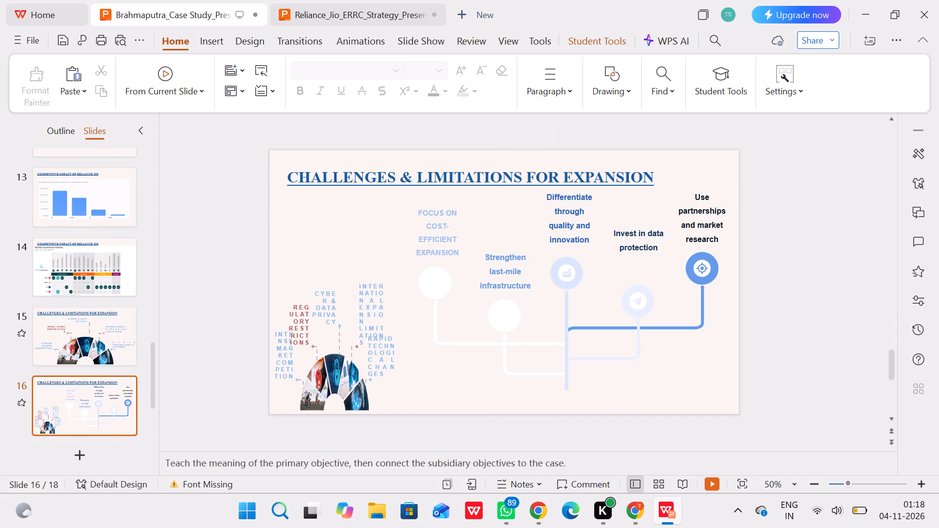
key(Right)
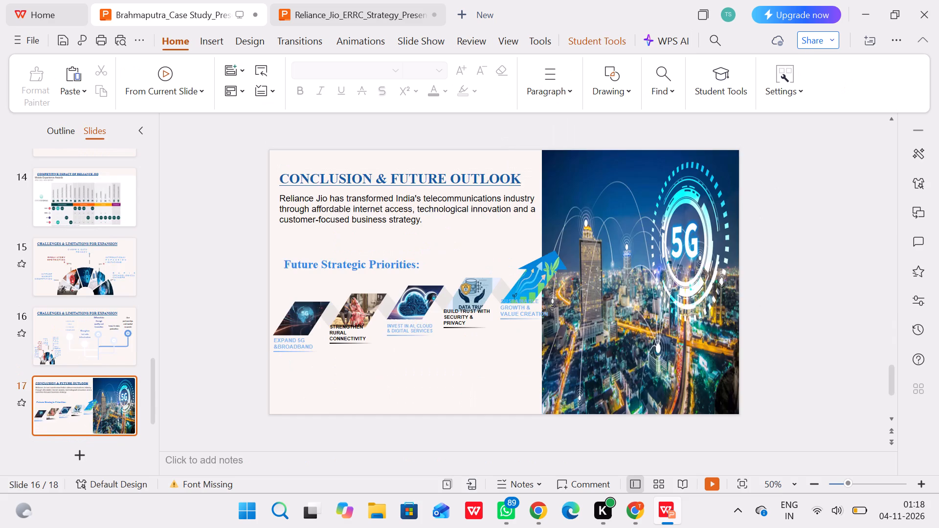
key(Right)
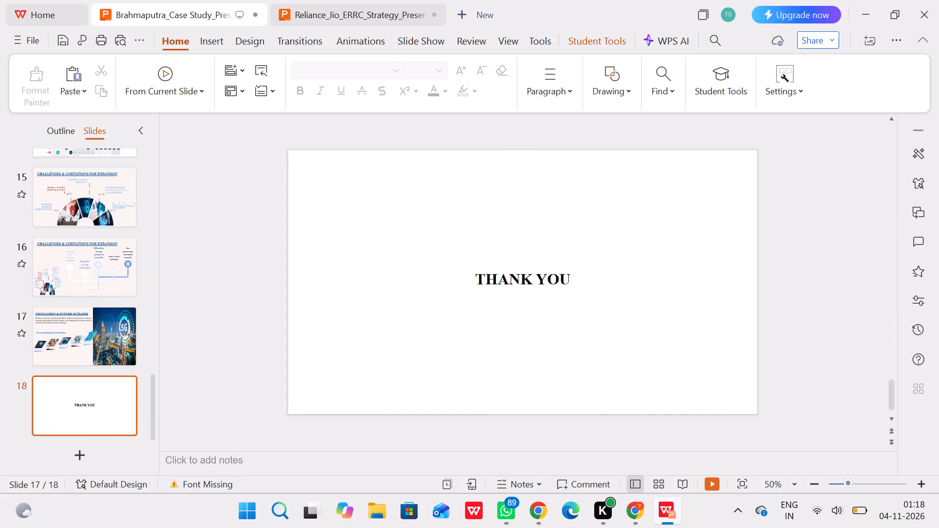
click(565, 281)
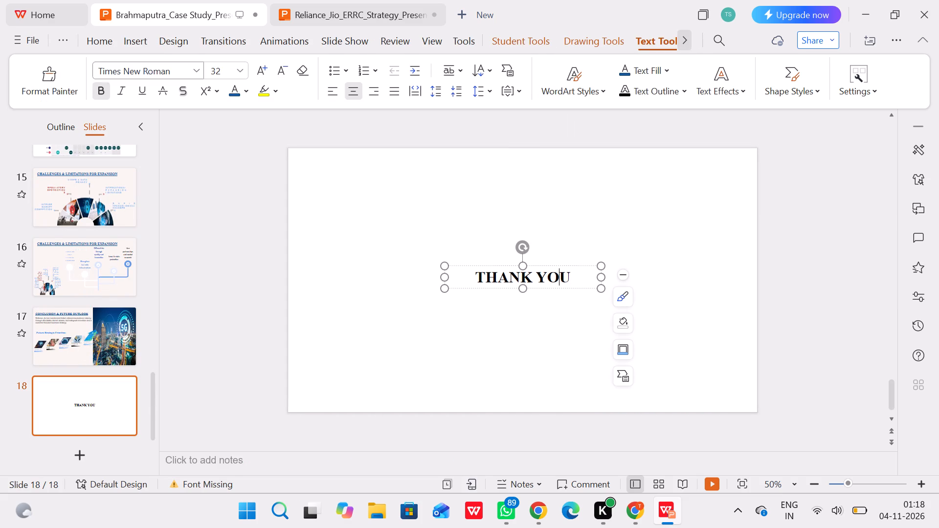
click(159, 36)
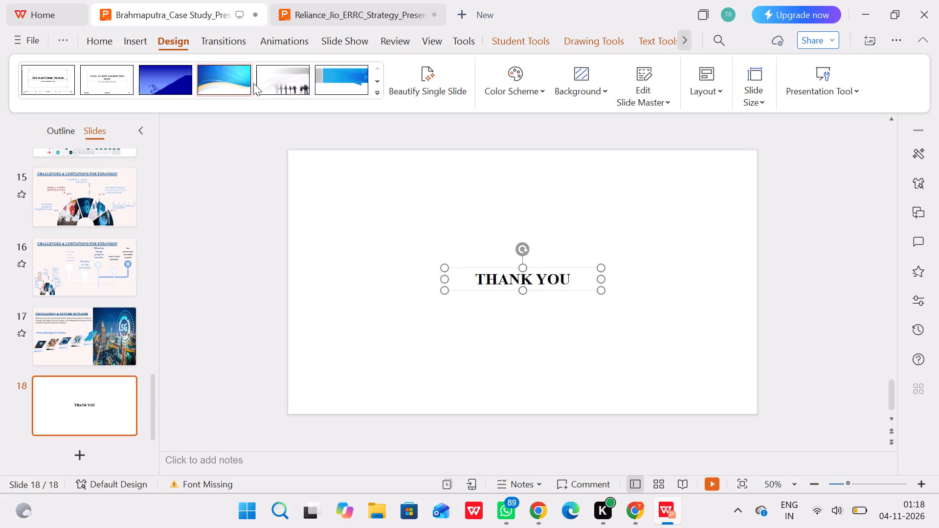
click(225, 76)
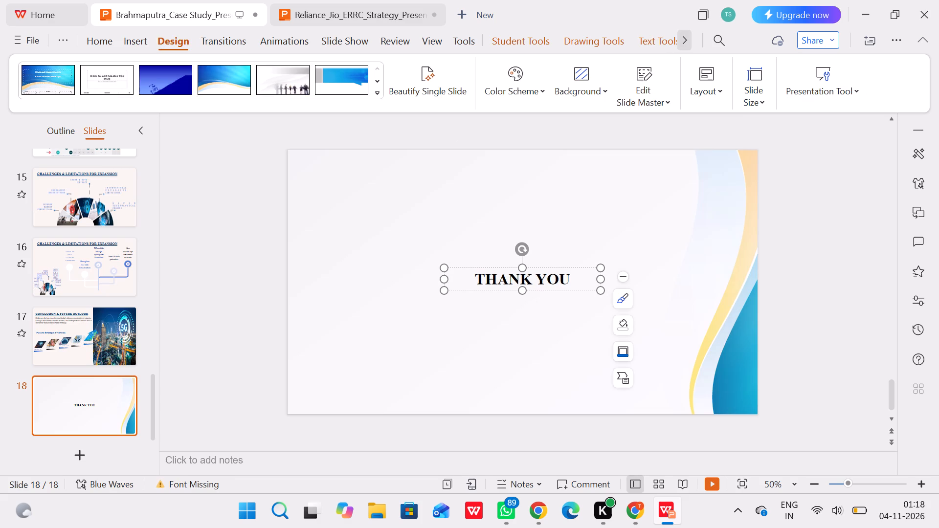
click(637, 524)
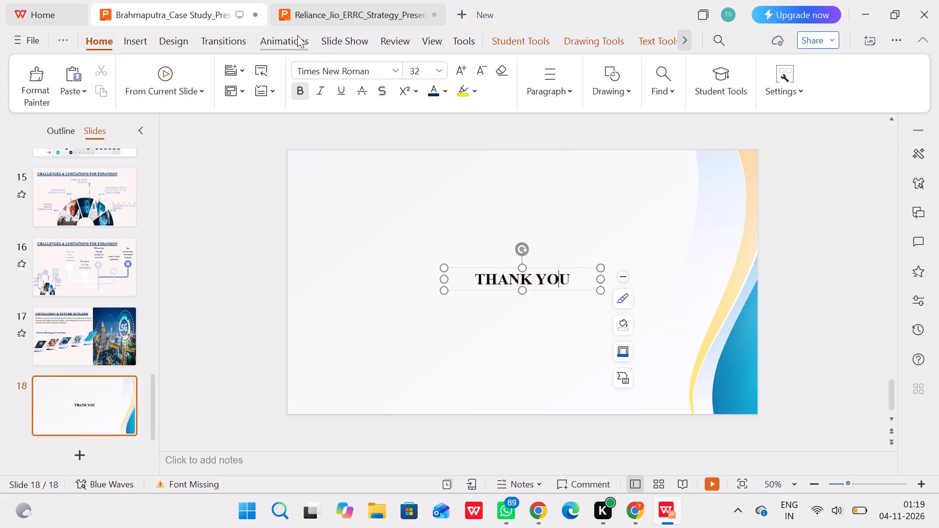
click(138, 44)
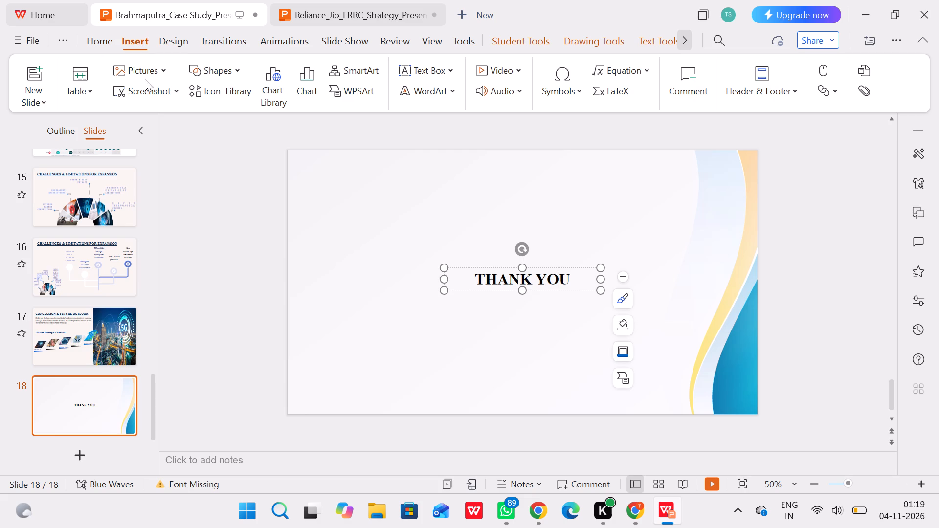
click(145, 79)
click(145, 77)
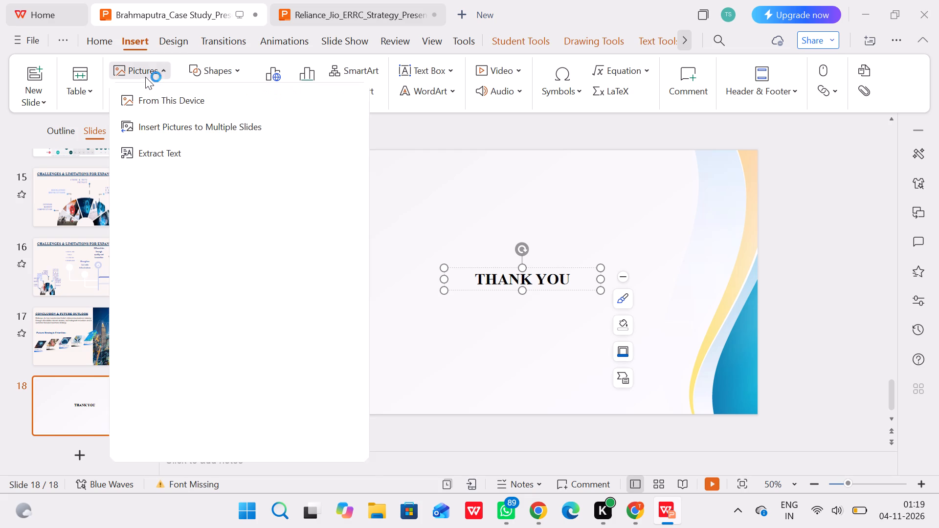
click(172, 109)
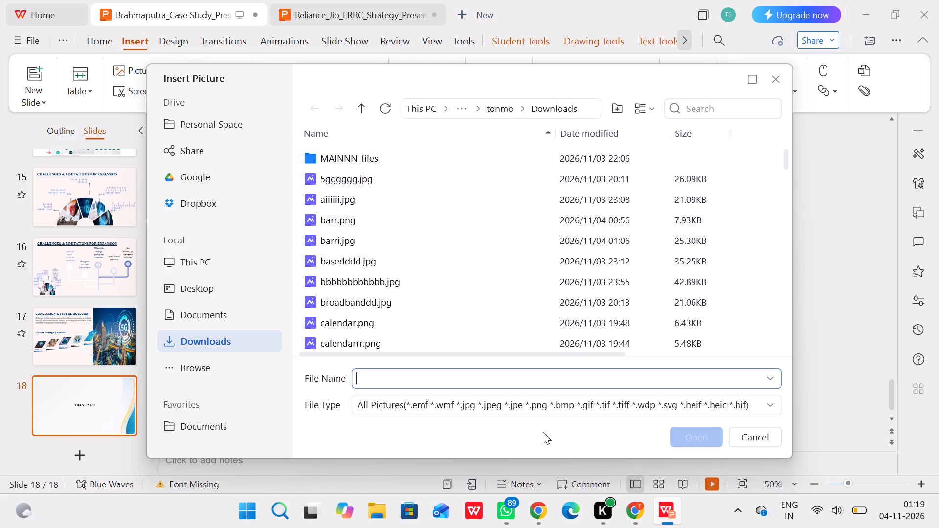
Switch to Chrome and bring up the image search results for "JIO logo".
click(650, 521)
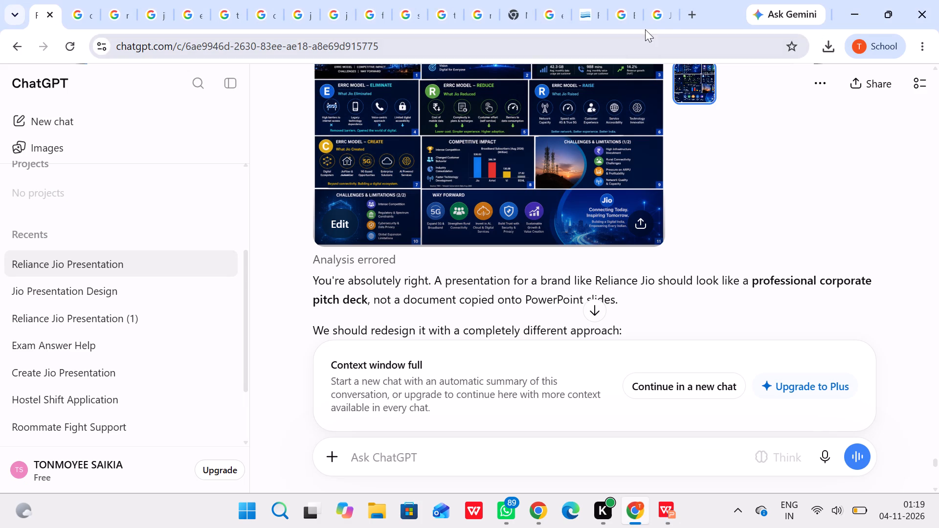
click(654, 15)
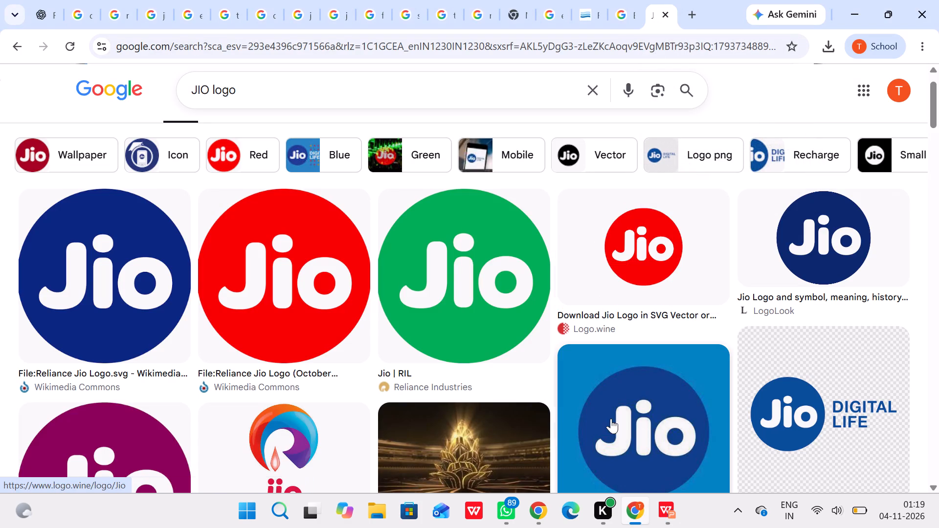
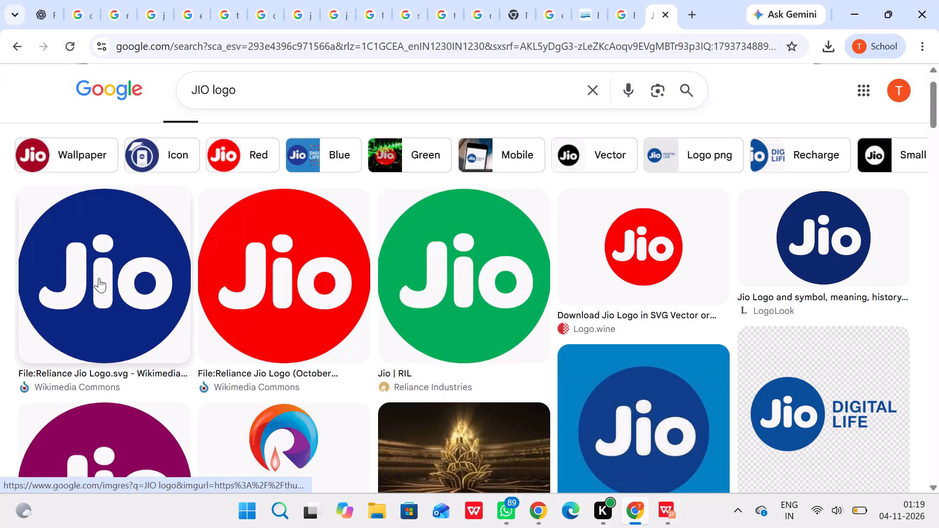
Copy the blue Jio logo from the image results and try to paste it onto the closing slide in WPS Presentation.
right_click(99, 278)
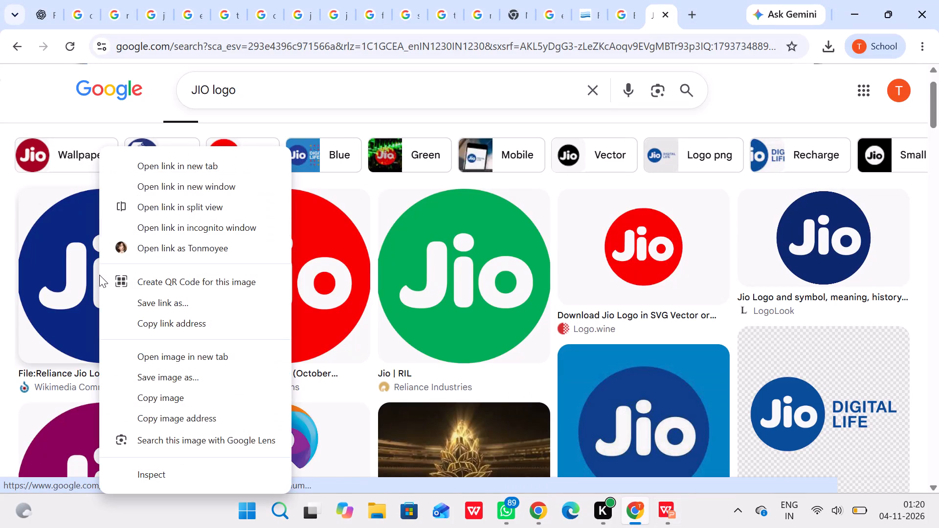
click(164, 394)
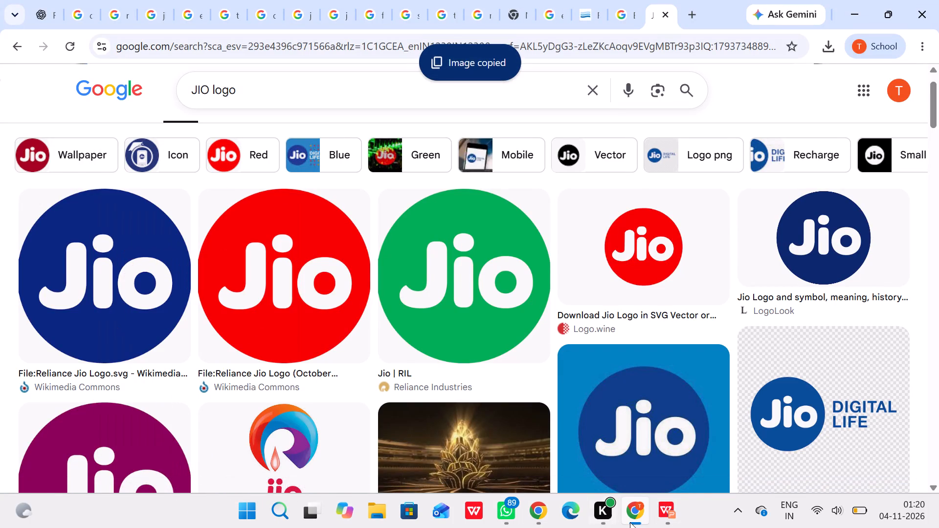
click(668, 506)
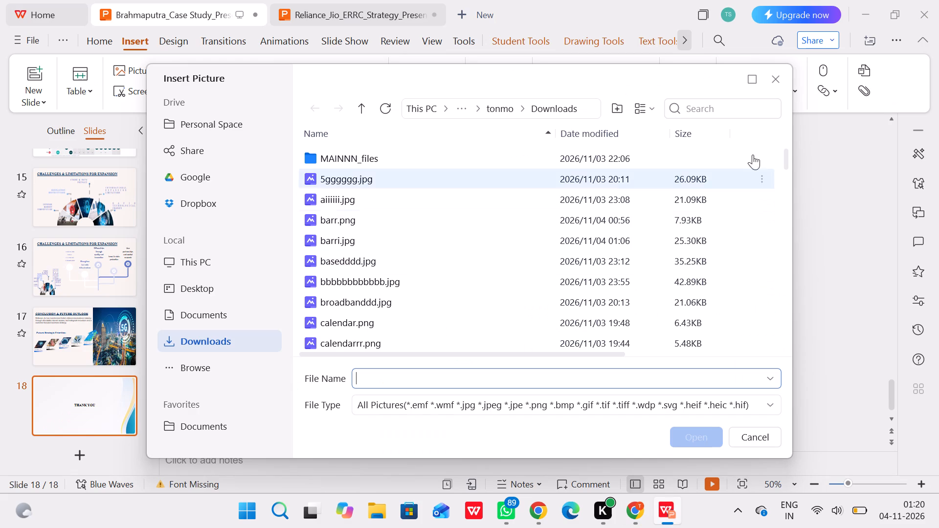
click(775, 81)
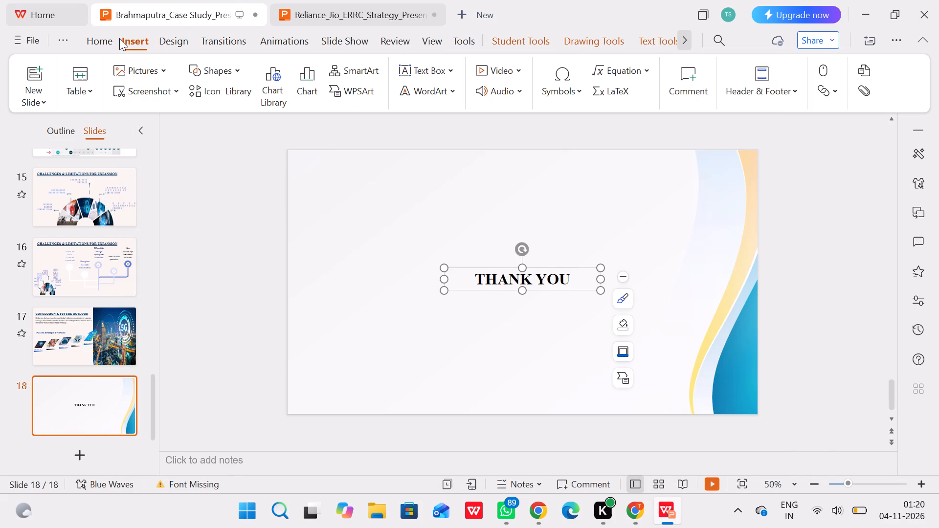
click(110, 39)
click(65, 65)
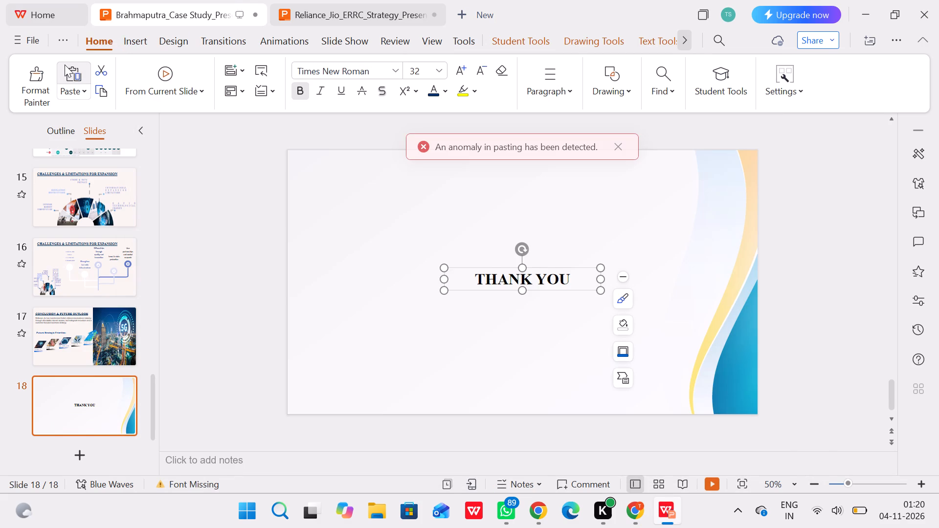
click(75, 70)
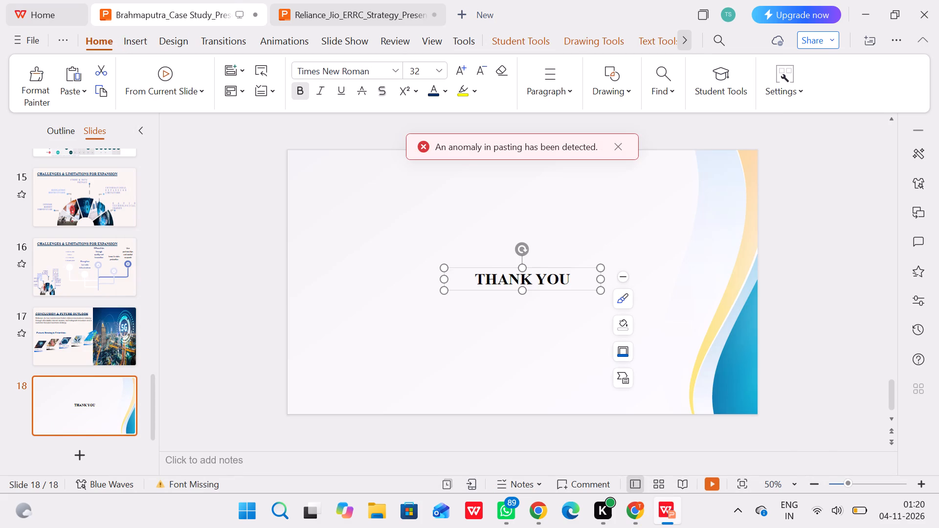
Switch to Chrome and save the blue Wikimedia Commons Jio logo to Downloads as a PNG image named jjjjj.
click(642, 505)
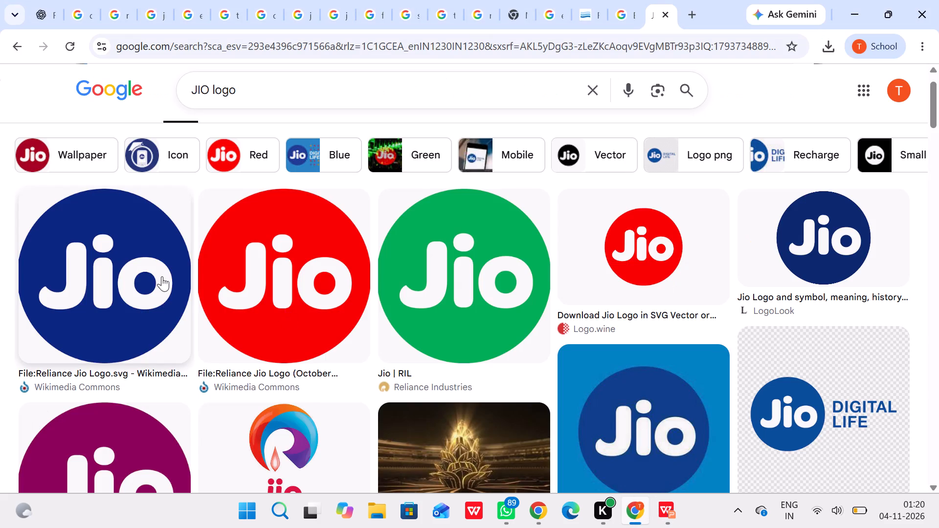
right_click(156, 271)
click(225, 377)
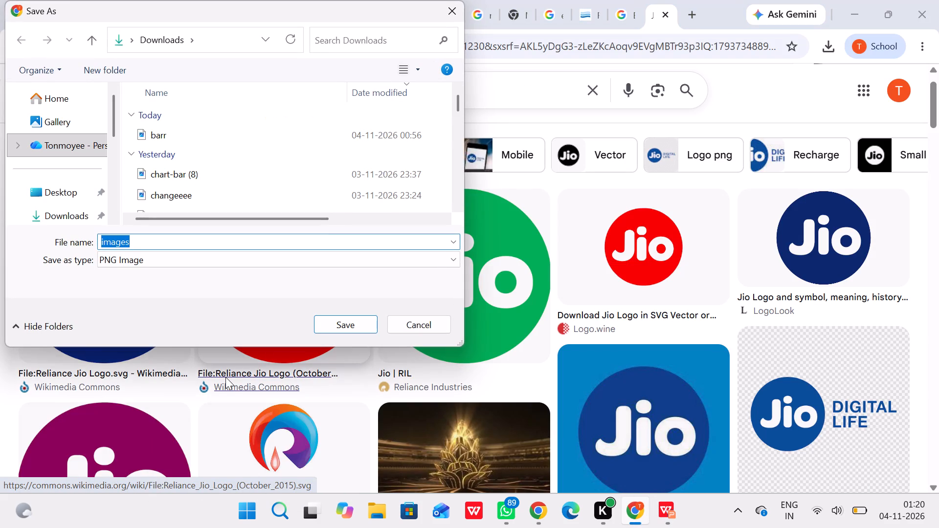
text(jjjjj)
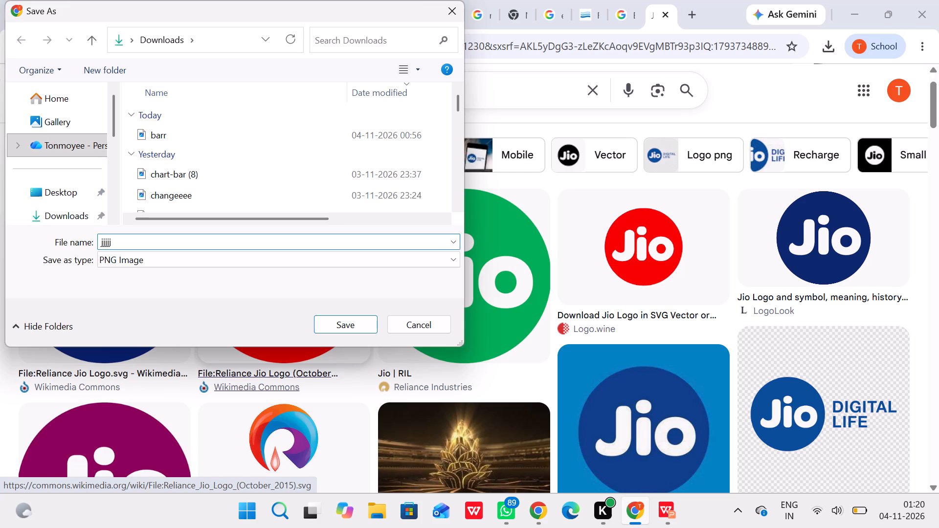
key(Return)
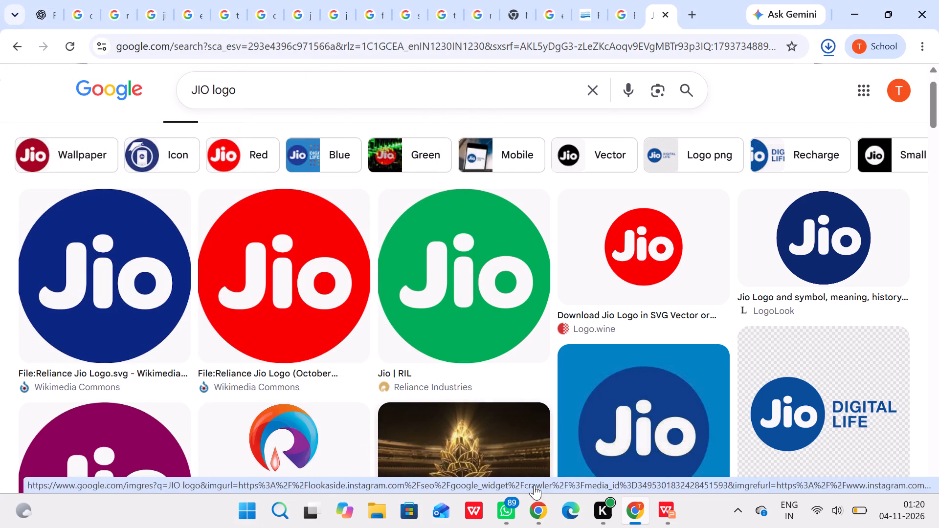
Switch to WPS Presentation and insert the picture jjjjj.png from Downloads onto the "THANK YOU" slide.
click(664, 502)
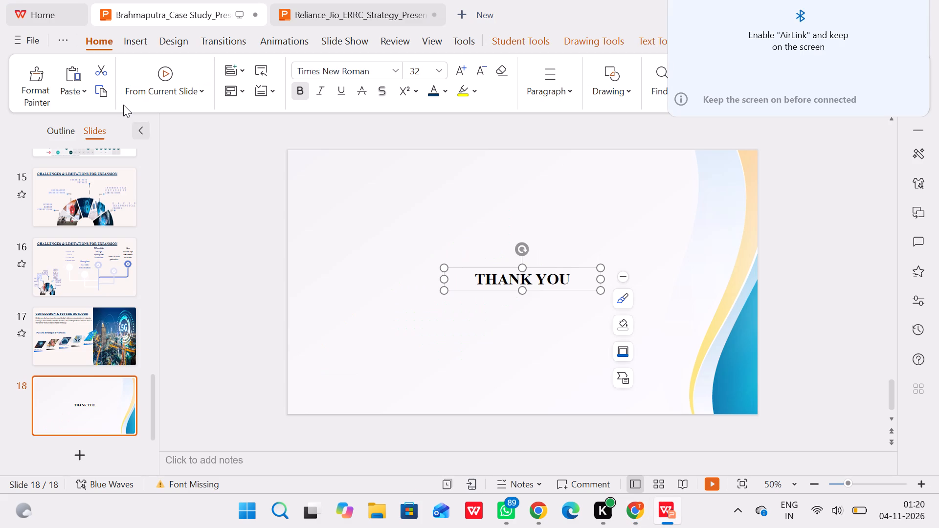
click(78, 71)
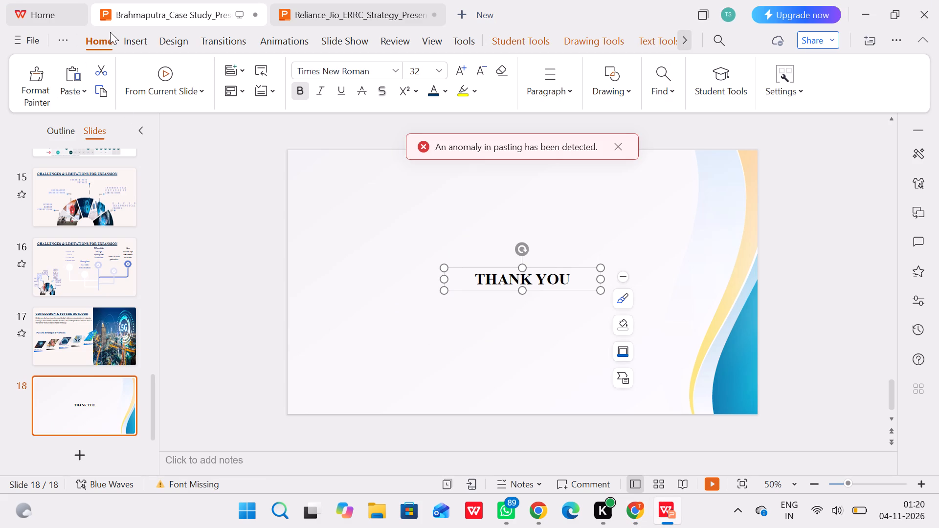
click(134, 38)
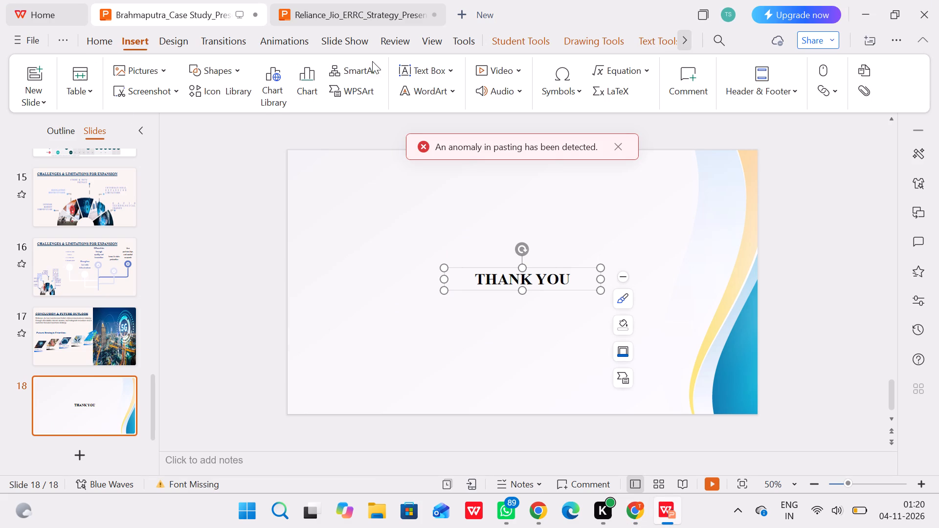
click(154, 73)
click(168, 101)
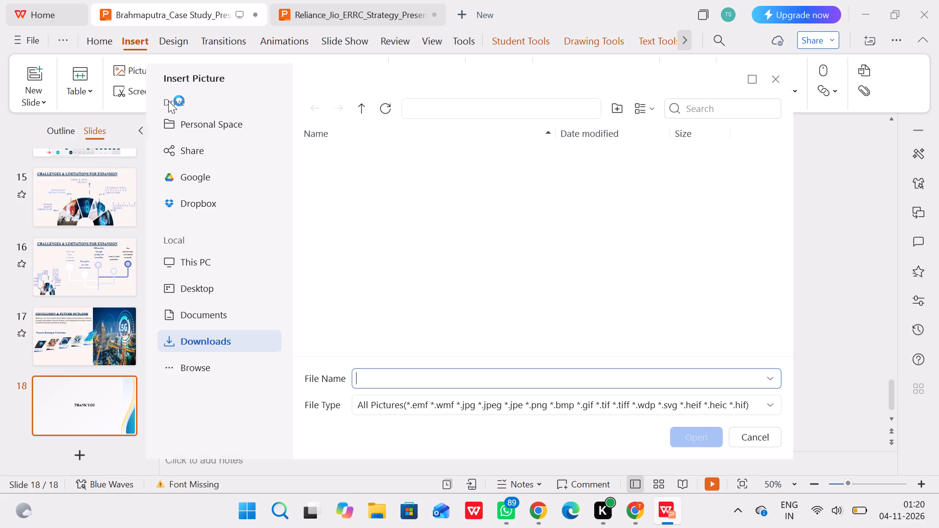
key(j)
key(j)
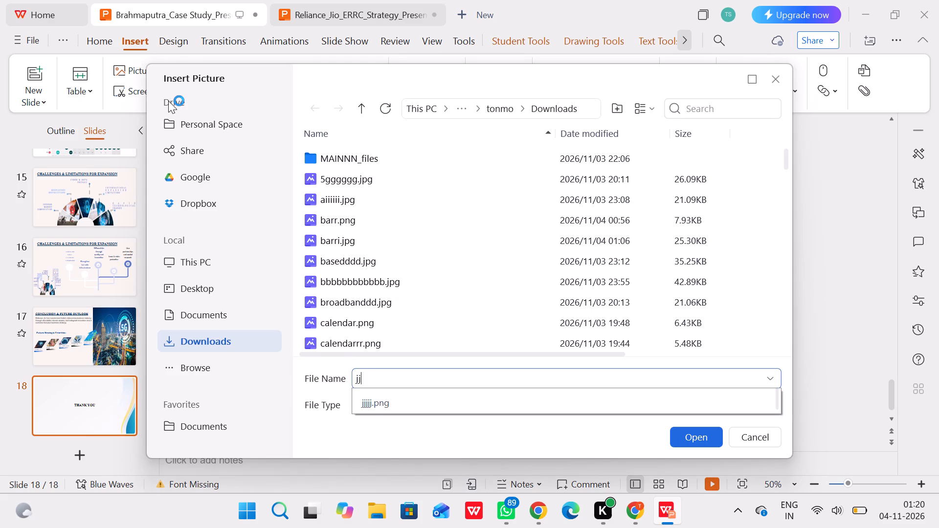
click(417, 396)
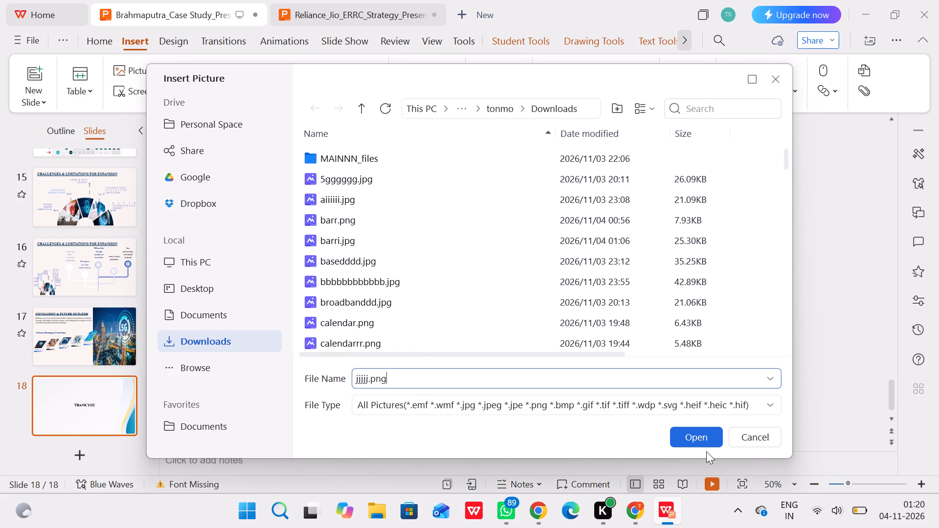
click(701, 431)
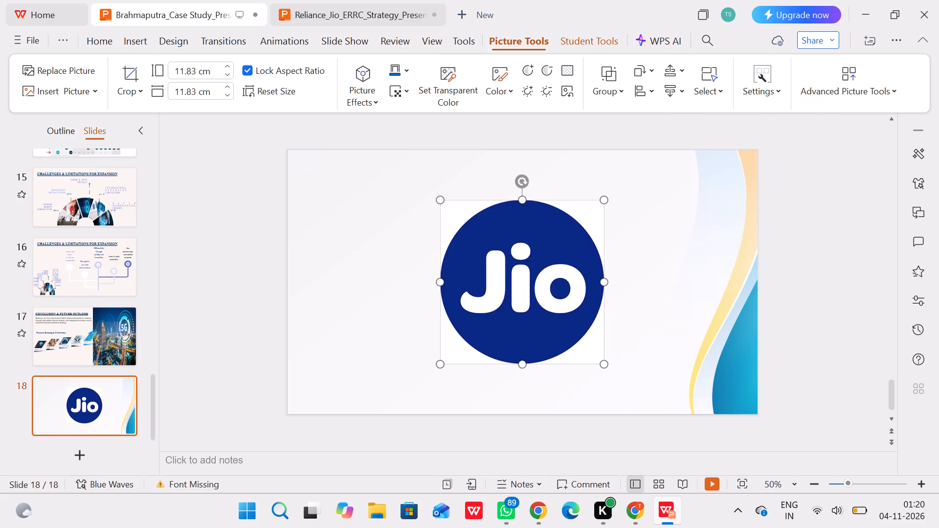
Crop the inserted Jio logo to an ellipse shape.
click(633, 254)
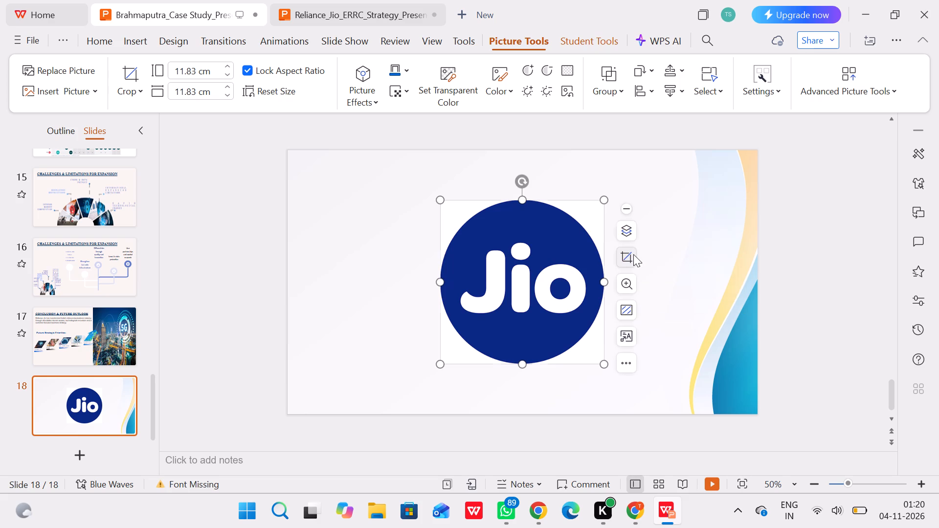
click(655, 304)
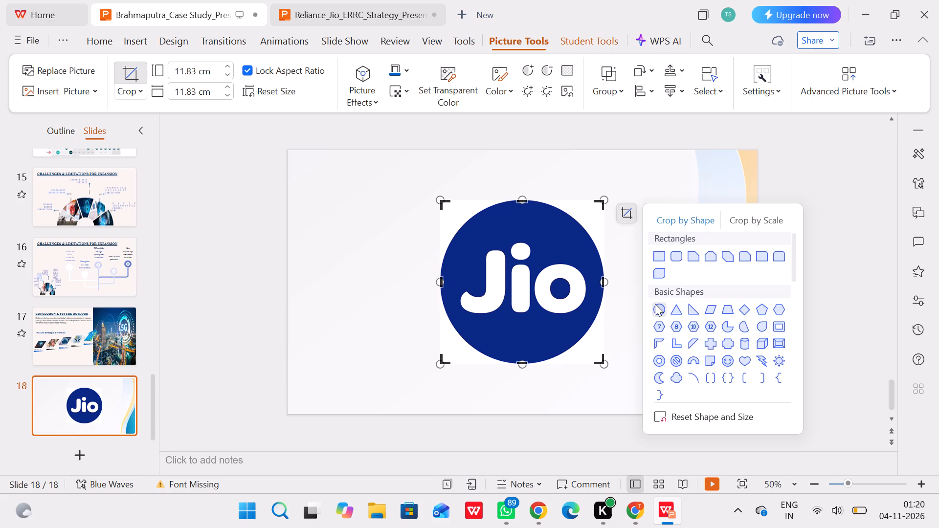
key(Return)
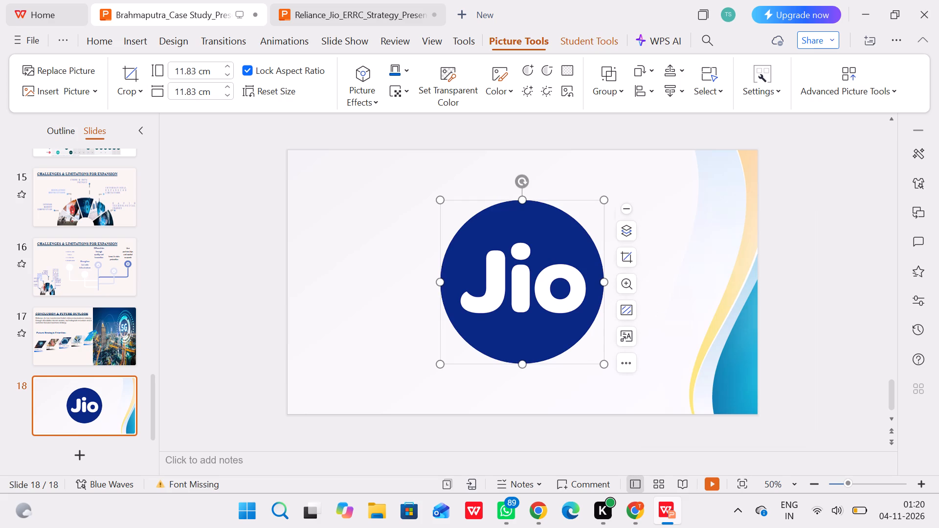
Shrink the Jio logo to about 6.43 cm high and 7.21 cm wide and place it just above the "THANK YOU" text.
drag(545, 228, 536, 173)
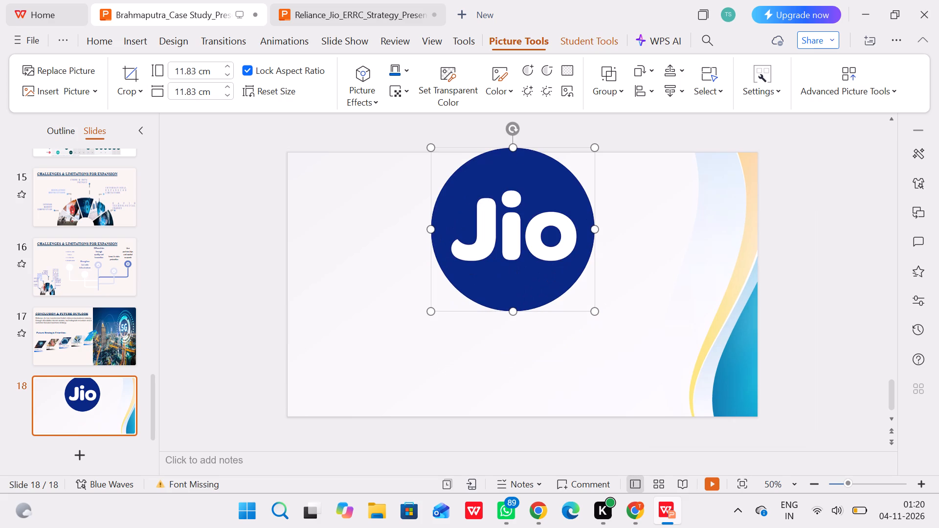
drag(512, 310, 517, 255)
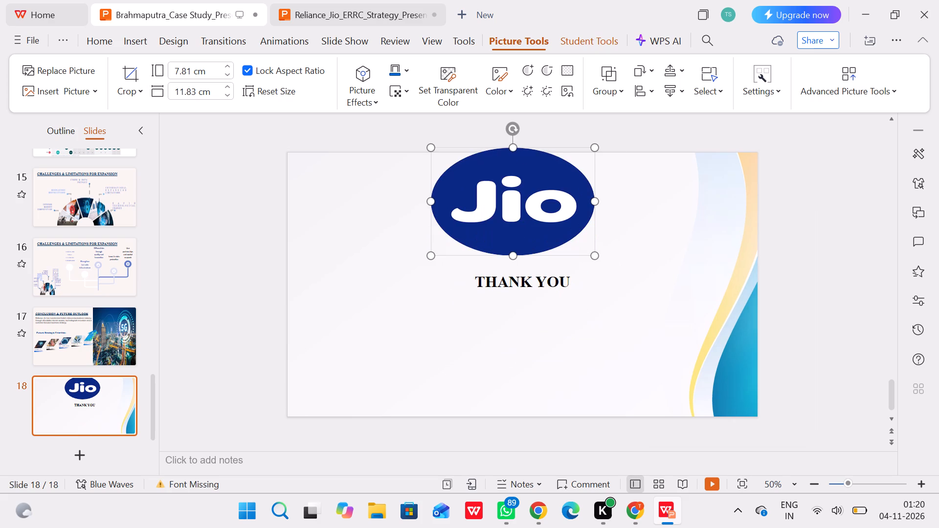
drag(428, 205, 457, 206)
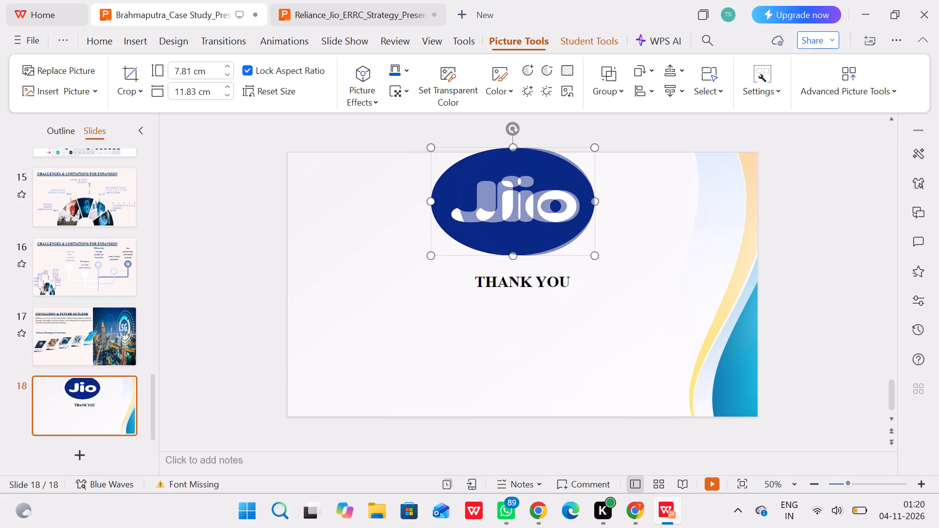
drag(457, 206, 460, 209)
drag(596, 205, 573, 205)
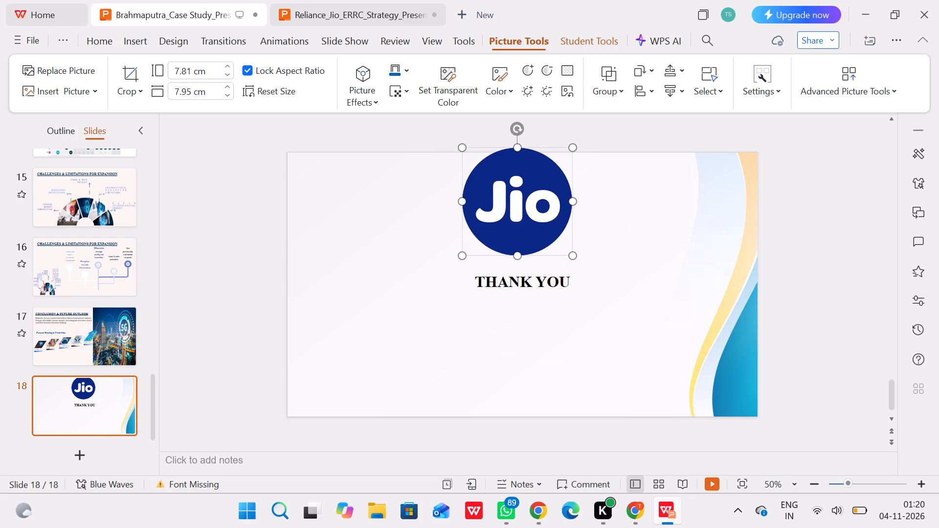
drag(525, 196, 512, 220)
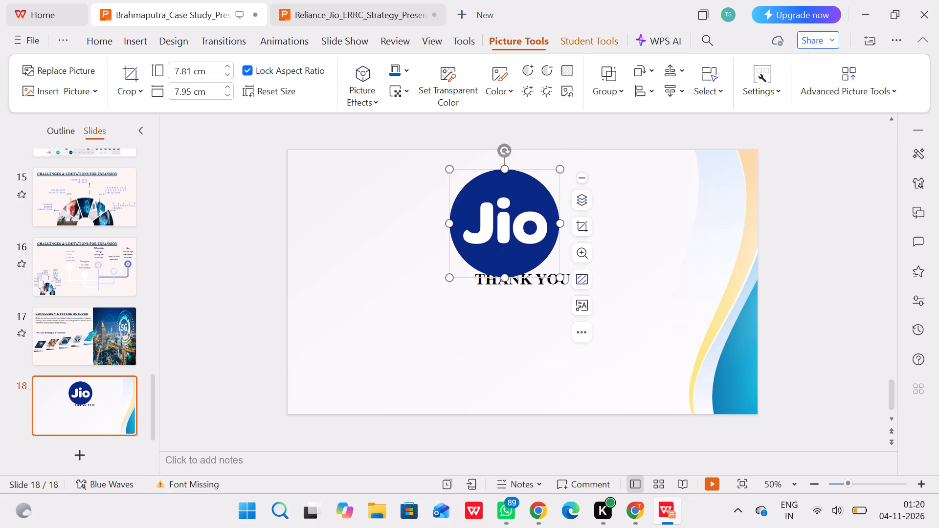
drag(503, 172, 503, 191)
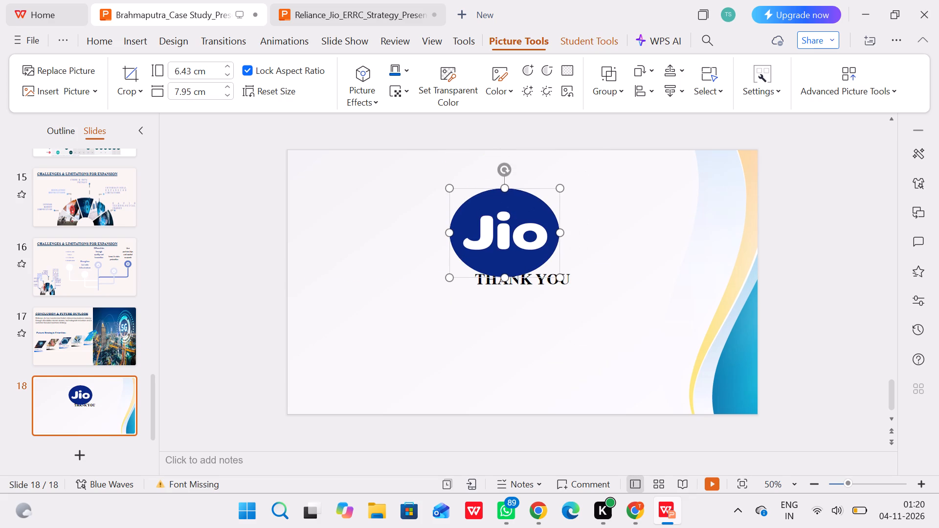
drag(450, 231, 459, 232)
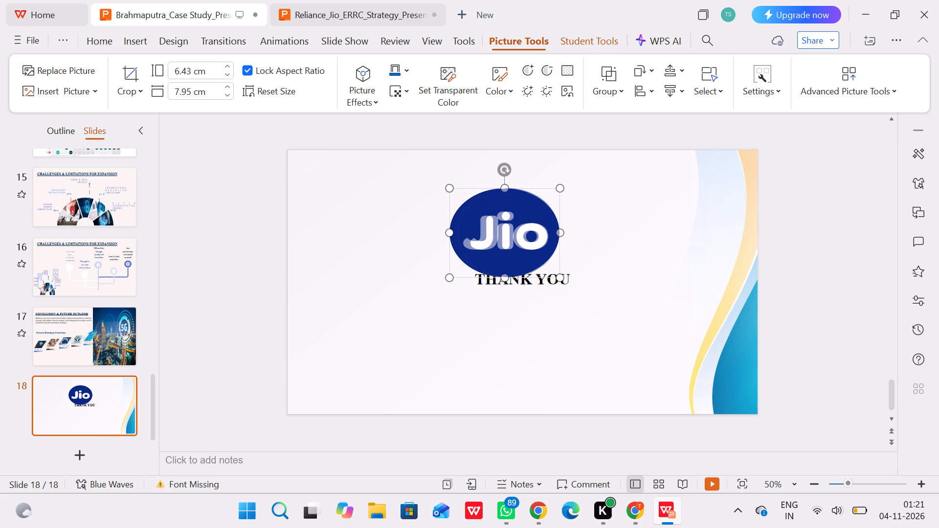
drag(459, 232, 460, 233)
drag(515, 235, 513, 223)
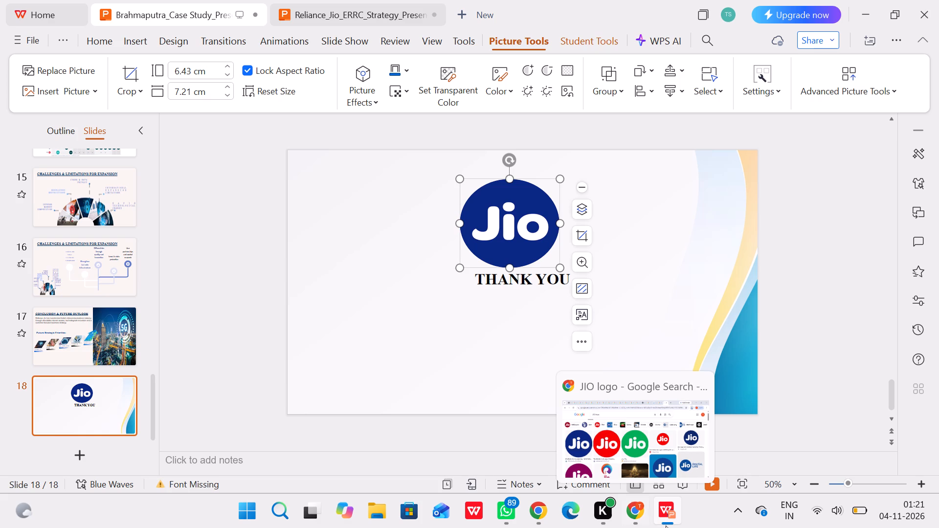
Replace the "THANK YOU" text on slide 18 with "CONNECTING TODAY." and "INSPIRING TOMORROW." as separate paragraphs.
click(533, 279)
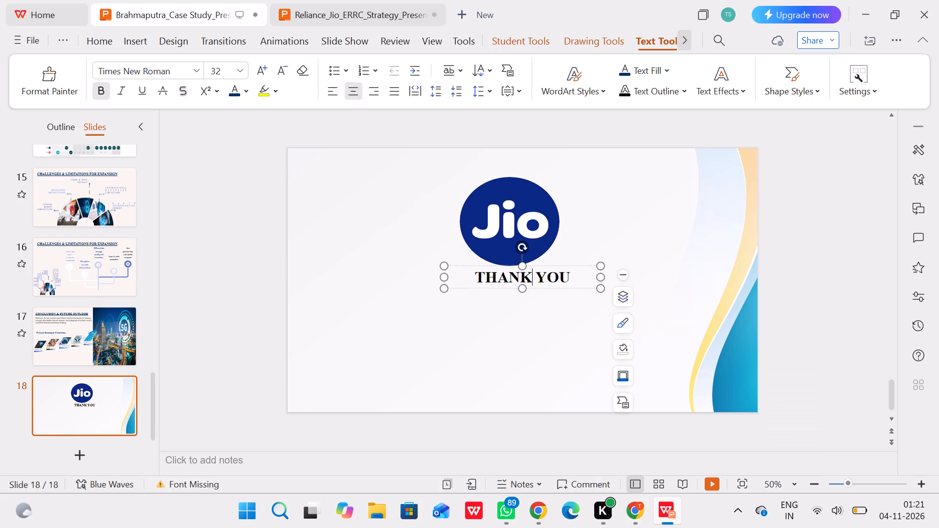
click(569, 275)
key(BackSpace)
key(BackSpace)
key(BackSpace)
key(BackSpace)
key(BackSpace)
key(BackSpace)
key(BackSpace)
key(BackSpace)
key(BackSpace)
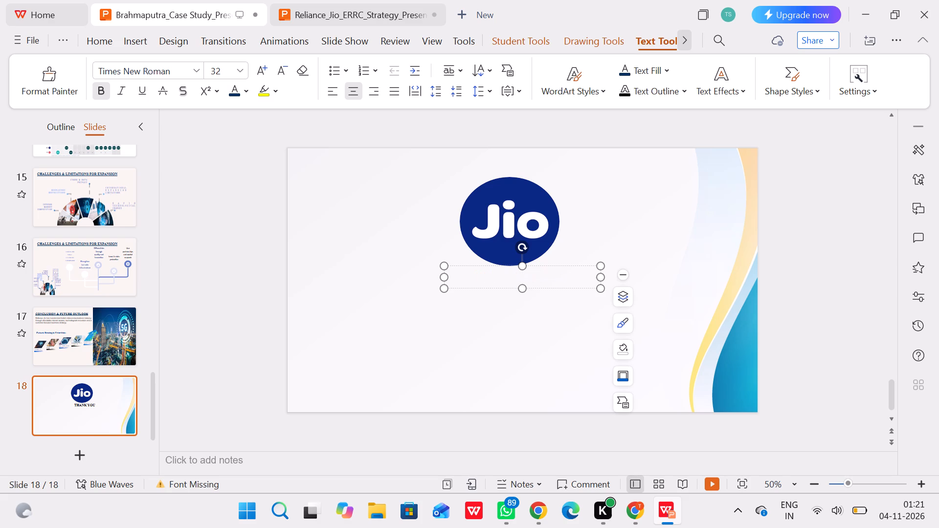
key(c)
key(BackSpace)
text(CONNECTING TODAY)
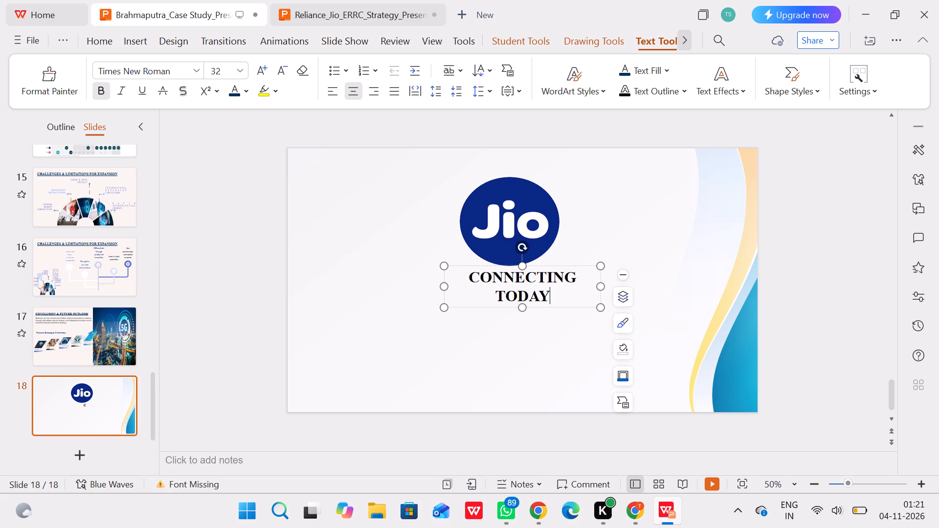
key(period)
key(Return)
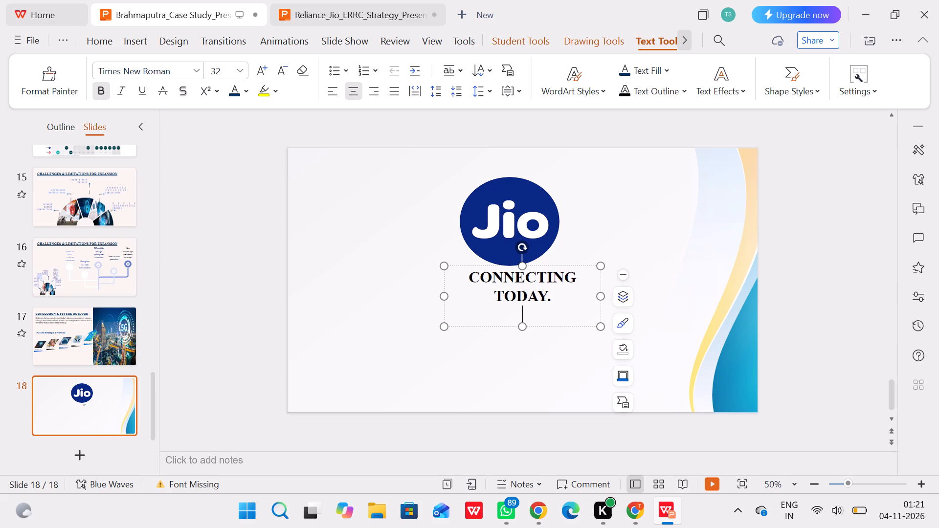
text(INSPI)
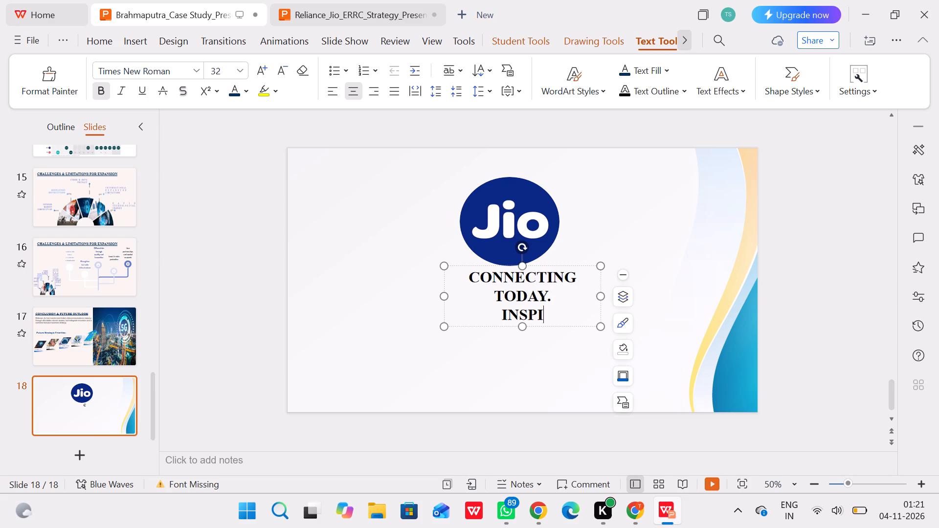
text(RING TOMORROW)
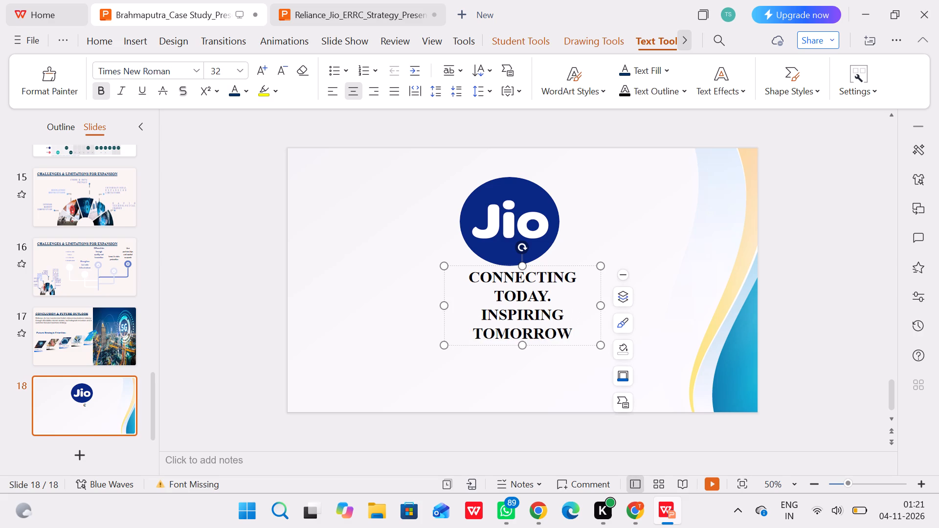
key(period)
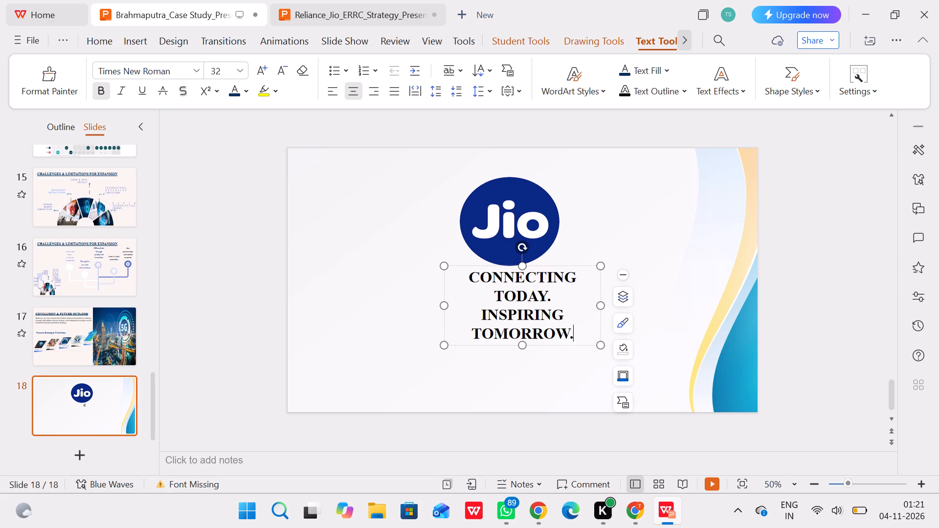
Widen the tagline text box so each sentence fits on one line, and centre it horizontally on the slide below the logo.
drag(444, 306, 366, 299)
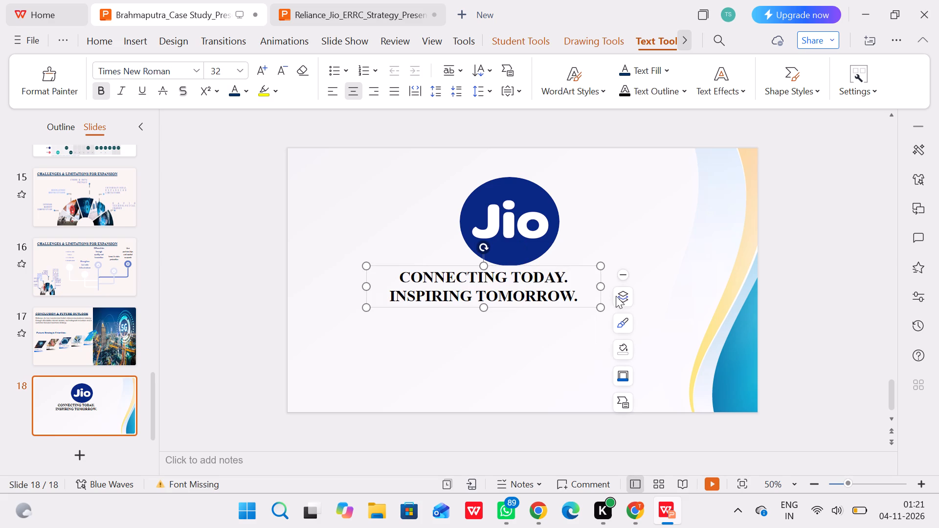
drag(602, 284, 648, 284)
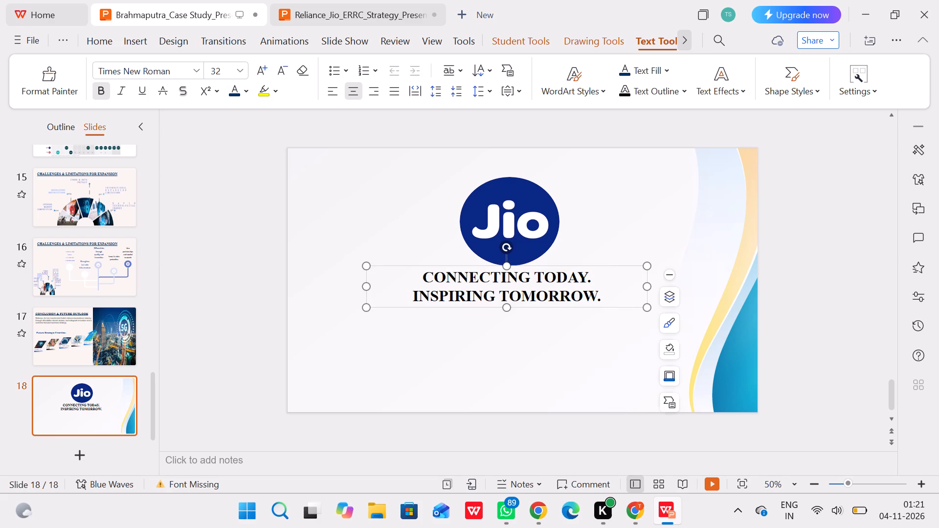
drag(544, 264, 560, 264)
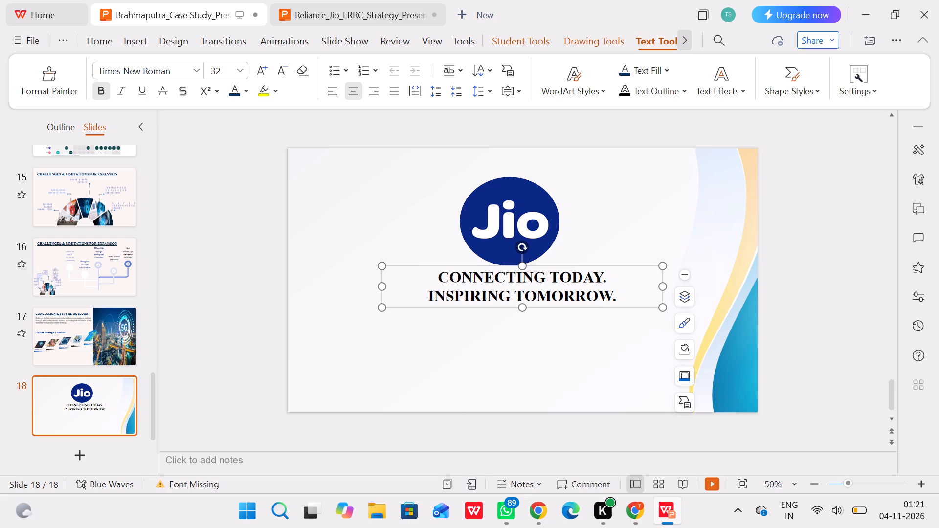
Colour the "CONNECTING TODAY. INSPIRING TOMORROW." tagline dark blue.
drag(616, 295, 414, 267)
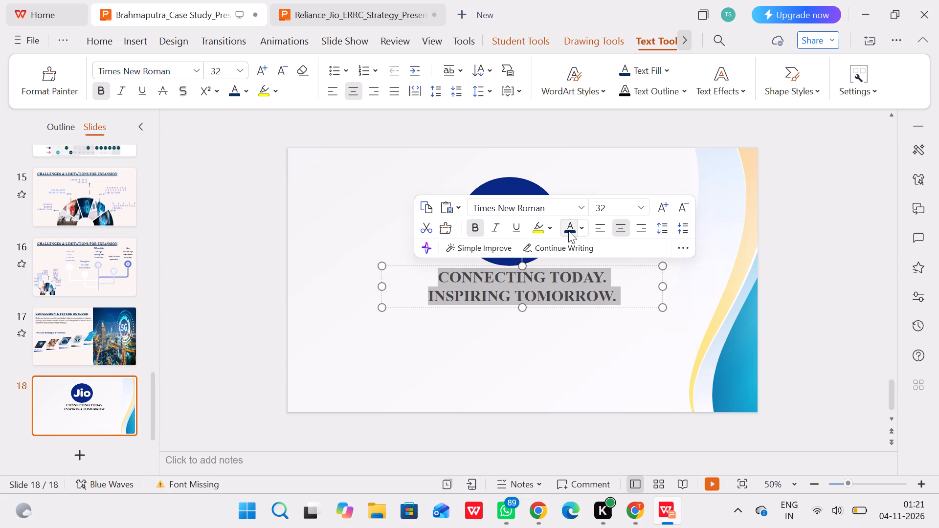
click(570, 225)
click(785, 258)
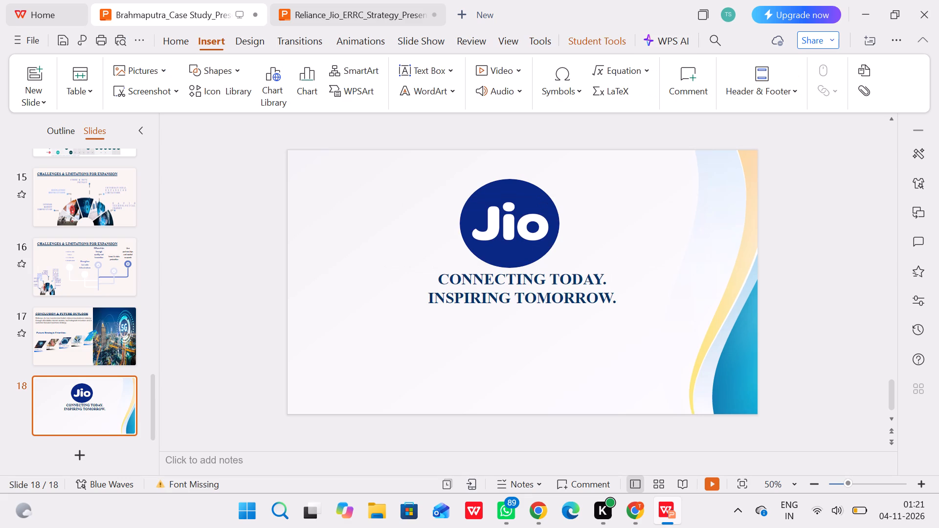
Add a new text box below the tagline, near the slide's left edge, reading "Building a Digital India," and "Empowering Every Indian." on two lines.
double_click(265, 322)
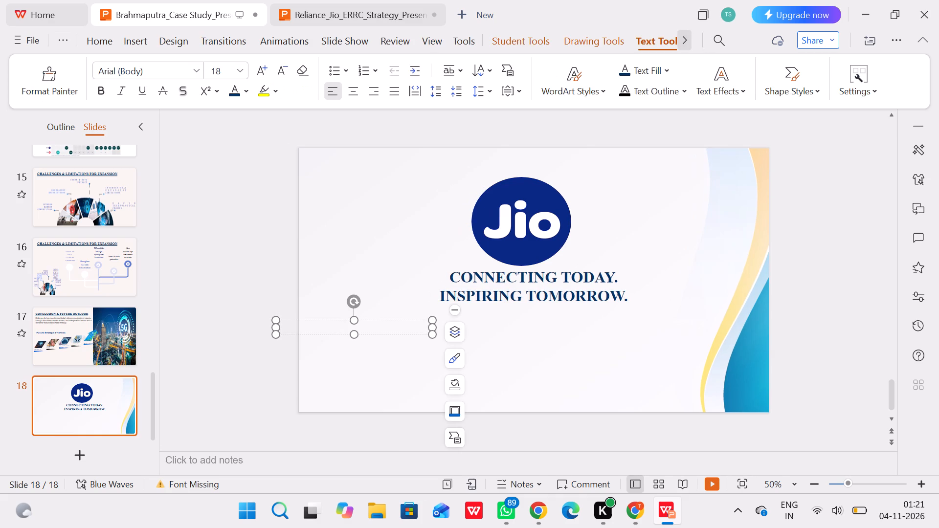
click(293, 328)
key(b)
text(uilding a)
key(space)
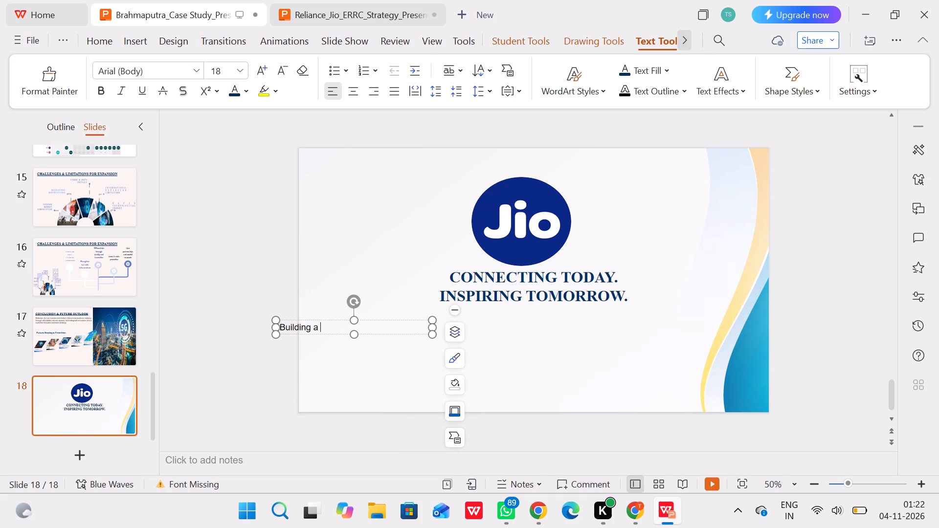
key(d)
text(ih)
key(BackSpace)
text(gital)
key(space)
key(i)
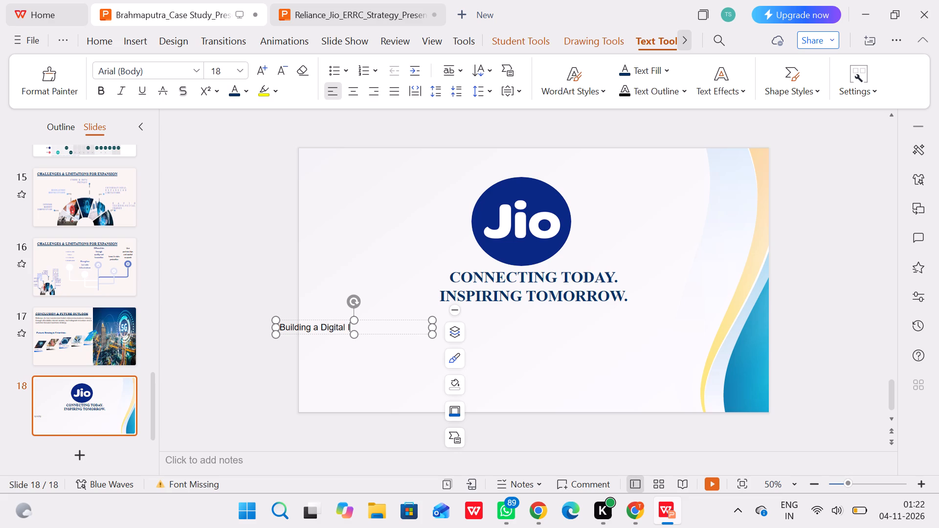
text(nd)
text(ia)
key(space)
key(BackSpace)
text(,)
key(space)
key(BackSpace)
key(Return)
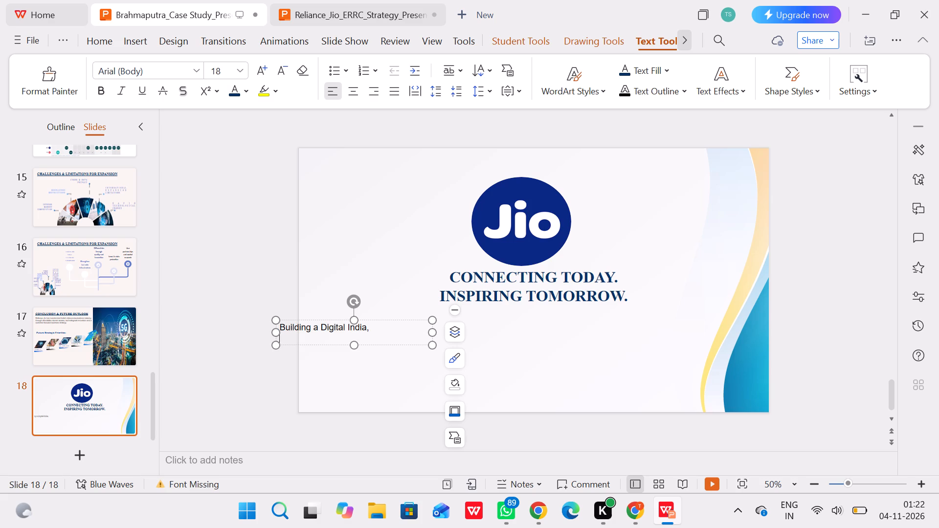
key(e)
key(m)
key(BackSpace)
text(mpowering)
key(space)
key(e)
text(very)
key(space)
key(i)
text(ndian.)
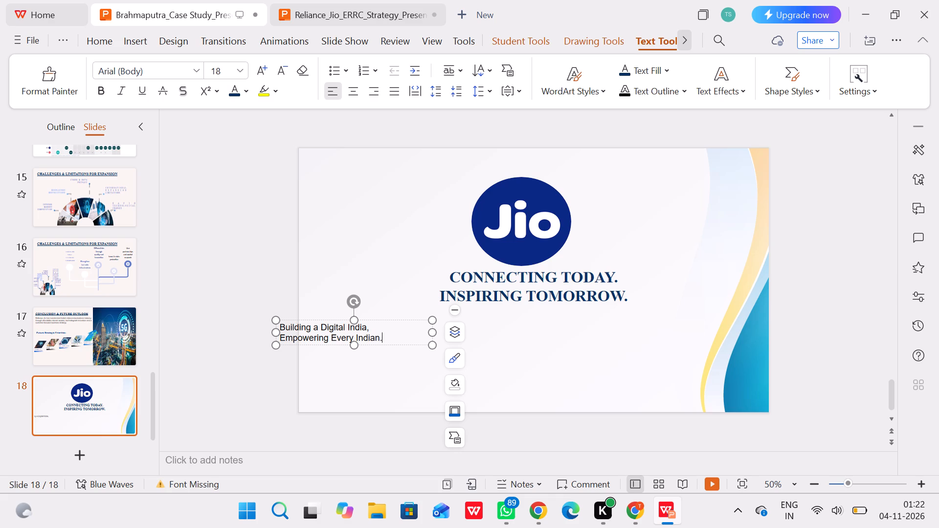
Format the "Building a Digital India, Empowering Every Indian." text in dark blue, size 24, centre-aligned.
drag(381, 338, 251, 319)
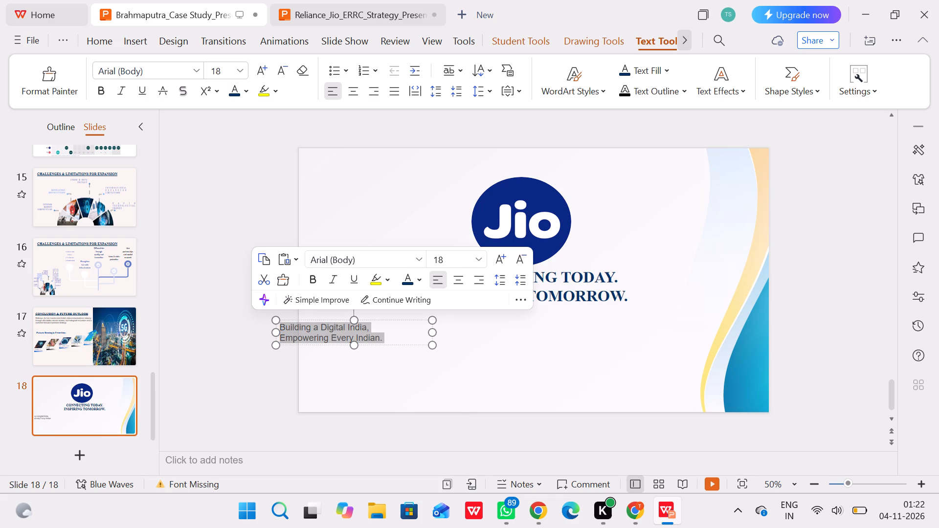
click(402, 278)
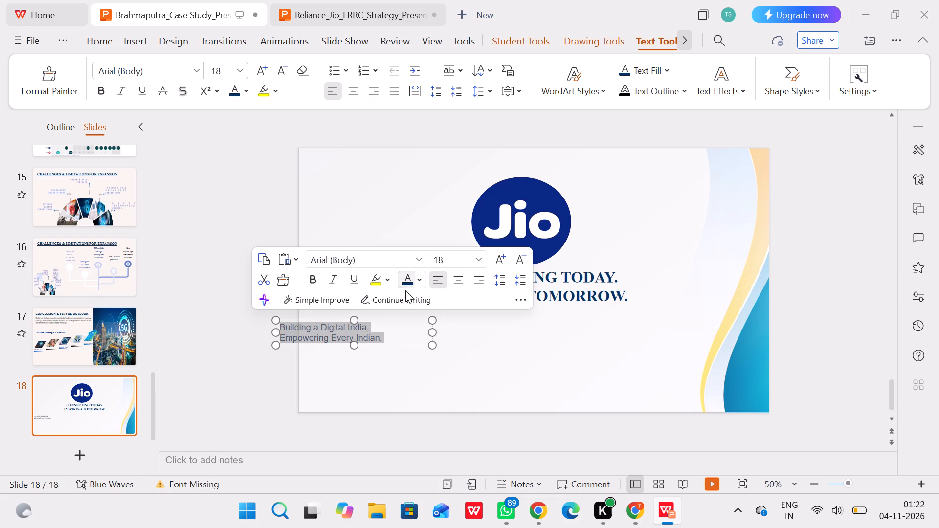
click(474, 264)
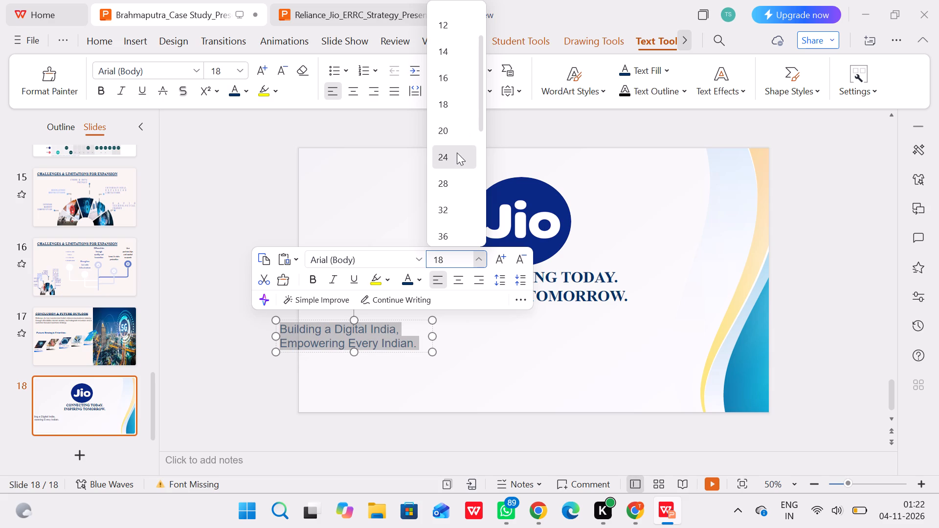
click(457, 153)
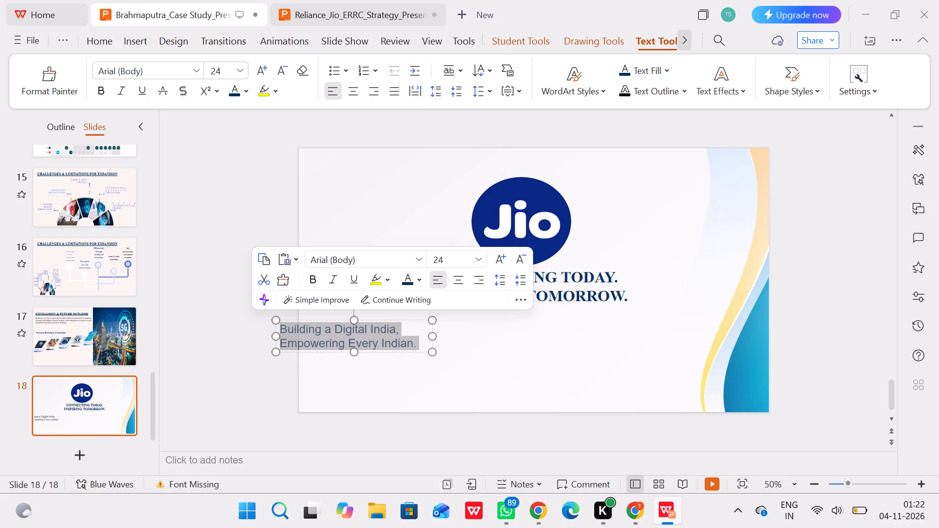
click(463, 279)
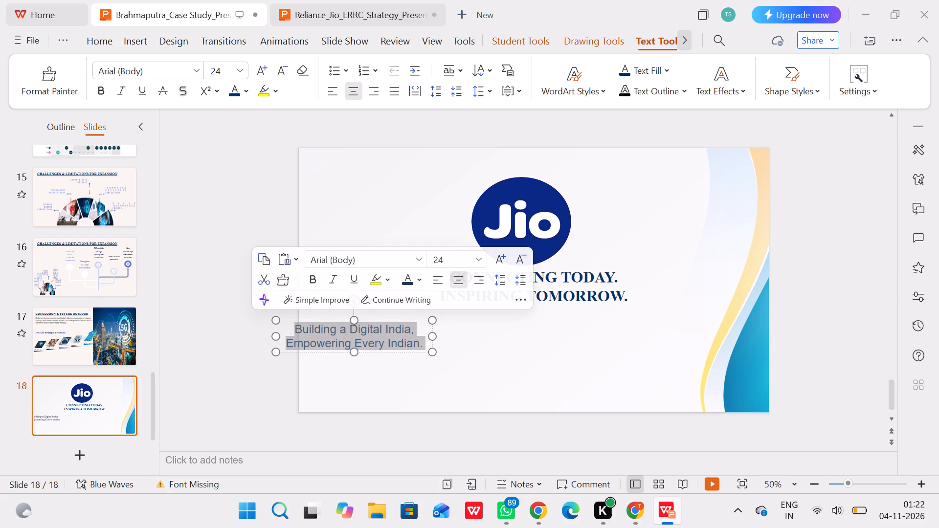
Move the "Building a Digital India" text box directly beneath the tagline, centred under the Jio logo.
drag(421, 319, 588, 310)
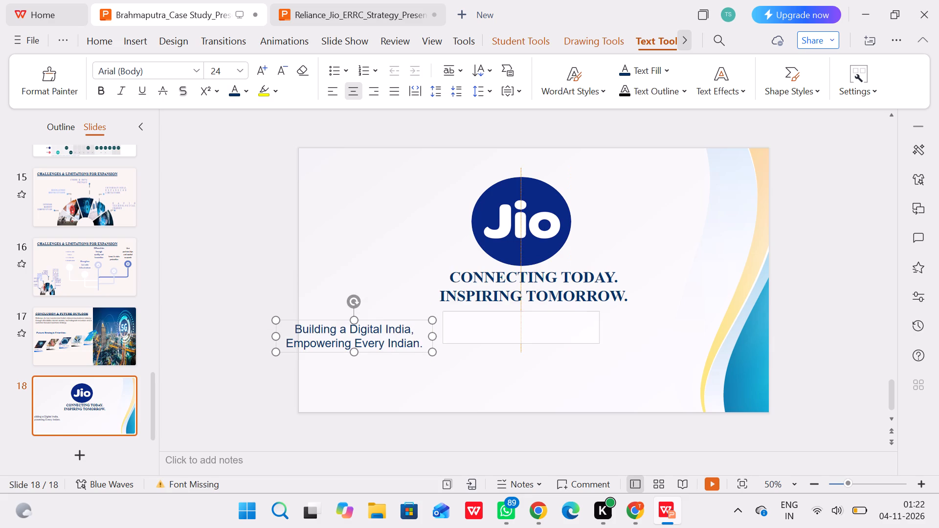
drag(588, 310, 589, 308)
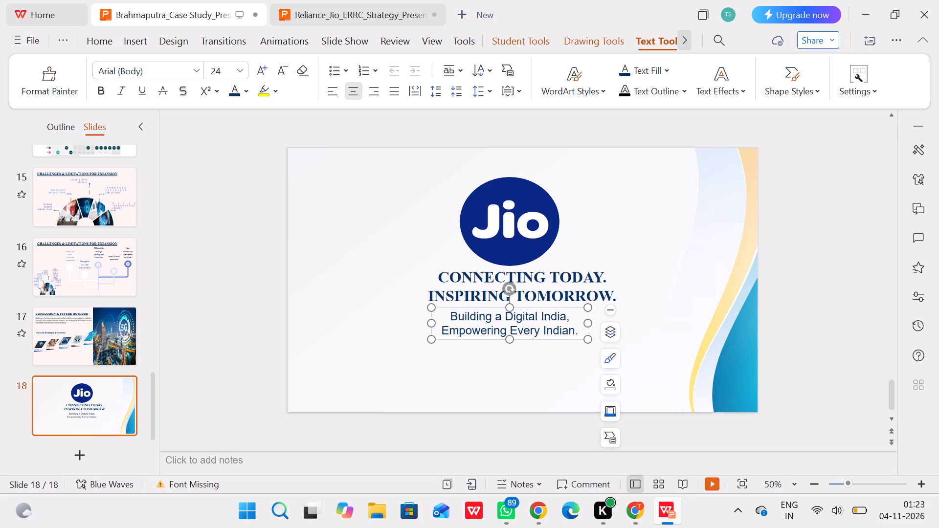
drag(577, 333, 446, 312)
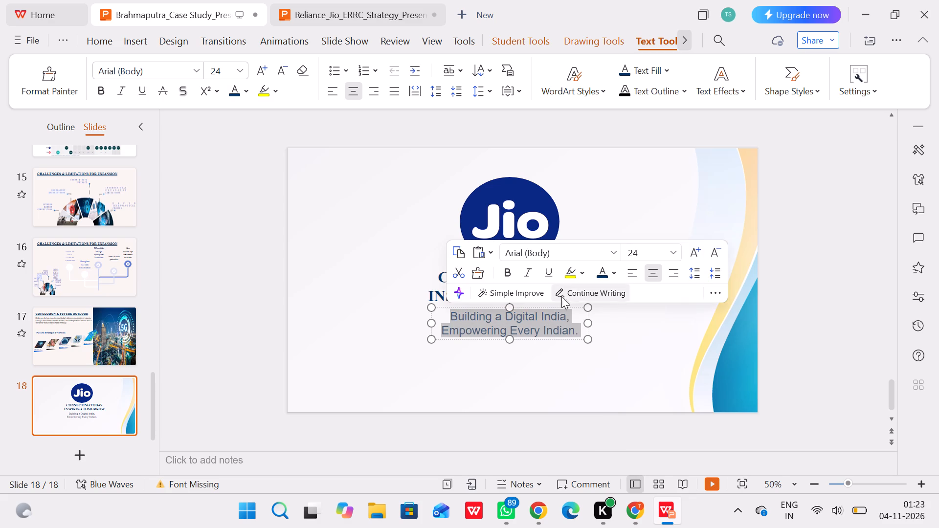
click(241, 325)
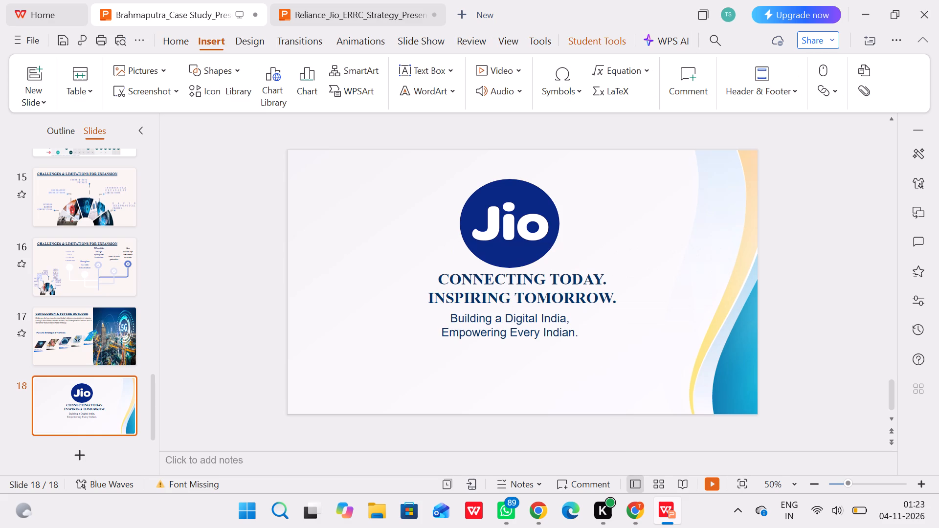
Set the "CONNECTING TODAY. INSPIRING TOMORROW." tagline to font size 36.
click(454, 302)
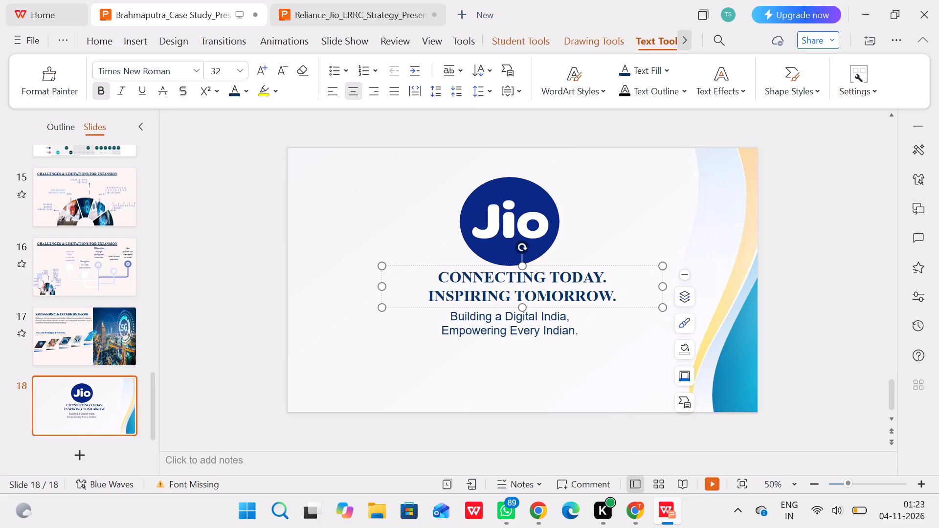
drag(615, 297, 455, 249)
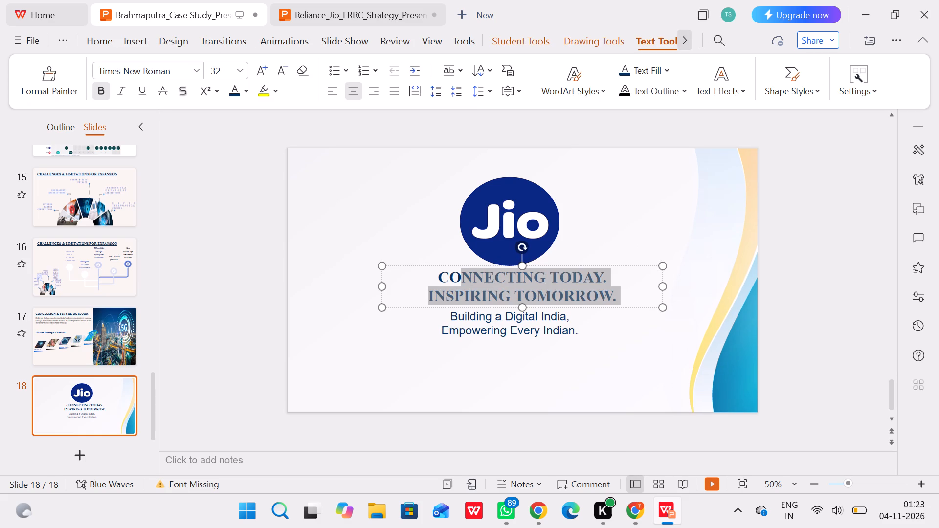
drag(455, 249, 442, 248)
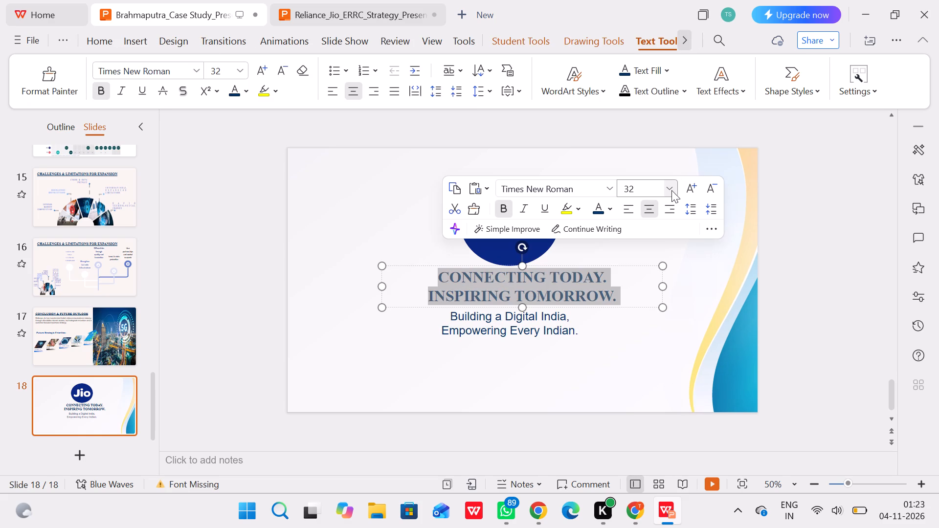
click(671, 190)
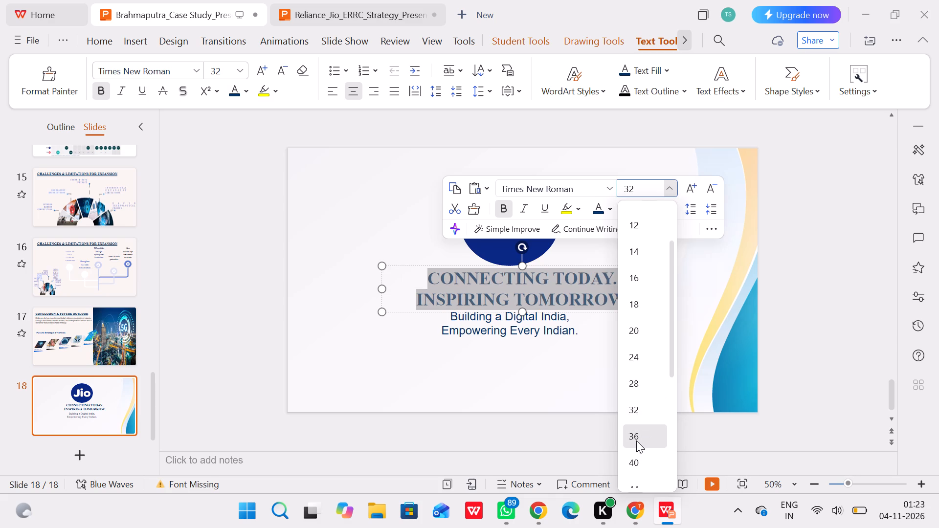
click(636, 440)
click(837, 242)
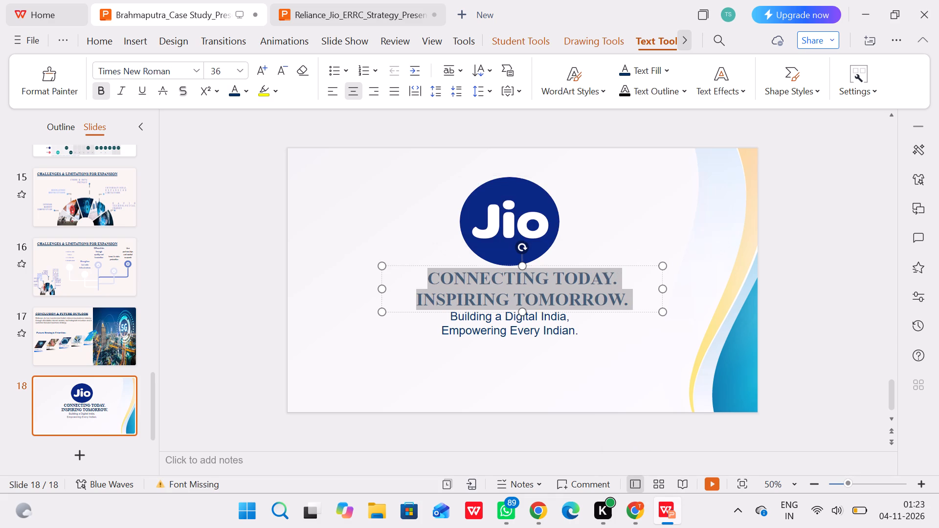
Shift the "CONNECTING TODAY. INSPIRING TOMORROW." text box slightly left so it is centred beneath the Jio logo.
click(522, 288)
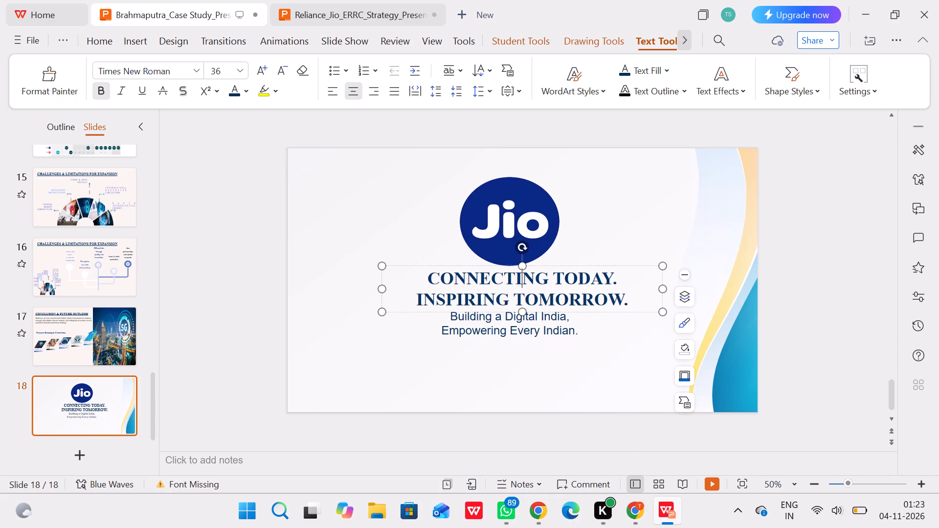
drag(546, 266, 544, 266)
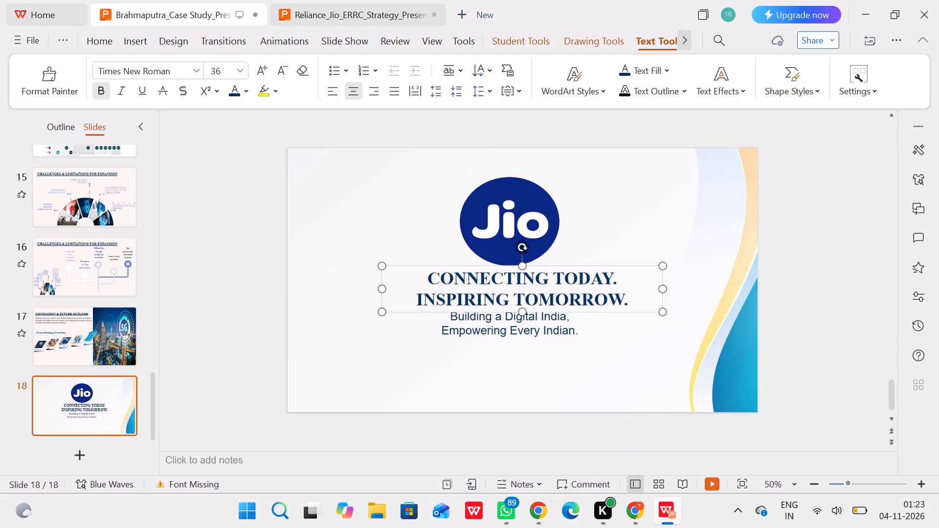
drag(544, 266, 534, 267)
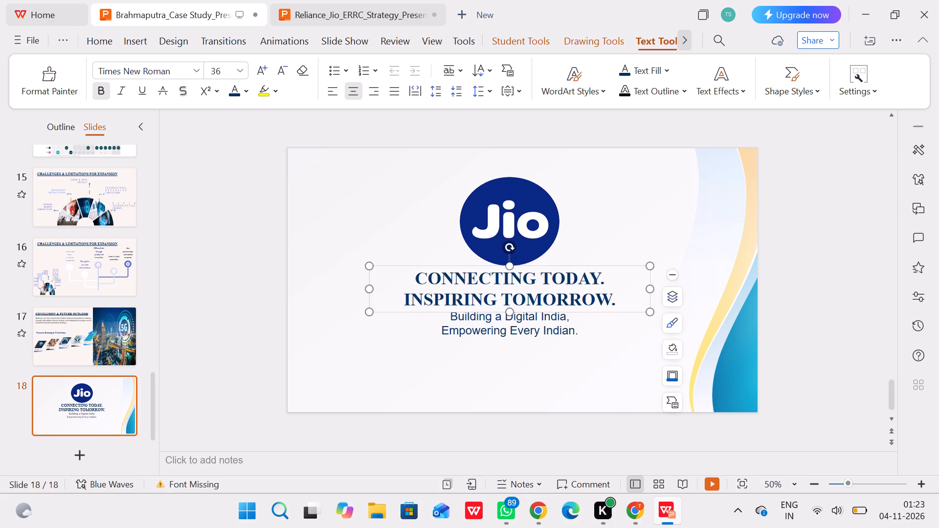
click(781, 253)
Move the "Building a Digital India, Empowering Every Indian." text box slightly down so it sits just below the enlarged tagline.
click(519, 332)
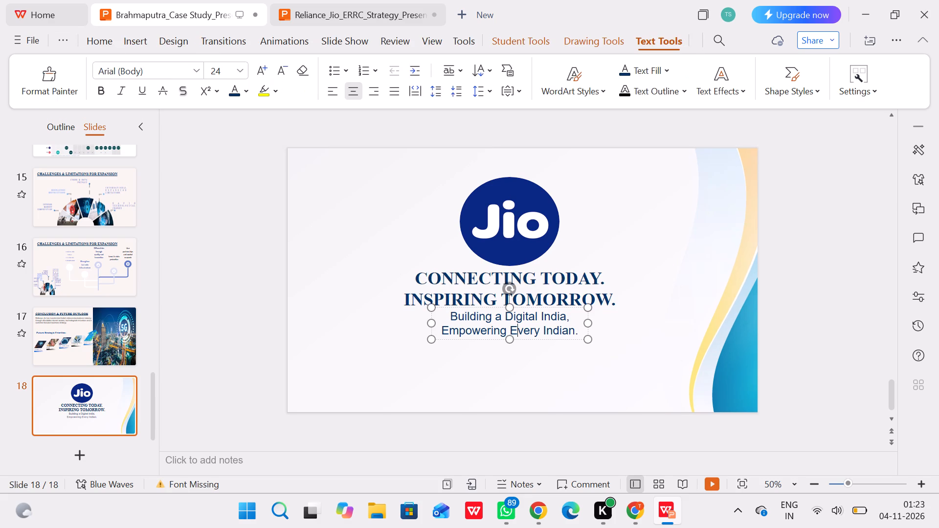
click(527, 308)
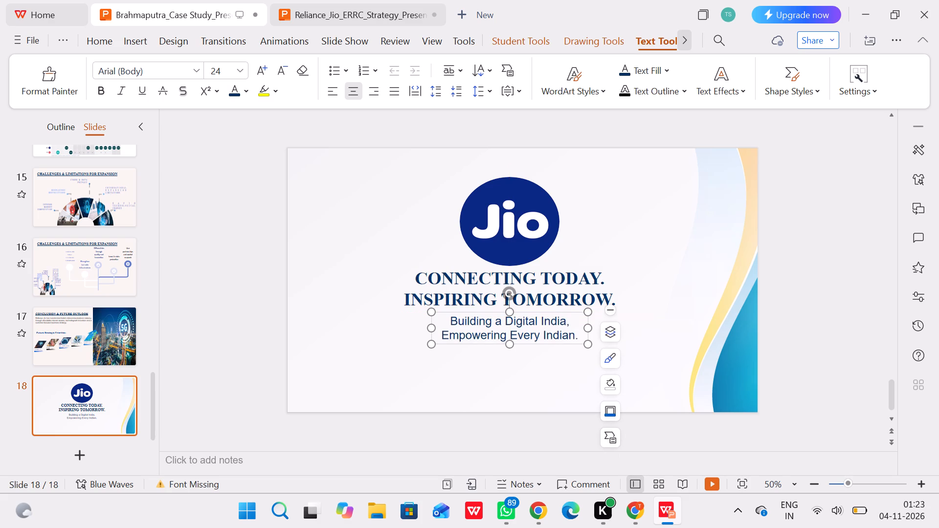
click(526, 287)
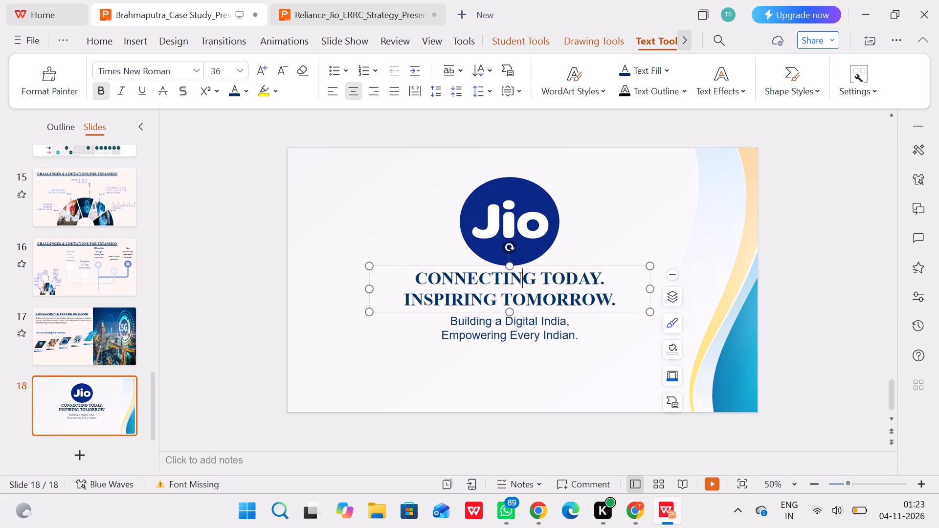
click(537, 267)
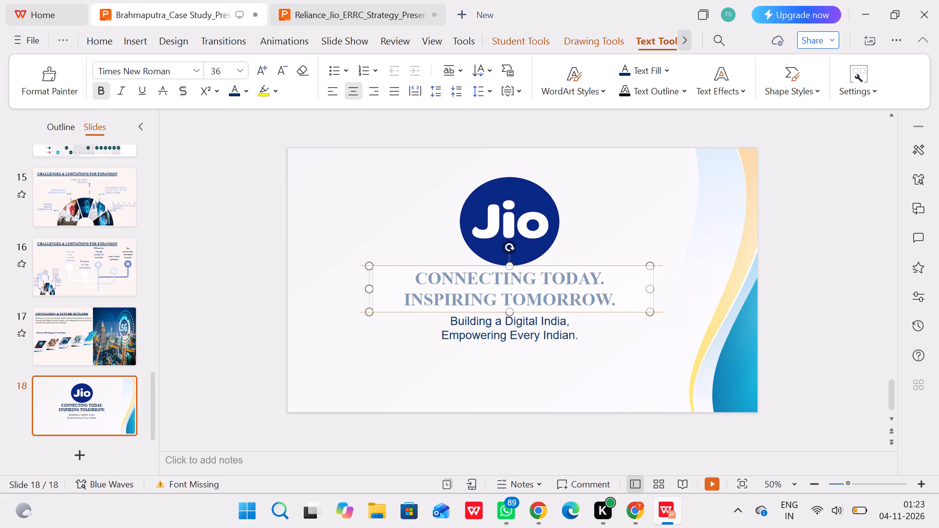
double_click(762, 244)
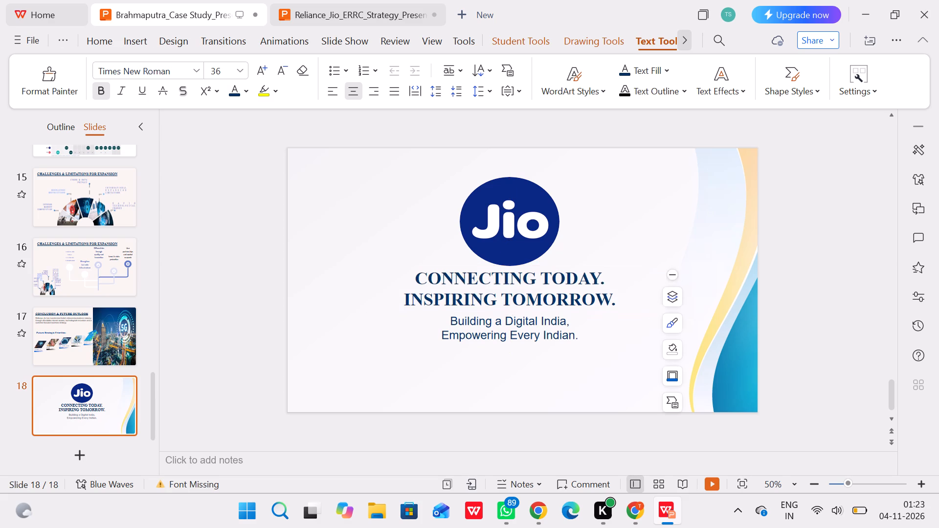
Add a new text box near the slide's lower-left corner reading "THANK YOU".
click(372, 378)
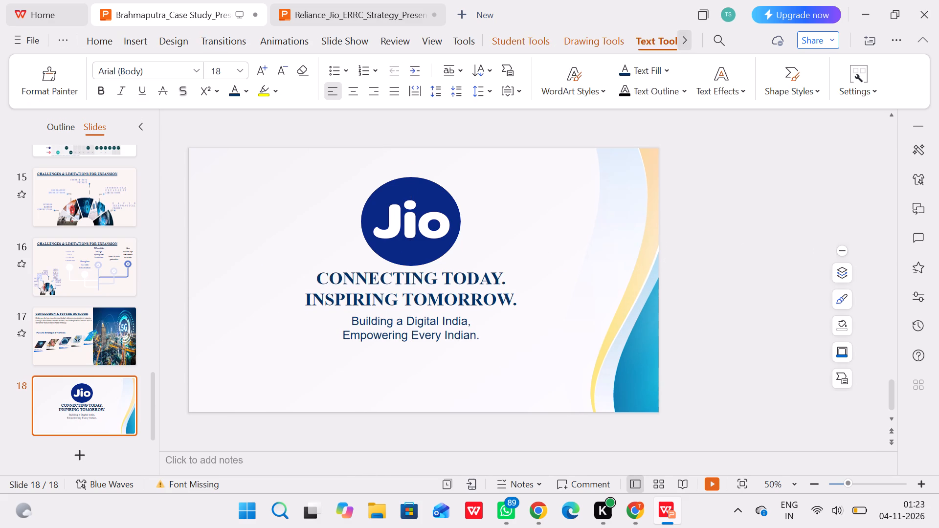
double_click(267, 383)
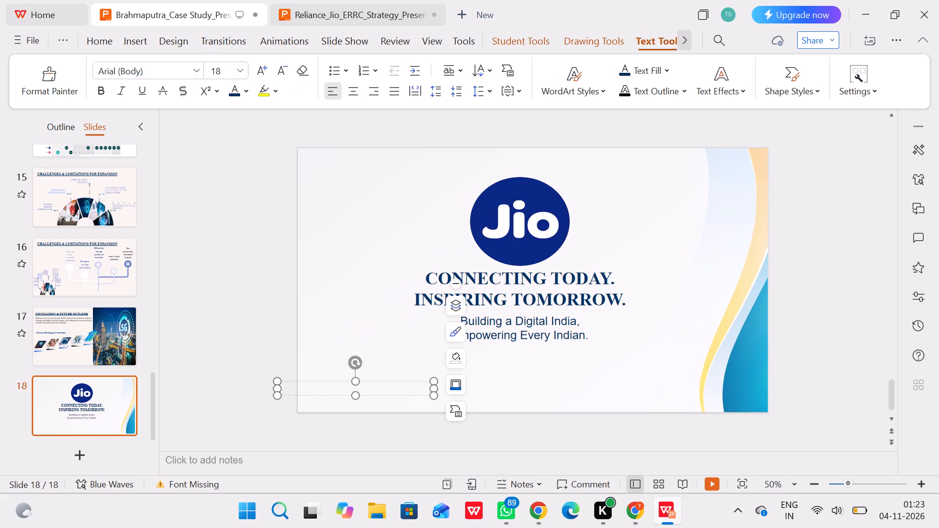
text(THANK YOU)
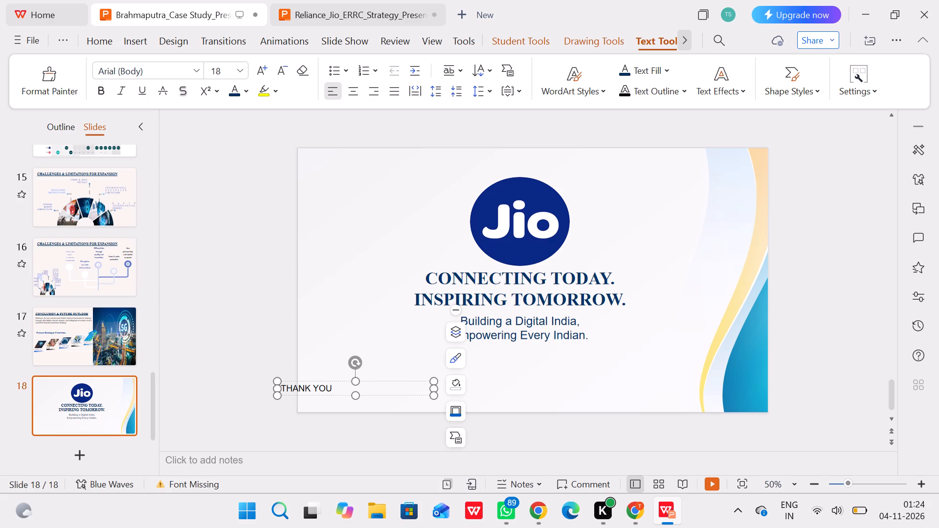
Format the "THANK YOU" text as bold, centre-aligned Times New Roman, size 28, in gold.
drag(331, 388, 265, 392)
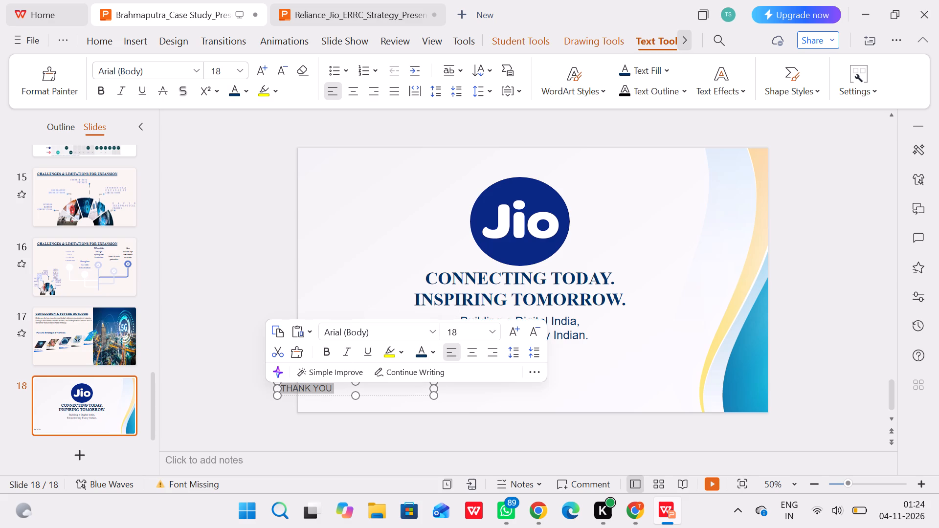
click(470, 351)
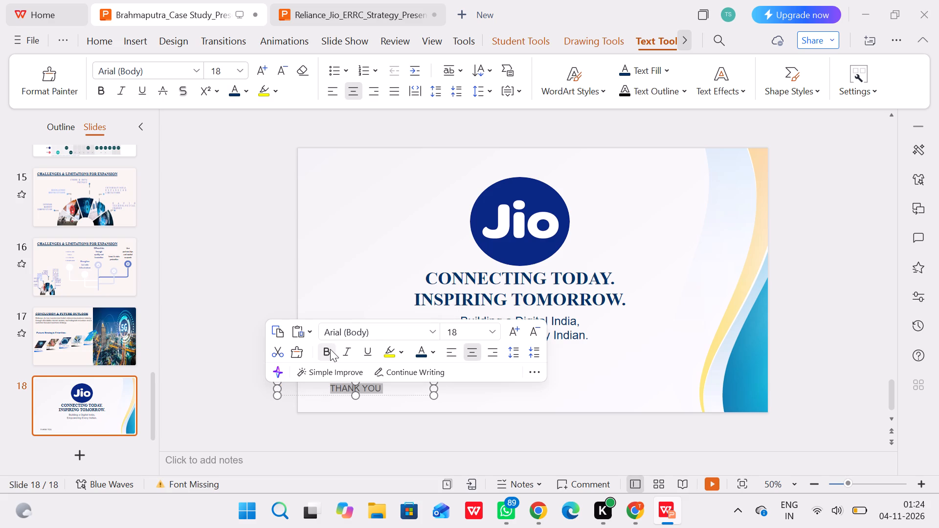
click(330, 349)
click(419, 353)
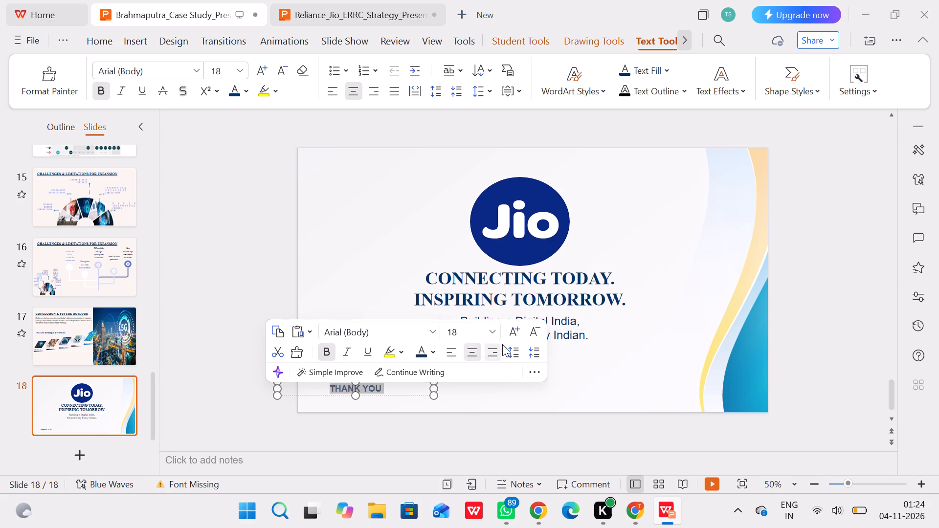
click(493, 334)
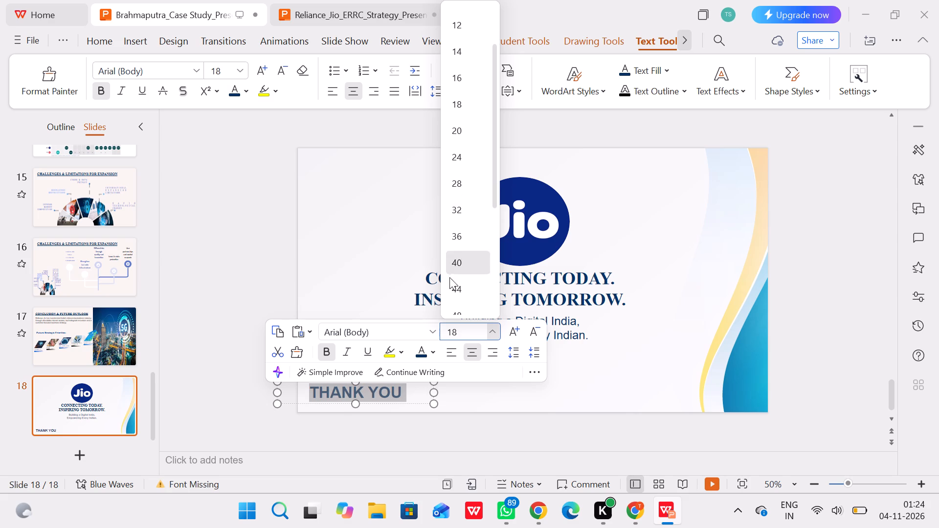
click(432, 332)
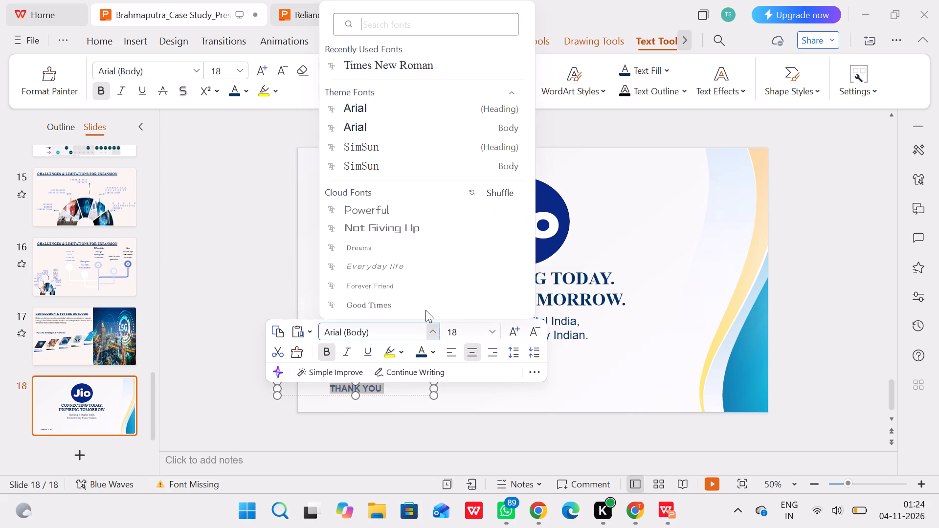
click(405, 70)
click(492, 333)
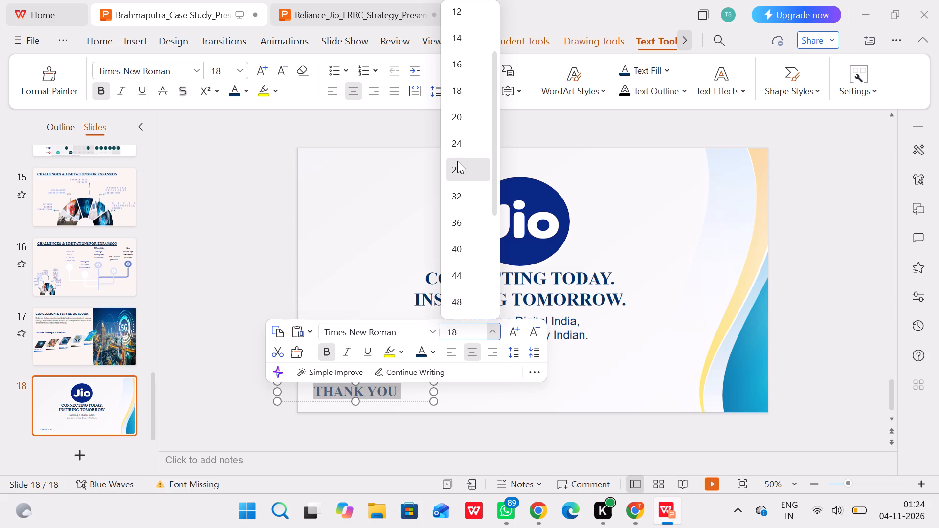
click(462, 168)
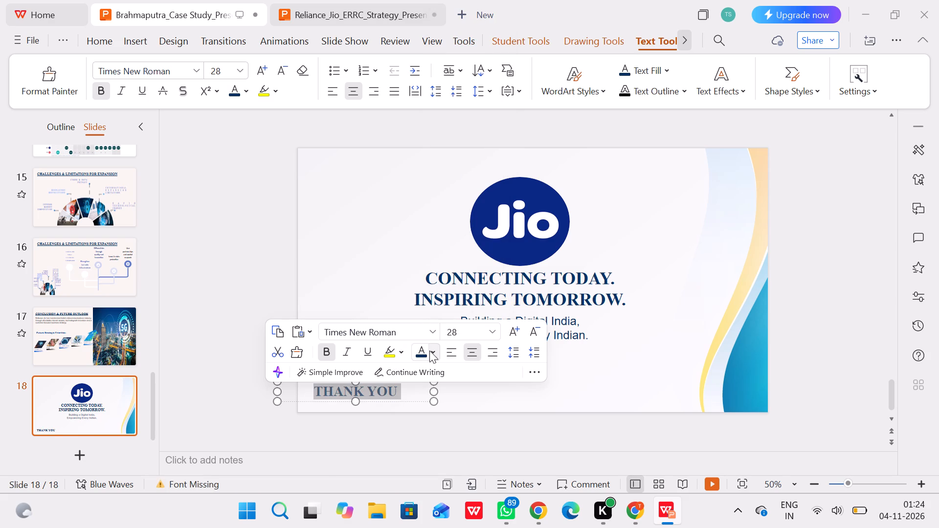
click(429, 351)
click(452, 139)
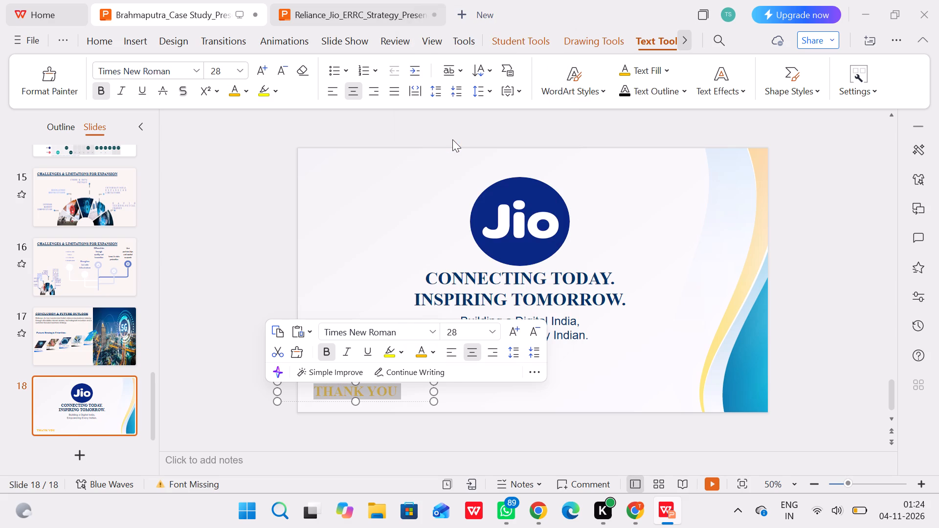
click(247, 395)
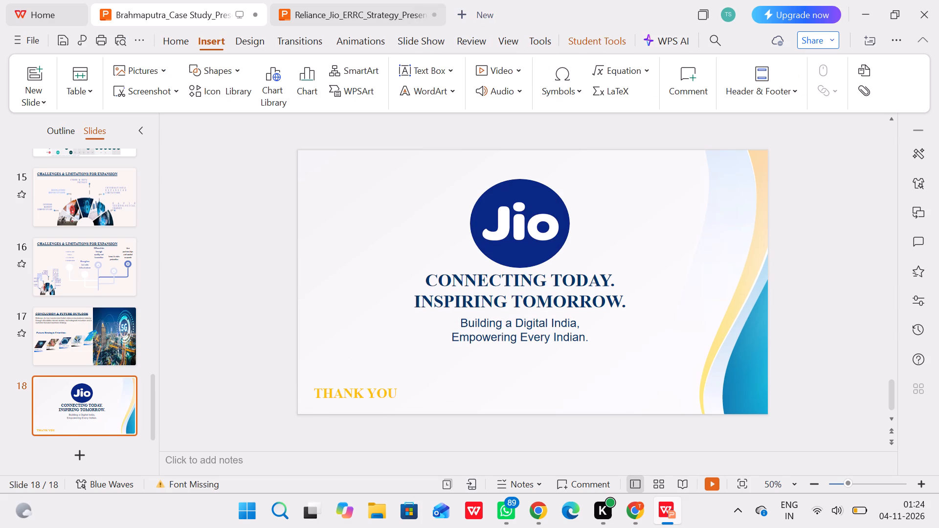
Move the "THANK YOU" text box horizontally to the centre, below the two taglines near the slide's bottom edge.
click(376, 389)
click(403, 380)
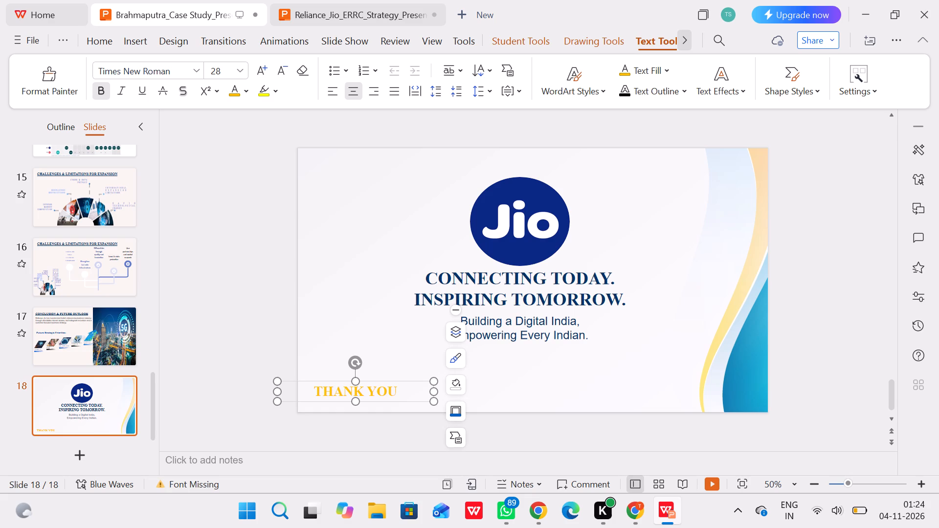
drag(405, 384, 561, 381)
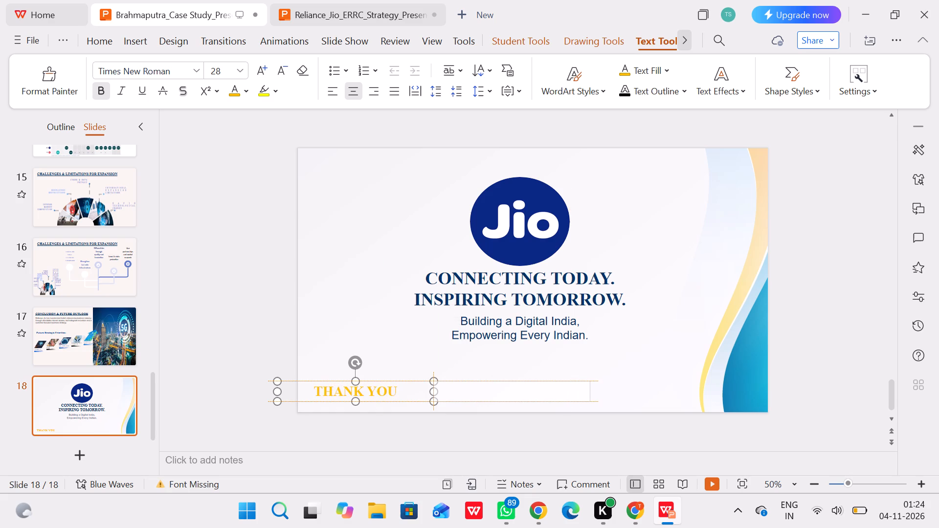
drag(561, 381, 573, 382)
drag(573, 382, 566, 382)
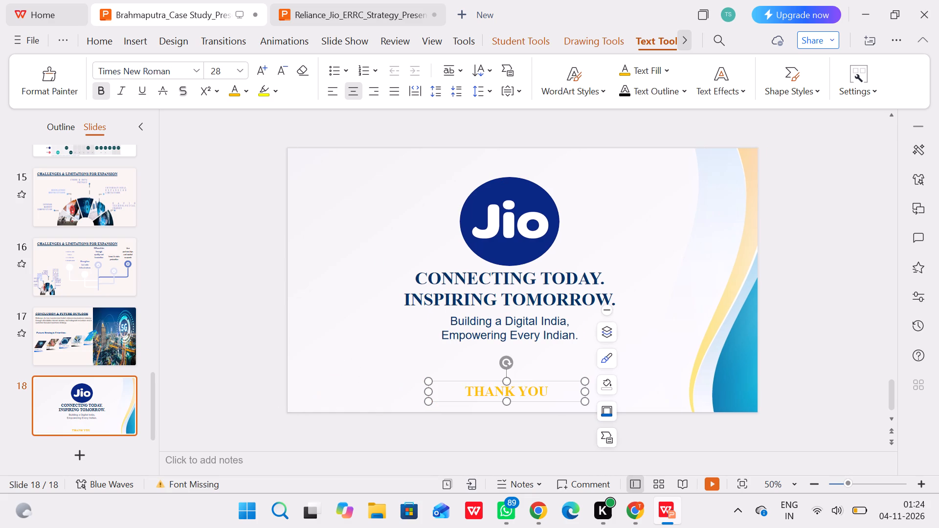
click(809, 256)
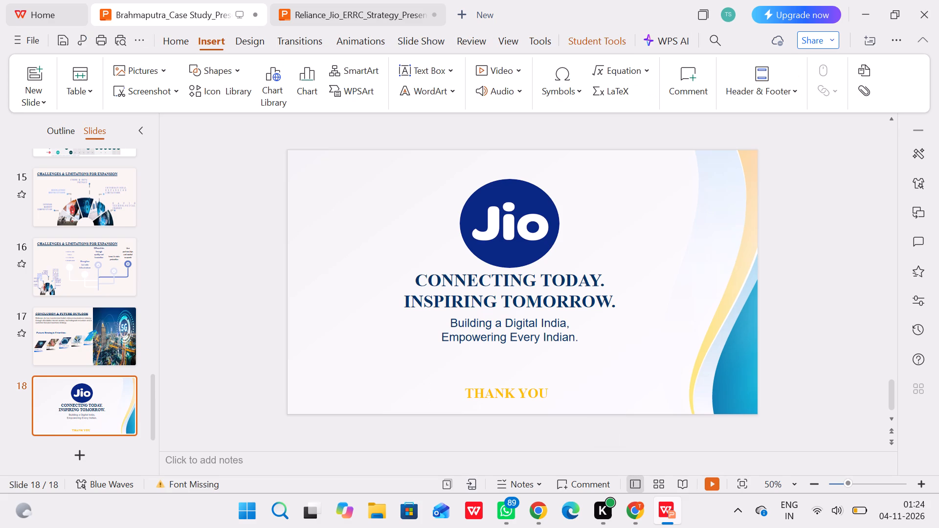
Recolour the closing slide's "THANK YOU" text from the theme colours to a muted periwinkle blue.
click(547, 389)
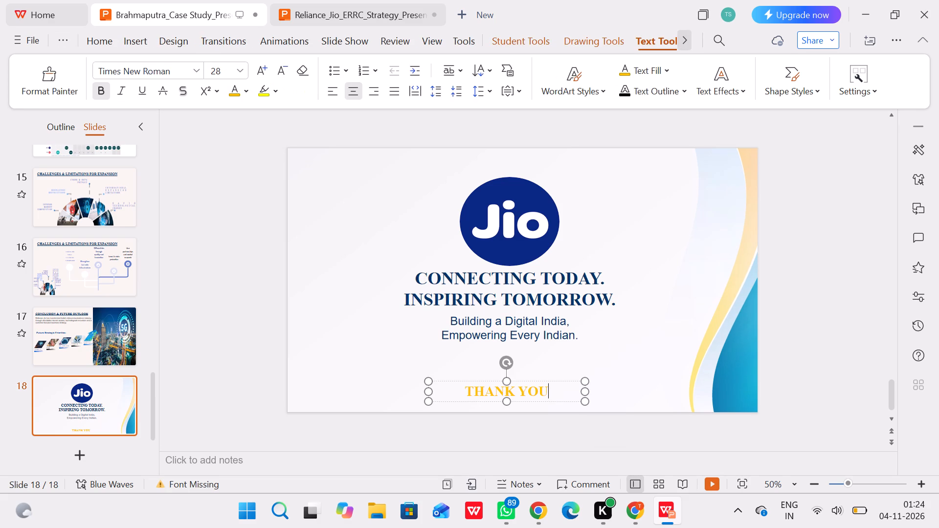
drag(548, 390, 462, 395)
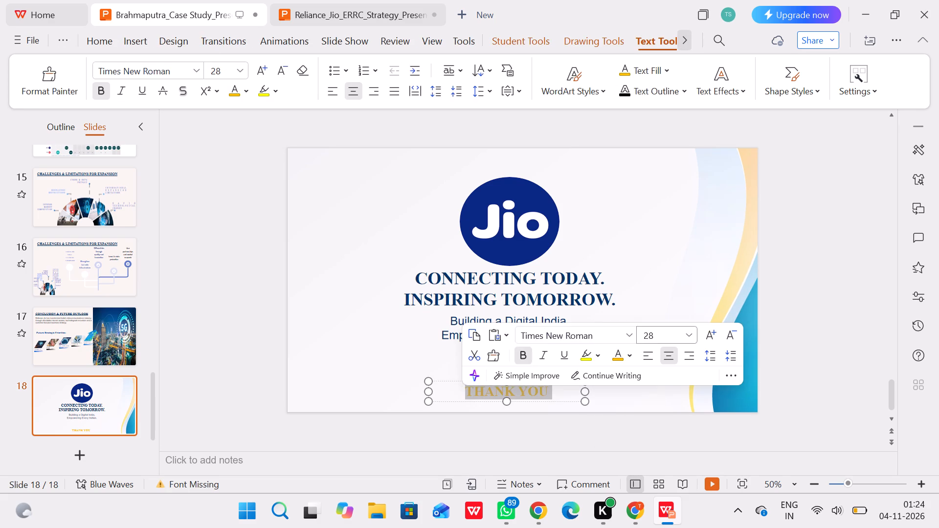
click(632, 362)
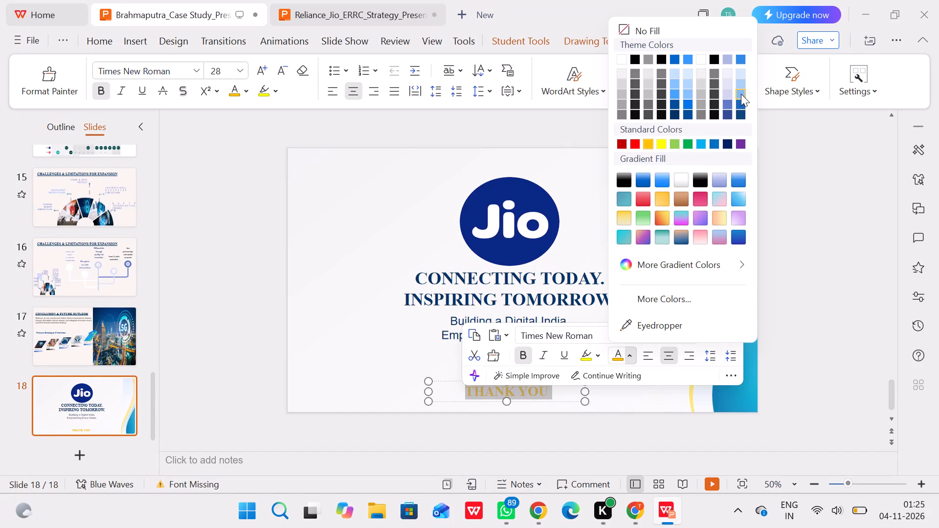
click(727, 104)
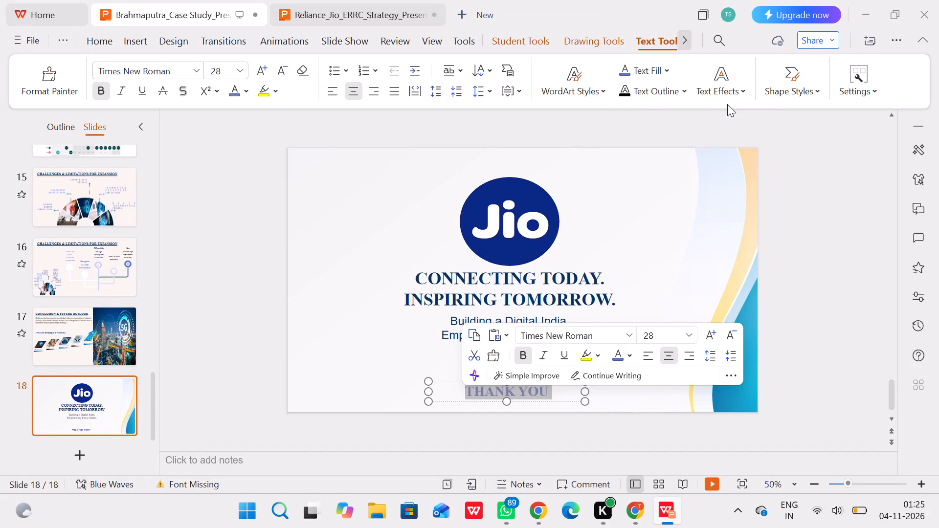
click(828, 154)
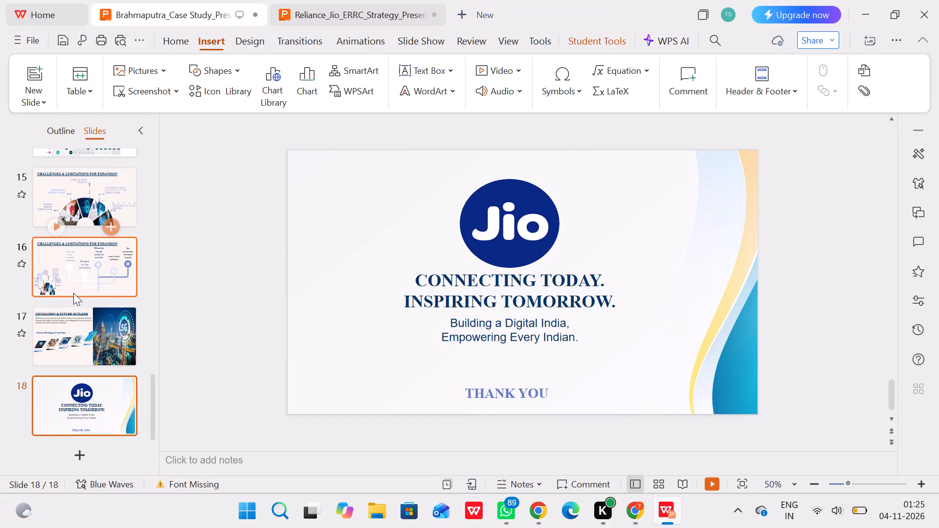
Play the slide show from the title slide through to slide 2, and exit it.
scroll(79, 291, up, 8)
scroll(77, 199, up, 1)
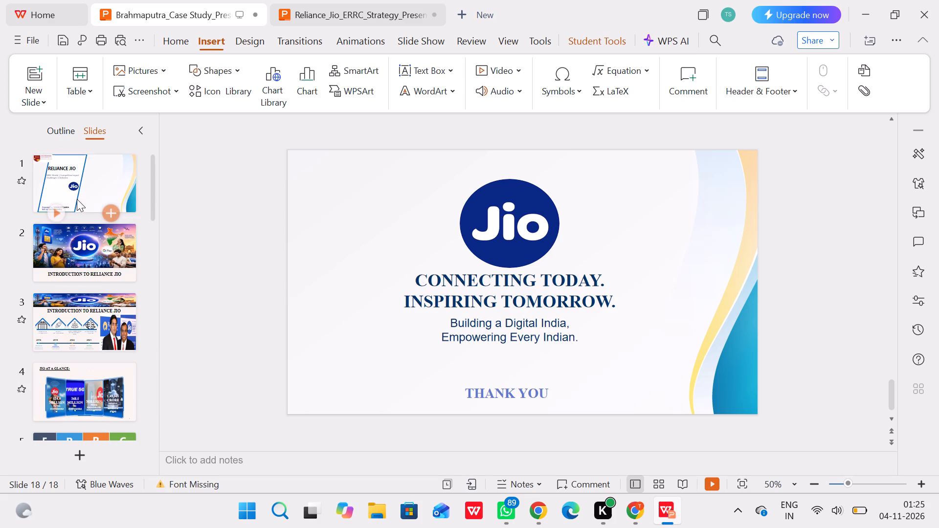
scroll(77, 199, up, 1)
double_click(76, 178)
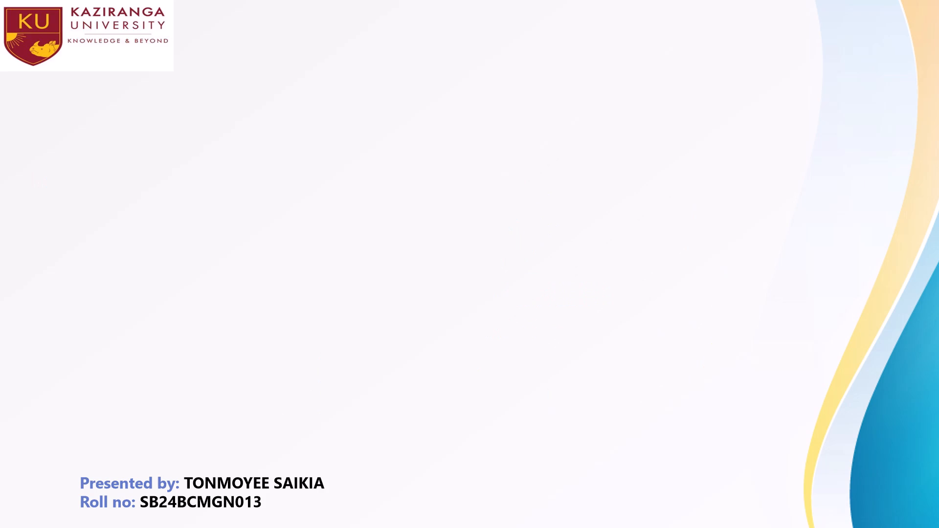
key(Right)
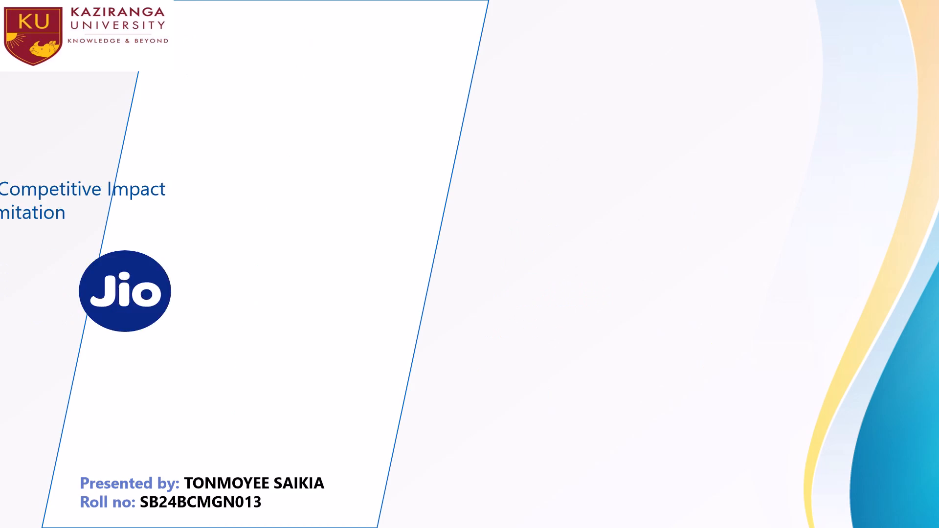
key(Right)
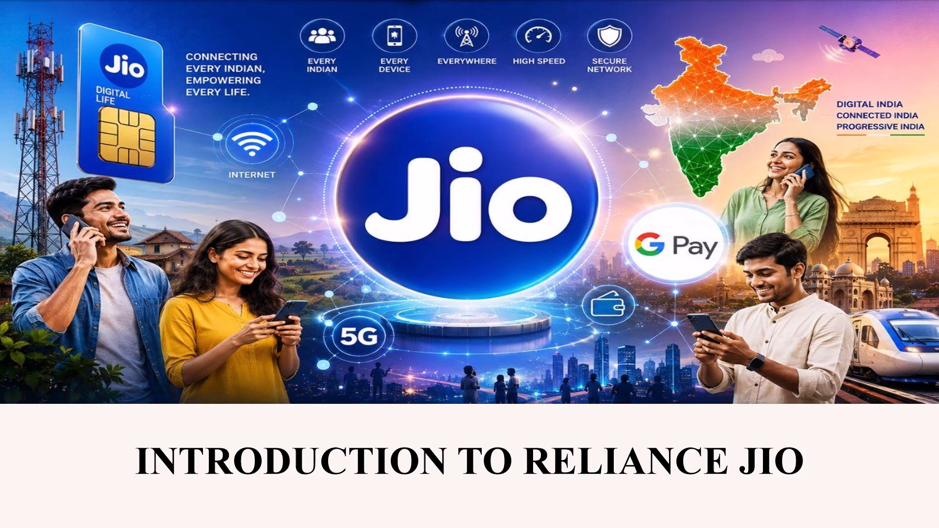
key(Escape)
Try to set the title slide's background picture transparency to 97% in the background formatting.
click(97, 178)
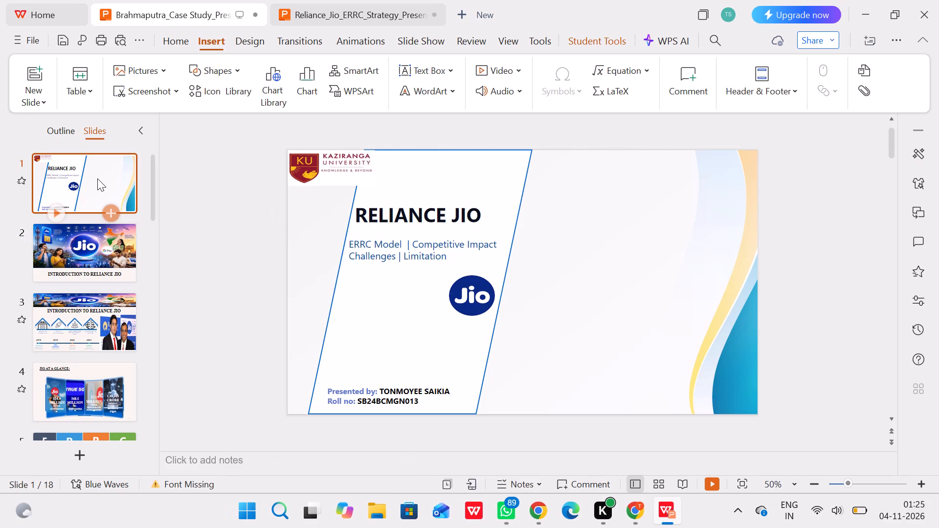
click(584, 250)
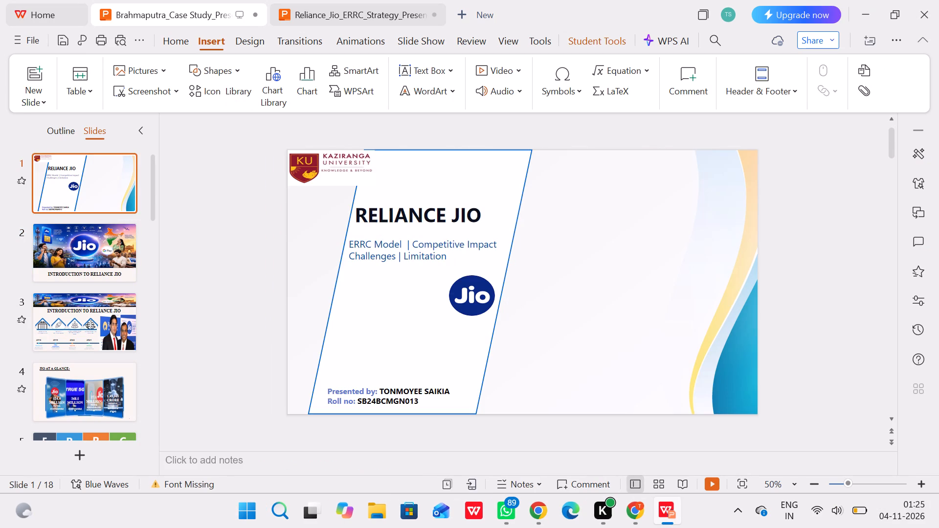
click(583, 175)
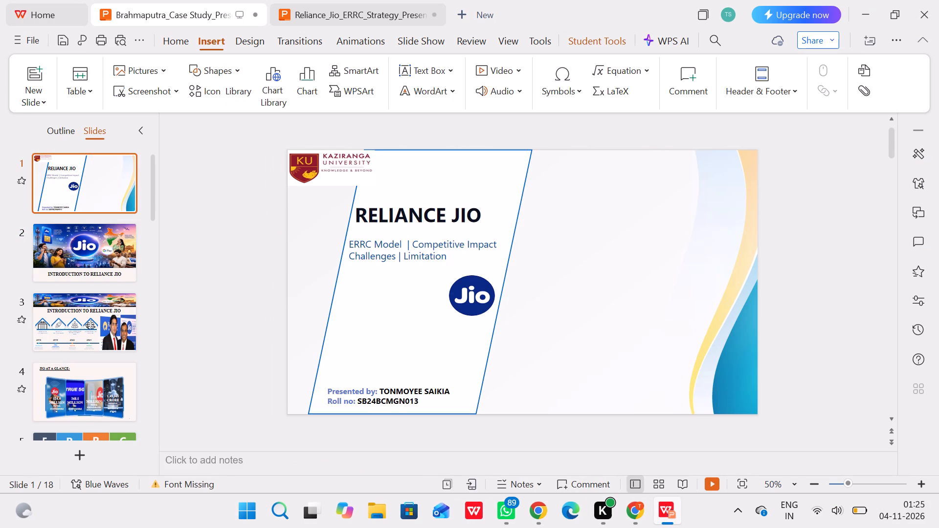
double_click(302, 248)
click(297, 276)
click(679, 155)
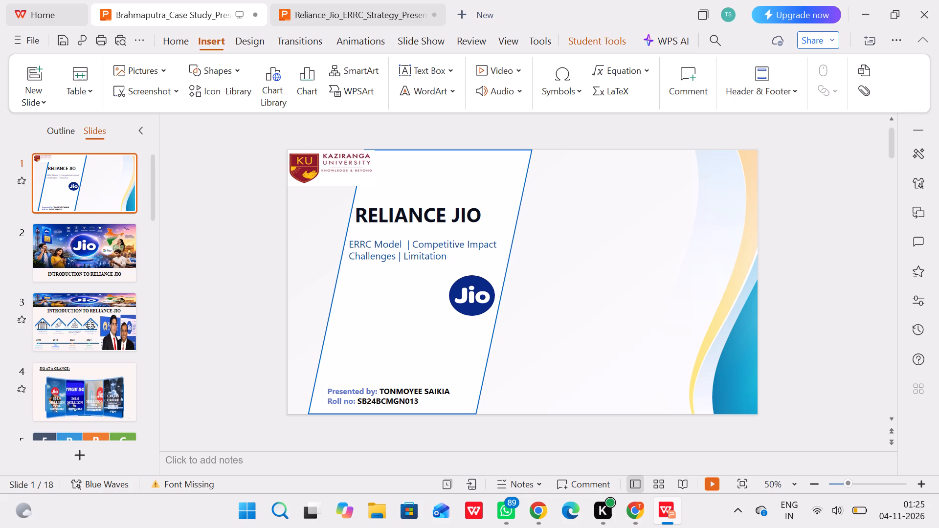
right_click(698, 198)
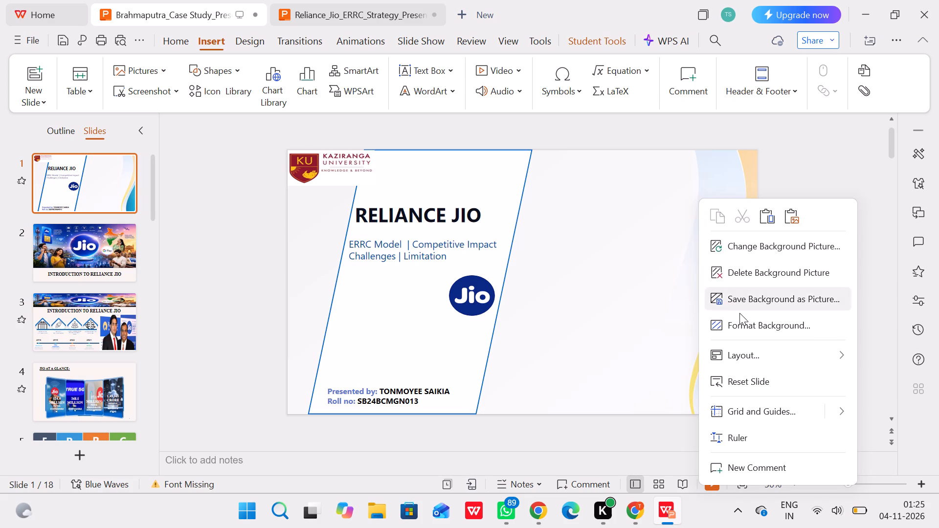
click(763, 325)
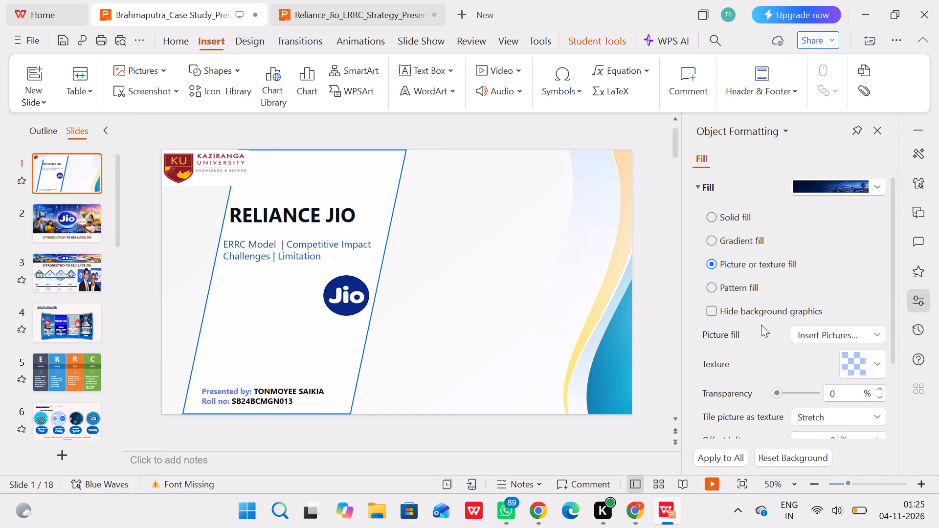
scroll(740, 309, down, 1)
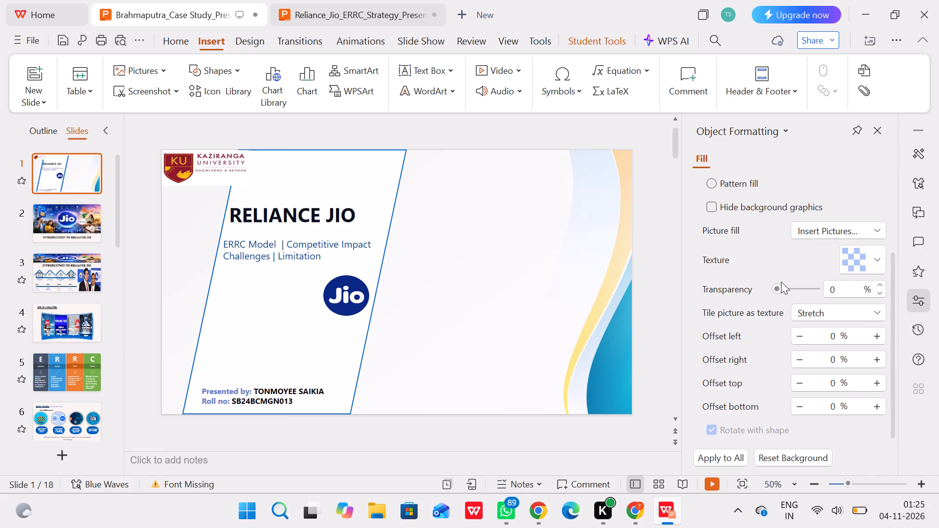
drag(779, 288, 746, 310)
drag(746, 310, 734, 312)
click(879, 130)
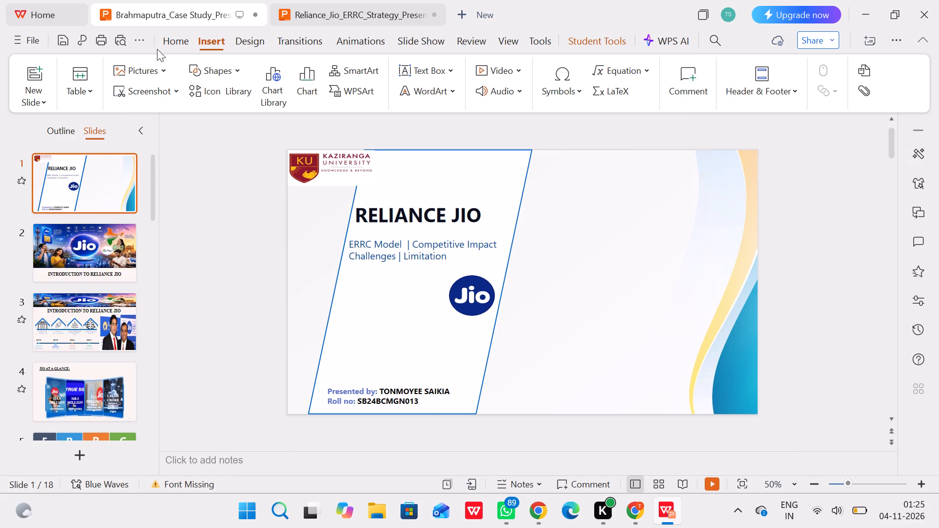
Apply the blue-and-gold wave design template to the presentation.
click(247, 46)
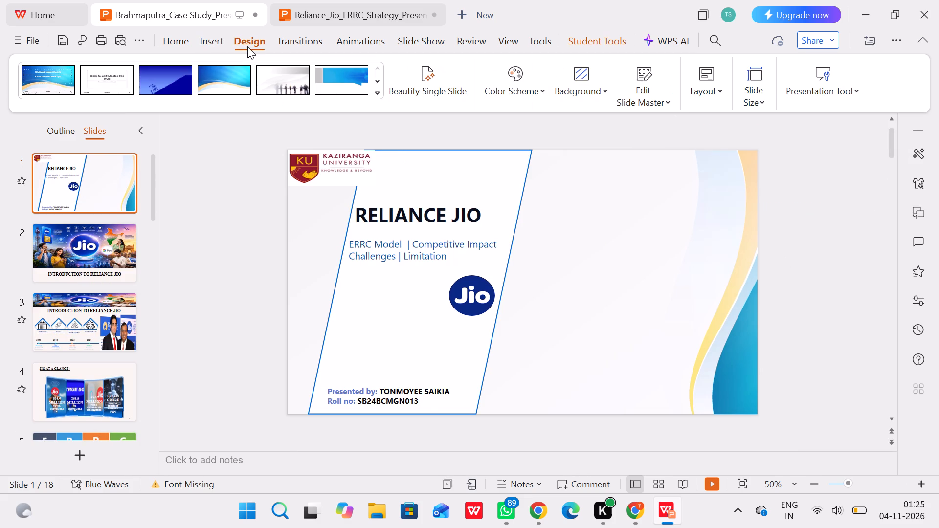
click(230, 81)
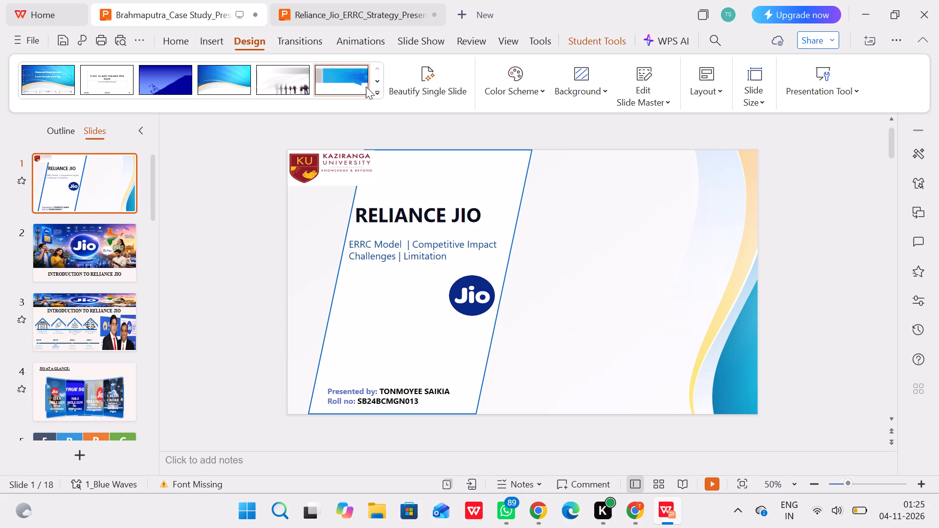
Apply the plain white design template to the whole presentation from the available designs.
click(376, 93)
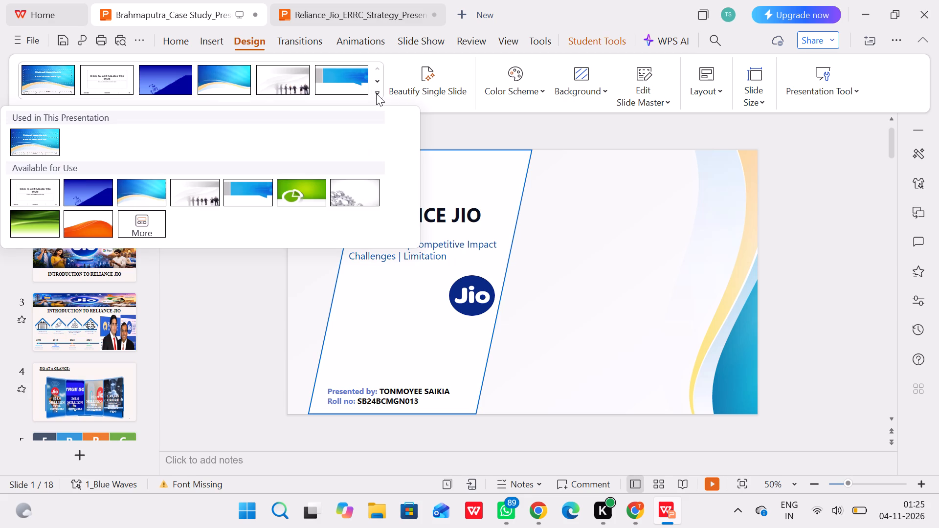
click(49, 187)
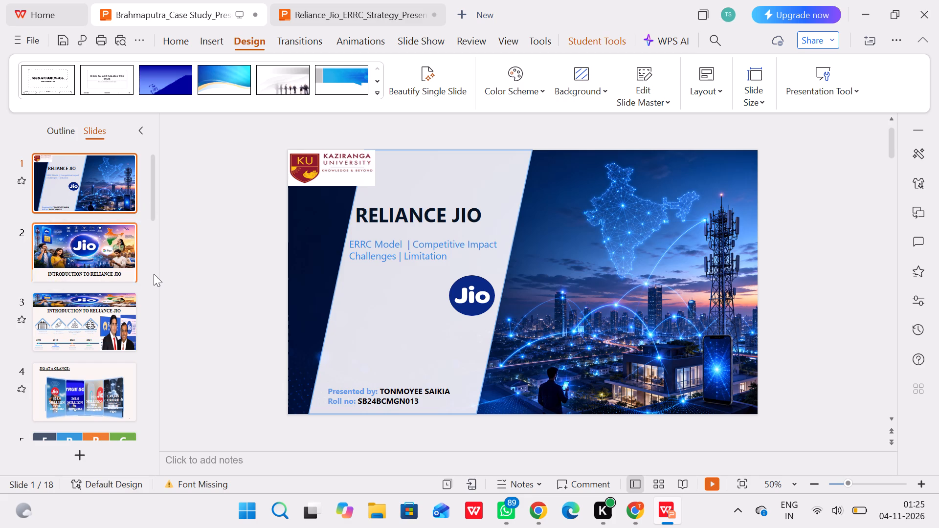
Check how the closing slide and the opening slides look in the plain white design.
scroll(45, 314, down, 10)
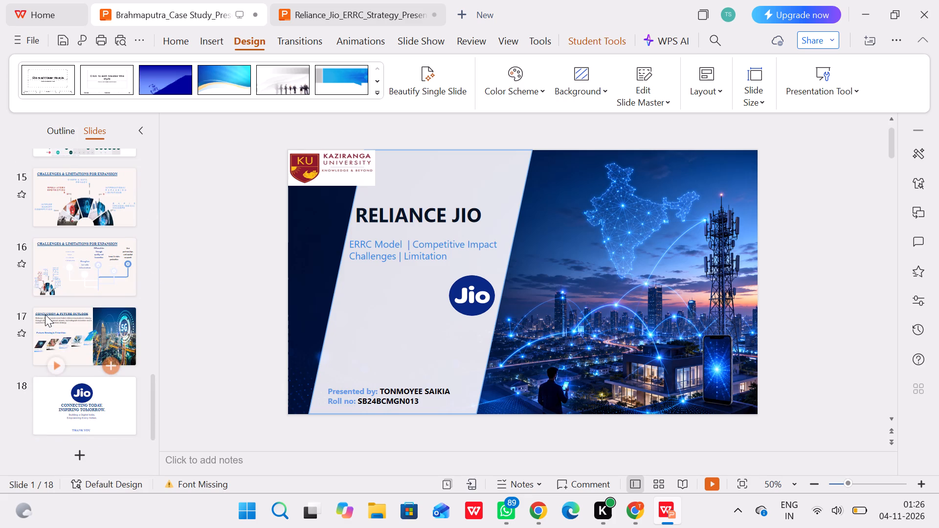
click(92, 401)
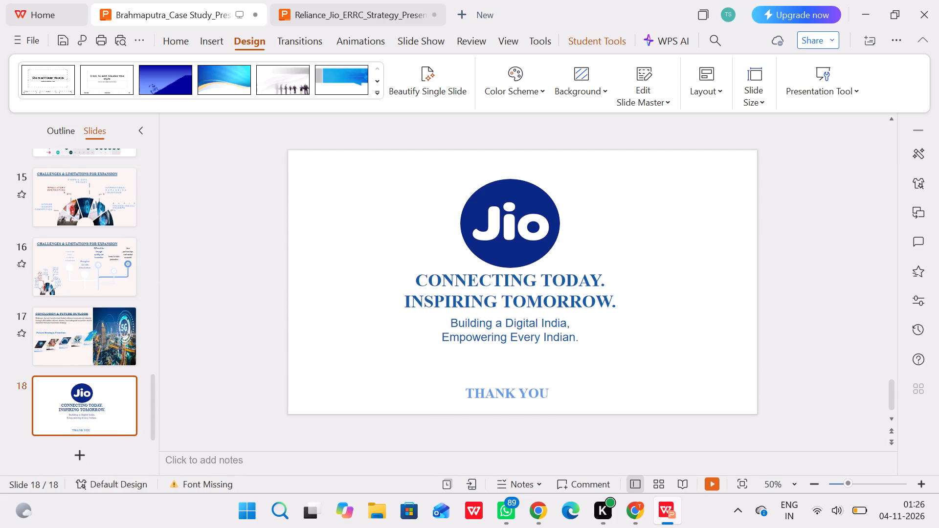
click(350, 247)
scroll(108, 261, up, 5)
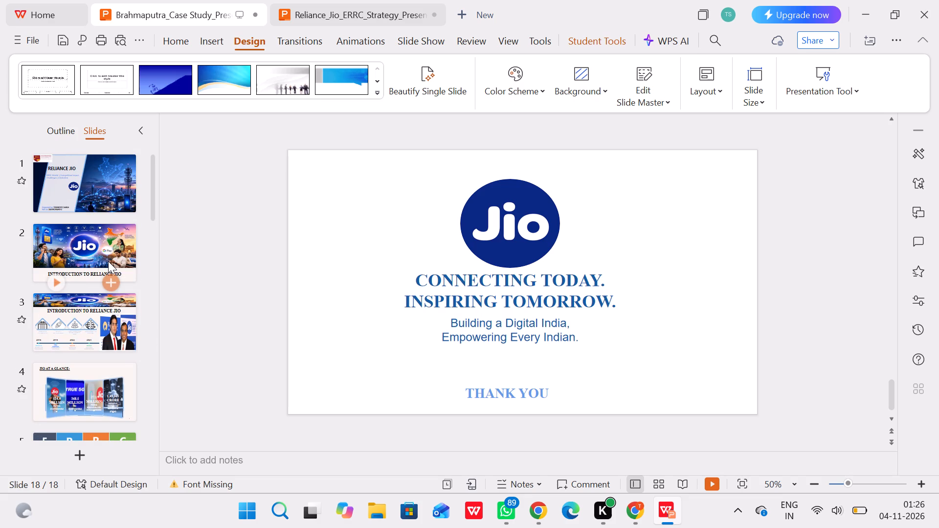
click(548, 392)
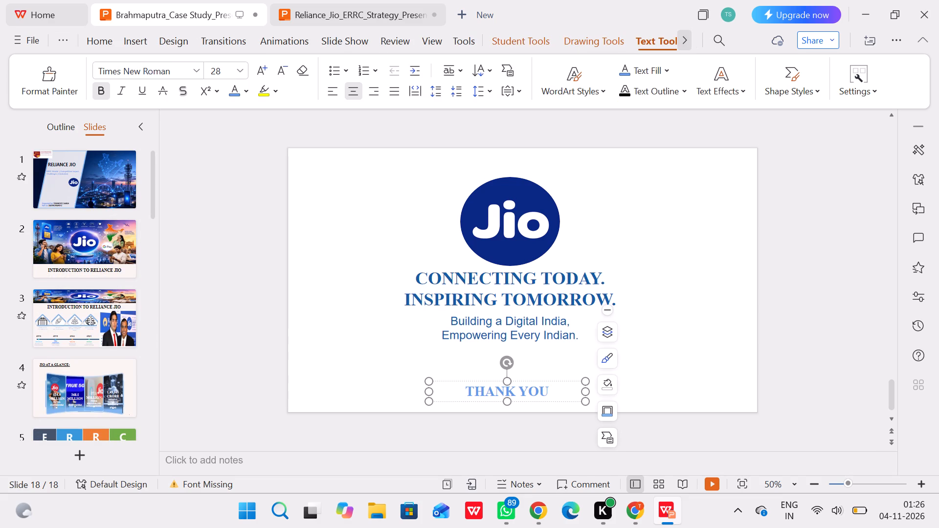
click(273, 315)
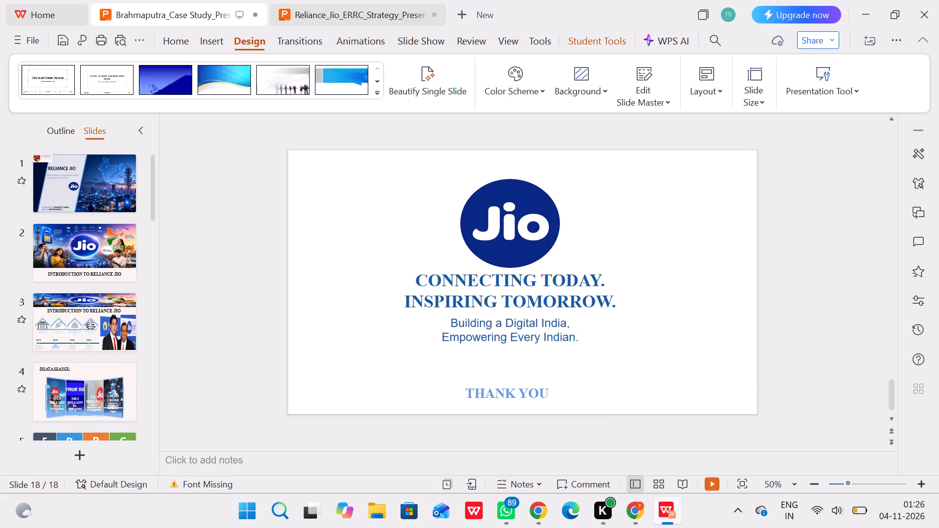
scroll(116, 258, up, 12)
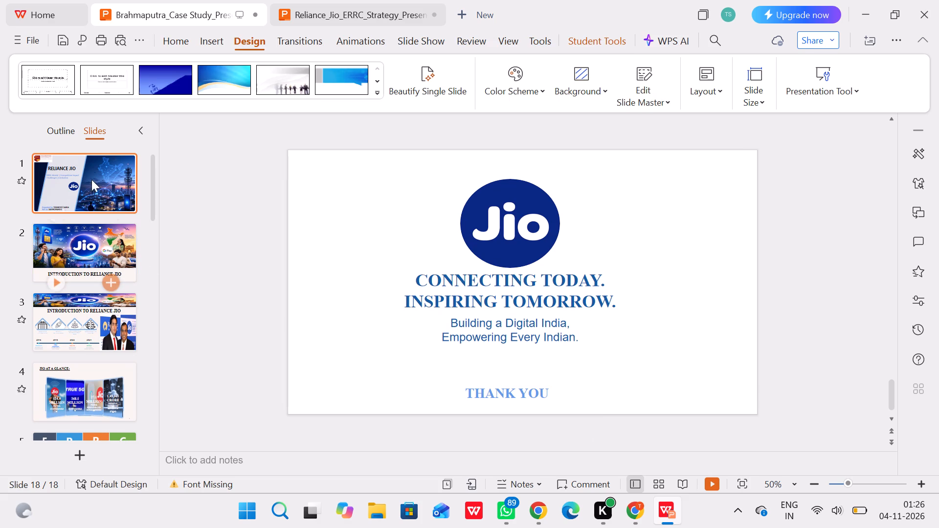
Save the presentation.
click(62, 44)
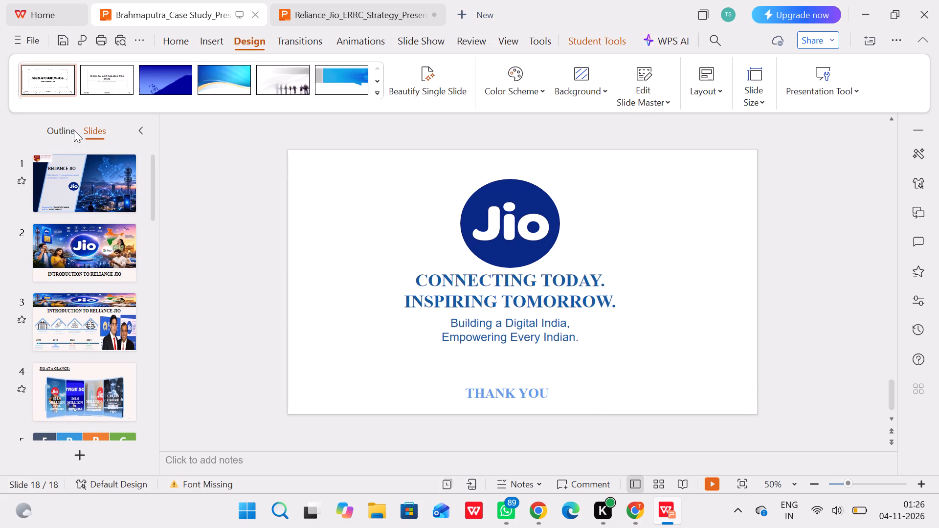
Run the slide show from the title slide through the closing slide to check every slide's design, transitions and animations, and exit it.
double_click(79, 187)
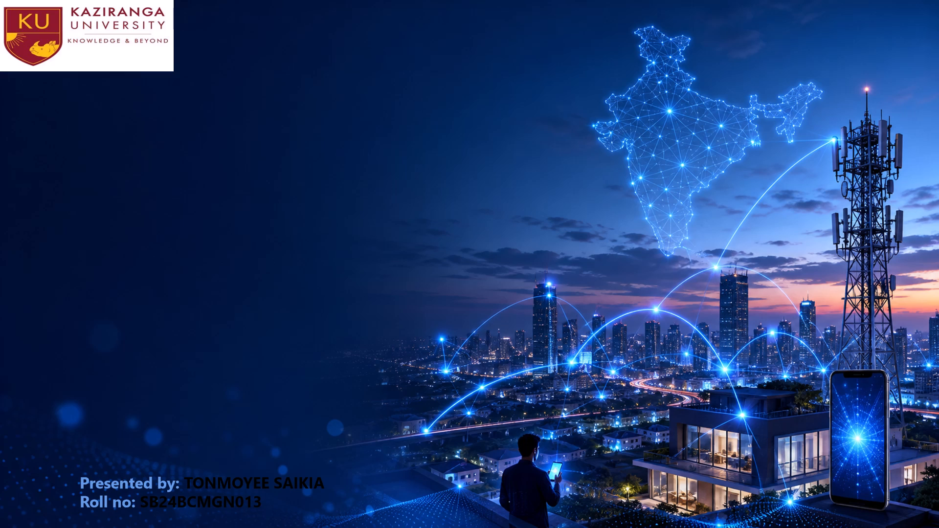
key(Right)
key(Right)
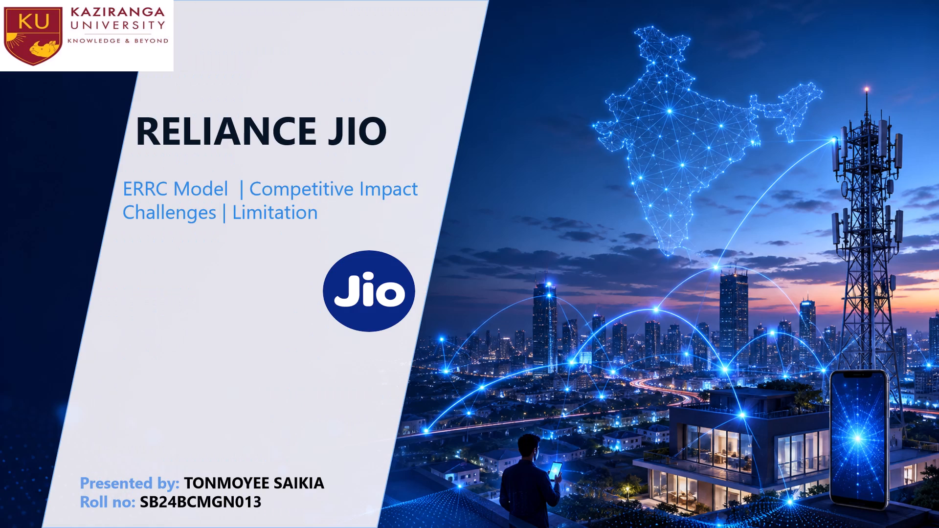
key(Right)
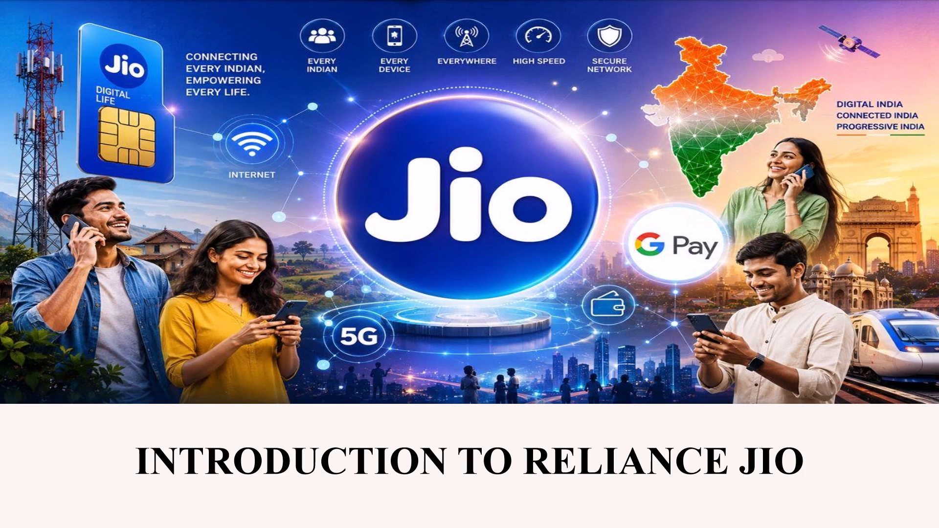
key(Right)
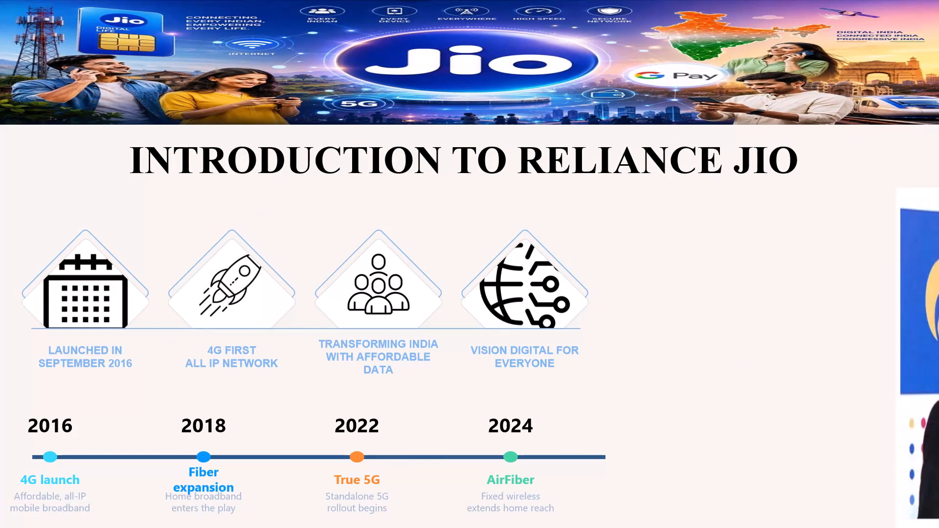
key(Right)
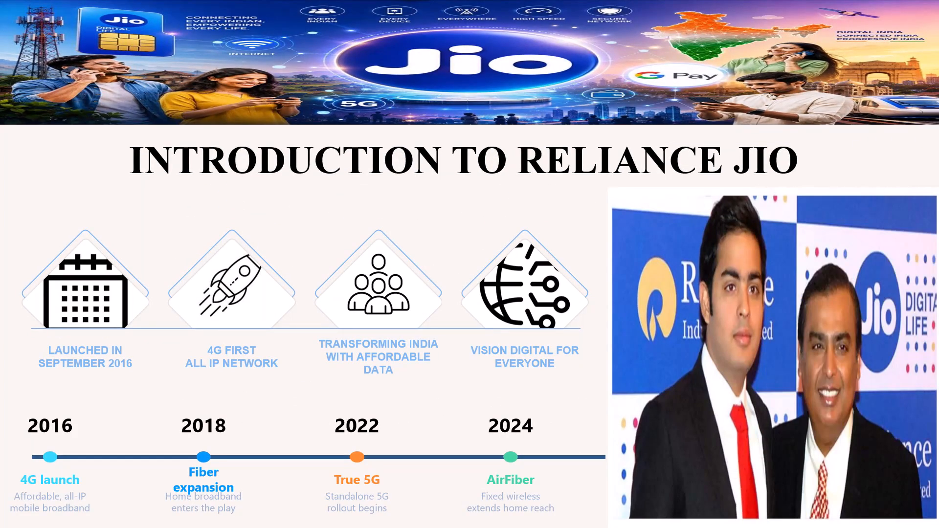
key(Right)
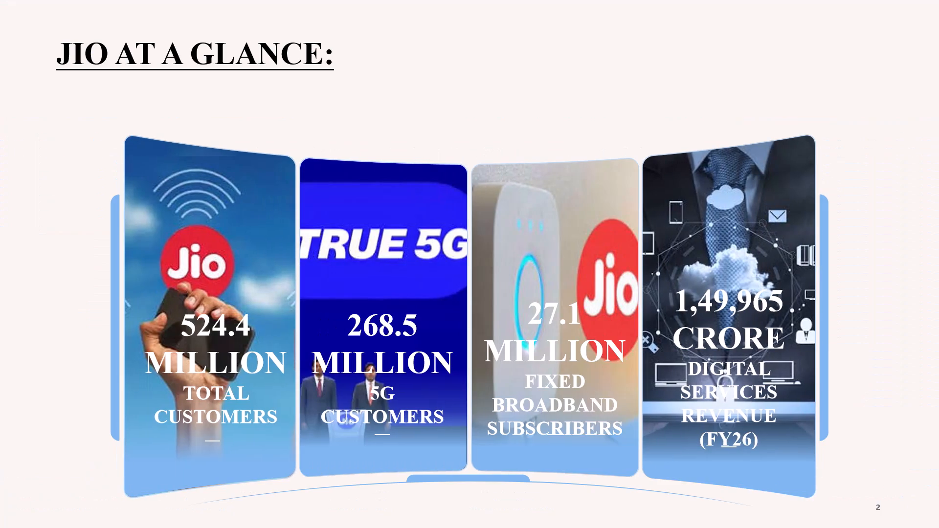
key(Right)
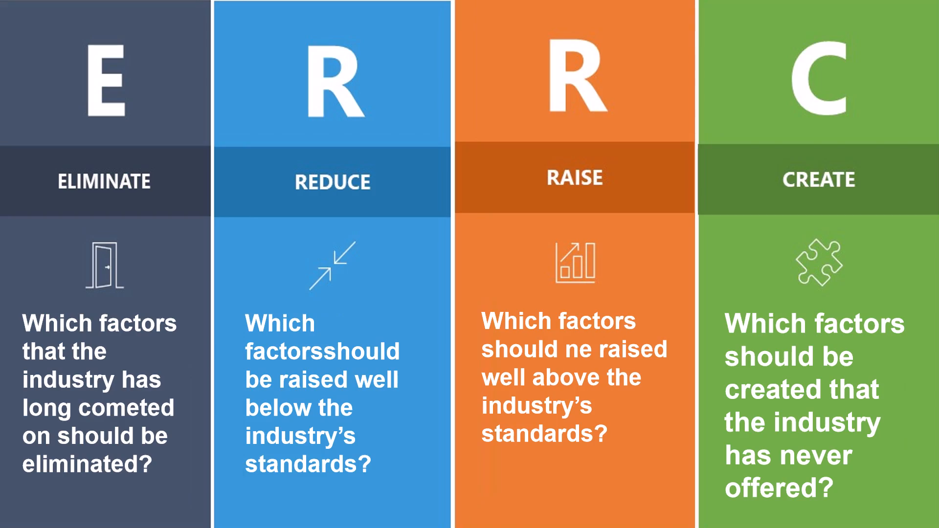
key(Right)
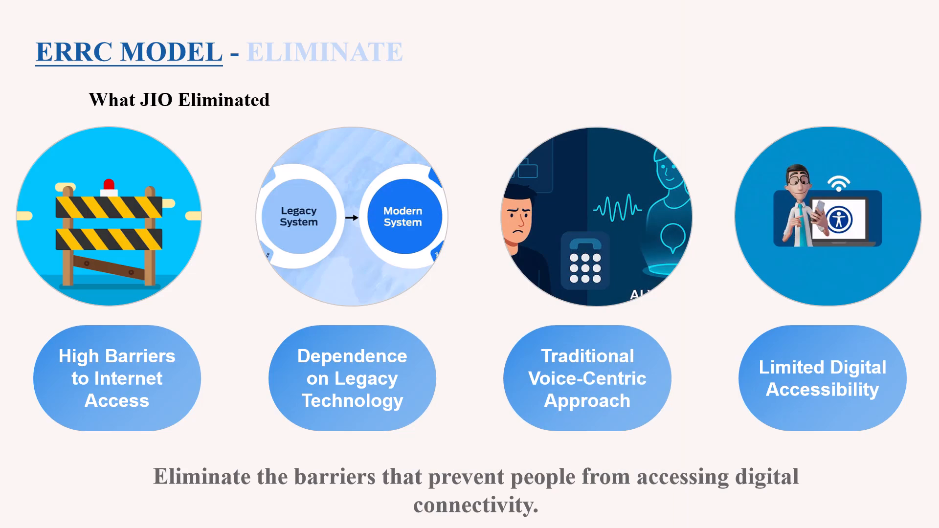
key(Right)
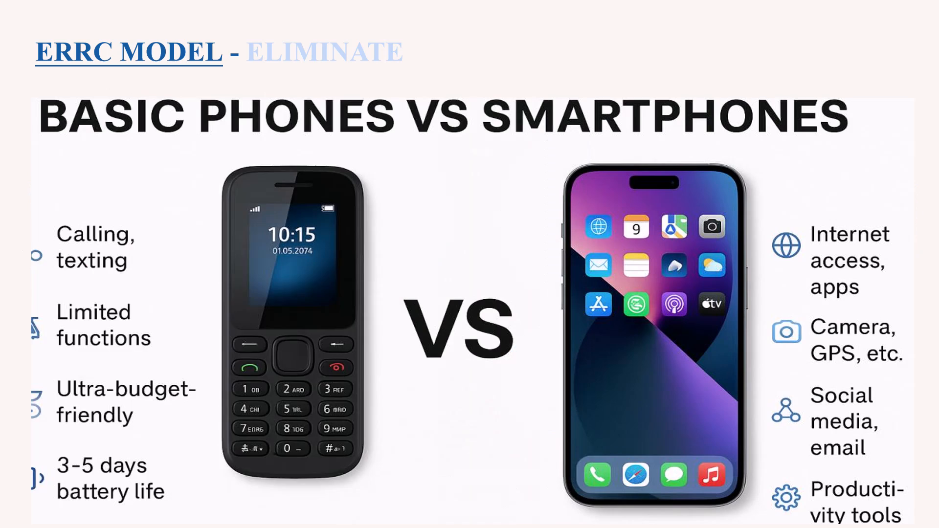
key(Right)
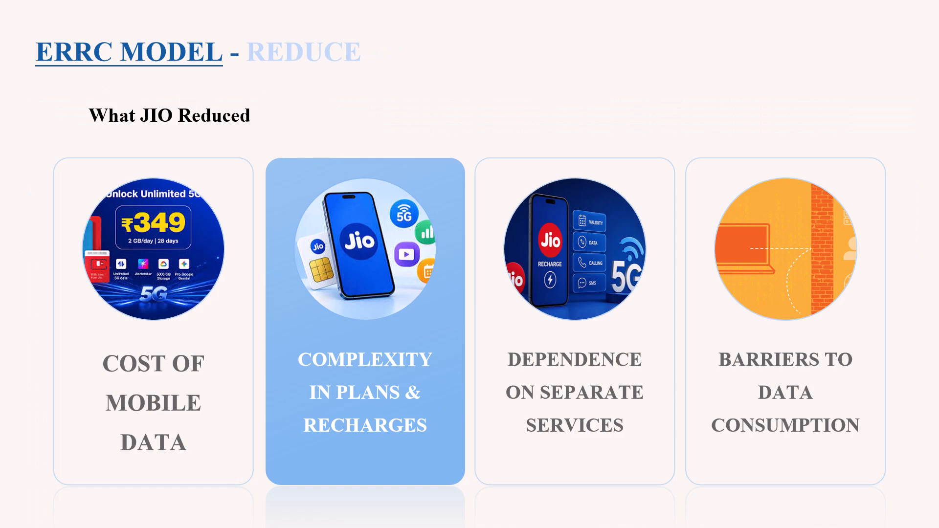
key(Right)
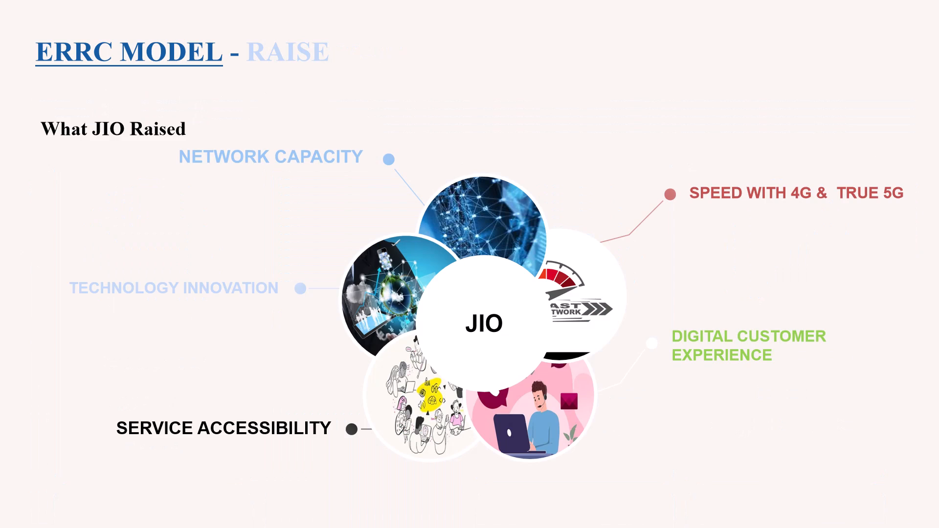
key(Right)
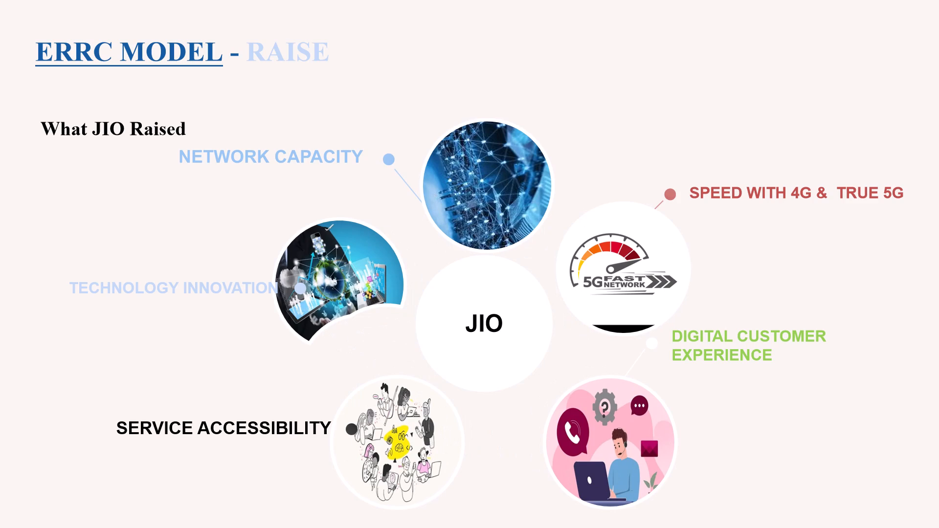
key(Right)
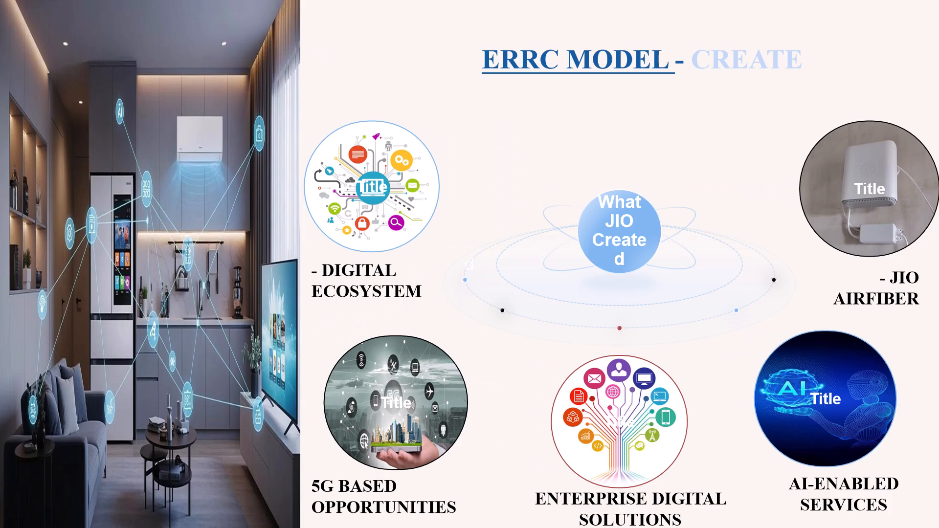
key(Right)
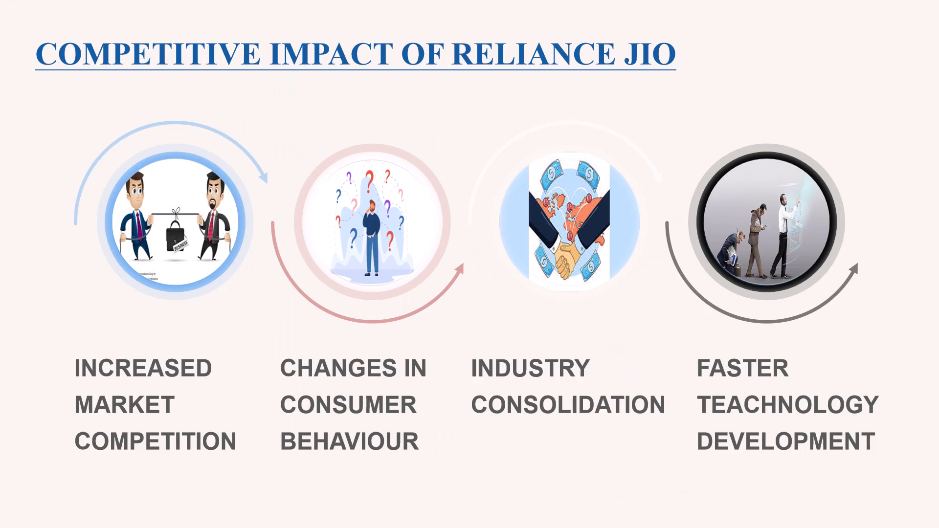
key(Right)
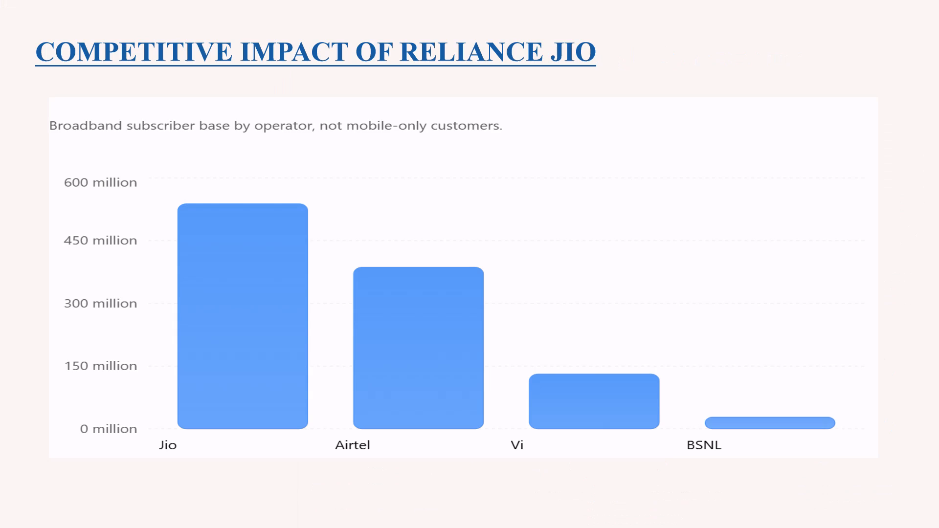
key(Right)
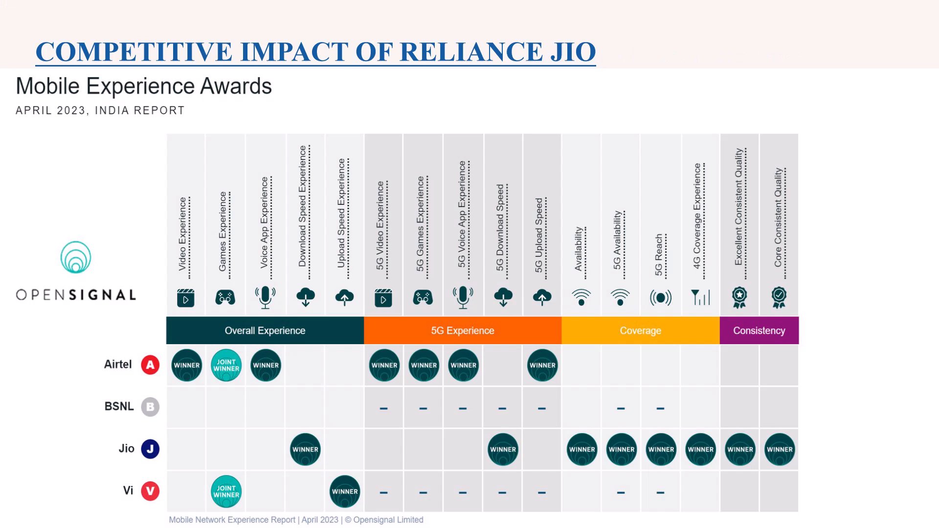
key(Right)
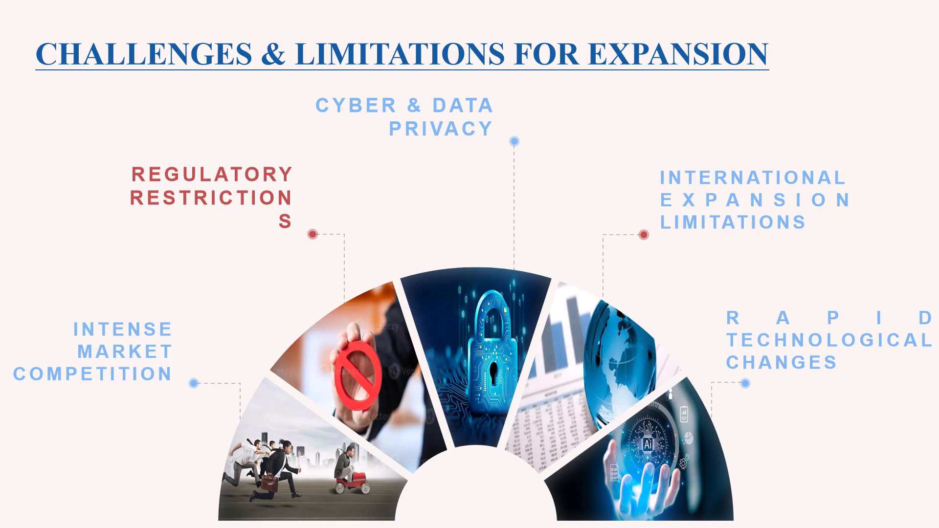
key(Right)
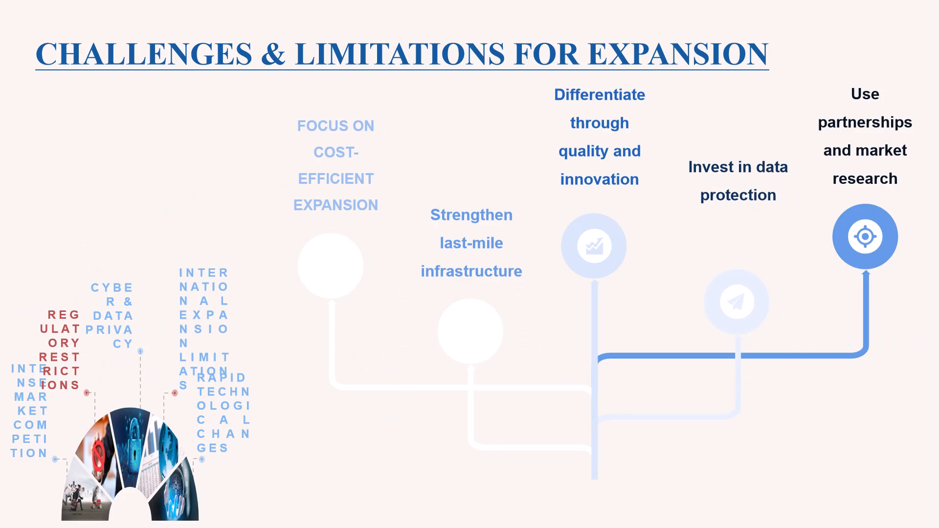
key(Right)
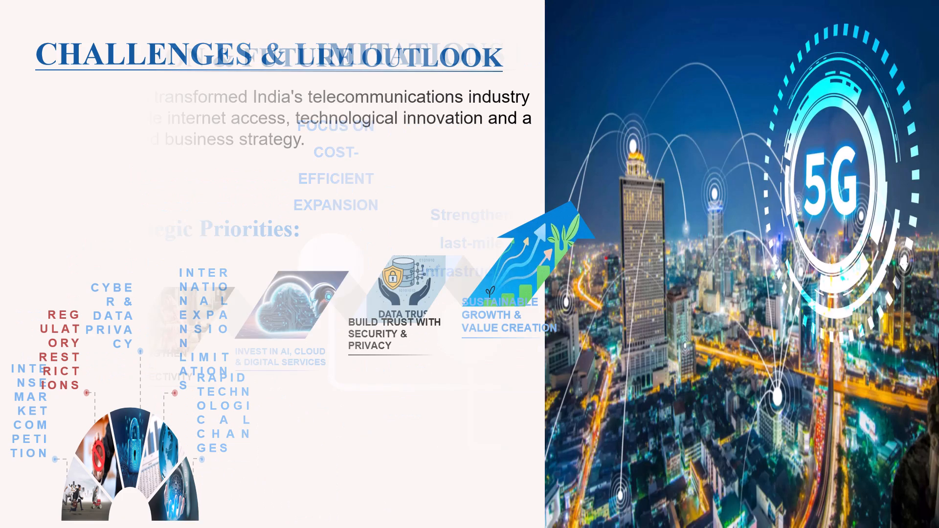
key(Right)
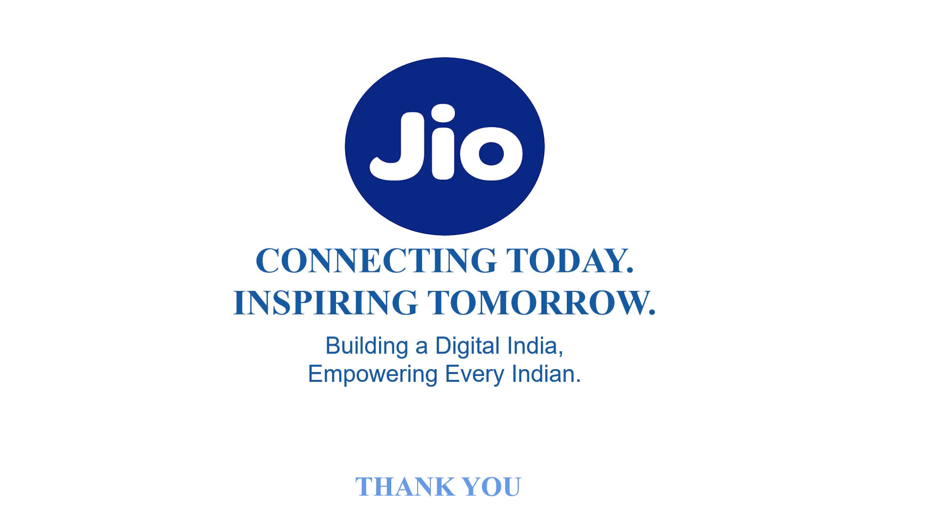
key(Escape)
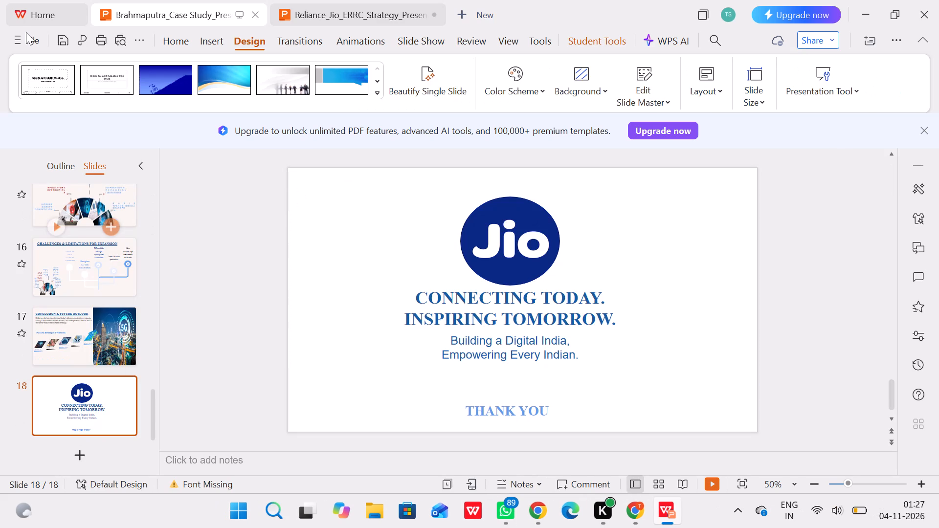
Save the presentation.
click(64, 35)
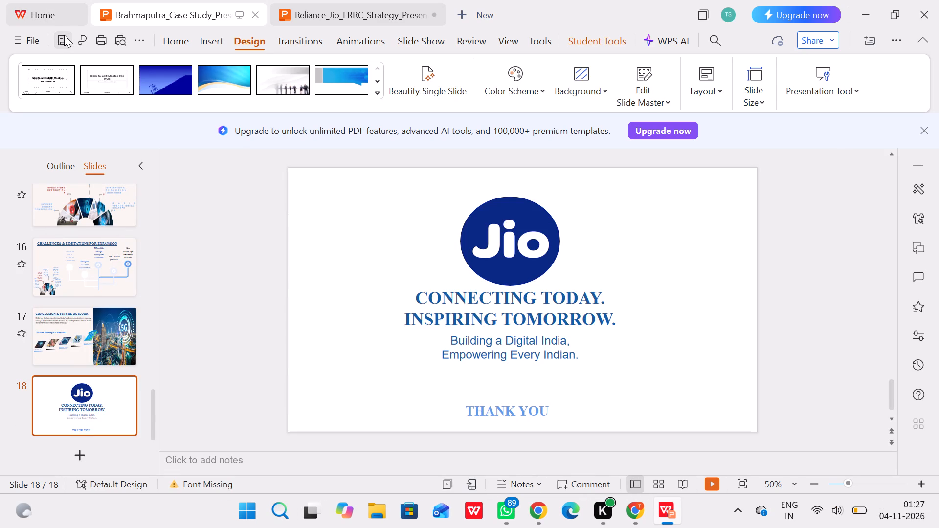
Save a copy as a Microsoft PowerPoint Presentation (*.pptx) named RELIANCE JIO PPT in the Documents folder.
click(18, 33)
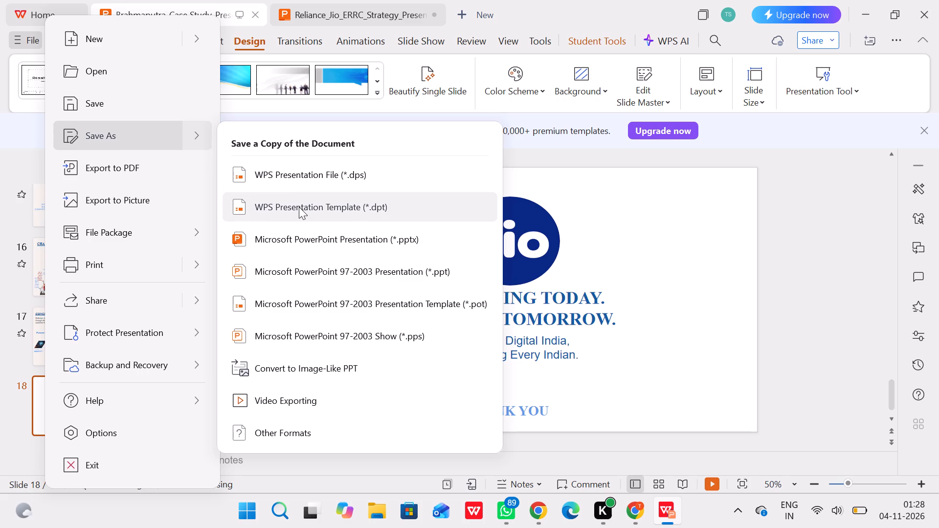
click(321, 234)
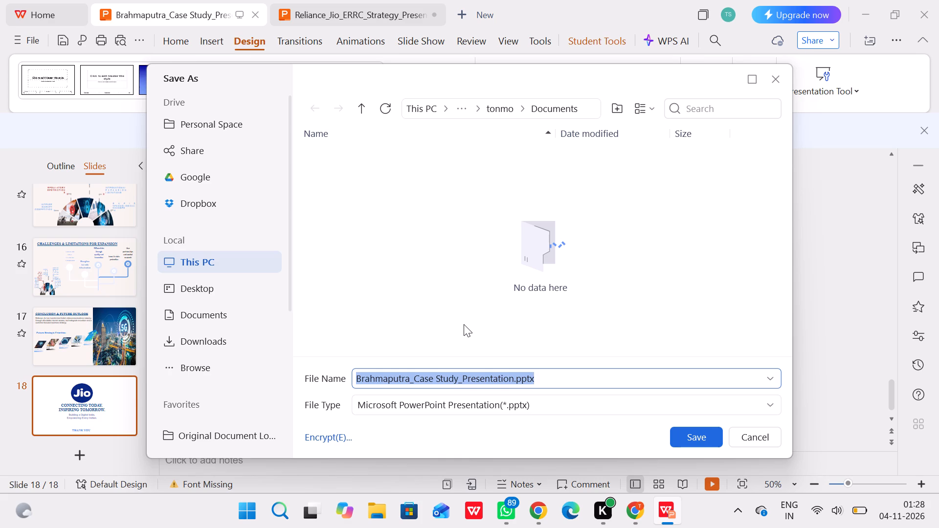
key(r)
key(e)
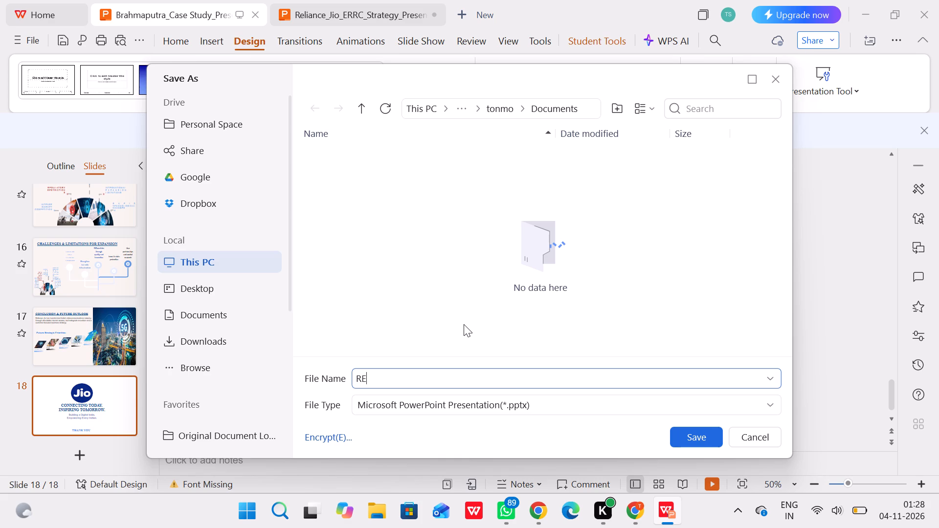
text(LIA)
text(NCE JIO PPT)
key(Return)
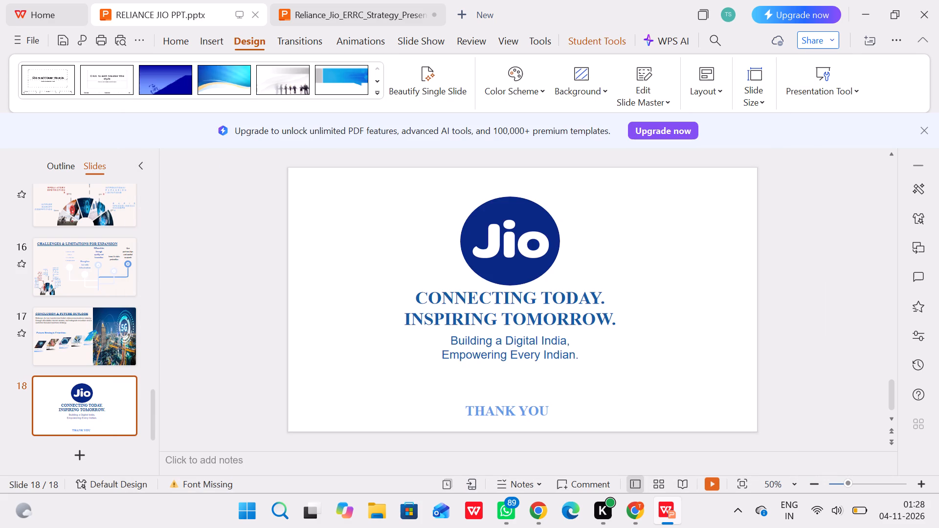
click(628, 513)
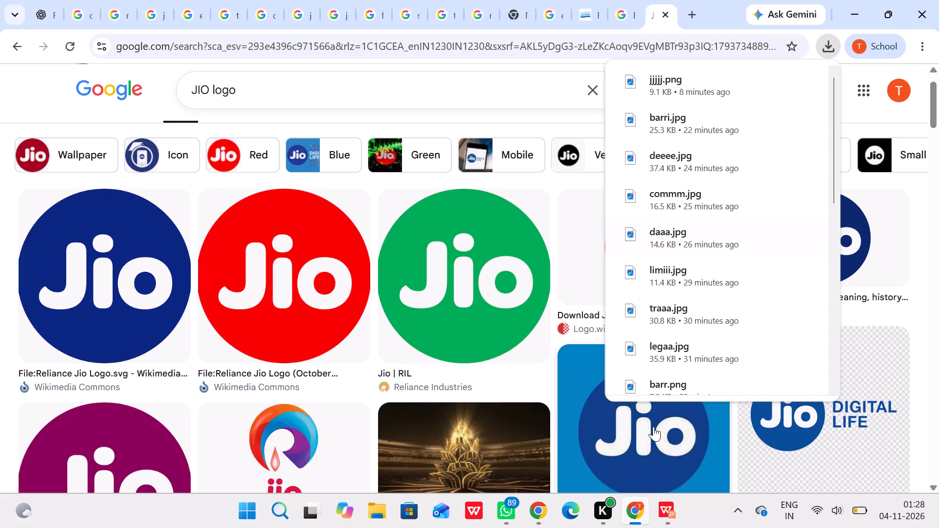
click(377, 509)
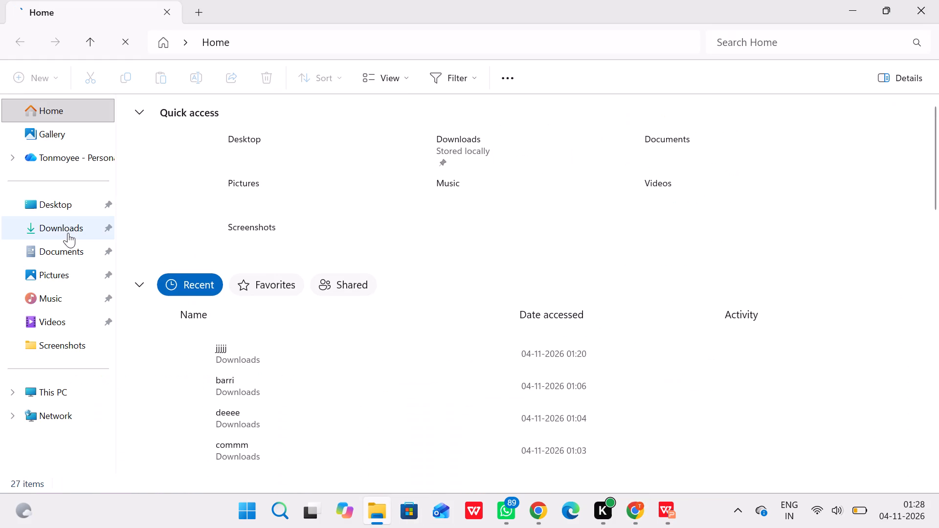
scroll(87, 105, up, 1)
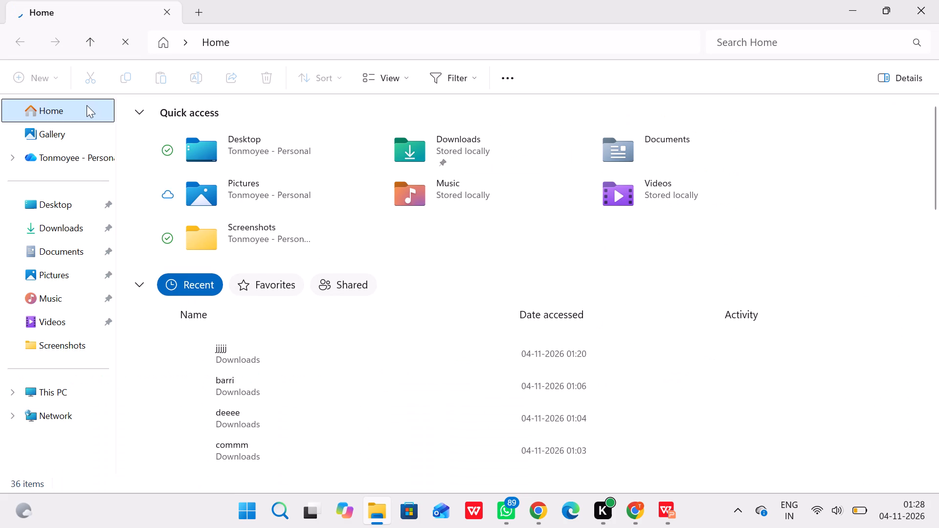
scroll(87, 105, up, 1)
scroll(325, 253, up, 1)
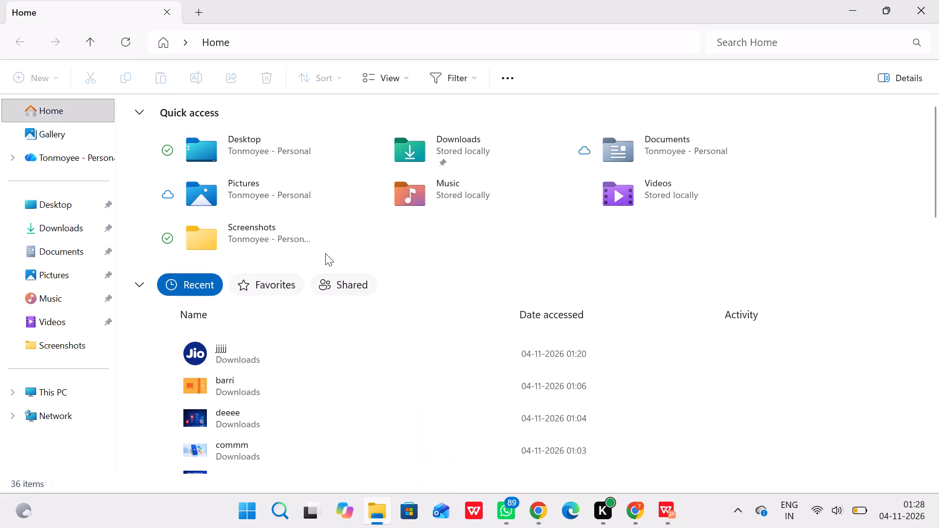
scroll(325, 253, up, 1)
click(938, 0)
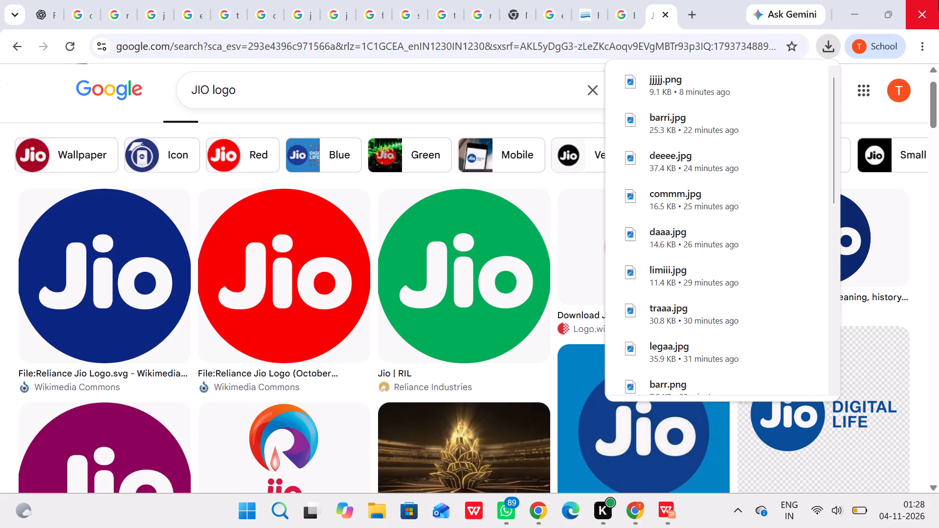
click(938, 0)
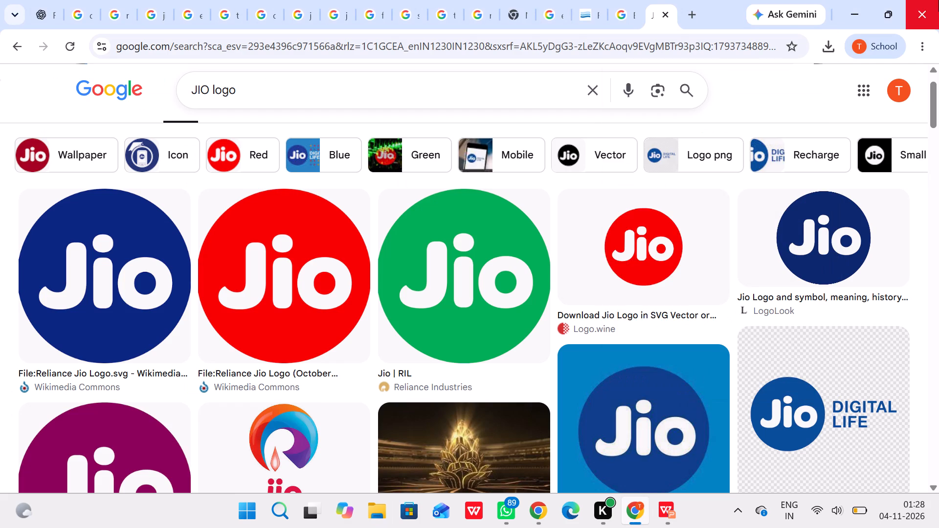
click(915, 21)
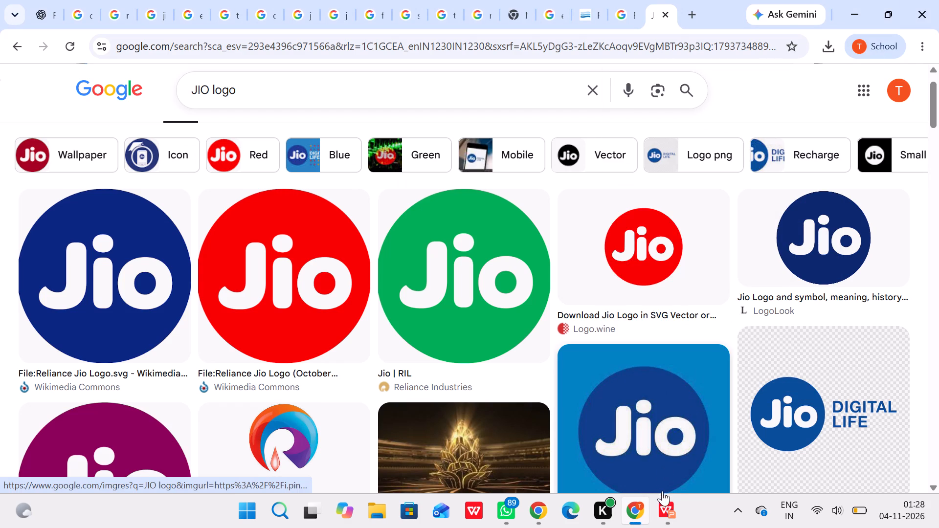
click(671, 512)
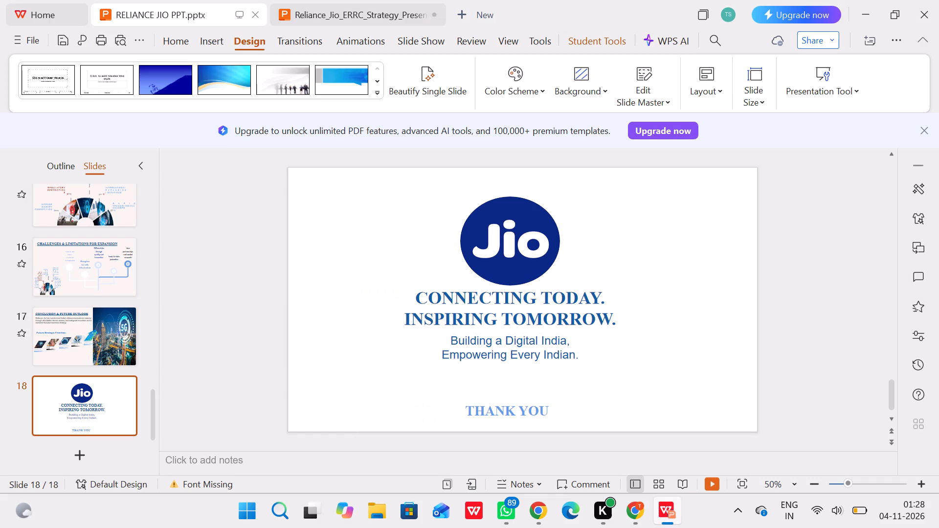
Save the RELIANCE JIO PPT presentation.
click(63, 37)
Open RELIANCE JIO PPT.pptx from the recent files to check the saved file and its opening slides.
click(32, 2)
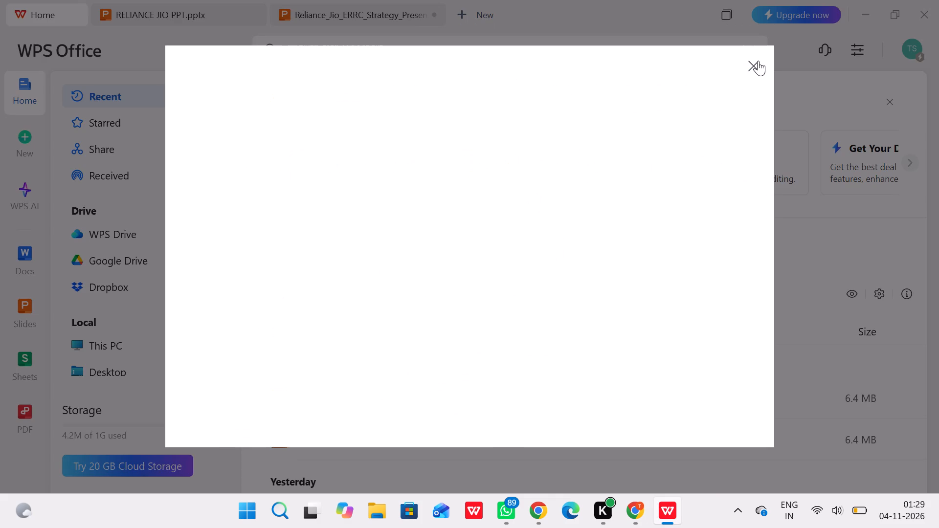
click(758, 61)
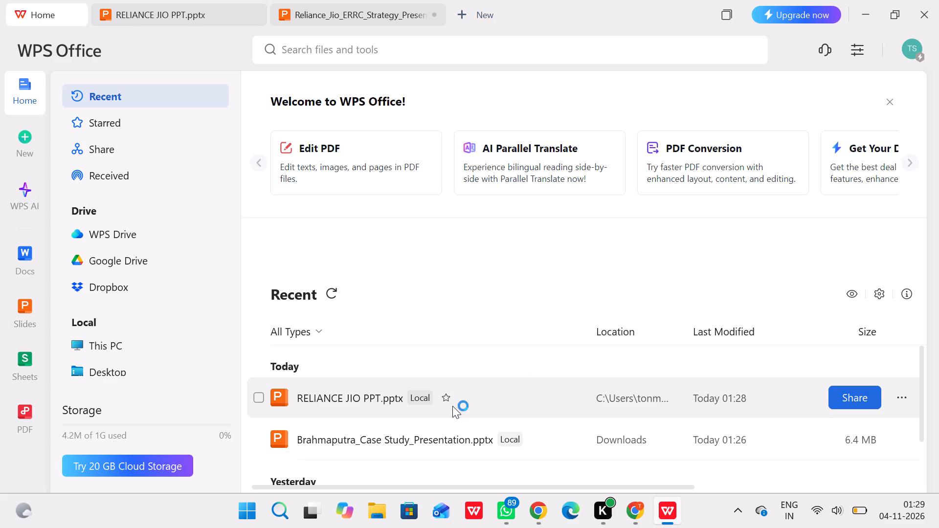
double_click(374, 398)
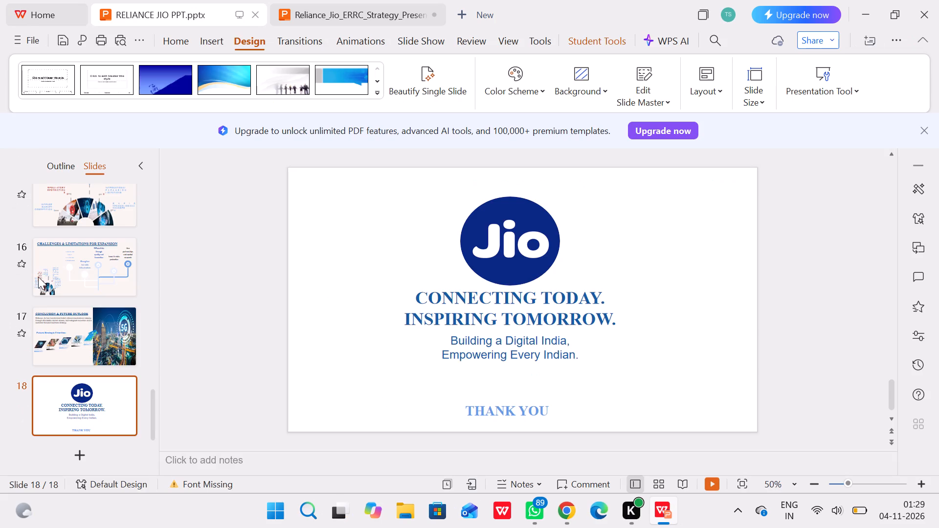
scroll(53, 222, up, 6)
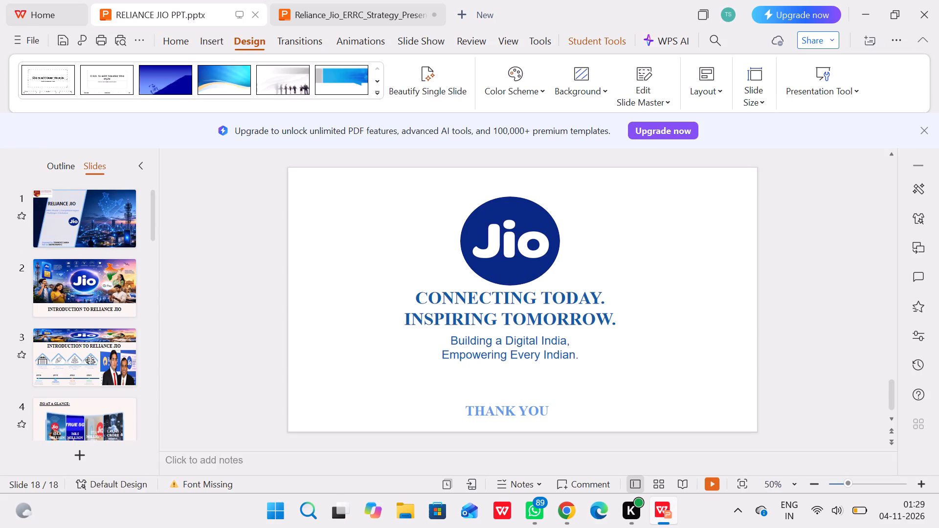
Close WPS Office, saving the changes to Reliance_Jio_ERRC_Strategy_Presentation (1).pptx.
click(938, 0)
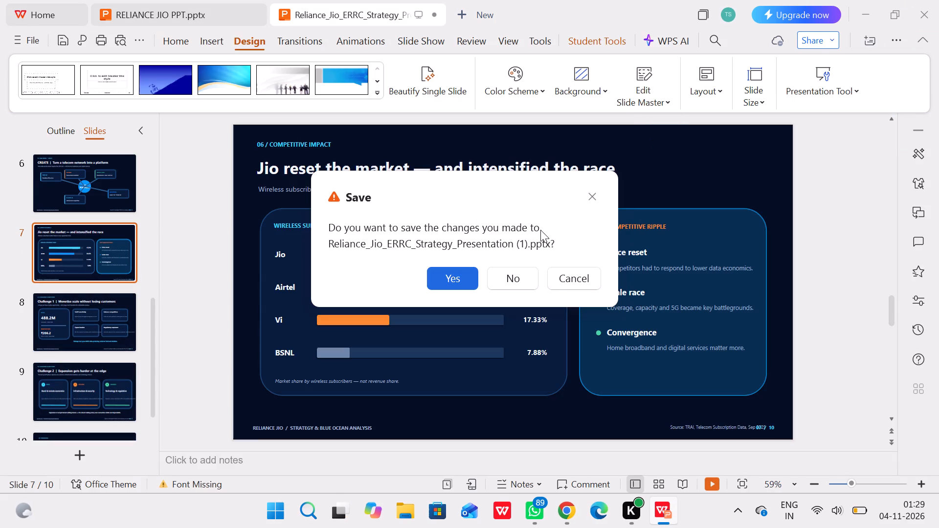
click(463, 276)
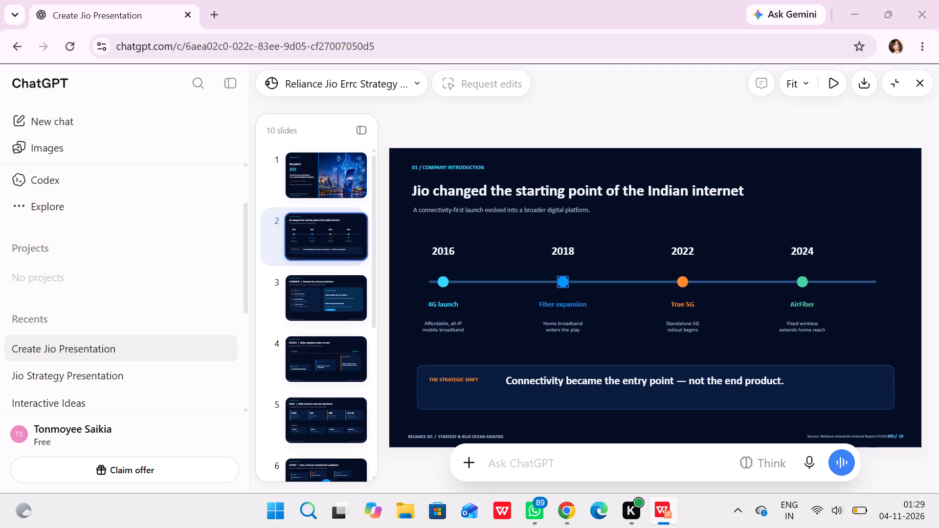
Close the Chrome window containing the ChatGPT Jio presentation.
click(938, 4)
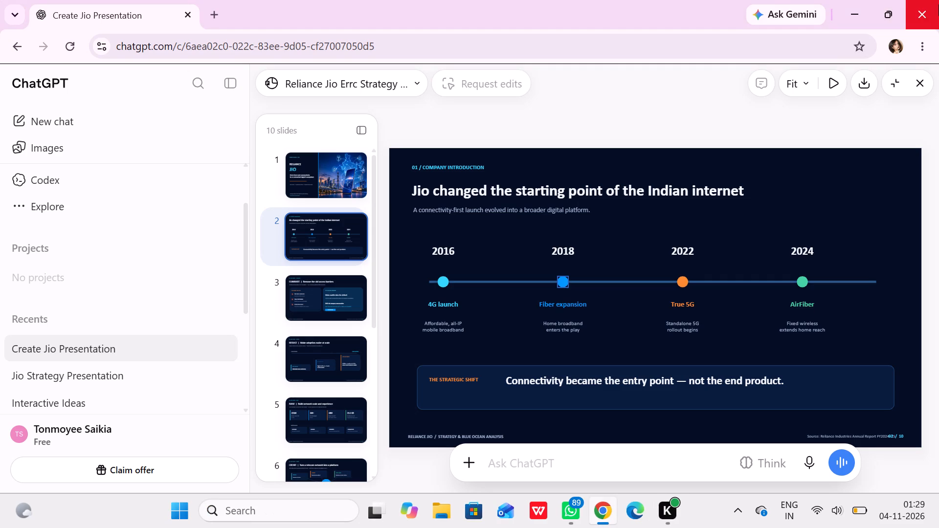
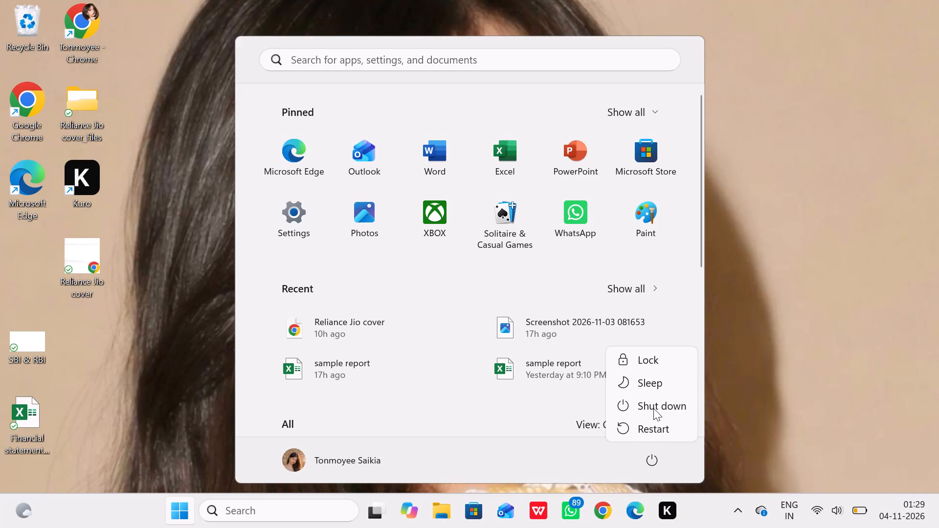
Shut down the computer.
click(653, 408)
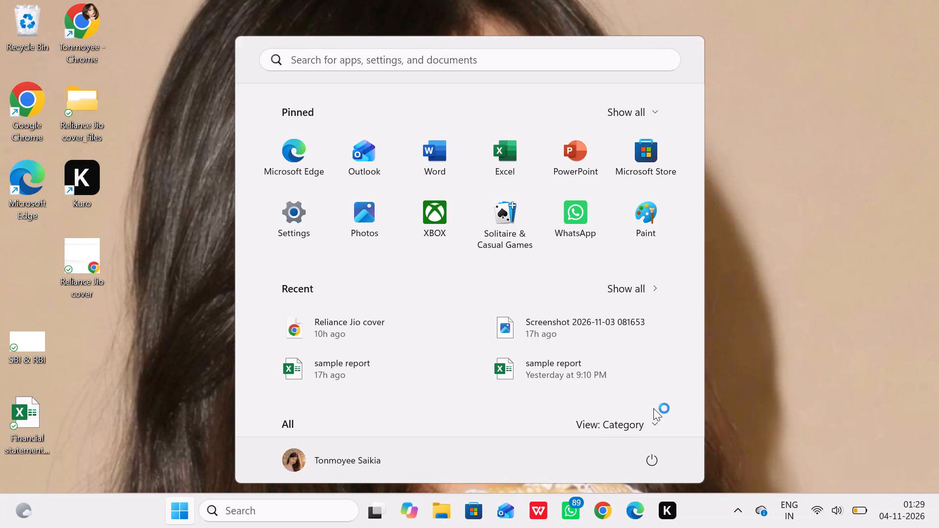